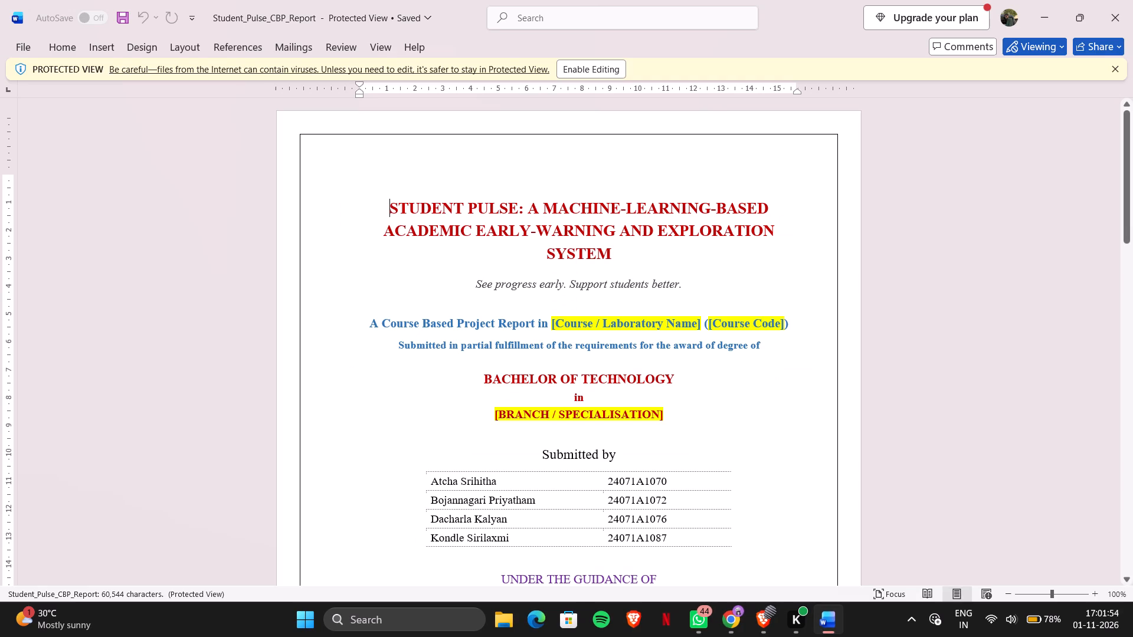
Enable editing for the project report opened in Protected View.
left_click(592, 65)
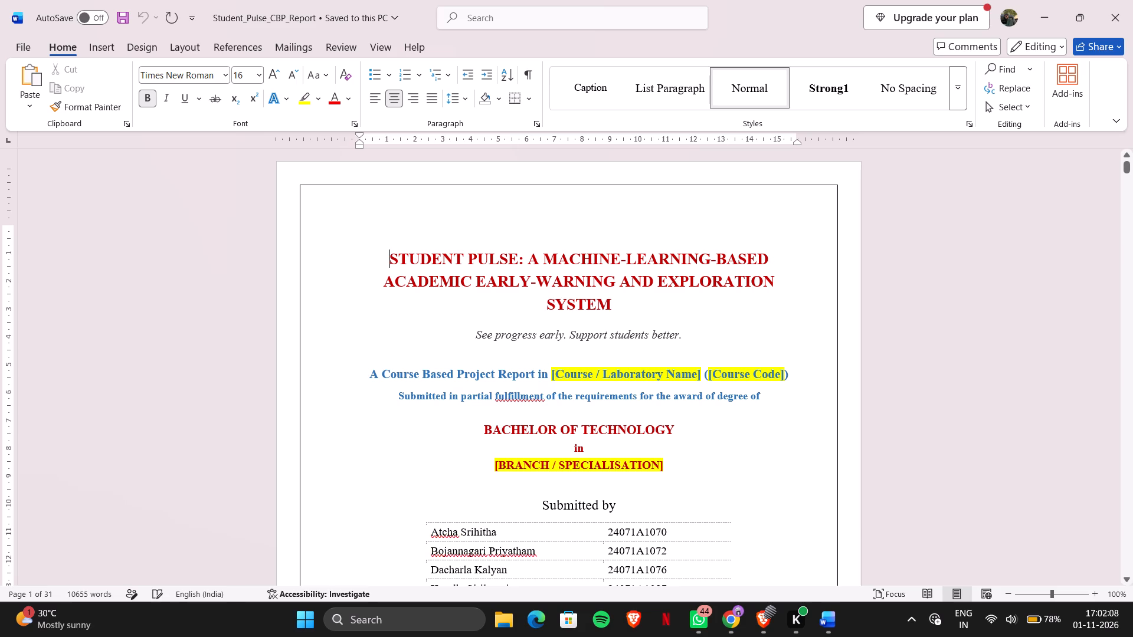
Delete the italic tagline "See progress early. Support students better." beneath the report title on the cover page.
left_click_drag(683, 334, 497, 339)
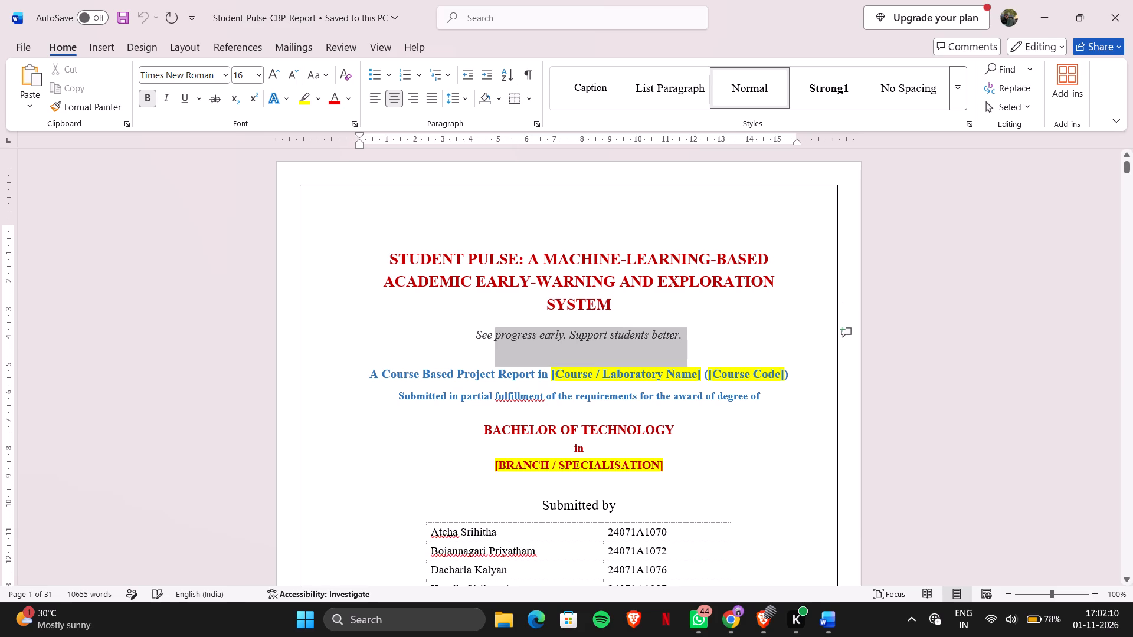
left_click_drag(497, 339, 477, 337)
key("BackSpace")
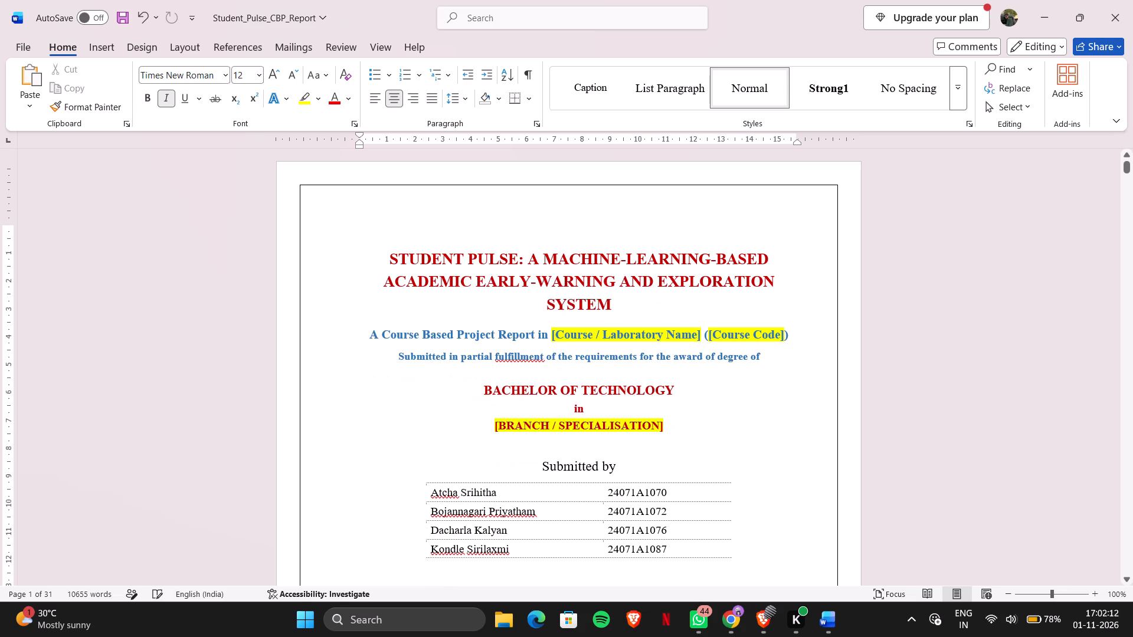
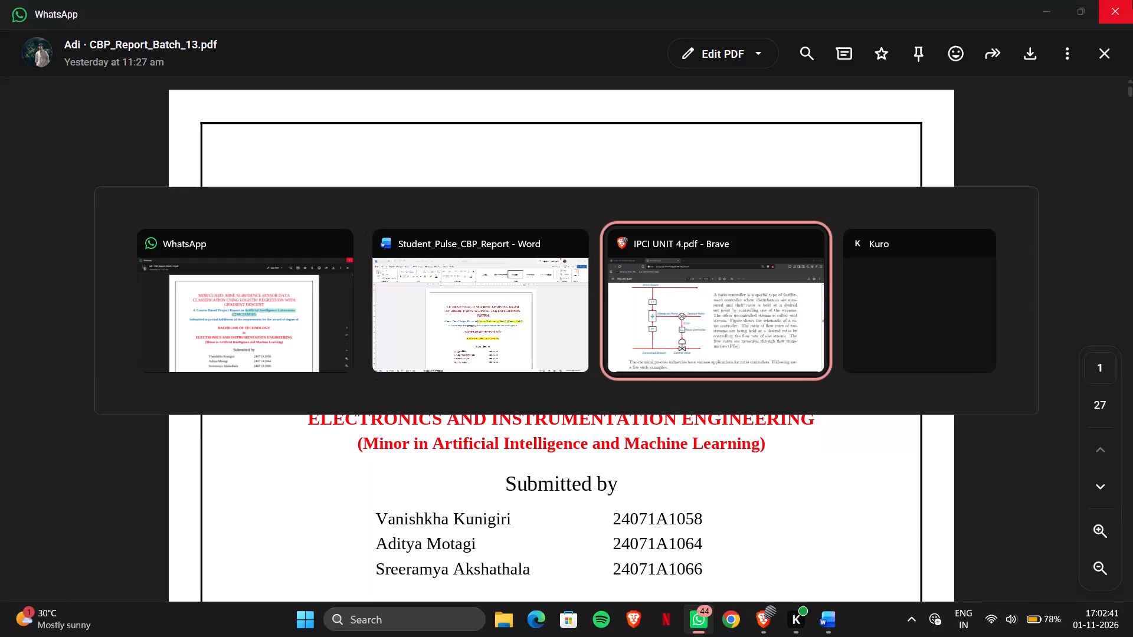
Switch to the Word report and replace the cover subtitle's course name and code placeholders with the copied "Artificial Intelligence Laboratory (22MC2AM301)", preceded by "in".
key("alt+Tab")
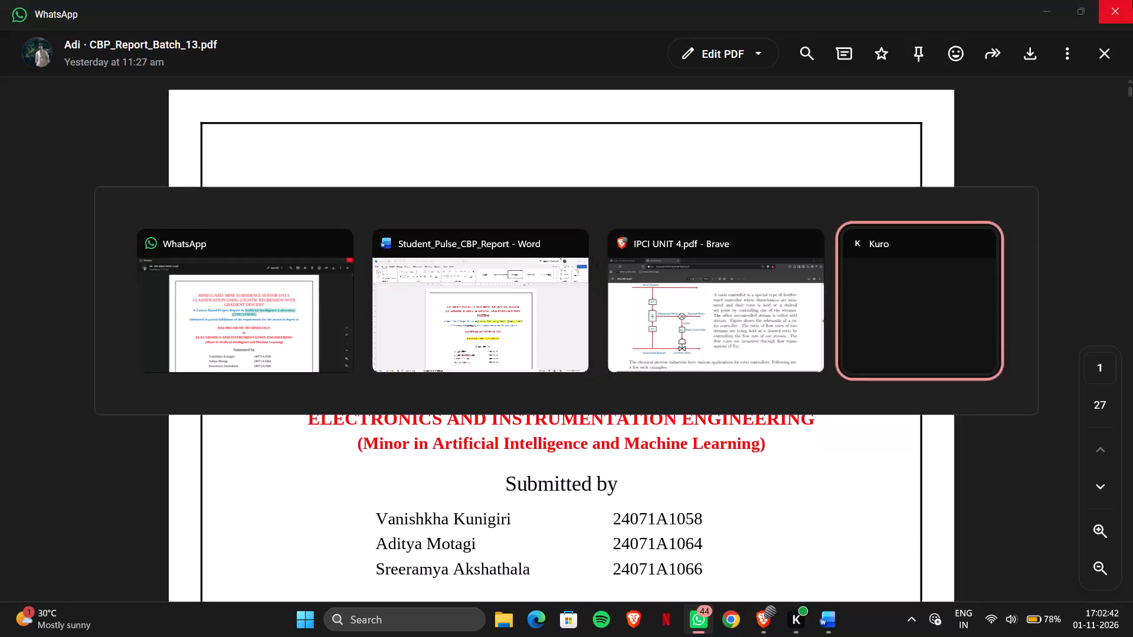
key("alt+Tab")
key("alt+Tab")
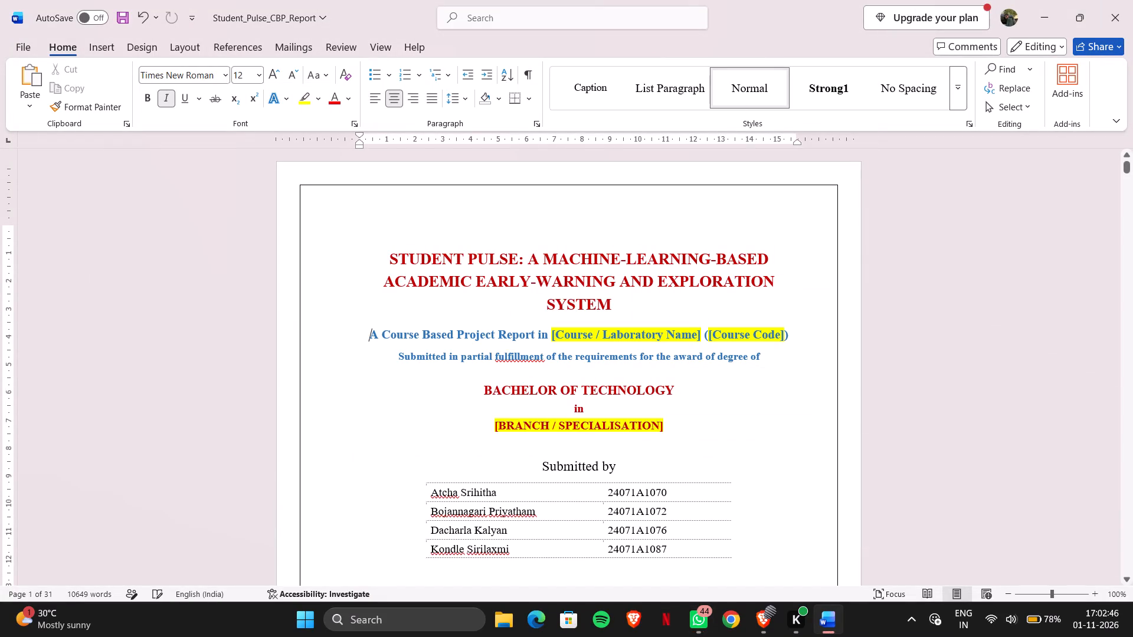
left_click_drag(548, 334, 665, 333)
left_click(542, 316)
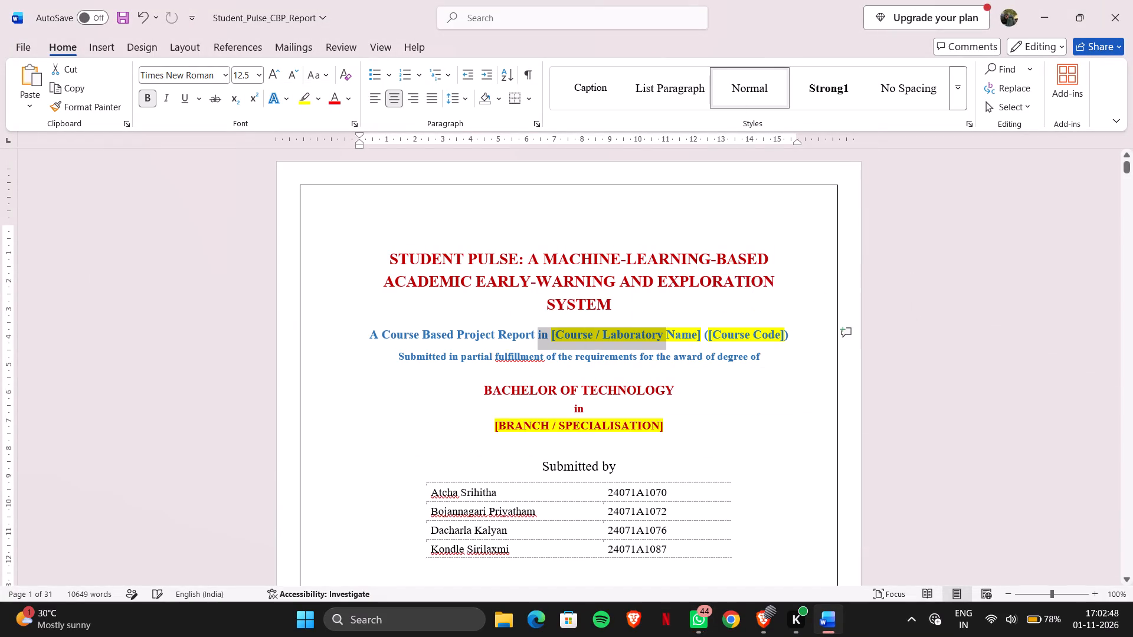
left_click_drag(549, 333, 735, 316)
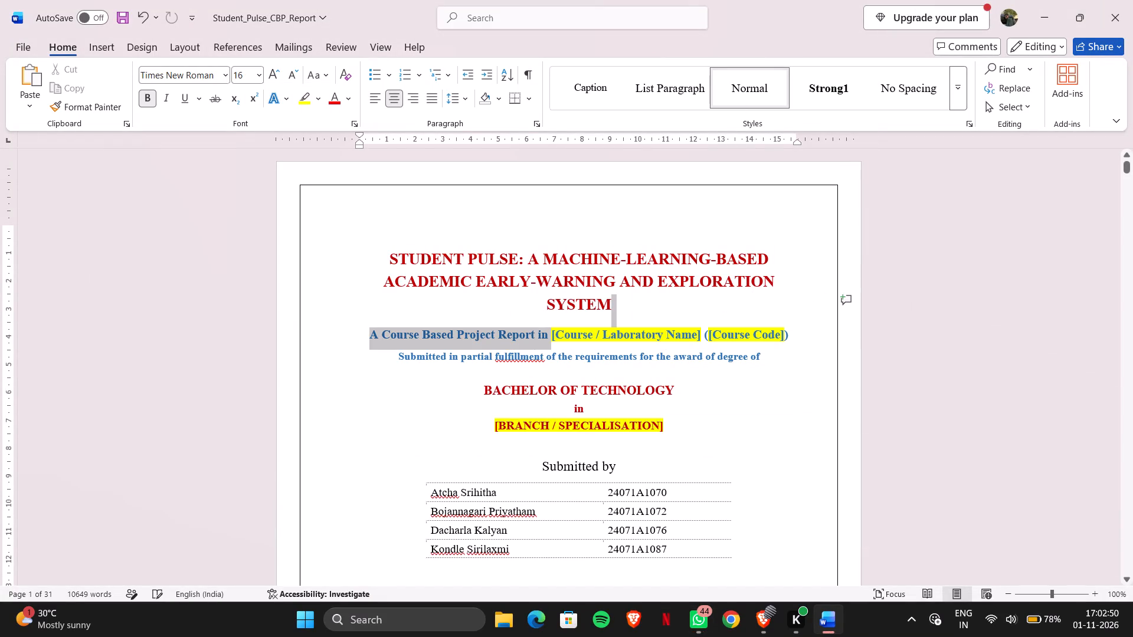
left_click_drag(735, 316, 797, 335)
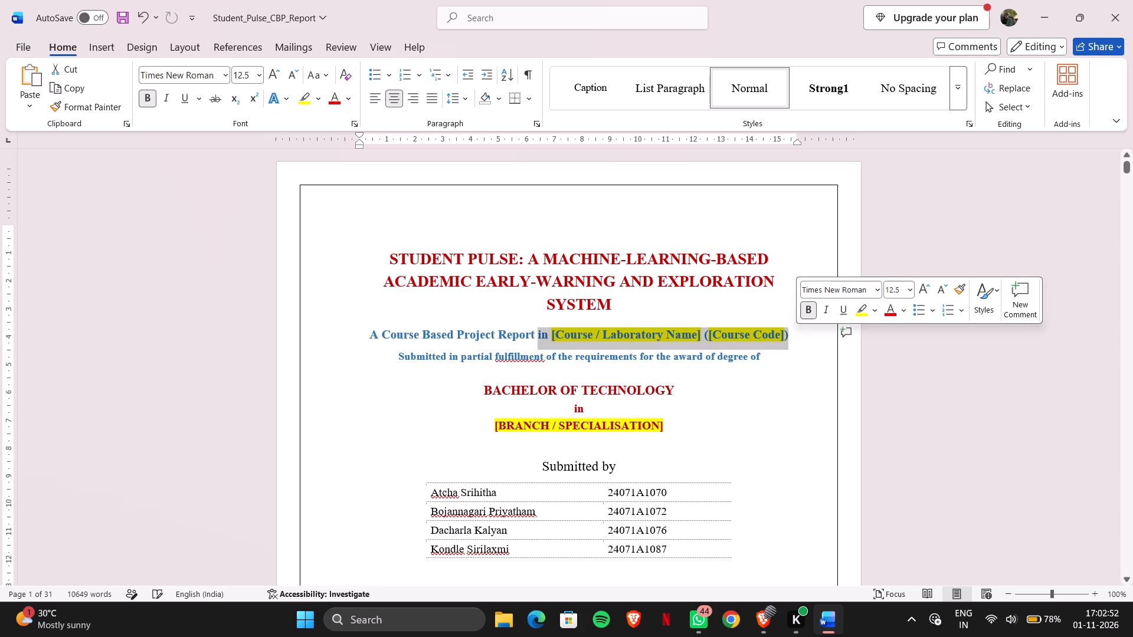
key("BackSpace")
key("ctrl+v")
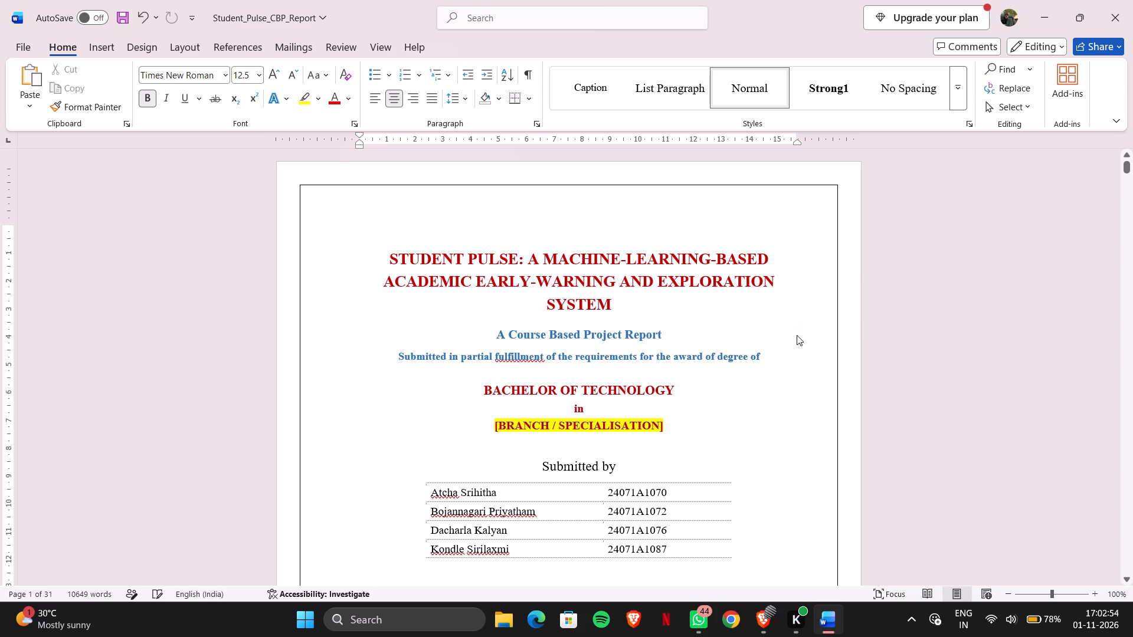
left_click(529, 337)
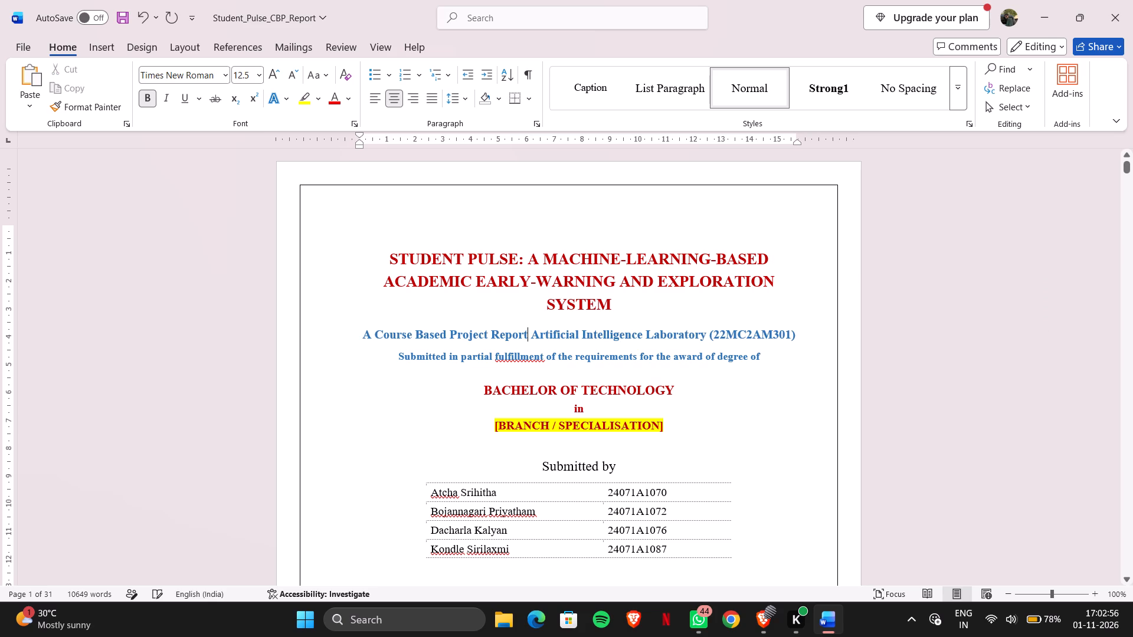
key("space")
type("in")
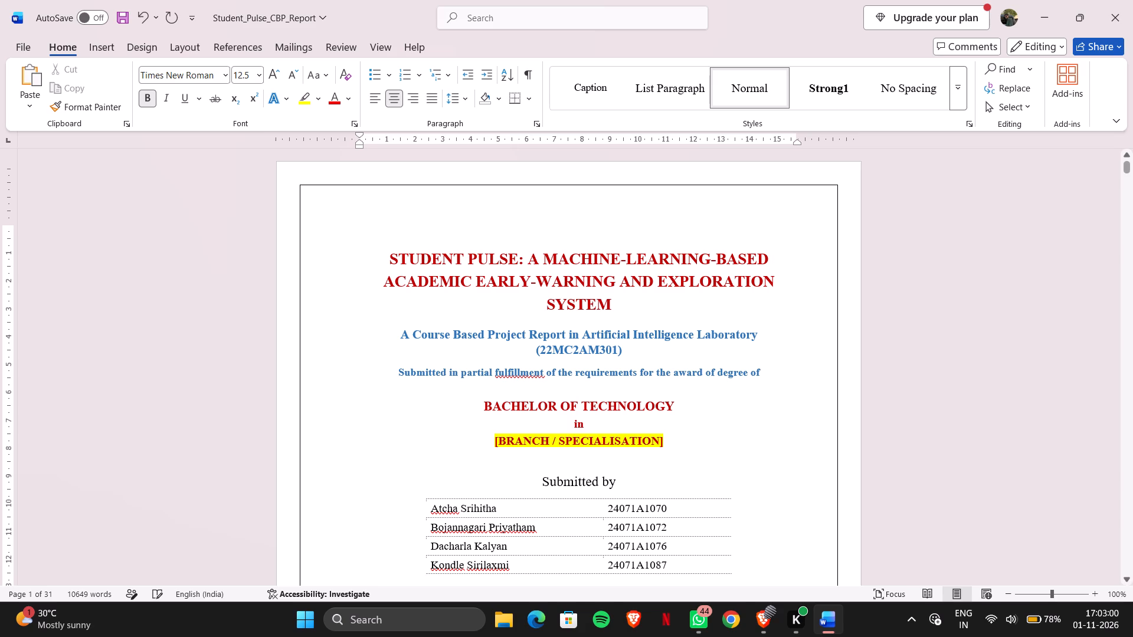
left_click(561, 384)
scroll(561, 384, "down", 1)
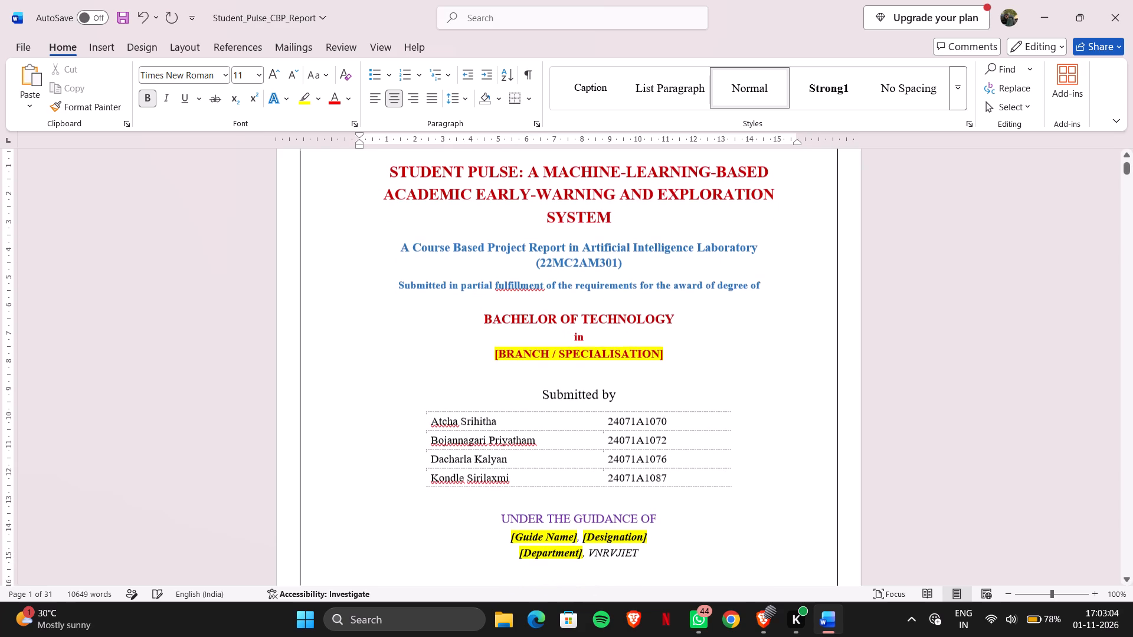
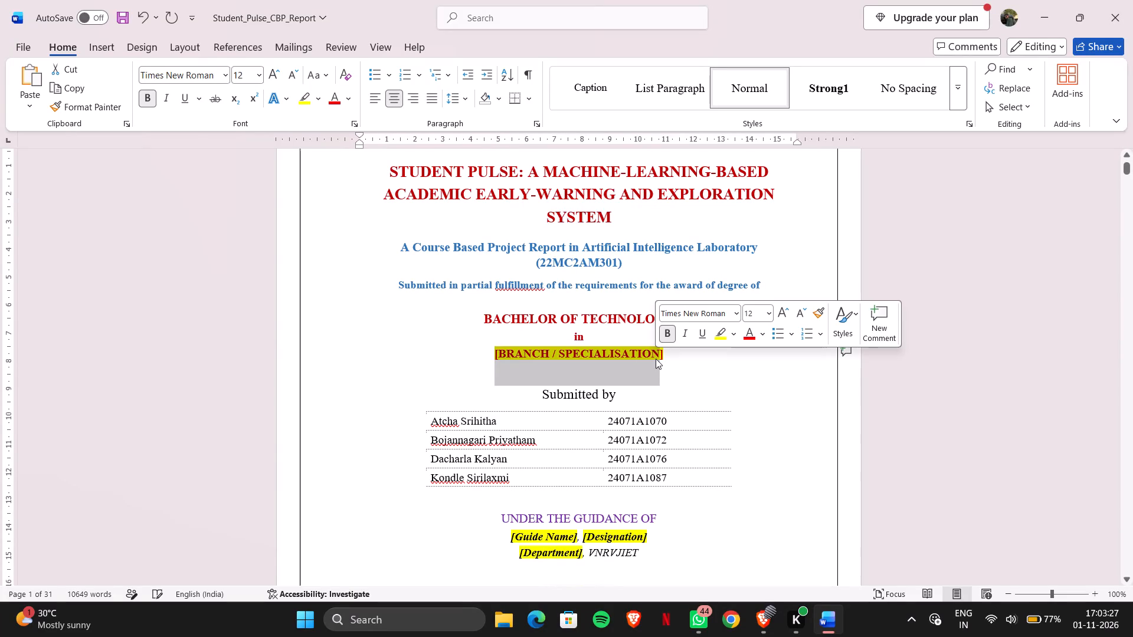
Replace the [BRANCH / SPECIALISATION] placeholder with the copied "ELECTRONICS AND INSTRUMENTATION ENGINEERING (Minor in Artificial Intelligence and Machine Learning)", removing the leftover bracket.
key("ctrl+v")
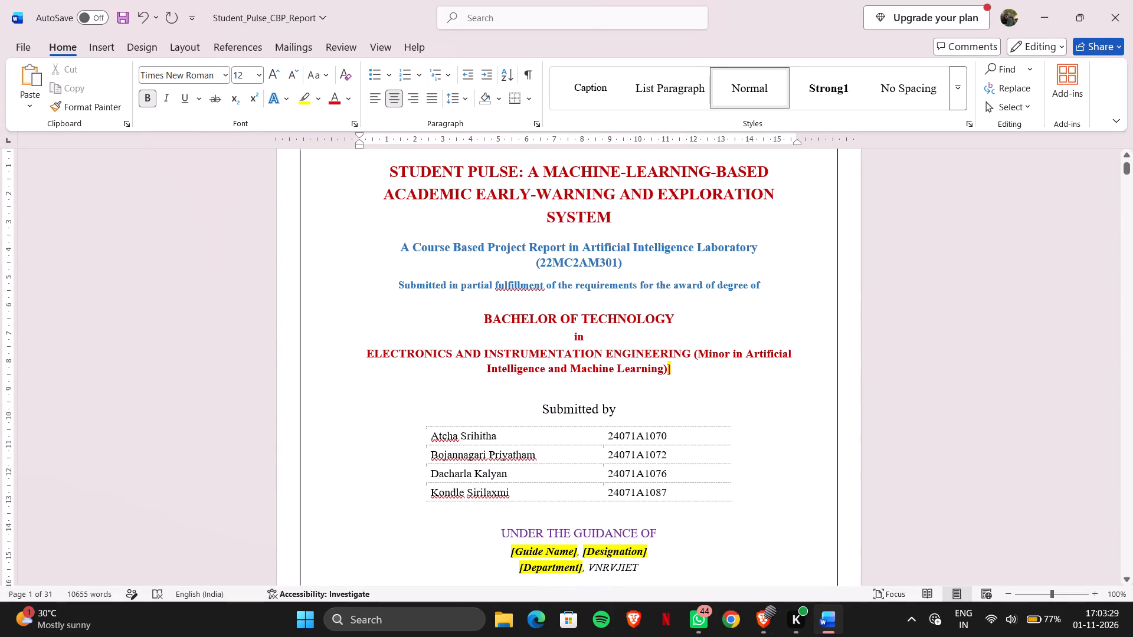
left_click(676, 372)
key("BackSpace")
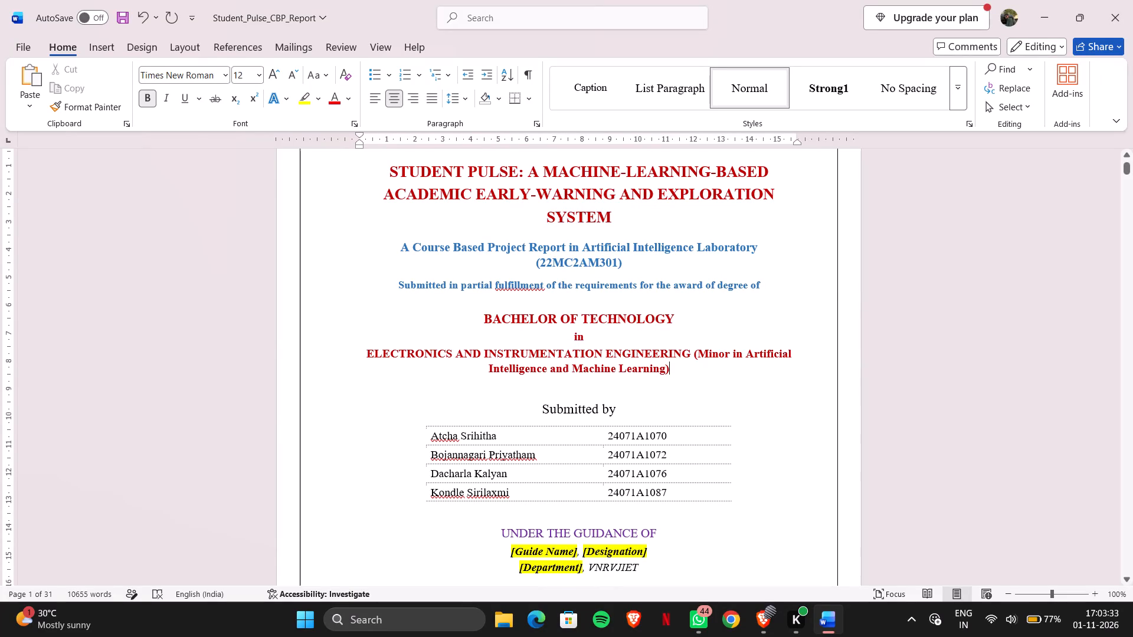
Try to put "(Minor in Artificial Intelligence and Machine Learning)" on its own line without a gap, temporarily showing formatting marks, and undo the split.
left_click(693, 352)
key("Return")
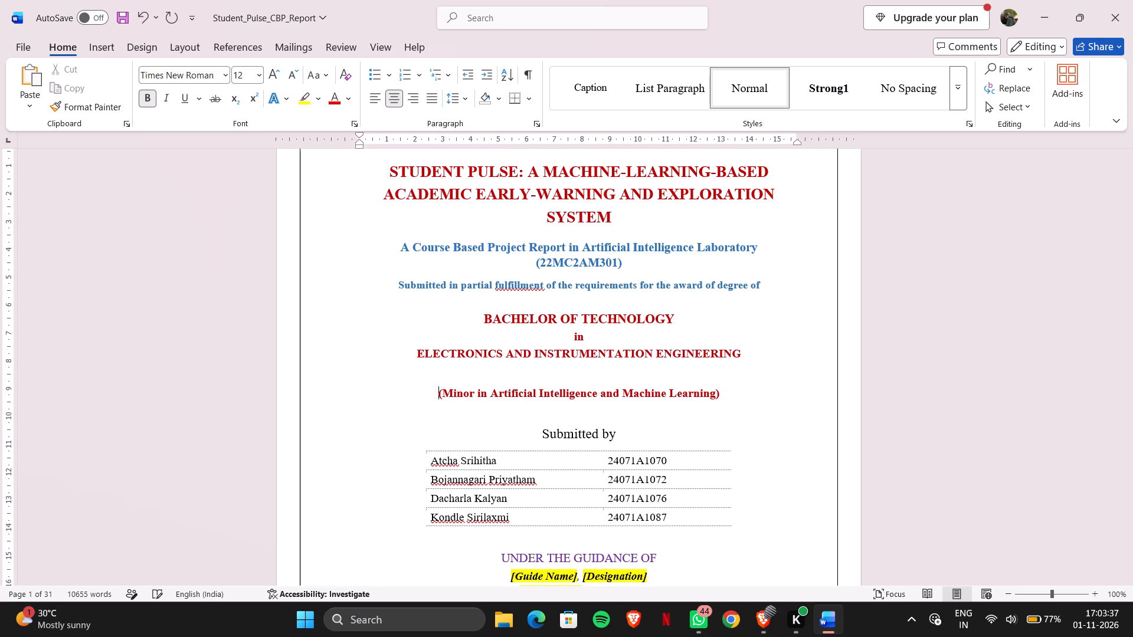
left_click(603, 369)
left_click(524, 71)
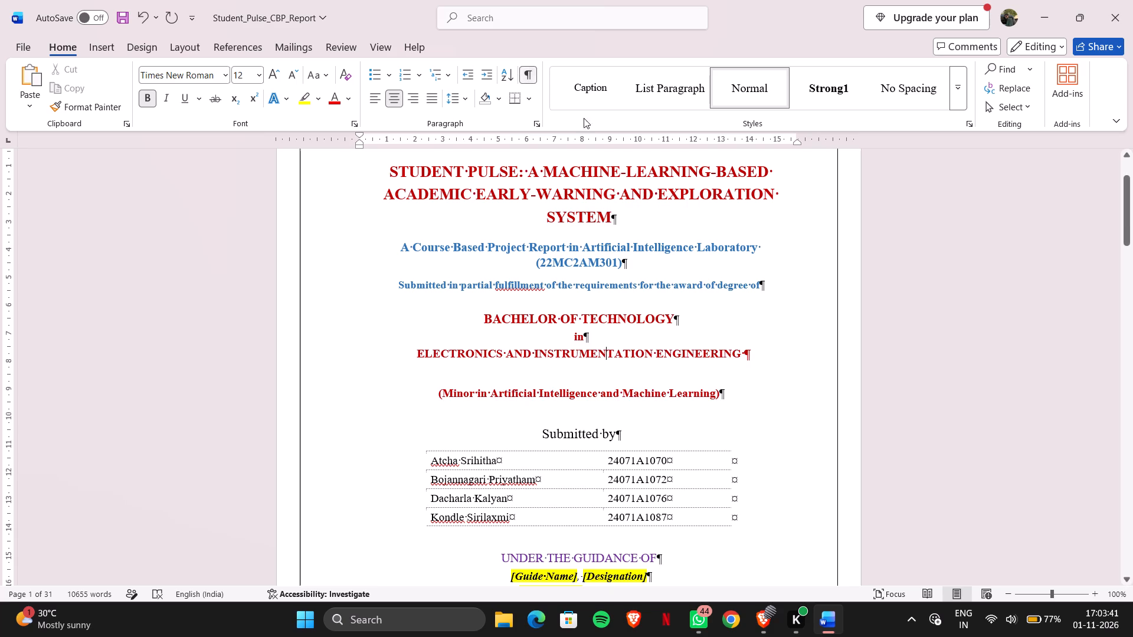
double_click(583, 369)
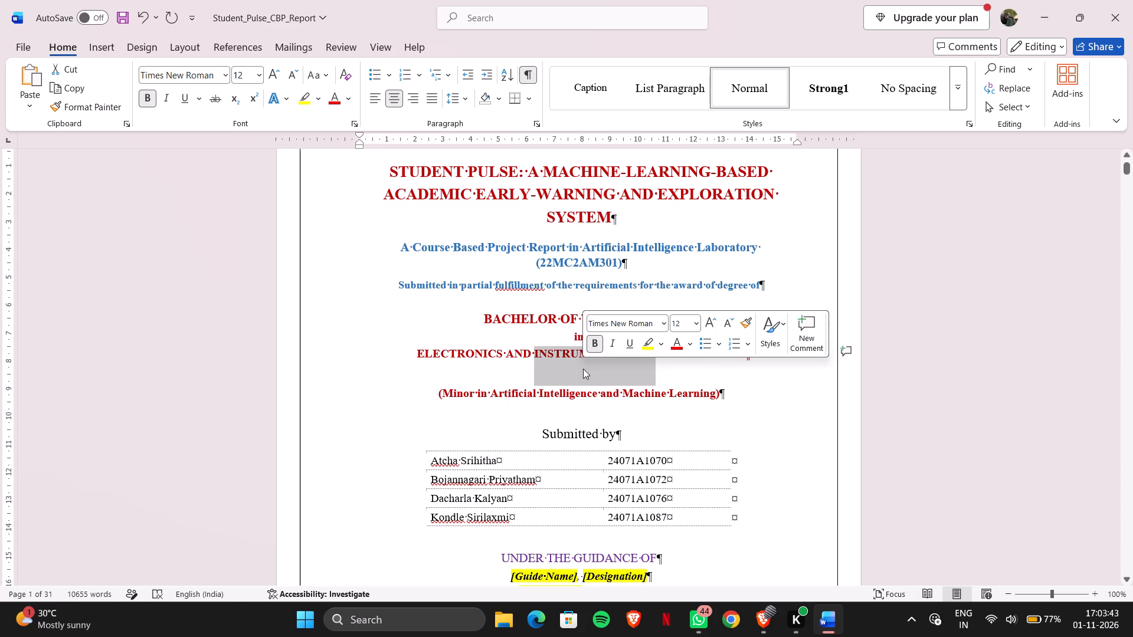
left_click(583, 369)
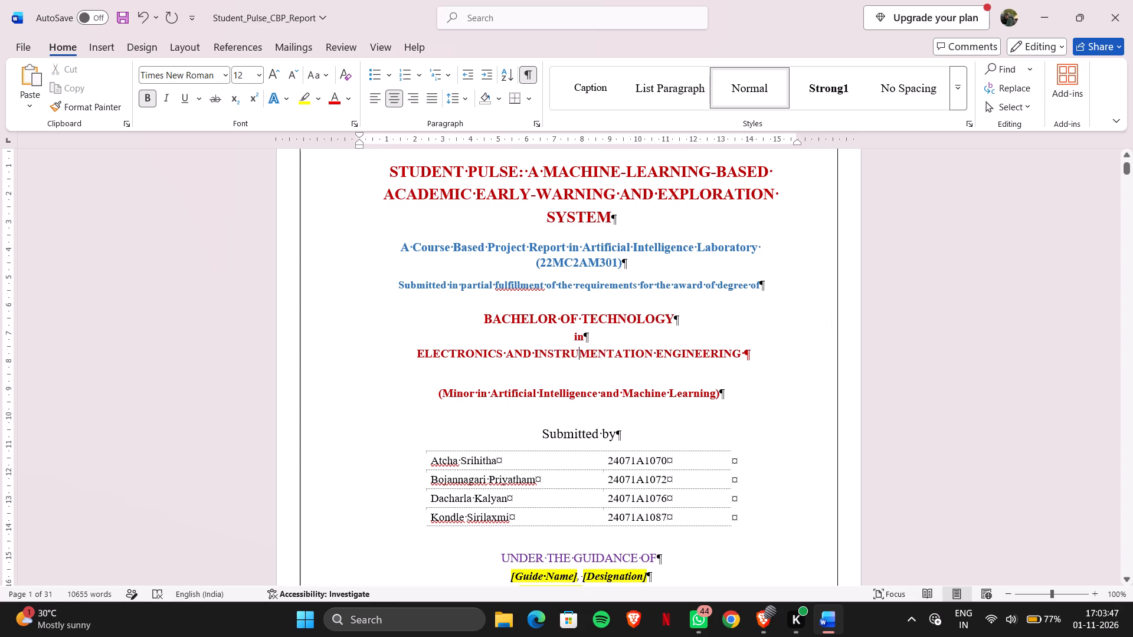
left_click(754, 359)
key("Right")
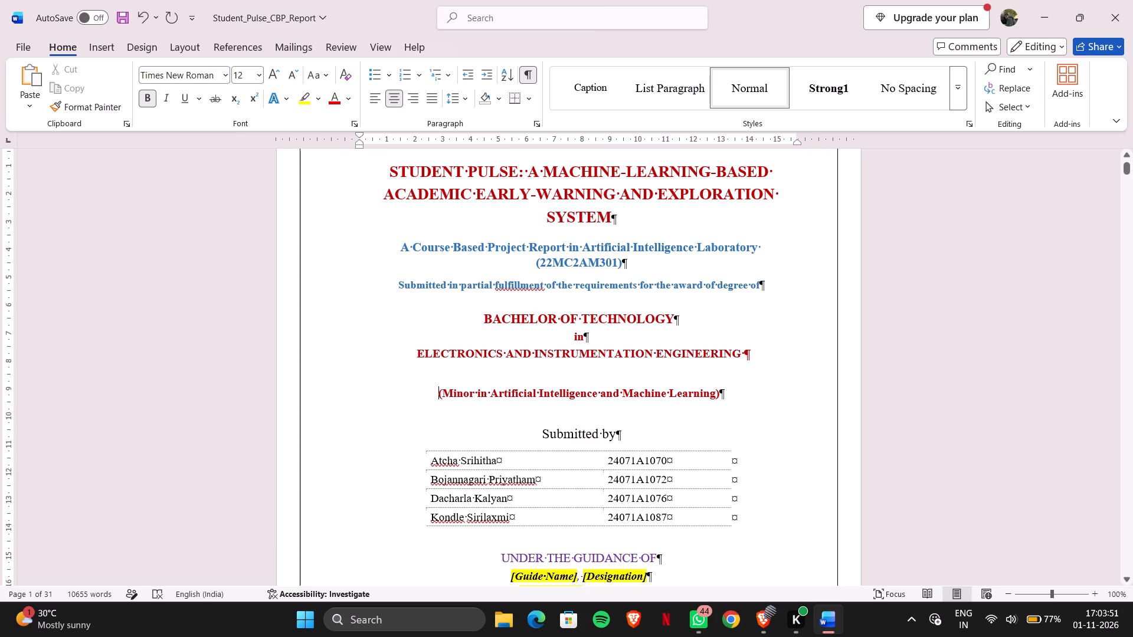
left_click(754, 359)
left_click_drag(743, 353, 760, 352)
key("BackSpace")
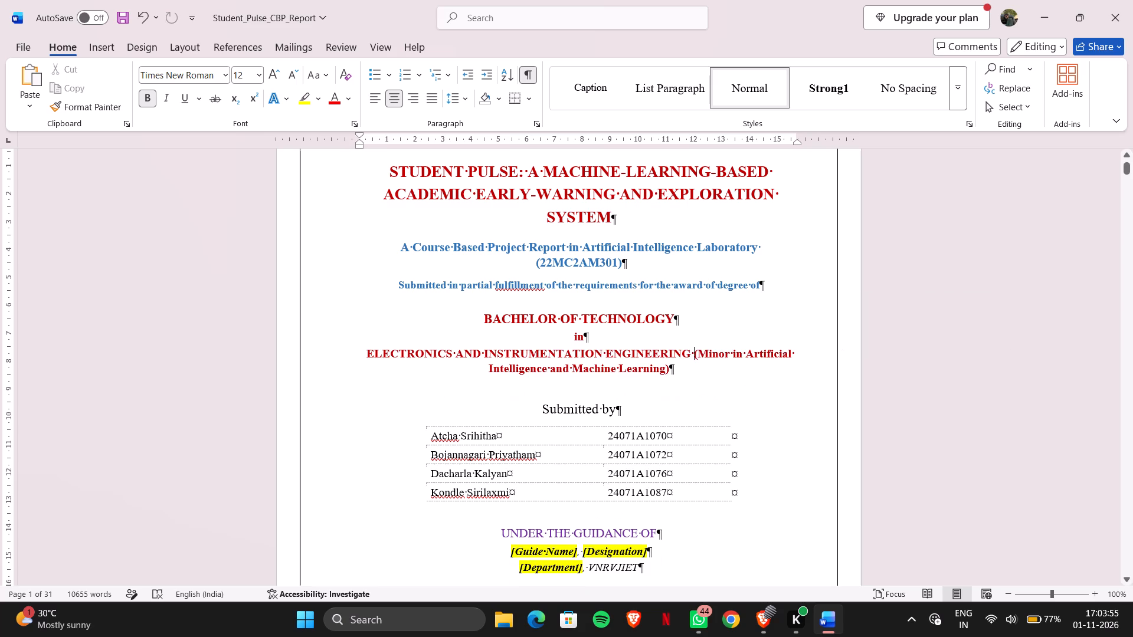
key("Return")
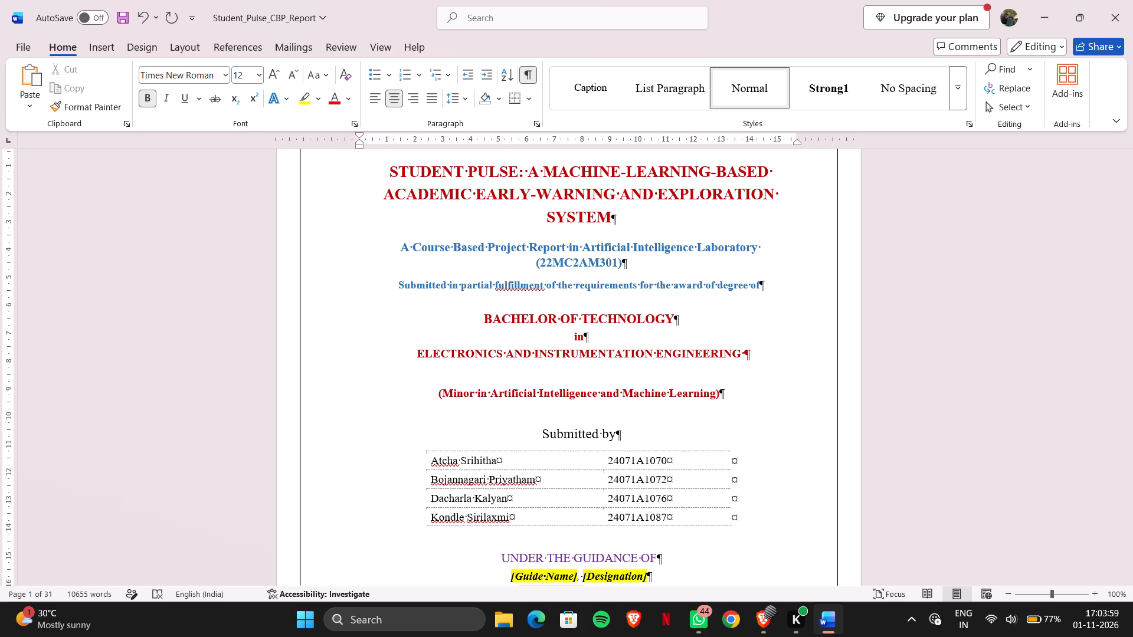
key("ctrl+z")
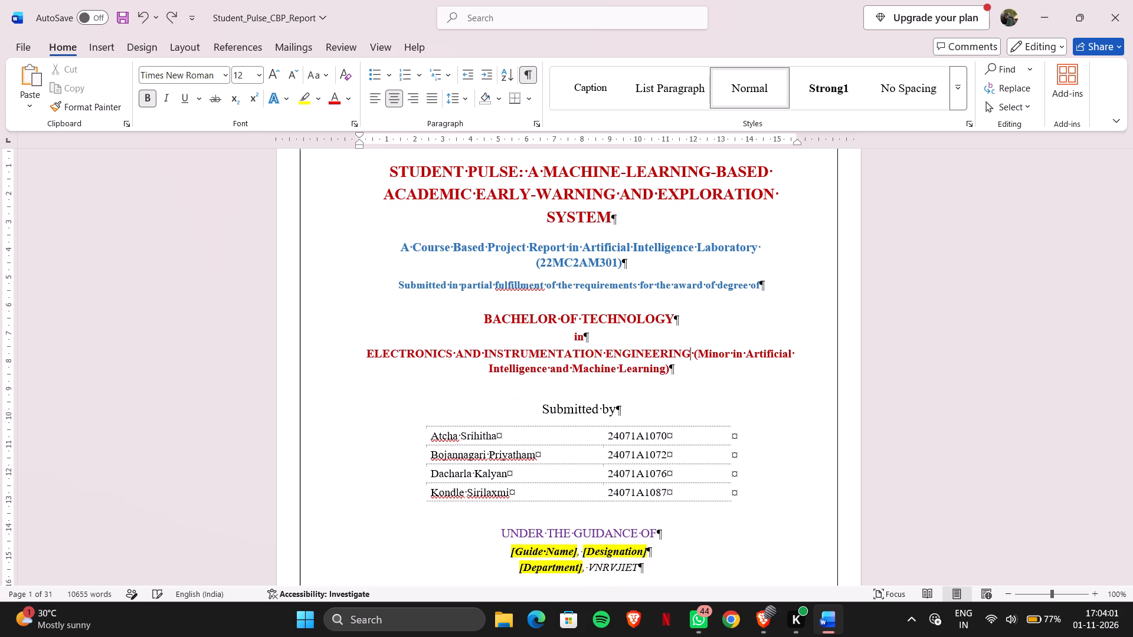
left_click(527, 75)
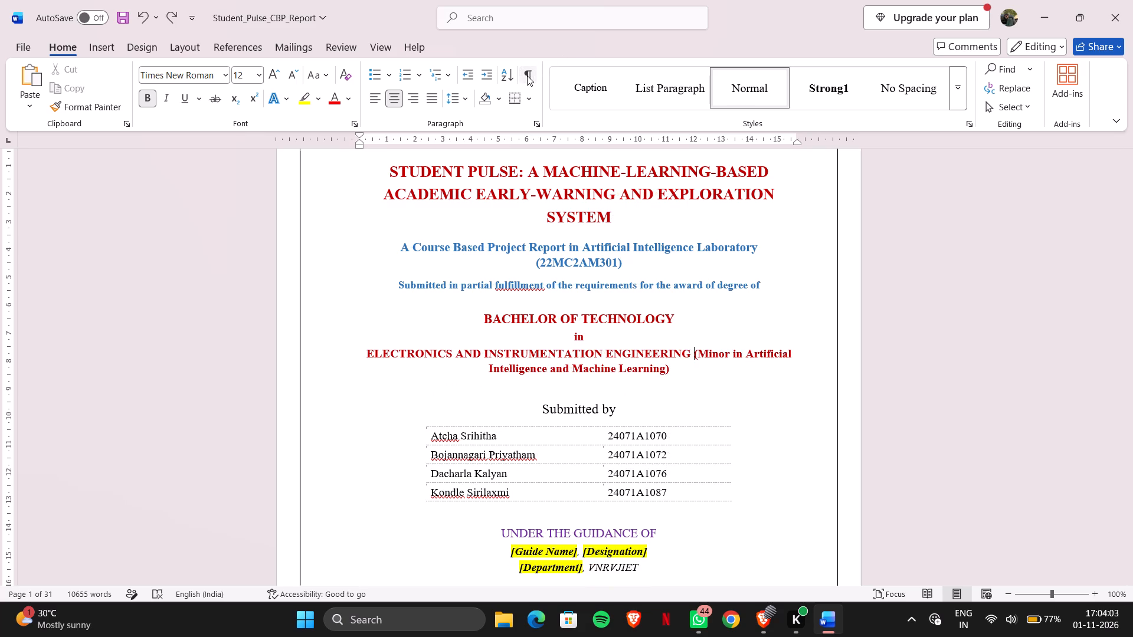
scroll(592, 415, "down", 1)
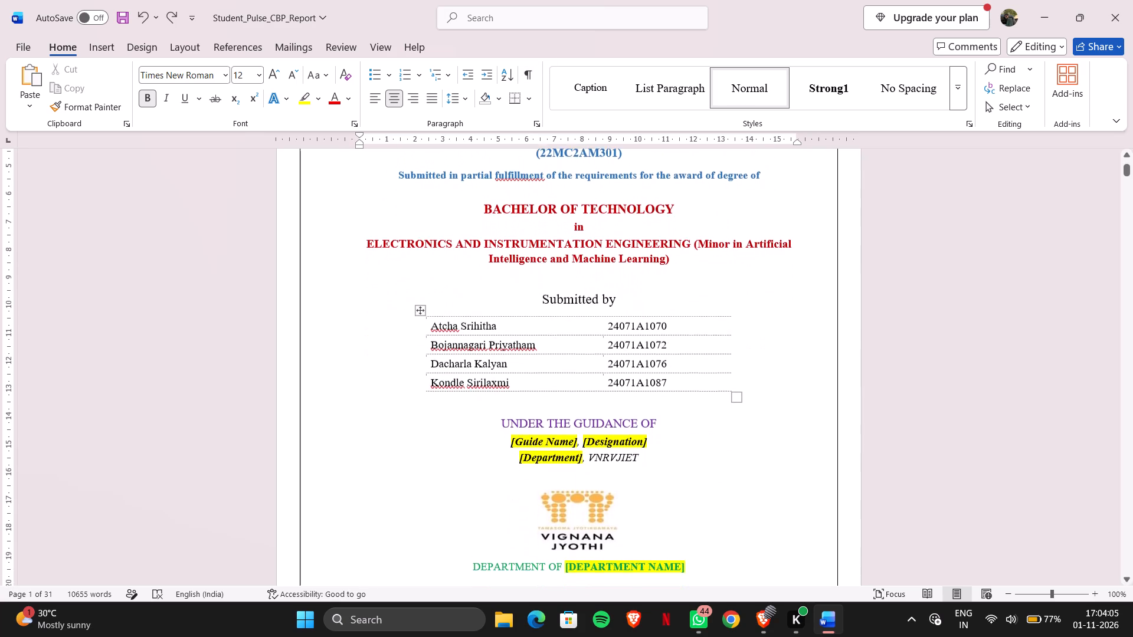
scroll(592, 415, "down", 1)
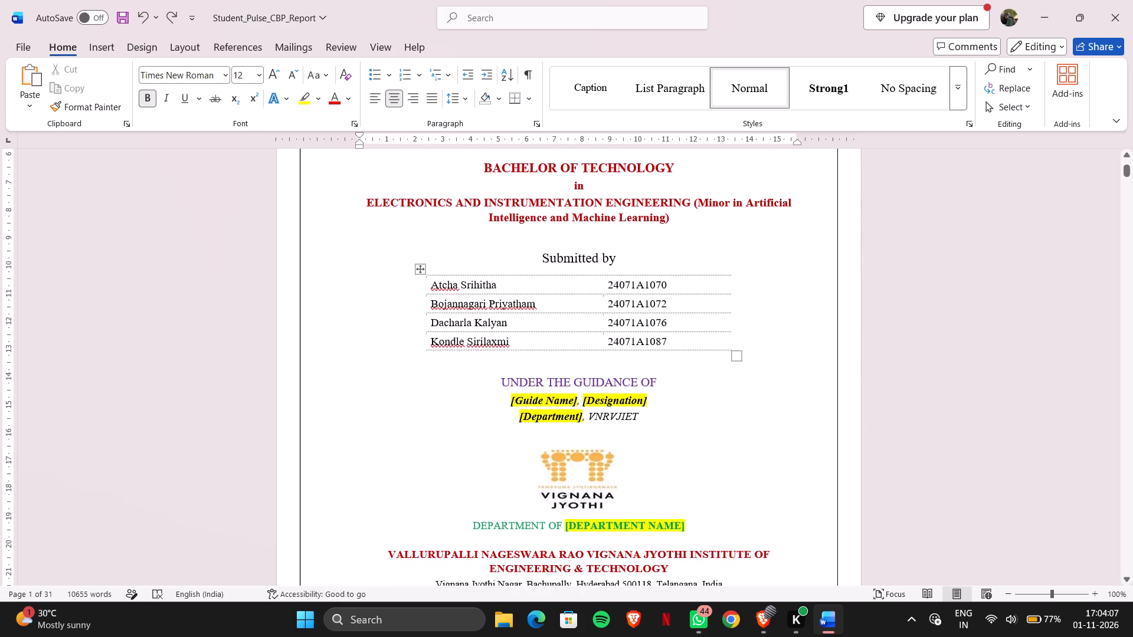
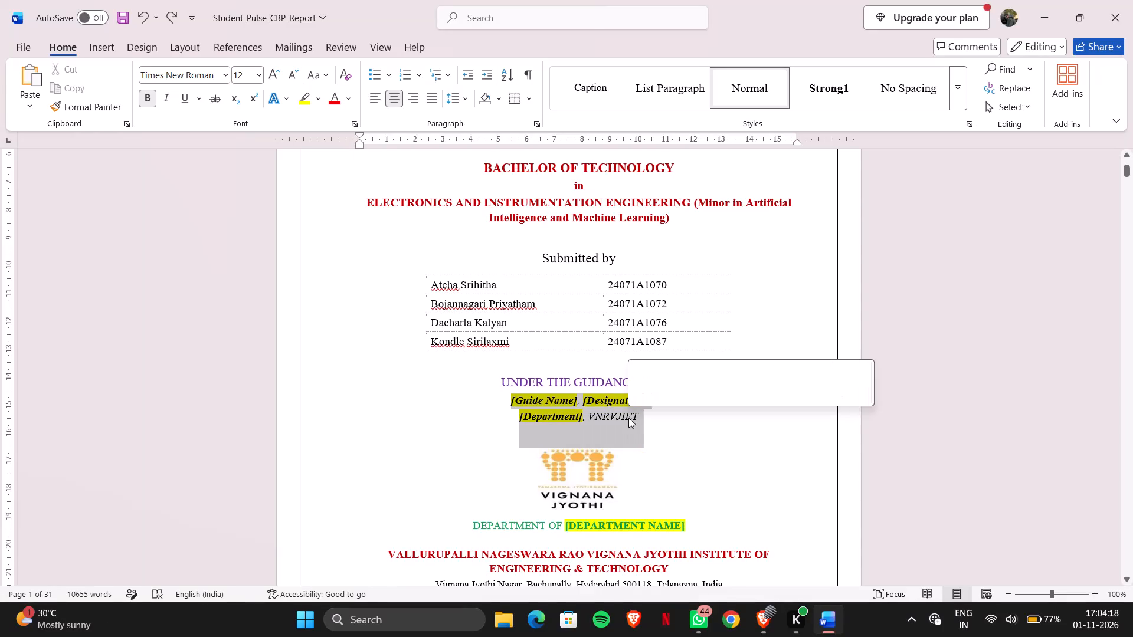
Replace the selected guide name, designation and department placeholder lines with the copied guide details, "Assistant Professor Department of CSE-AIML & IOT, VNRVJIET" including the guide's name.
key("ctrl+v")
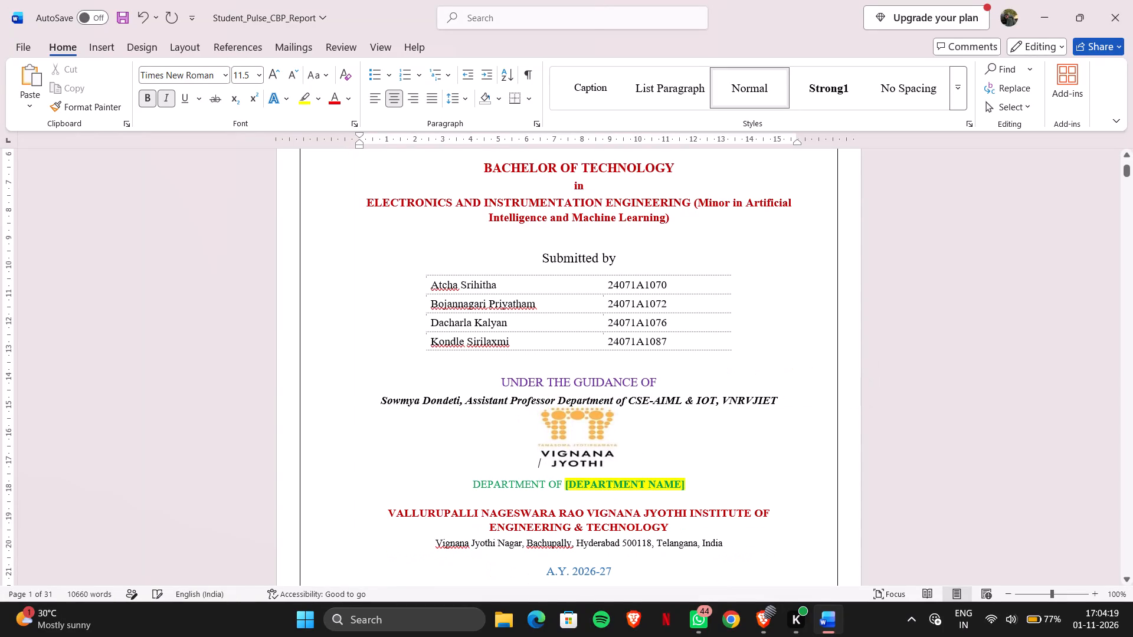
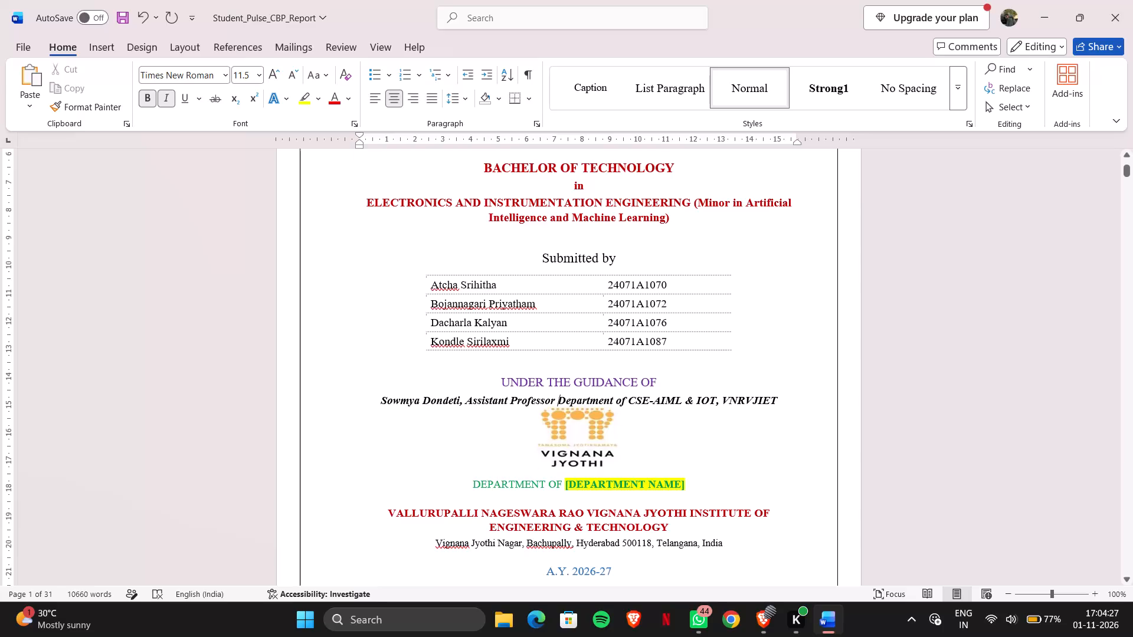
Move "Department of CSE-AIML & IOT, VNRVJIET" onto its own line below the guide's name and Assistant Professor title.
key("Return")
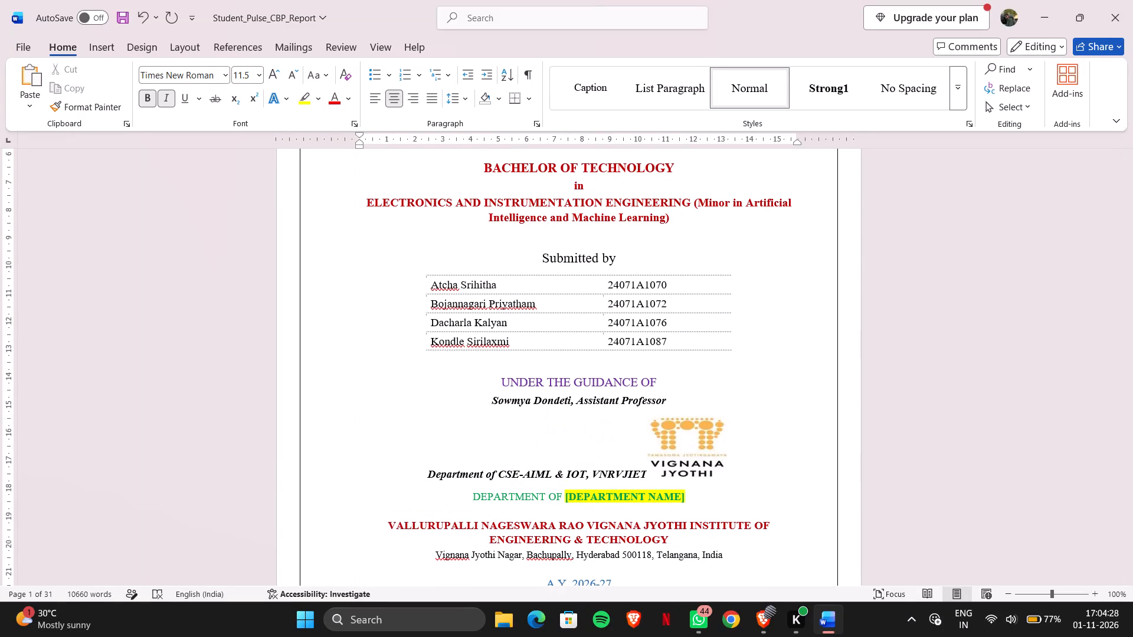
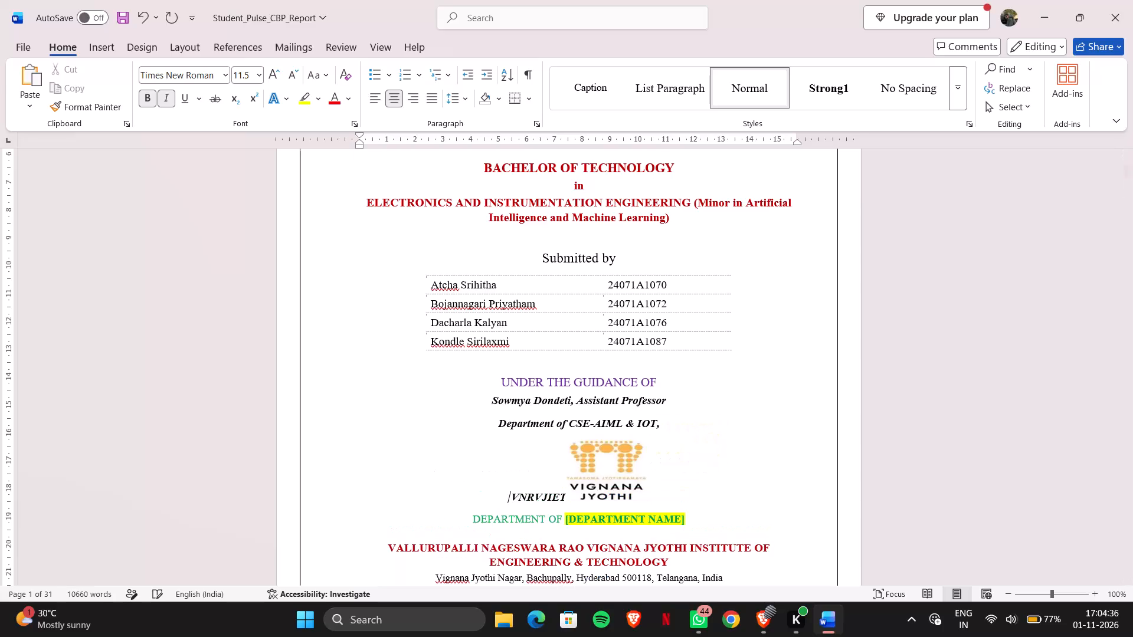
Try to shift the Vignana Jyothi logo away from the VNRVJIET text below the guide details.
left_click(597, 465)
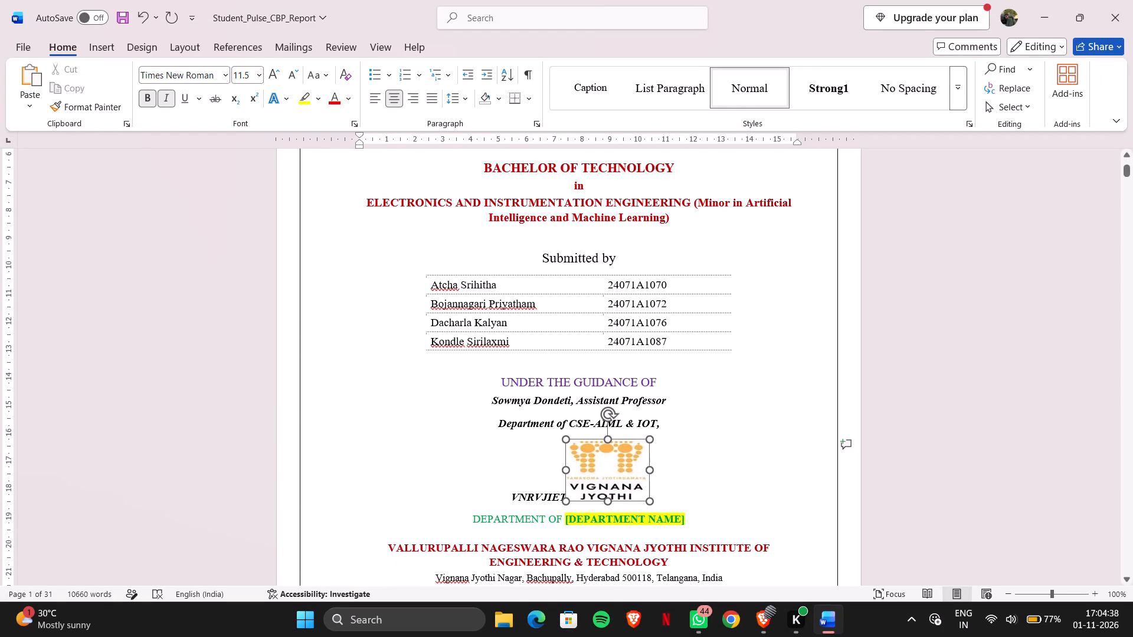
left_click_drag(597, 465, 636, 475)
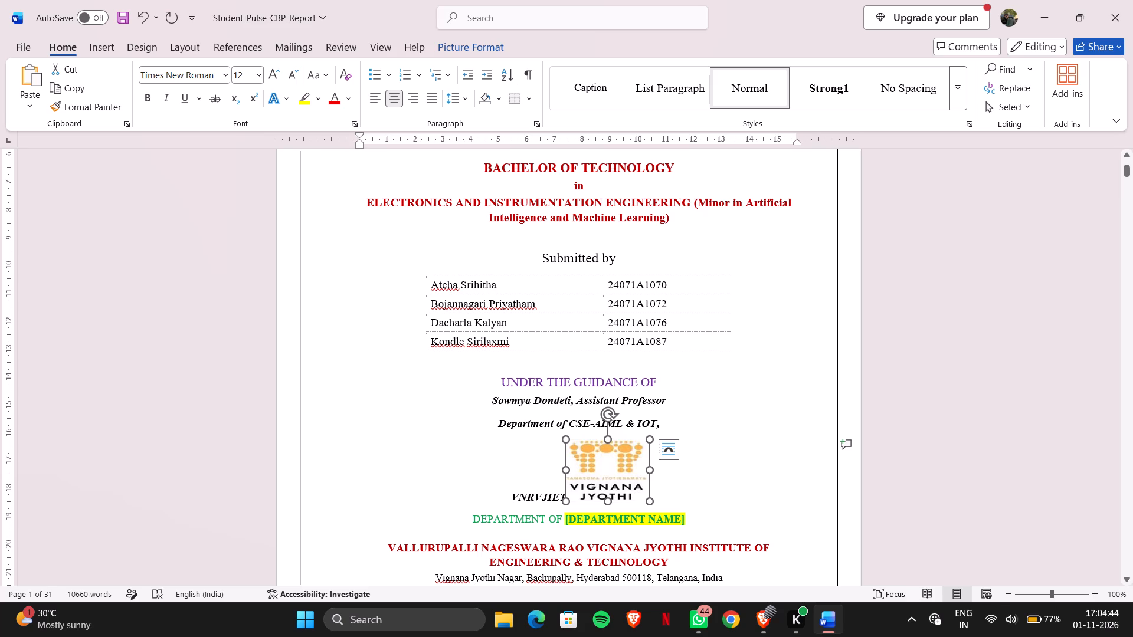
Select the guide's name and "Department of CSE-AIML & IOT," lines under the UNDER THE GUIDANCE OF heading.
left_click_drag(494, 401, 660, 423)
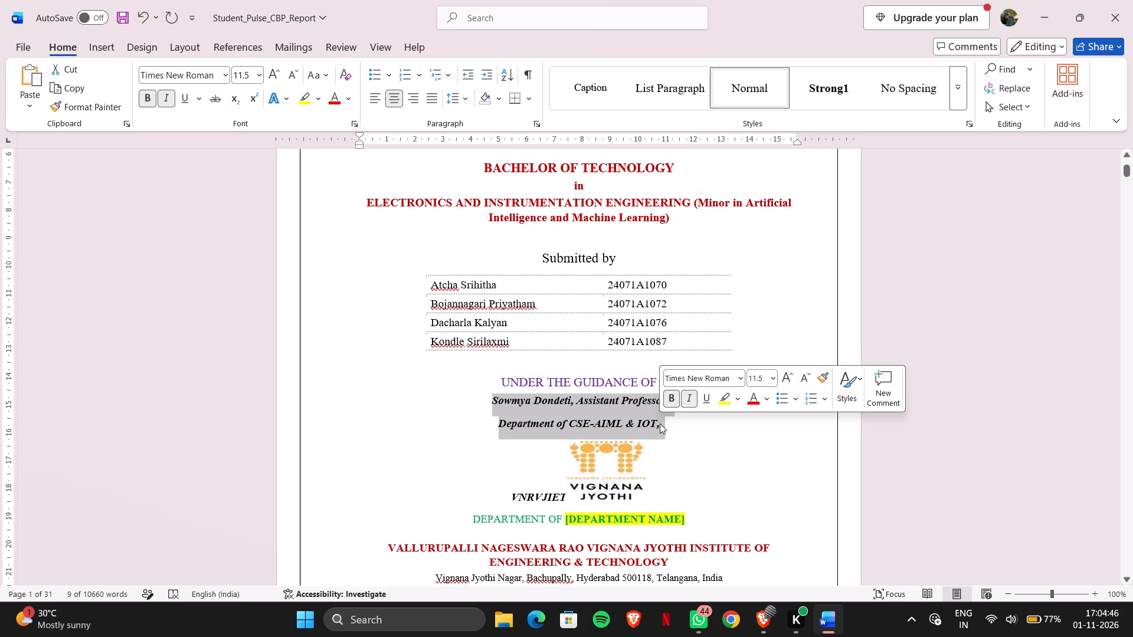
Remove bold from the guide's name and department lines and from VNRVJIET under the guidance heading, keeping the italics.
left_click(670, 395)
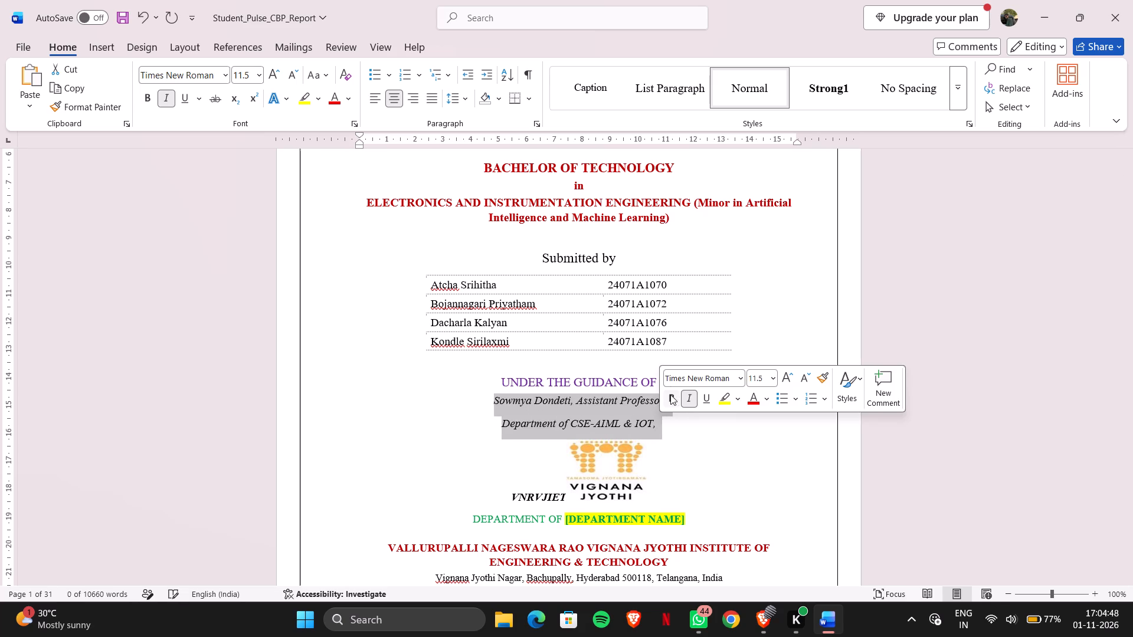
left_click(791, 340)
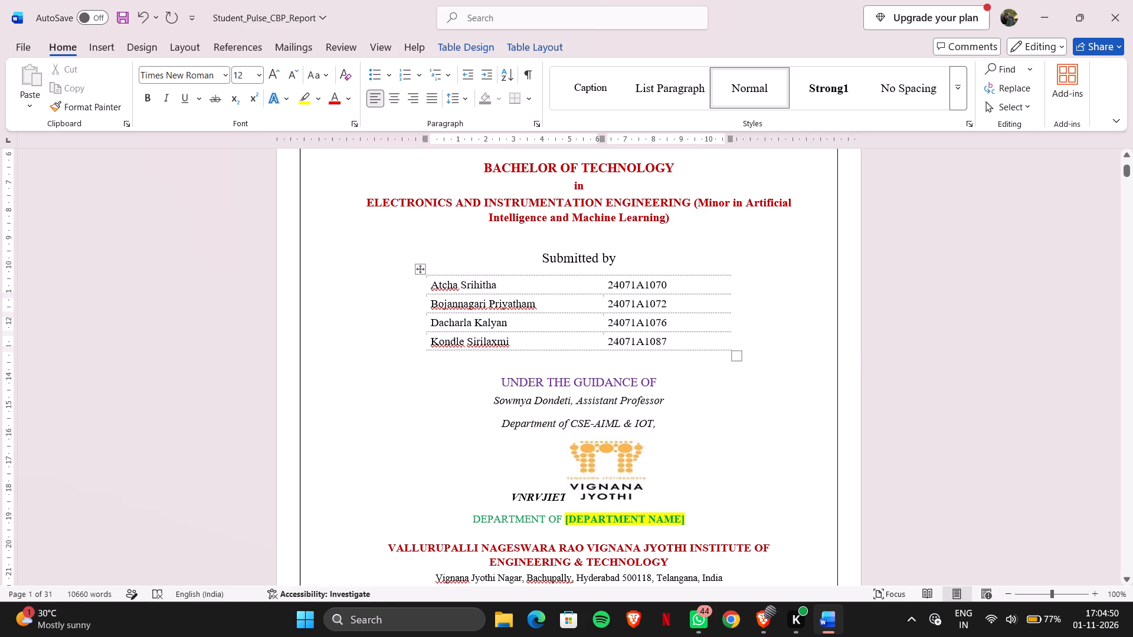
left_click_drag(568, 499, 462, 498)
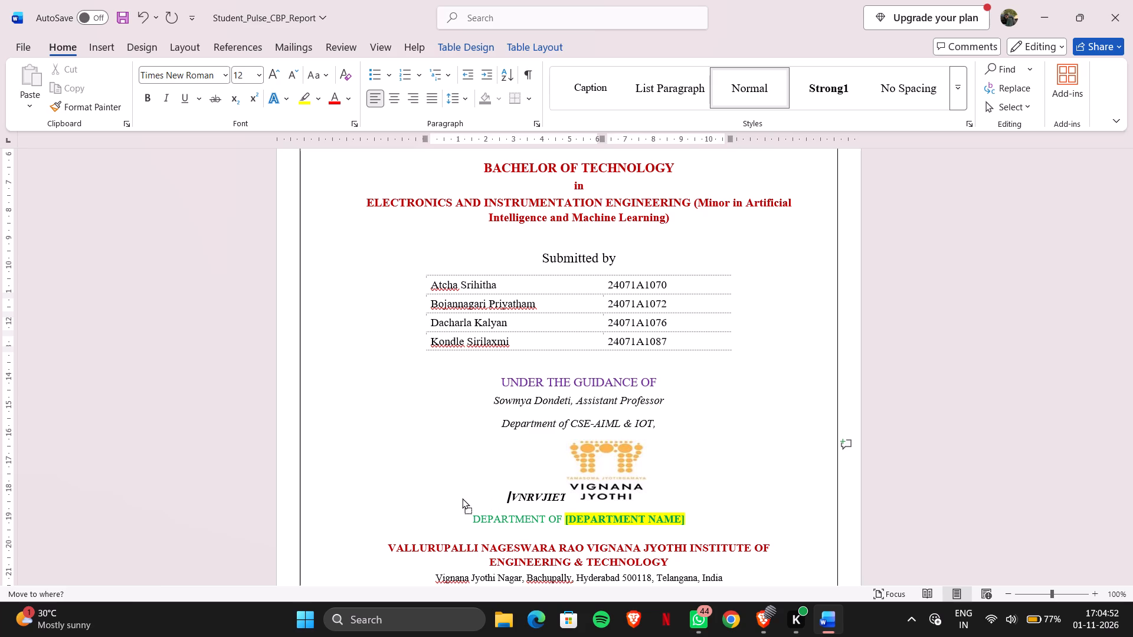
left_click_drag(462, 498, 456, 498)
left_click_drag(653, 497, 649, 497)
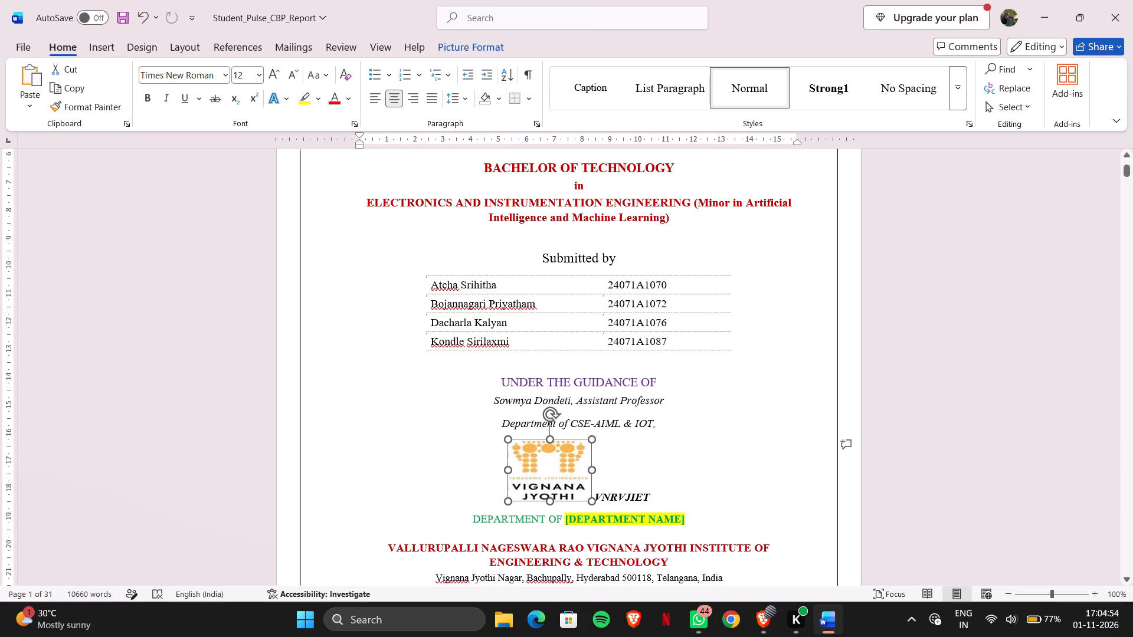
left_click_drag(649, 497, 595, 495)
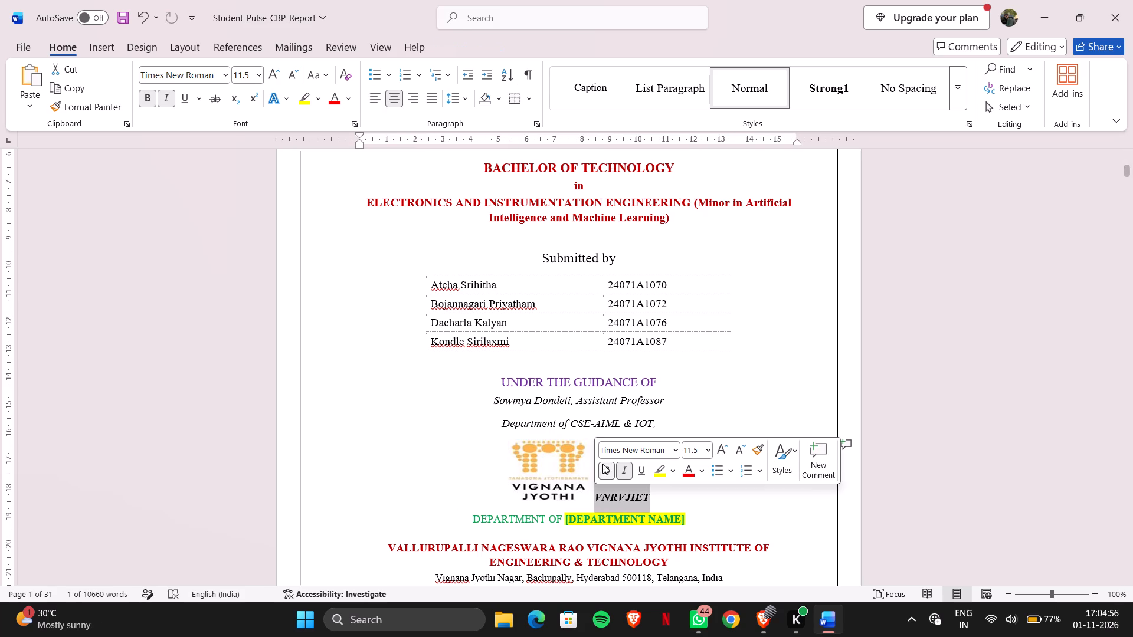
left_click(605, 468)
left_click(745, 400)
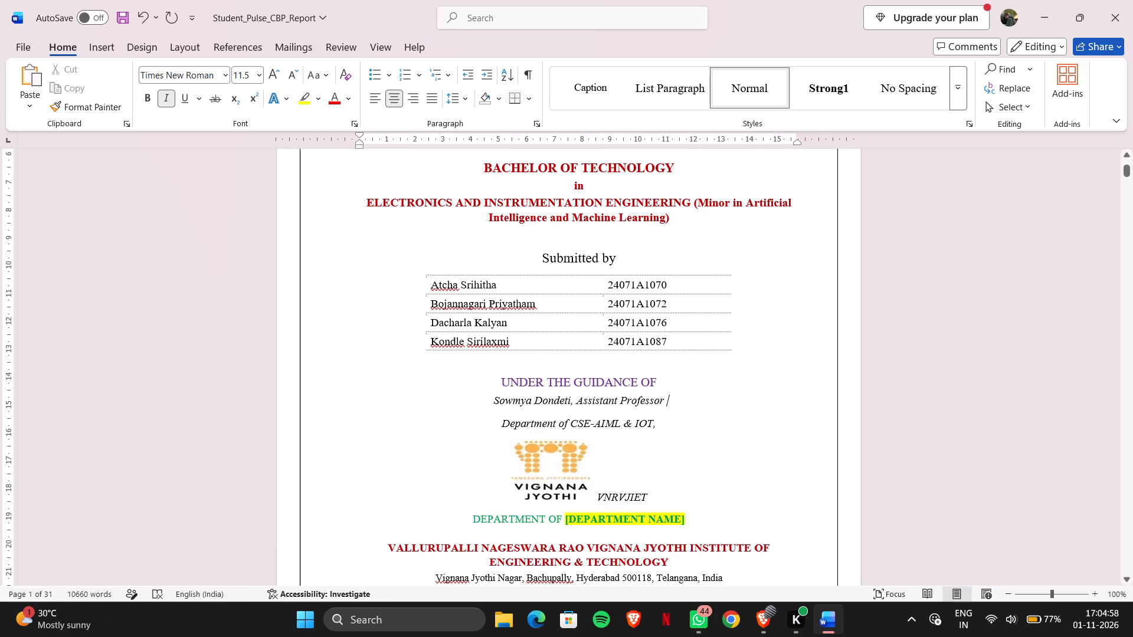
Copy the Vignana Jyothi logo and delete it from the VNRVJIET line, keeping VNRVJIET on its own line with formatting marks shown.
left_click(564, 468)
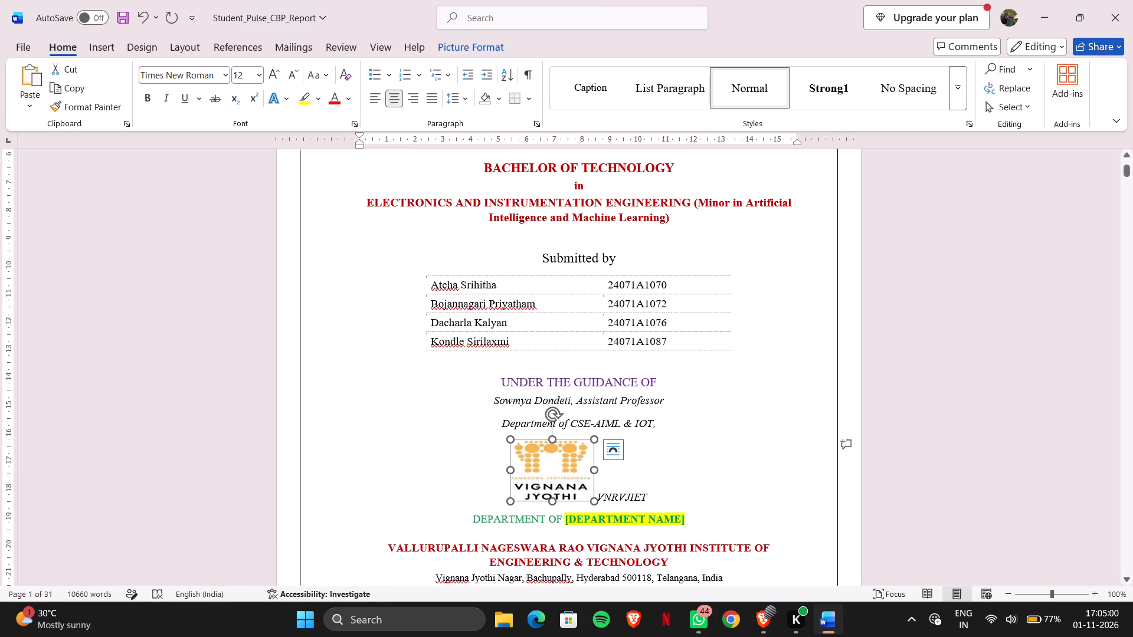
key("ctrl+c")
key("Delete")
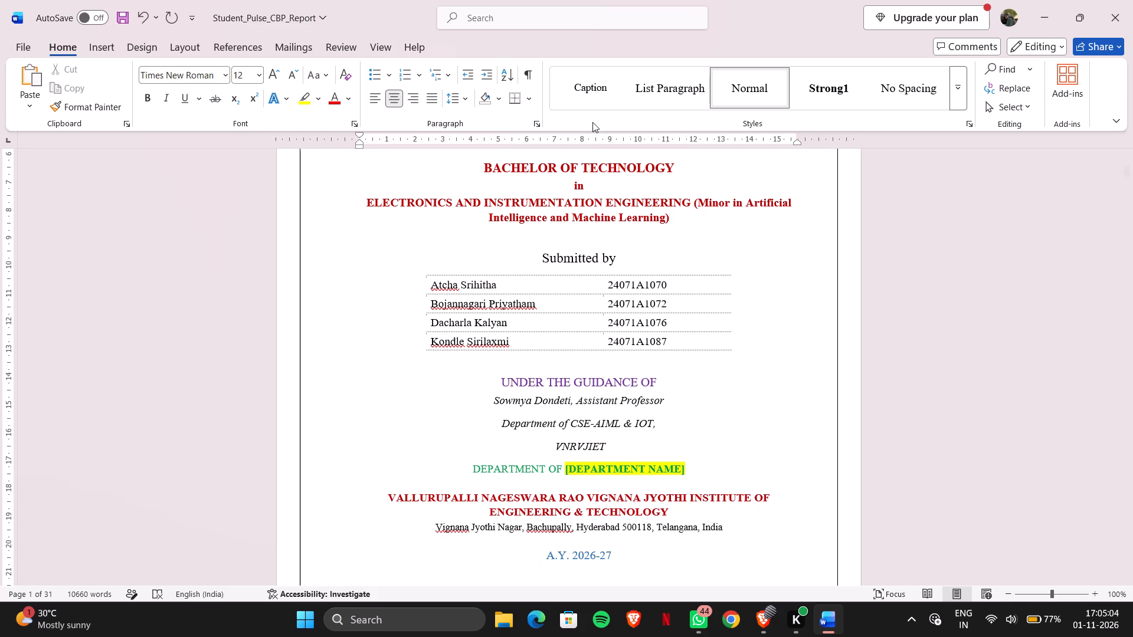
left_click(526, 71)
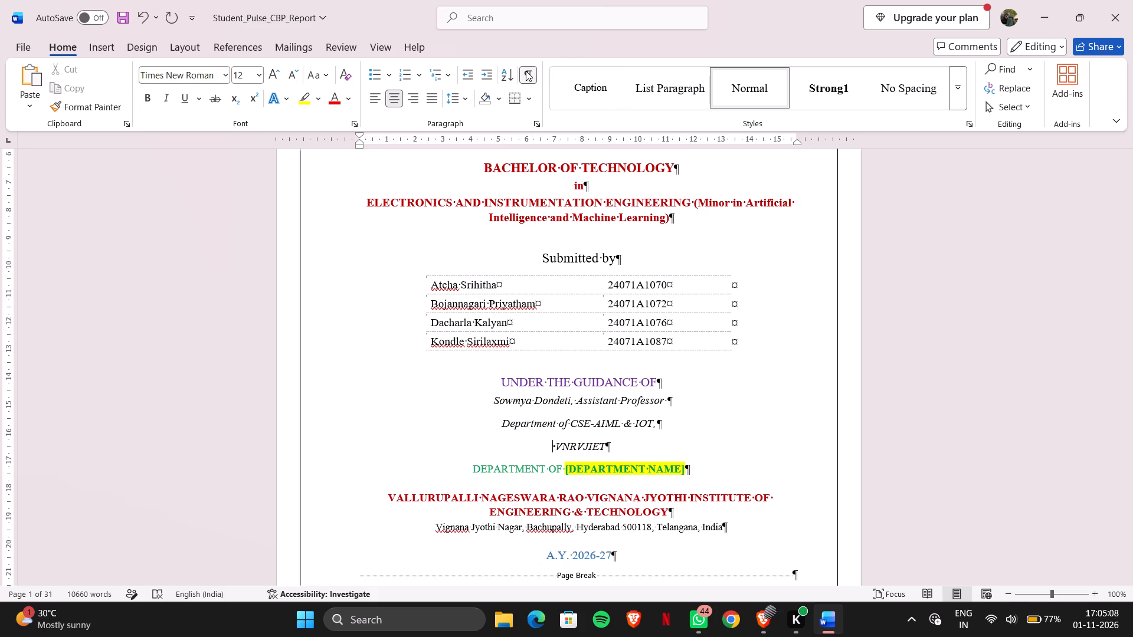
key("BackSpace")
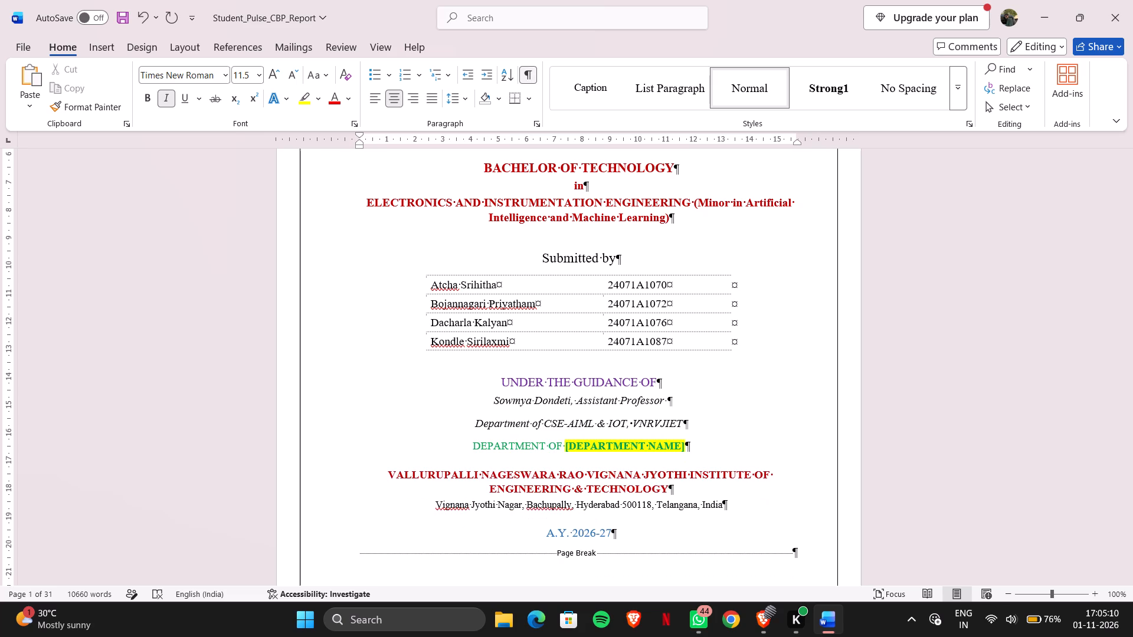
key("Return")
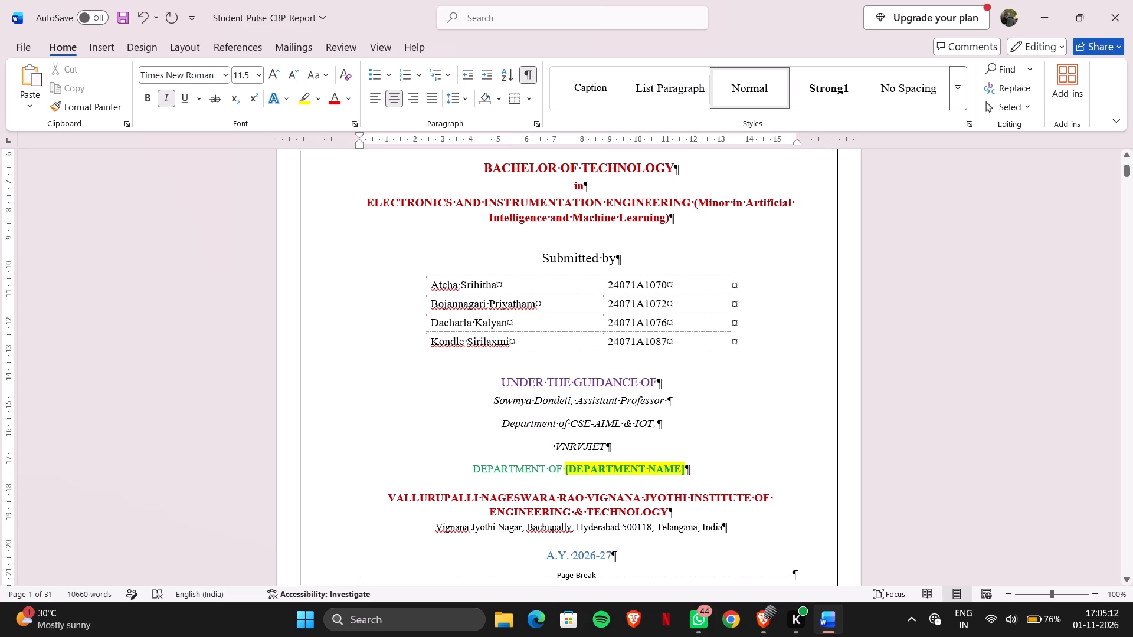
Replace the page break below A.Y. 2026-27 with two blank paragraphs, pushing the following VNRVJIET logo banner onto the next page.
scroll(623, 442, "down", 1)
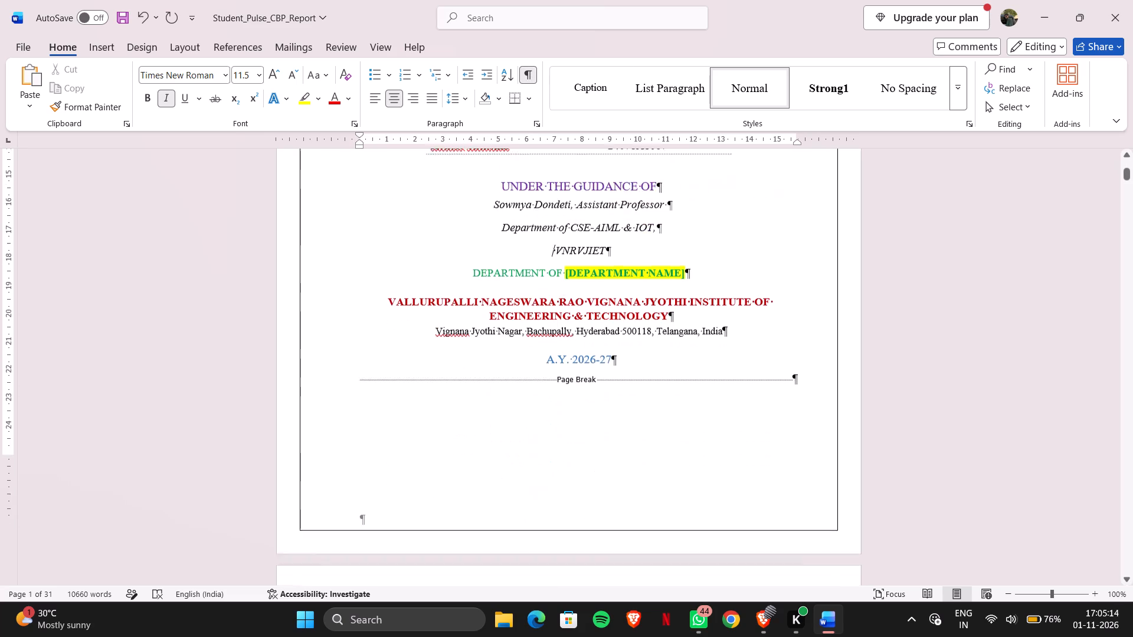
scroll(623, 442, "down", 1)
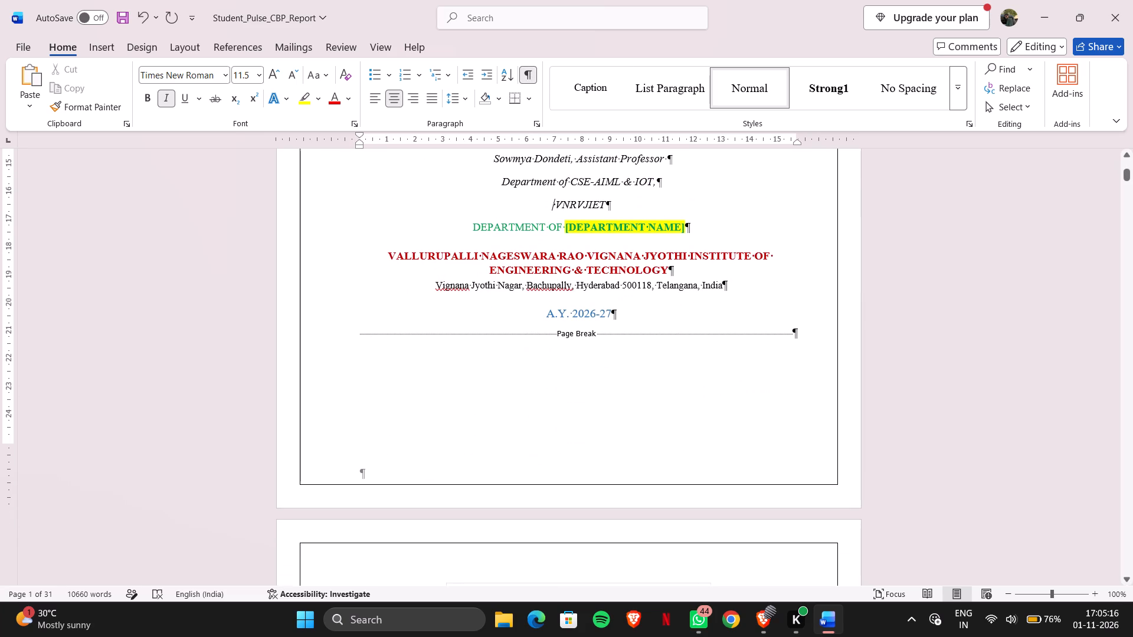
left_click_drag(806, 333, 425, 352)
key("BackSpace")
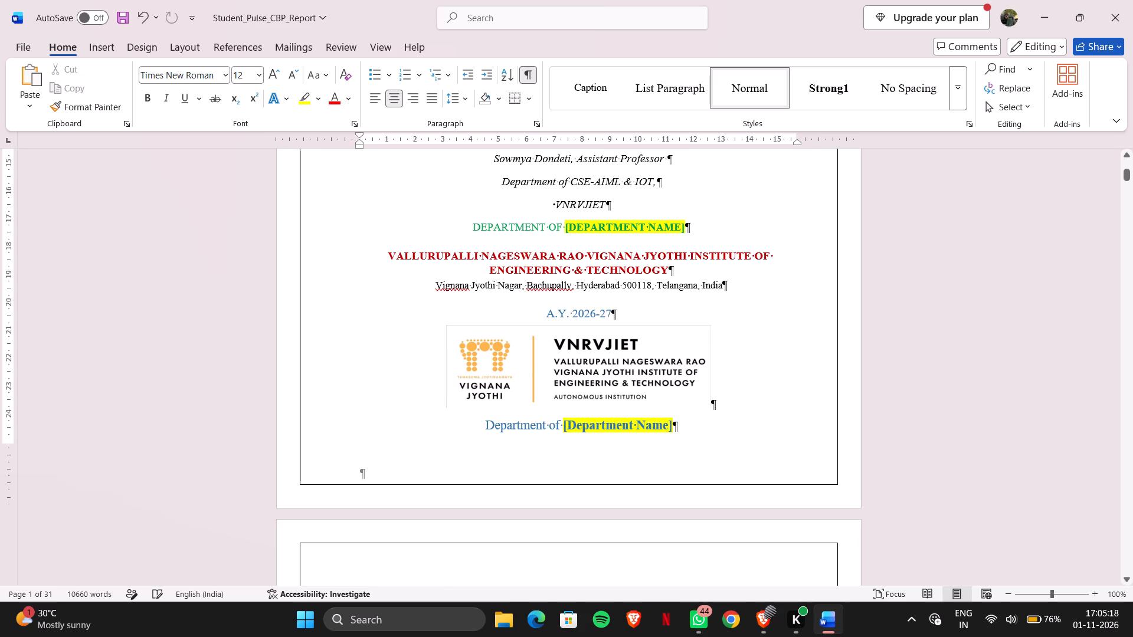
key("Return")
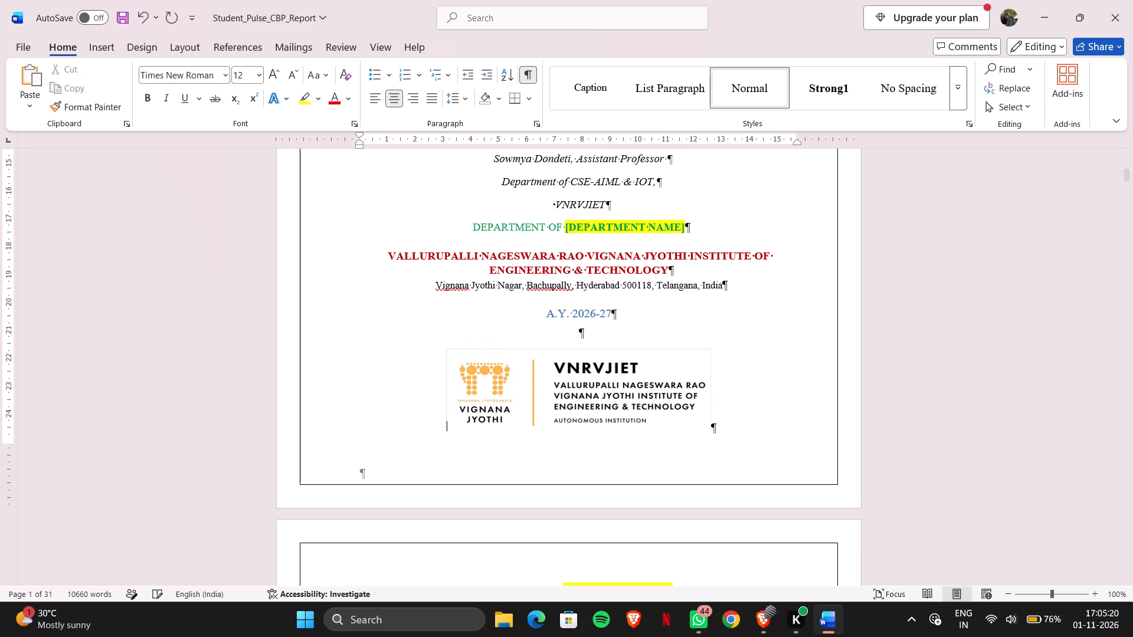
key("Return")
Paste the copied Vignana Jyothi logo centred on a new line below VNRVJIET, and hide the formatting marks.
scroll(582, 283, "up", 2)
left_click(618, 331)
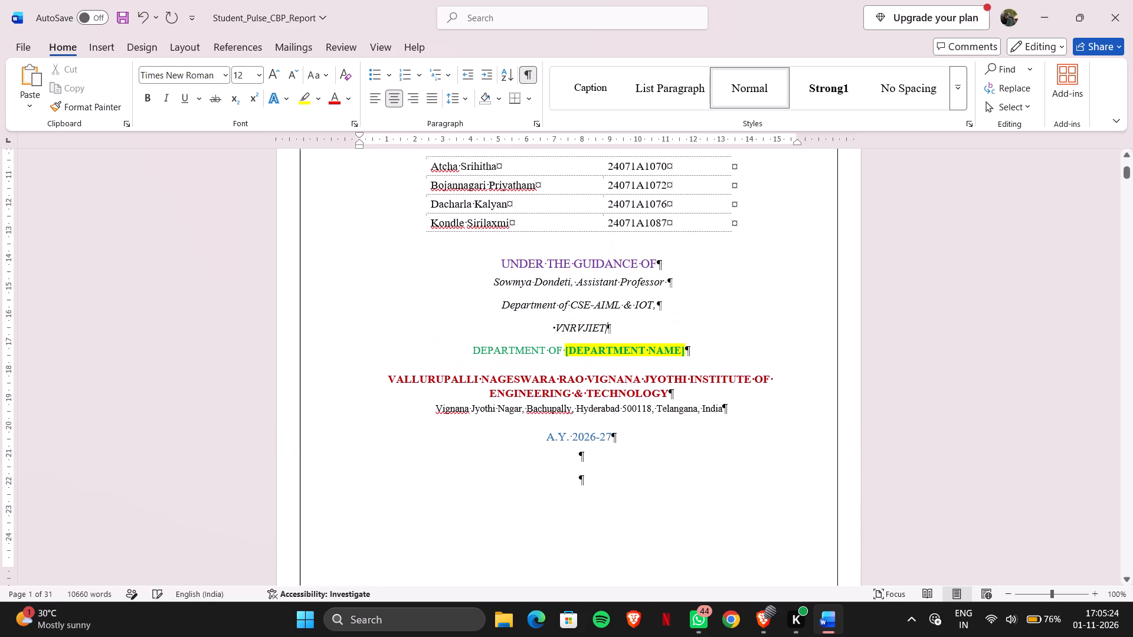
key("Return")
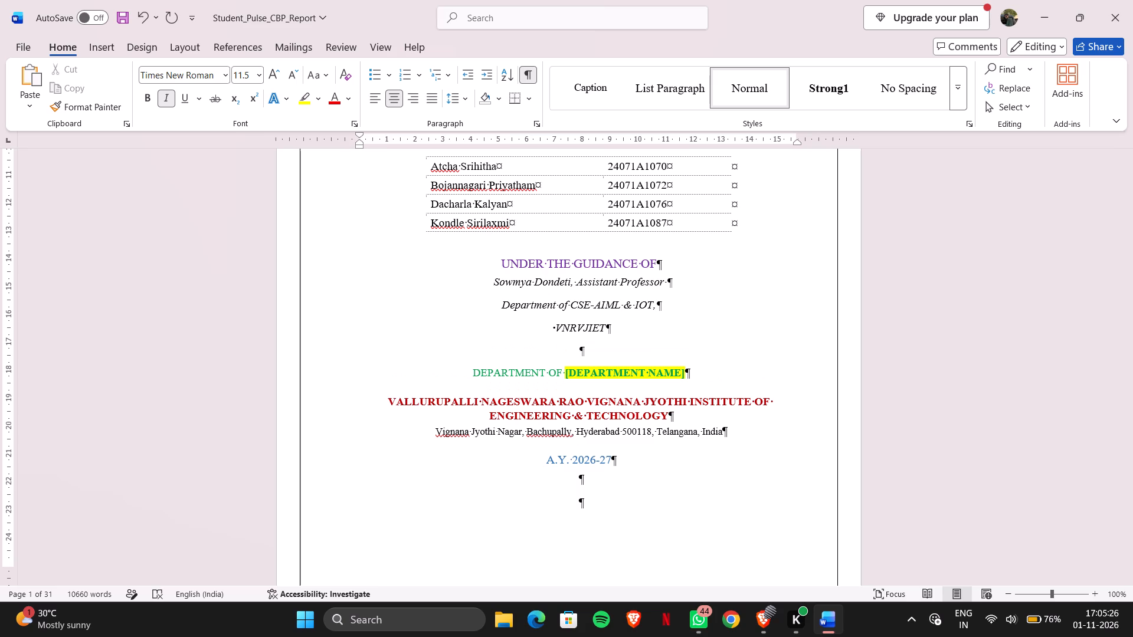
key("ctrl+v")
left_click(676, 387)
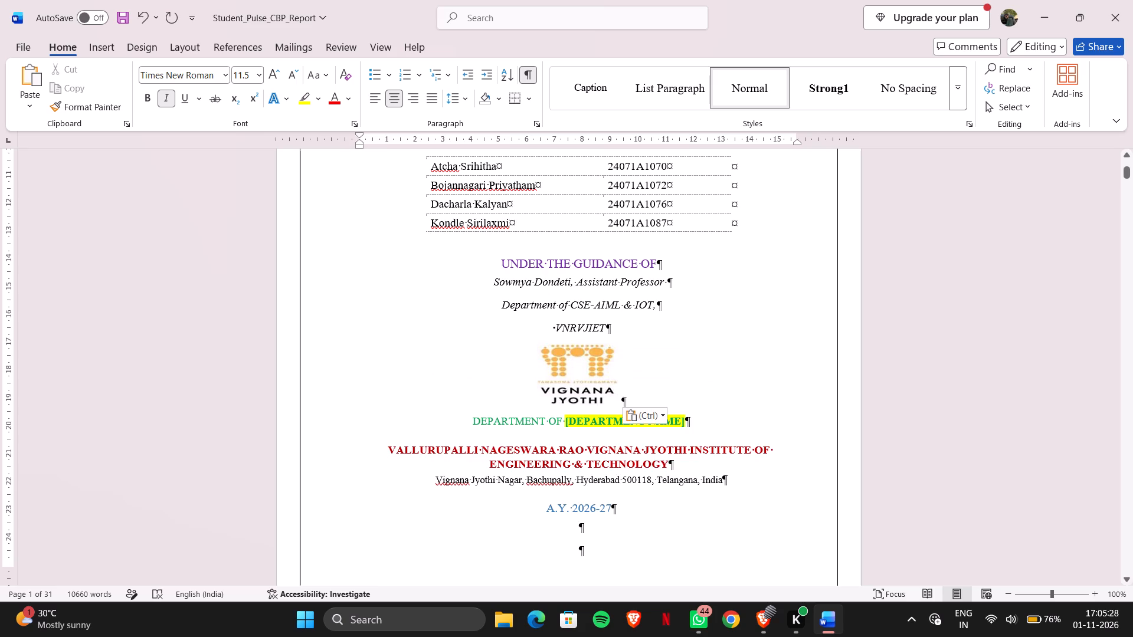
left_click_drag(668, 386, 560, 382)
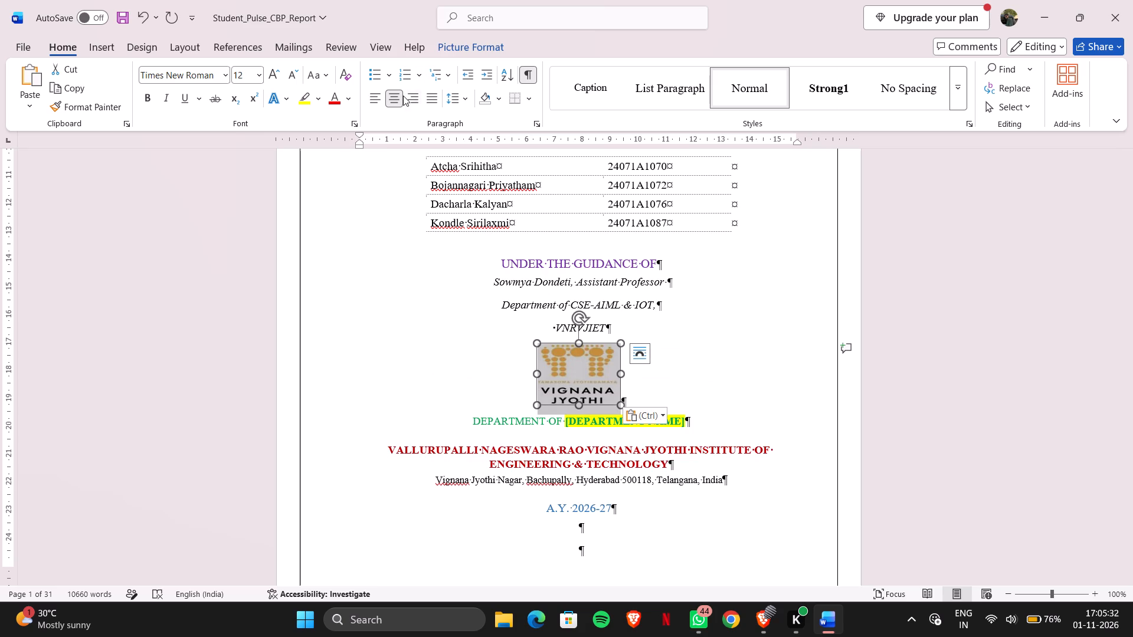
left_click(410, 97)
left_click(390, 97)
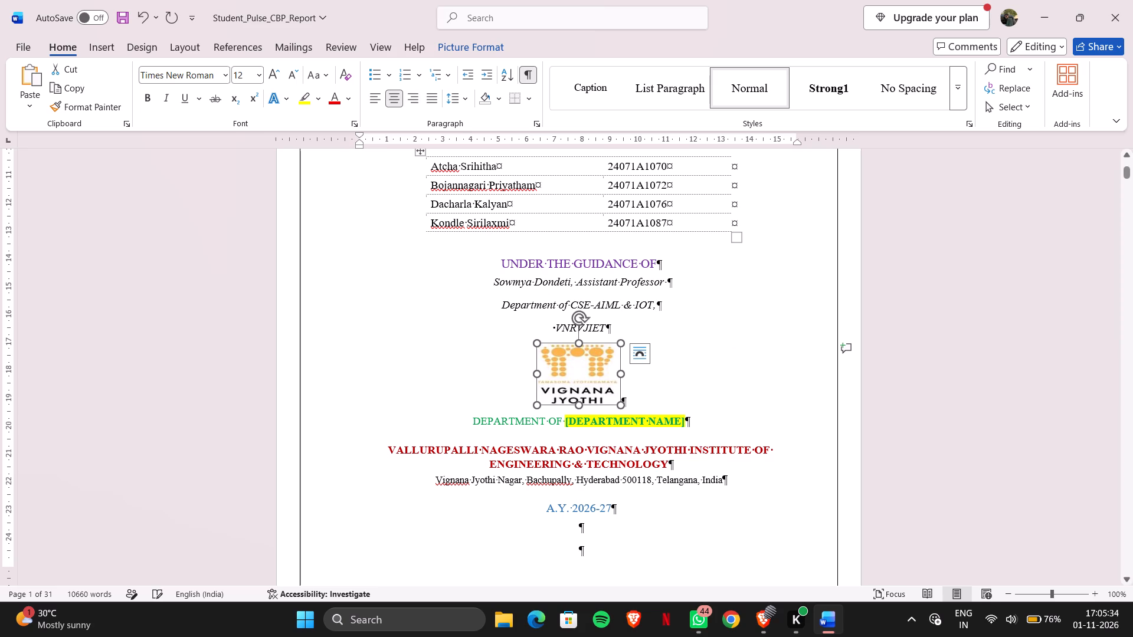
left_click(704, 350)
left_click(704, 350)
key("Escape")
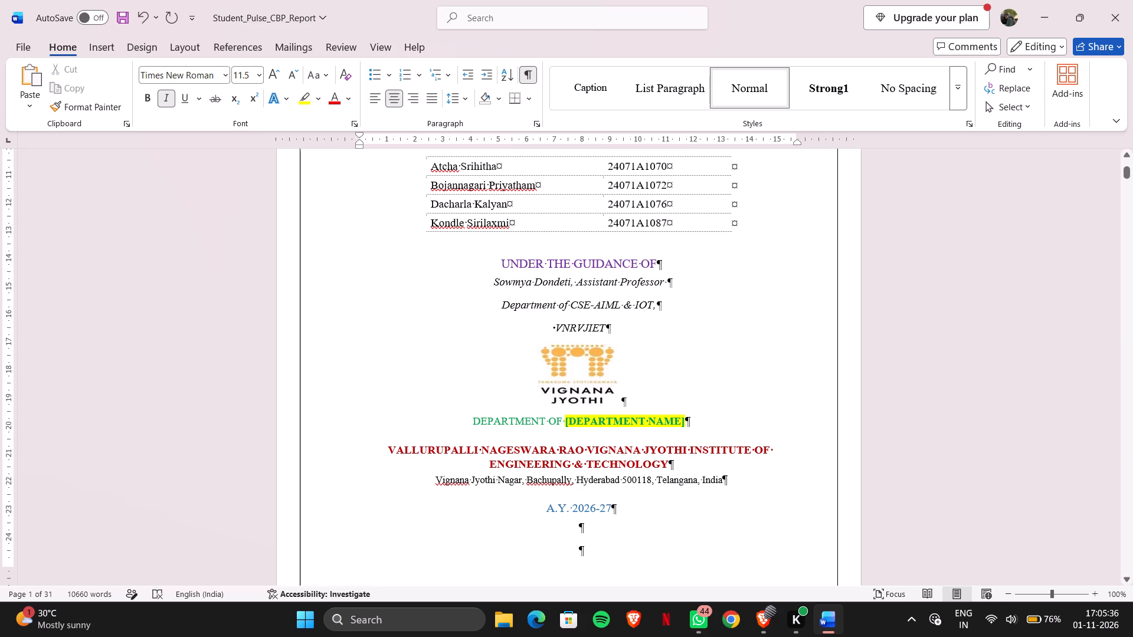
left_click(528, 73)
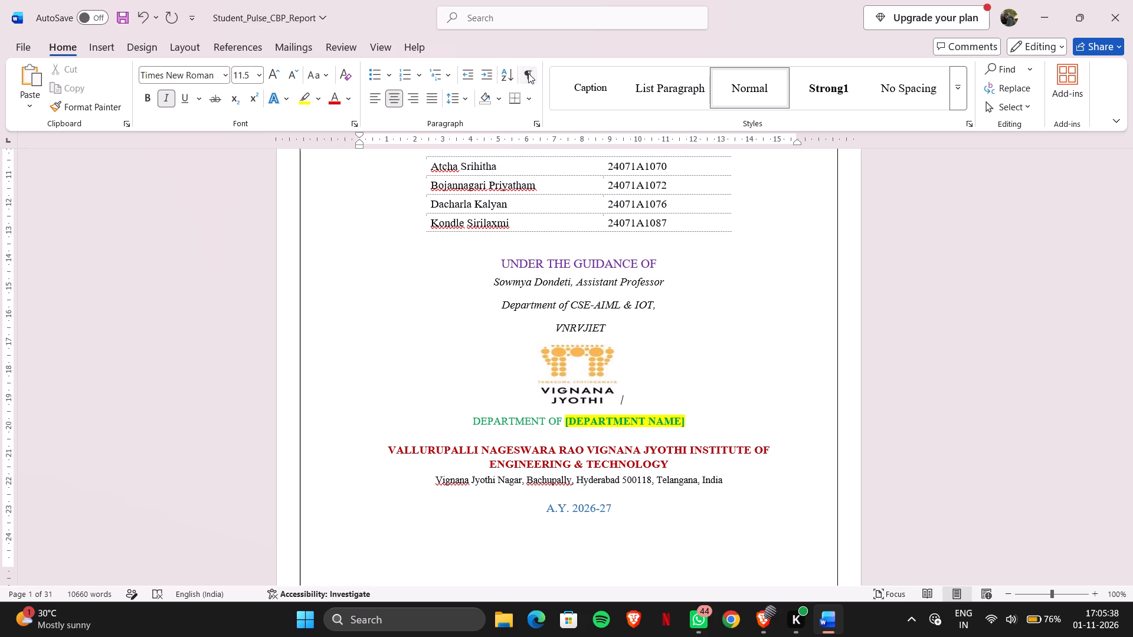
Switch to the previously used window.
key("alt+Tab")
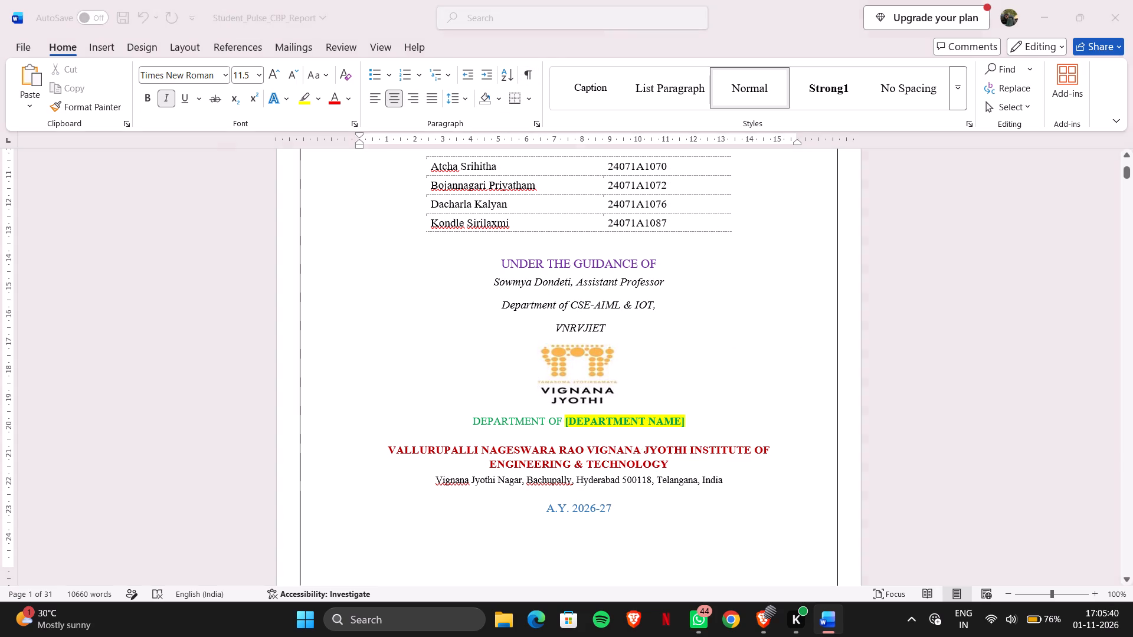
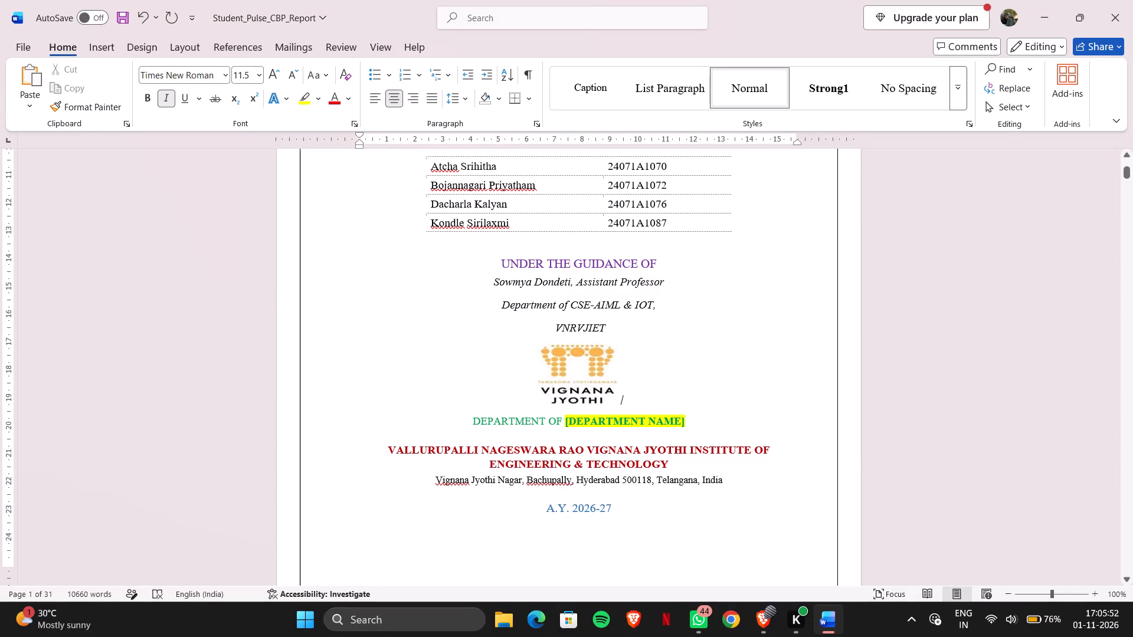
Replace the department placeholder line with the copied "DEPARTMENT OF CSEARTIFICIAL INTELLIGENCE AND MACHINE LEARNING & INTERNET OF THINGS" and remove the leftover closing bracket.
left_click_drag(471, 422, 678, 419)
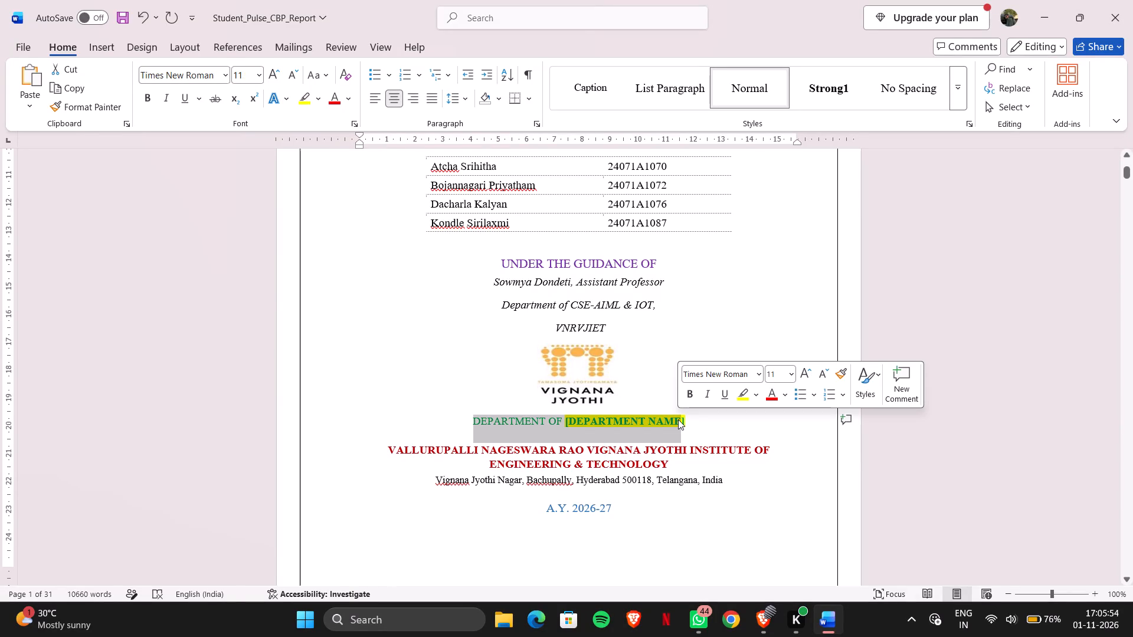
key("ctrl+v")
left_click(682, 419)
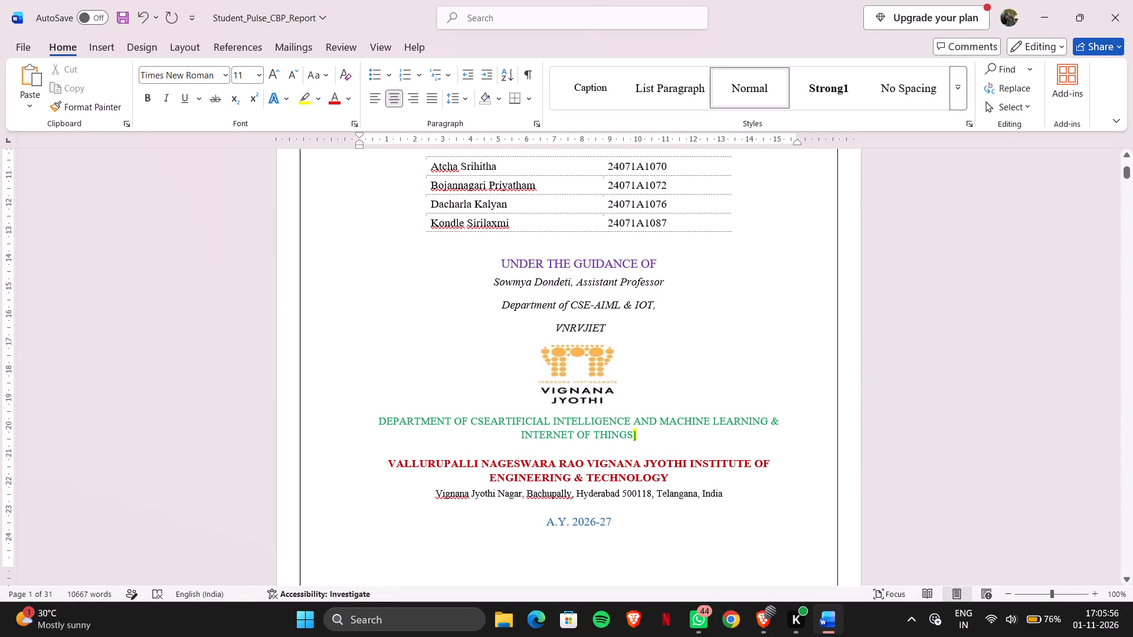
left_click(645, 434)
key("BackSpace")
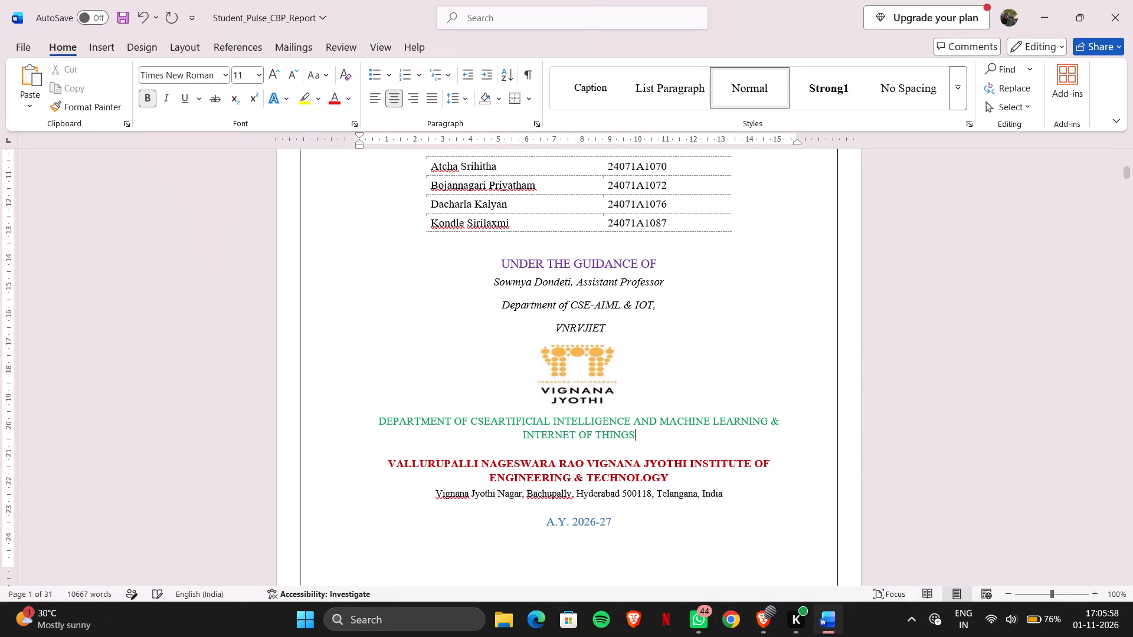
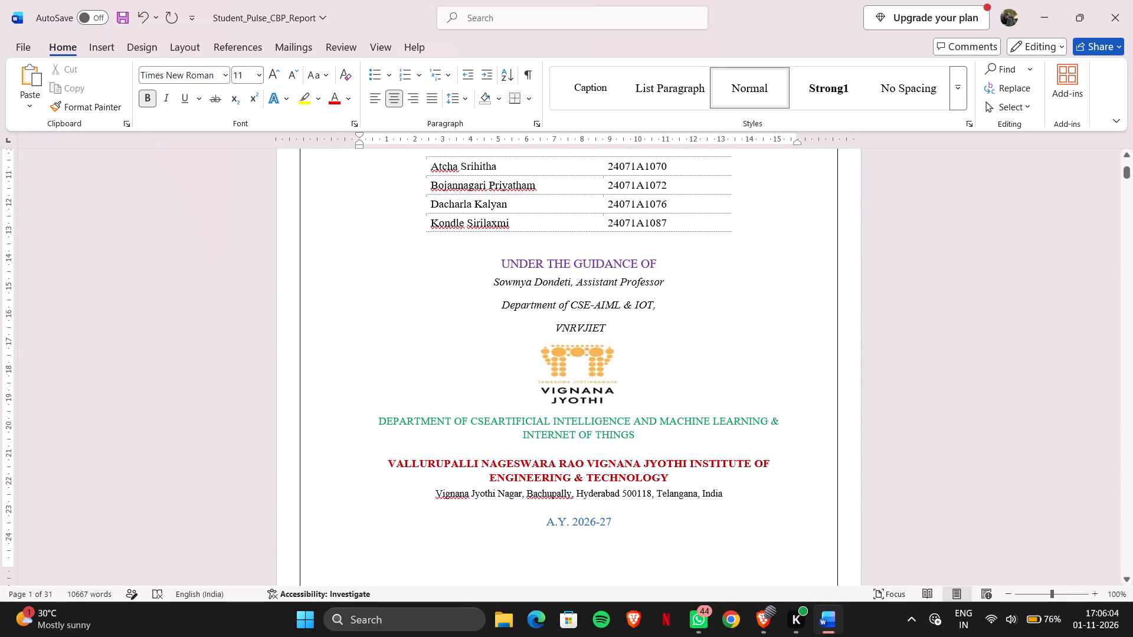
Add a space after "DEPARTMENT OF CSE" and break the department text so "ARTIFICIAL INTELLIGENCE AND MACHINE LEARNING & INTERNET OF THINGS" starts a new line.
left_click(493, 422)
key("space")
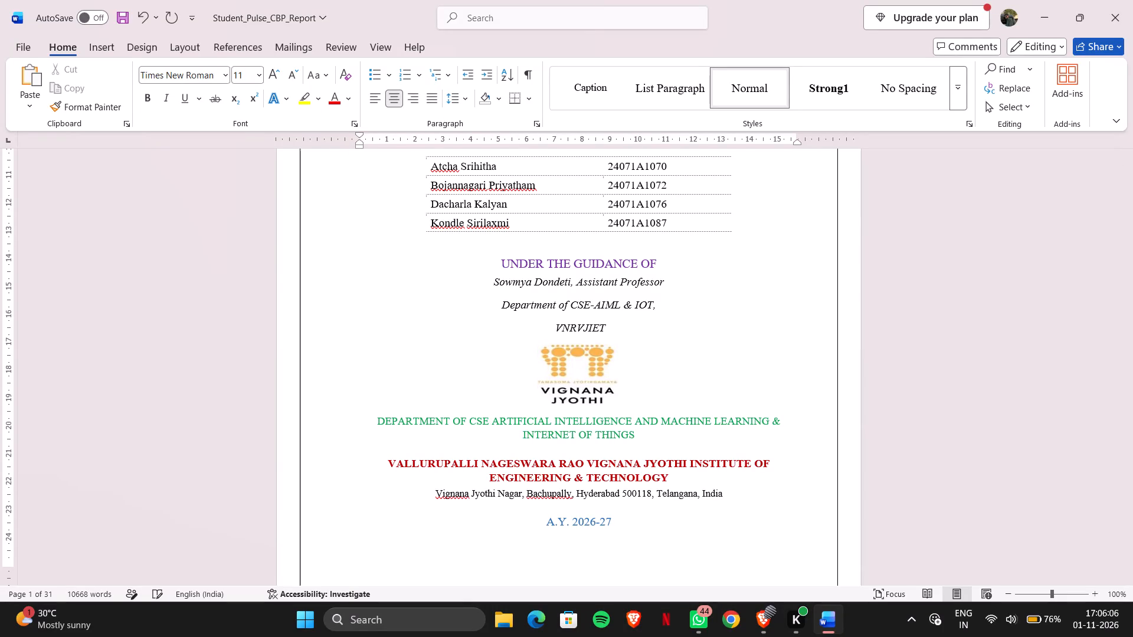
key("Return")
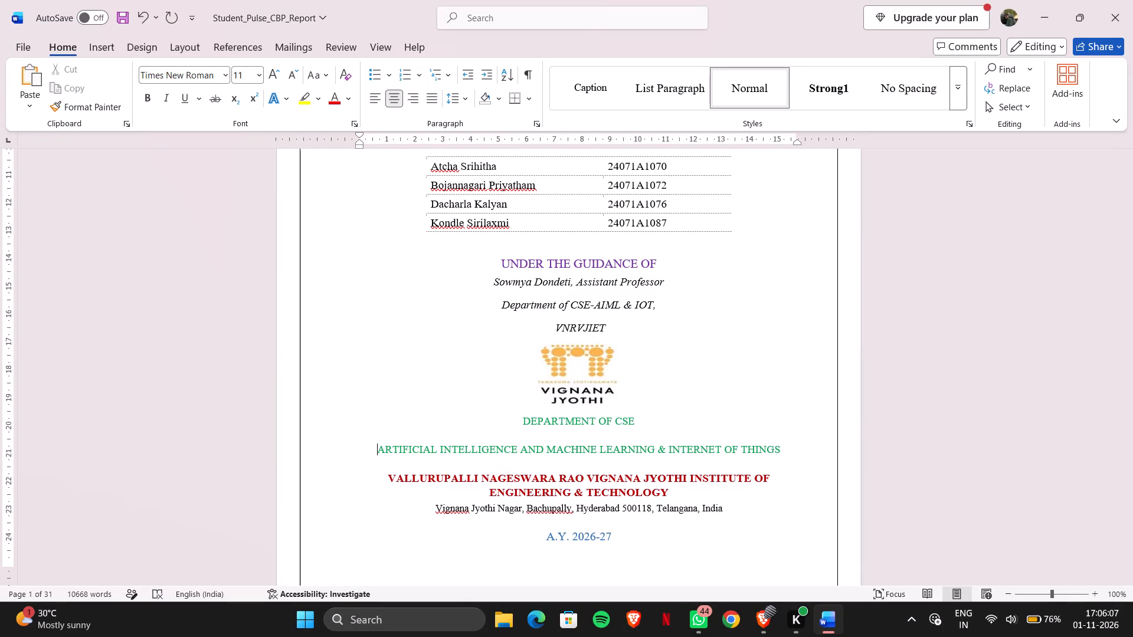
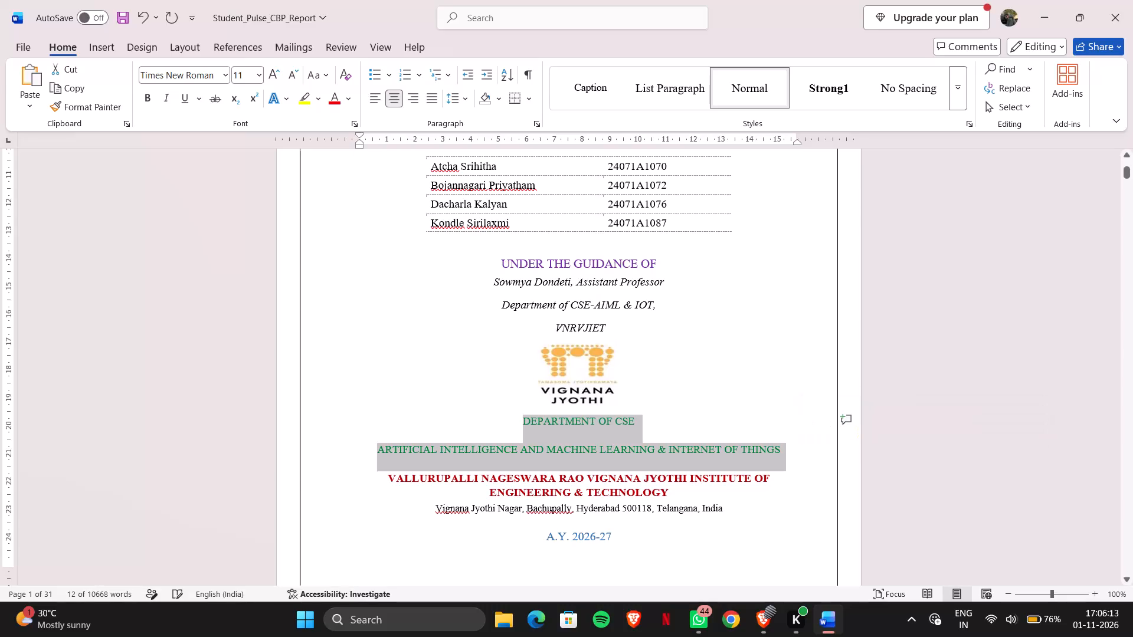
Set the line spacing of the two green department lines below the logo to 1.0.
left_click(459, 98)
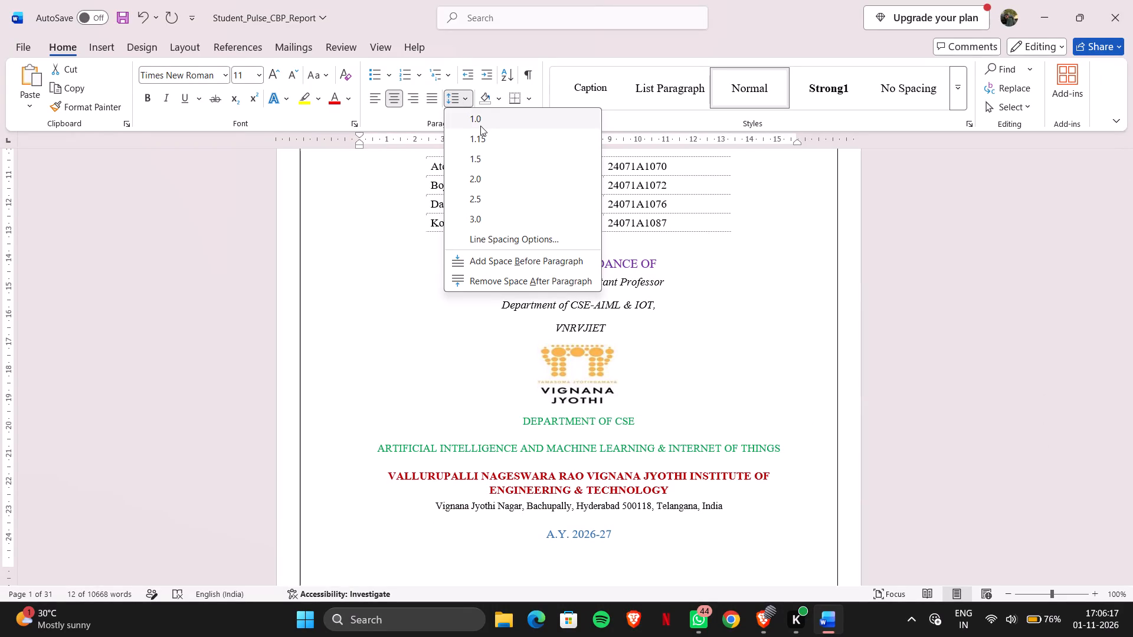
left_click(480, 126)
left_click(656, 411)
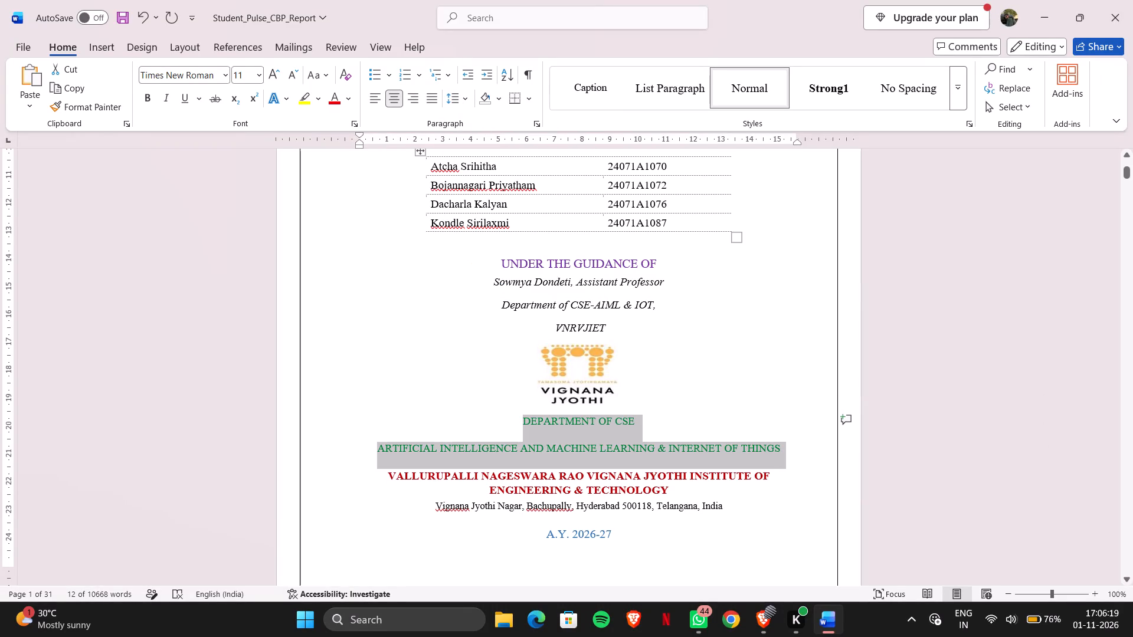
Set the line spacing of the red institute name and the address line beneath it to 1.15.
scroll(656, 411, "down", 1)
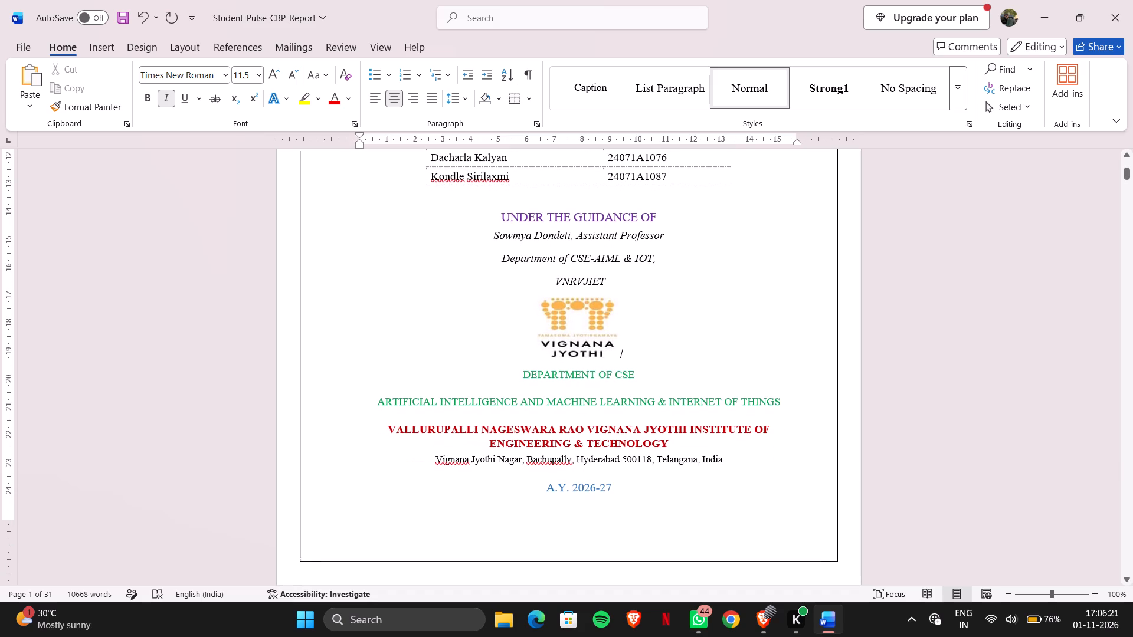
left_click_drag(384, 431, 710, 457)
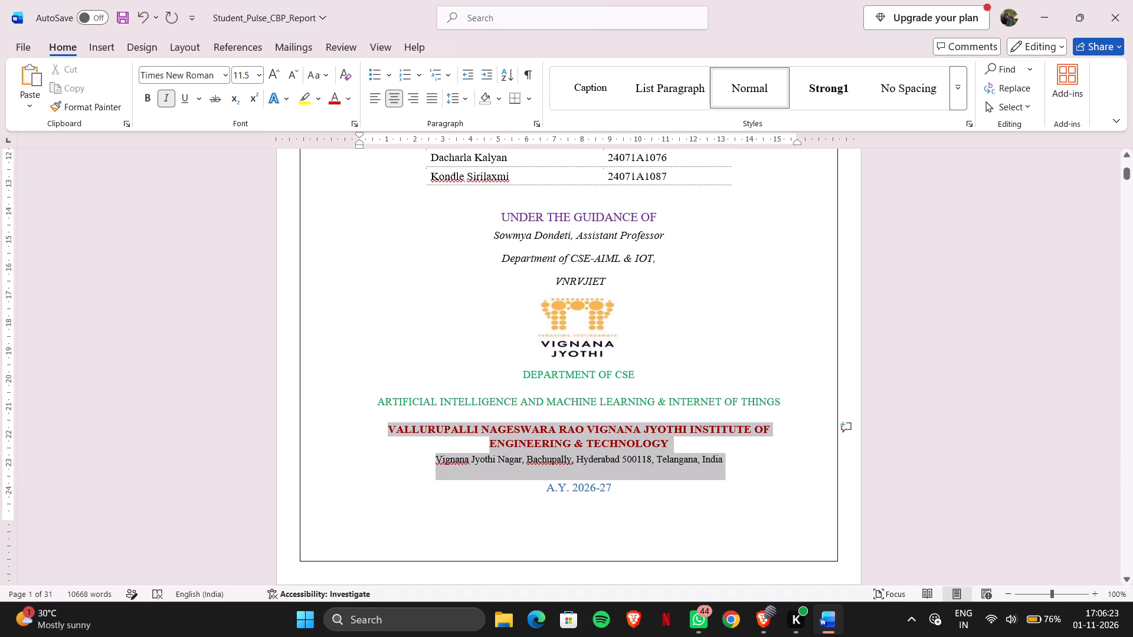
left_click_drag(710, 457, 721, 455)
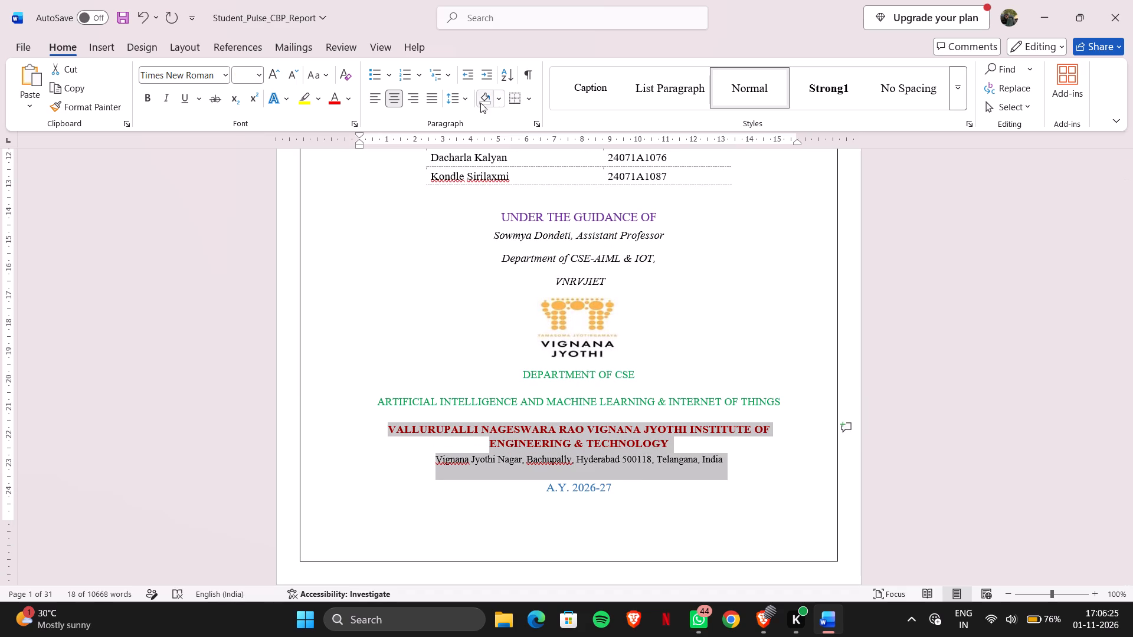
left_click(448, 98)
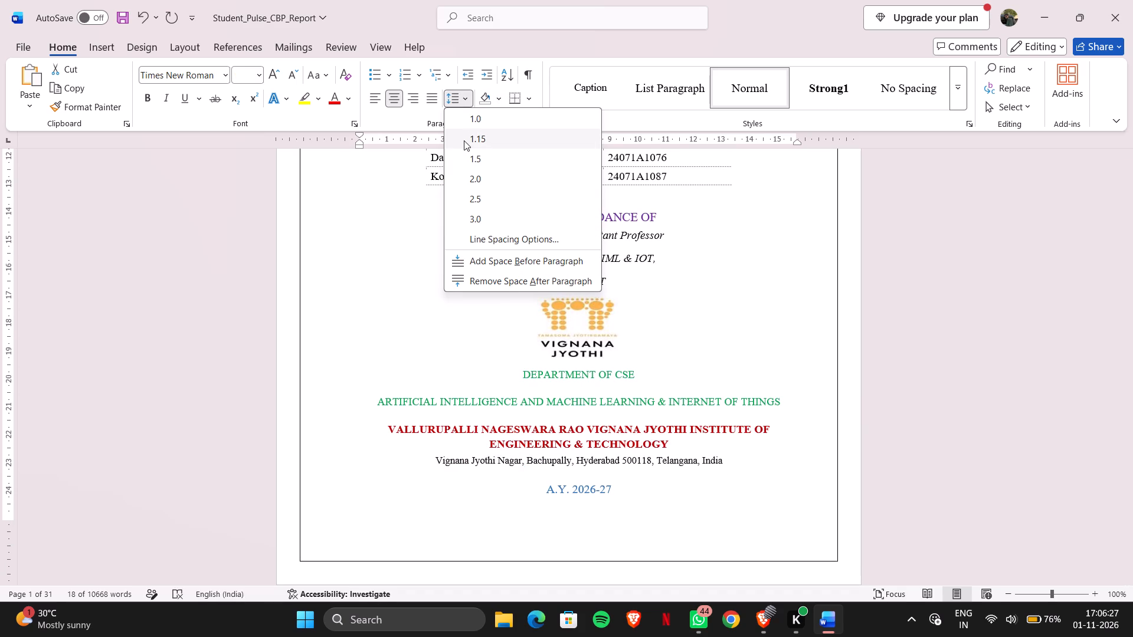
left_click(464, 140)
left_click(759, 365)
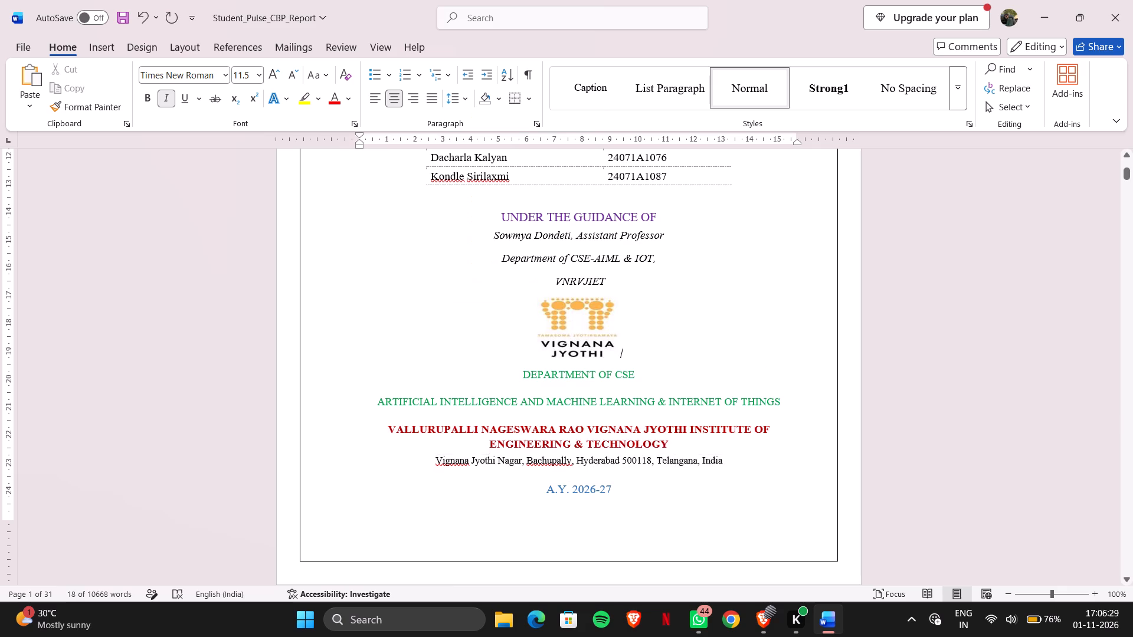
Check the top of the title page and save the report.
scroll(759, 365, "up", 2)
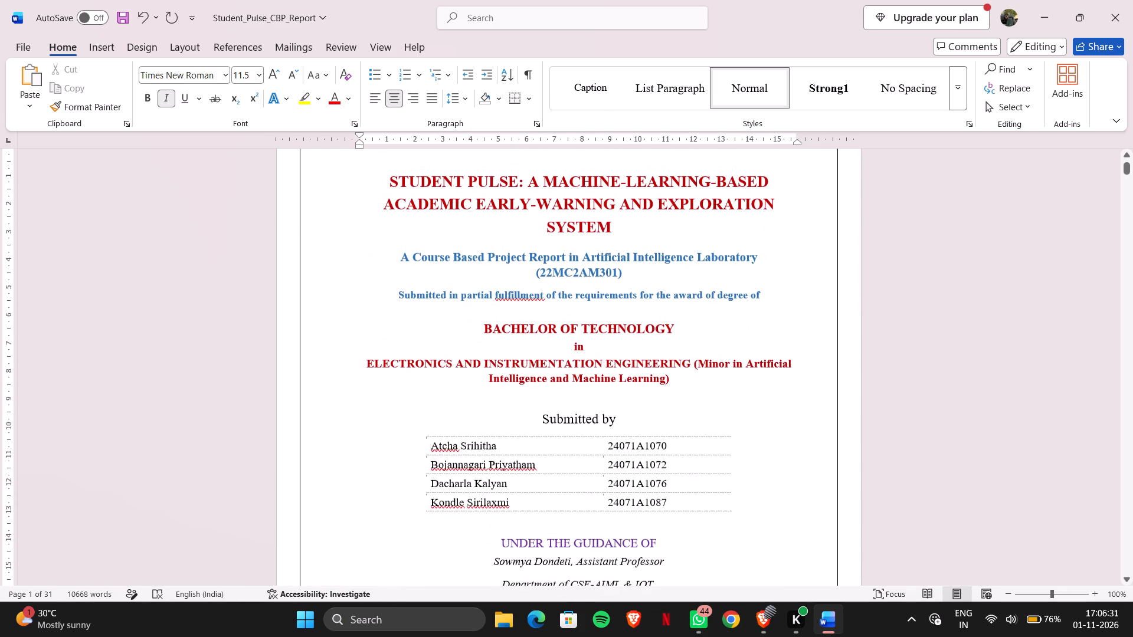
scroll(759, 365, "up", 1)
key("ctrl+s")
Go to the certificate page and examine its highlighted department and branch placeholders.
scroll(759, 365, "down", 1)
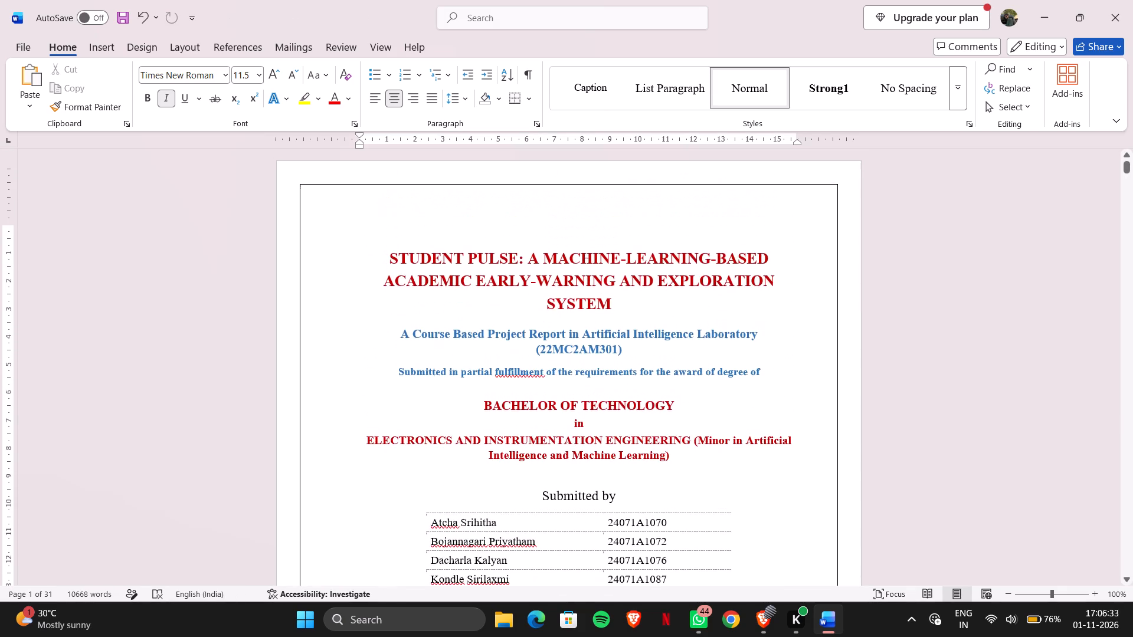
scroll(759, 365, "down", 4)
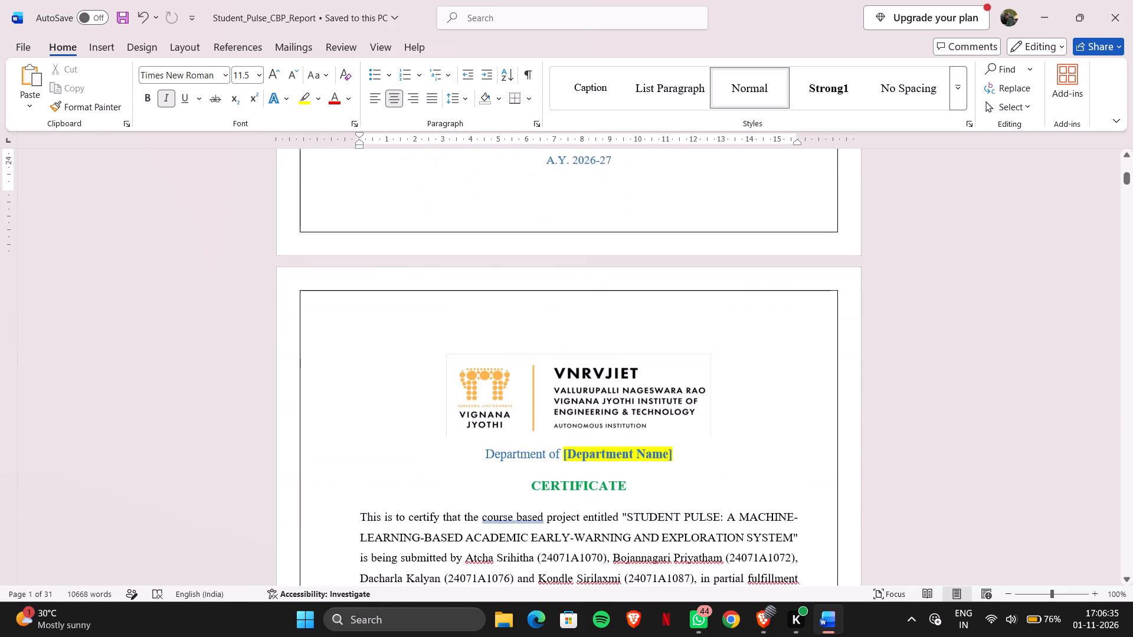
scroll(759, 365, "down", 1)
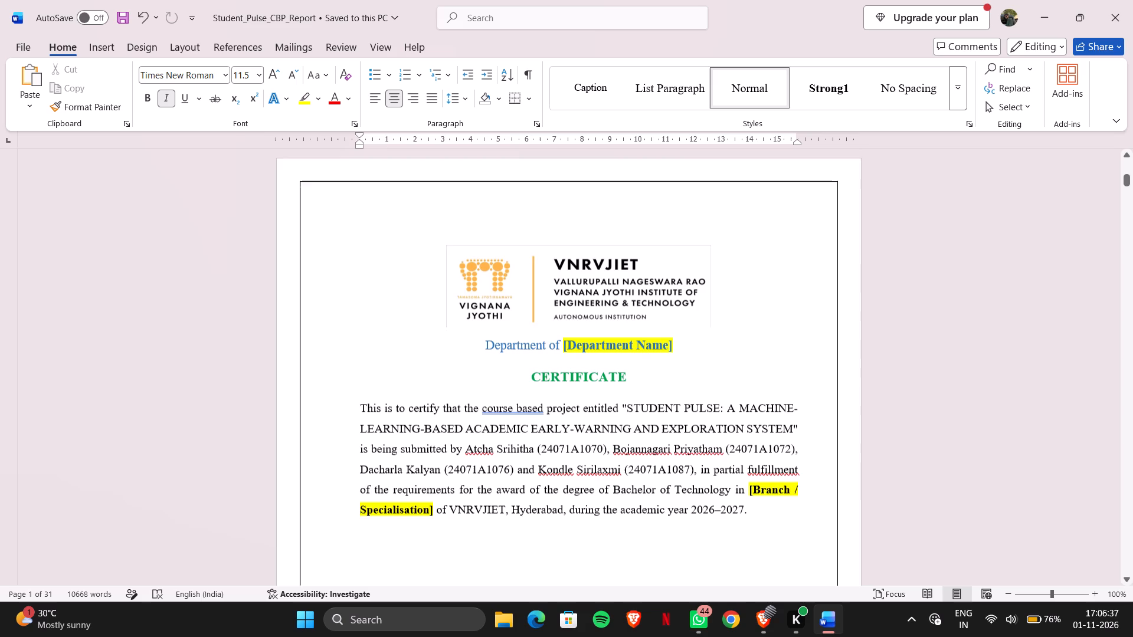
scroll(759, 365, "down", 1)
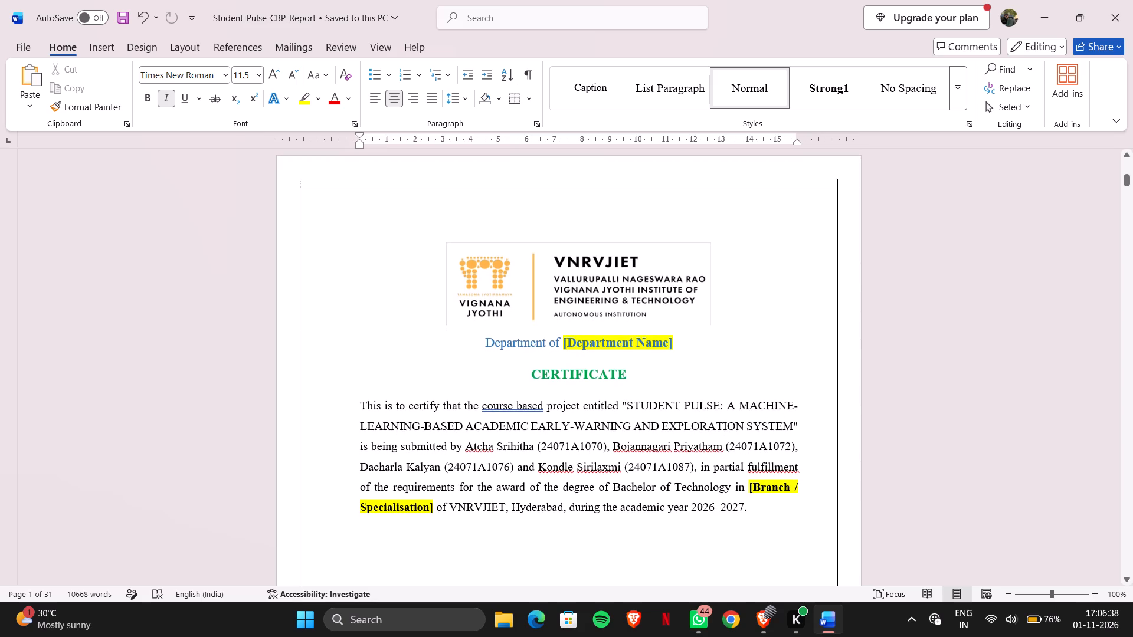
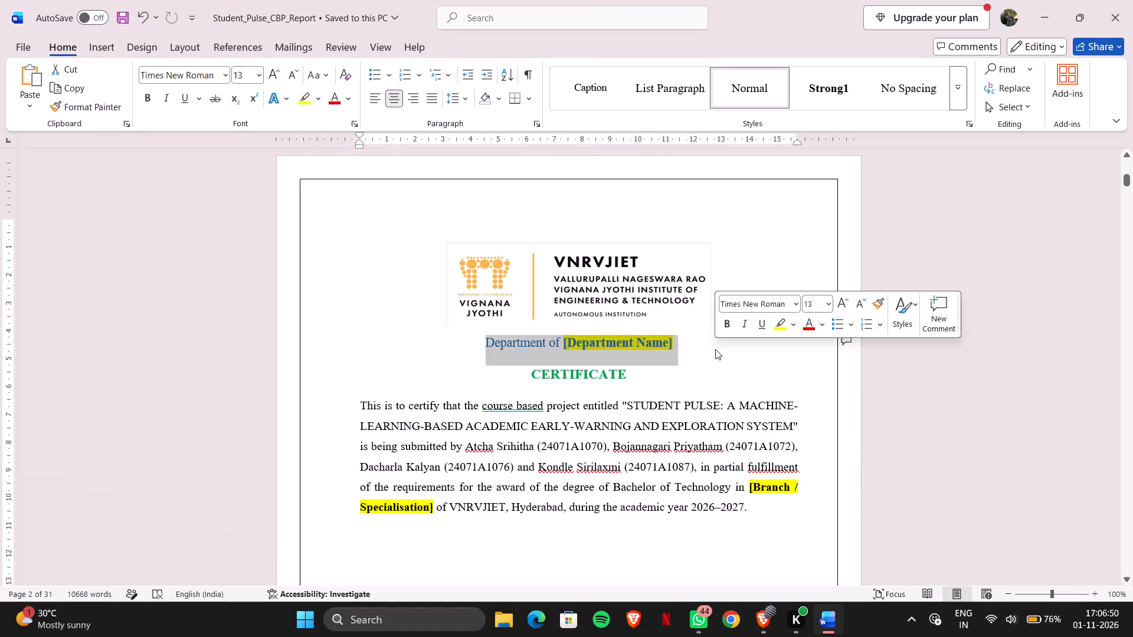
Replace the certificate page's department placeholder line with the copied "Department of CSE Artificial Intelligence and Machine Learning & Internet of Things".
key("ctrl+v")
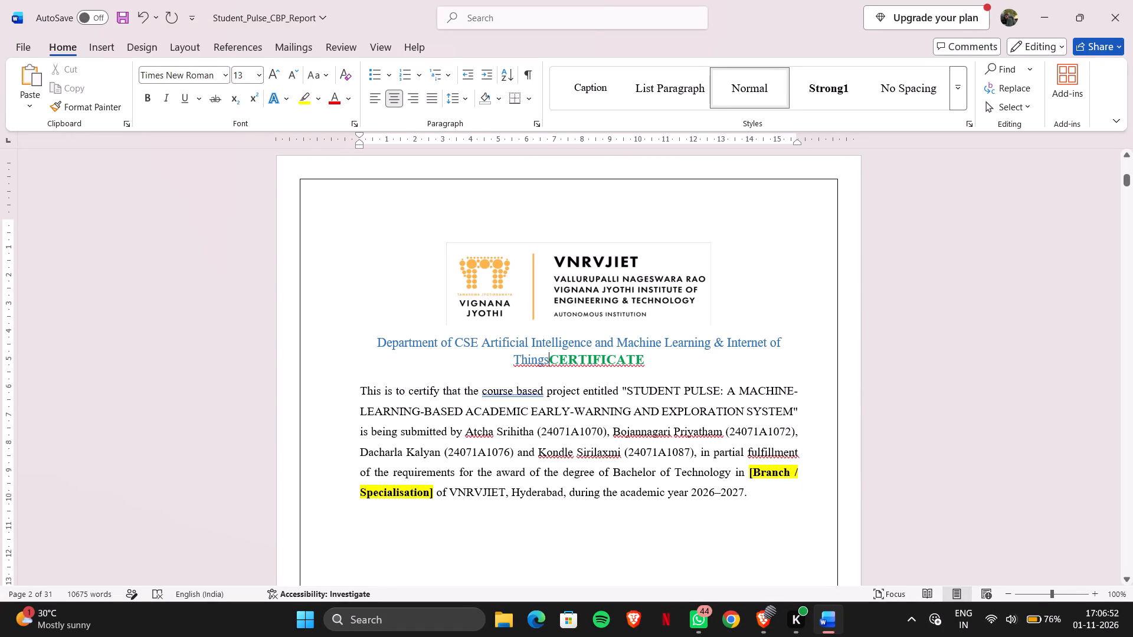
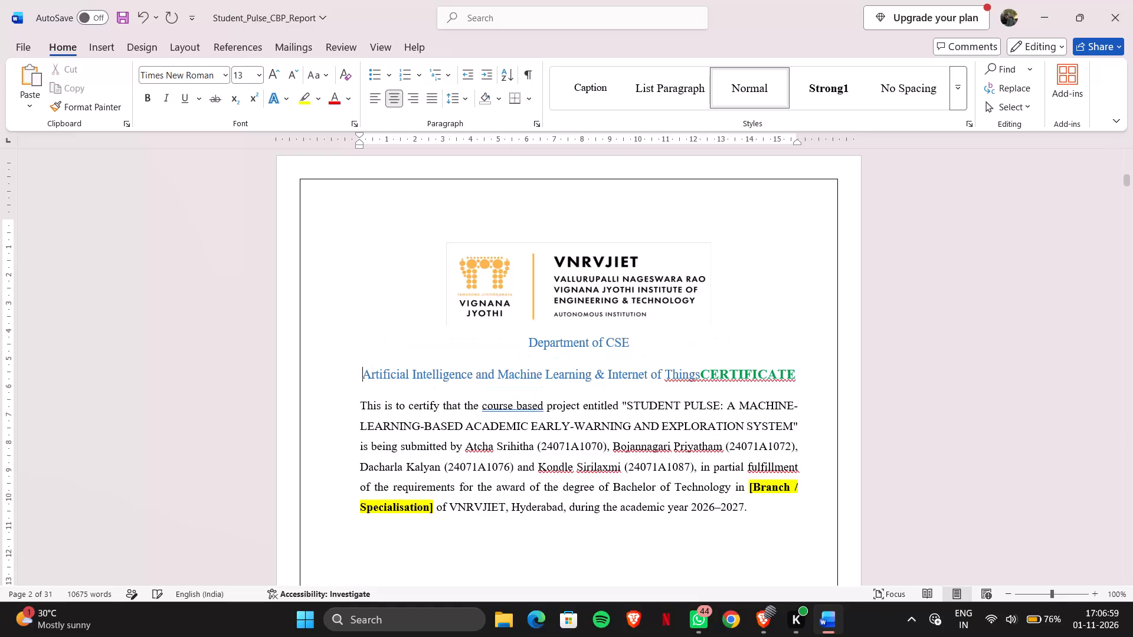
Move the "CERTIFICATE" heading onto its own line below the department name on the certificate page.
left_click(504, 354)
left_click(700, 375)
key("Return")
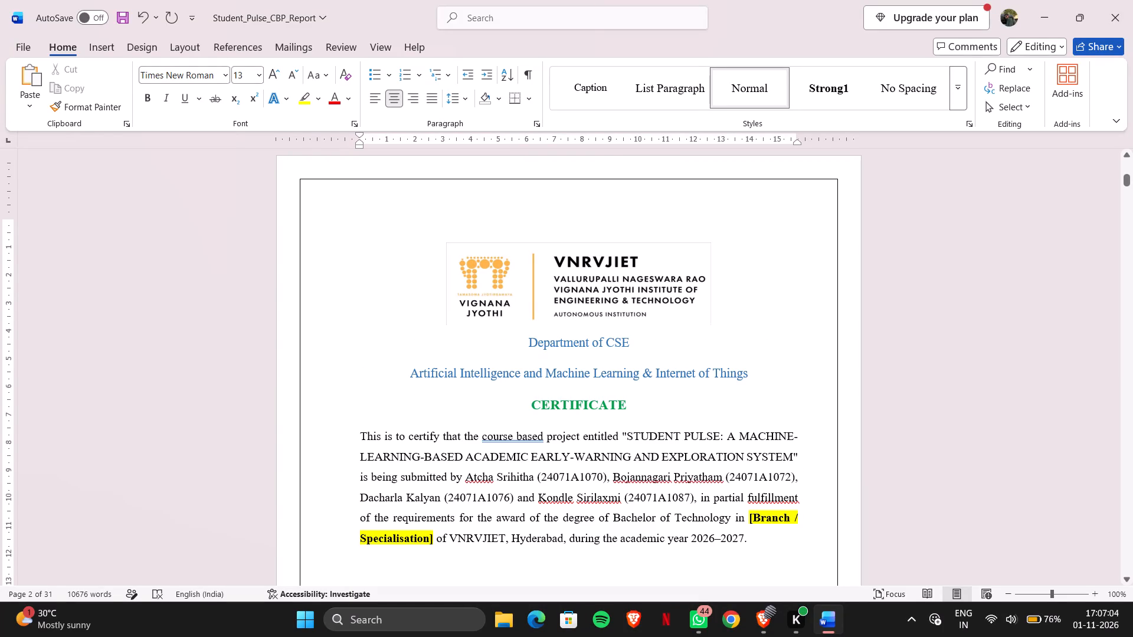
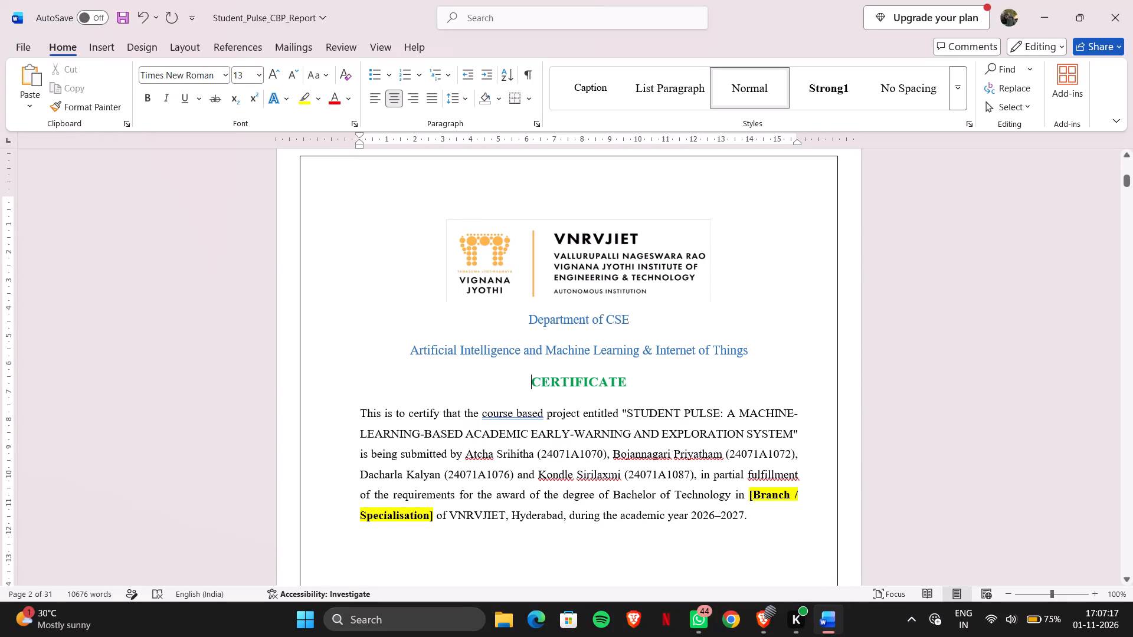
Replace the highlighted "[Branch / Specialisation]" placeholder in the certificate paragraph with the copied text "Bachelor of Technology in Electronics and Instrumentation Engineering (Minor in AIML)".
left_click_drag(745, 492, 774, 501)
left_click(770, 520)
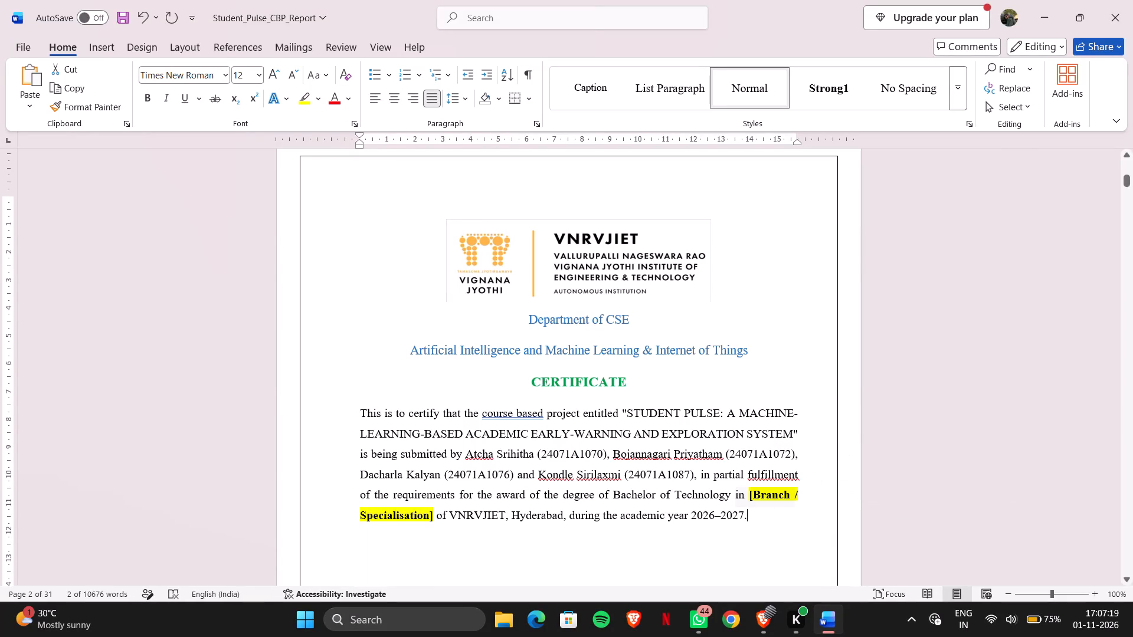
left_click(748, 497)
left_click_drag(748, 497, 770, 504)
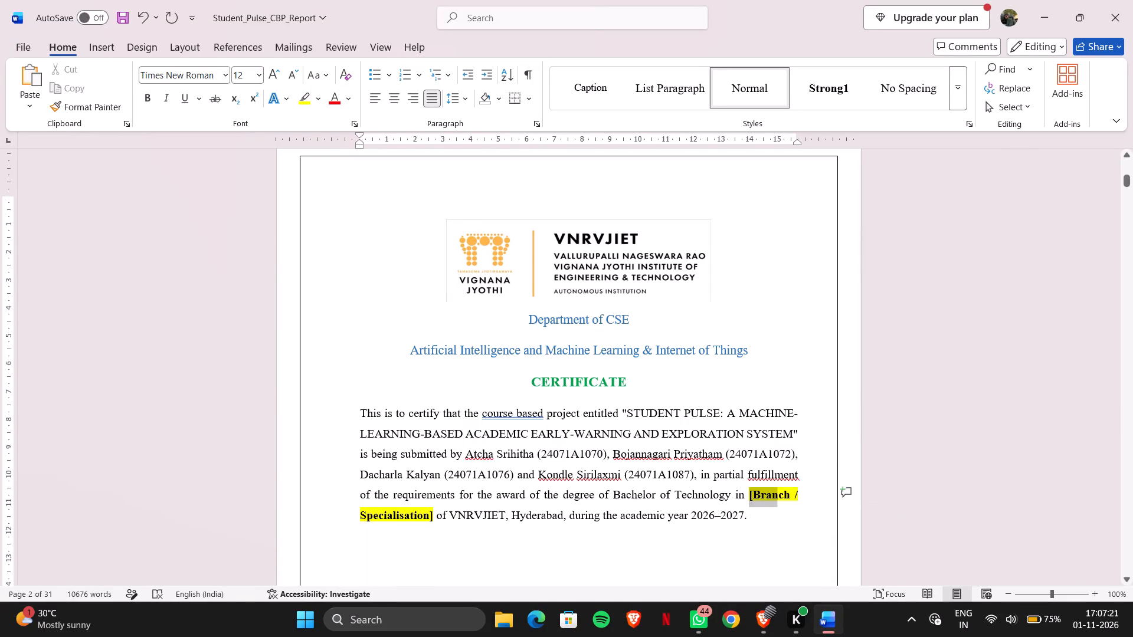
left_click_drag(770, 504, 437, 520)
key("ctrl+v")
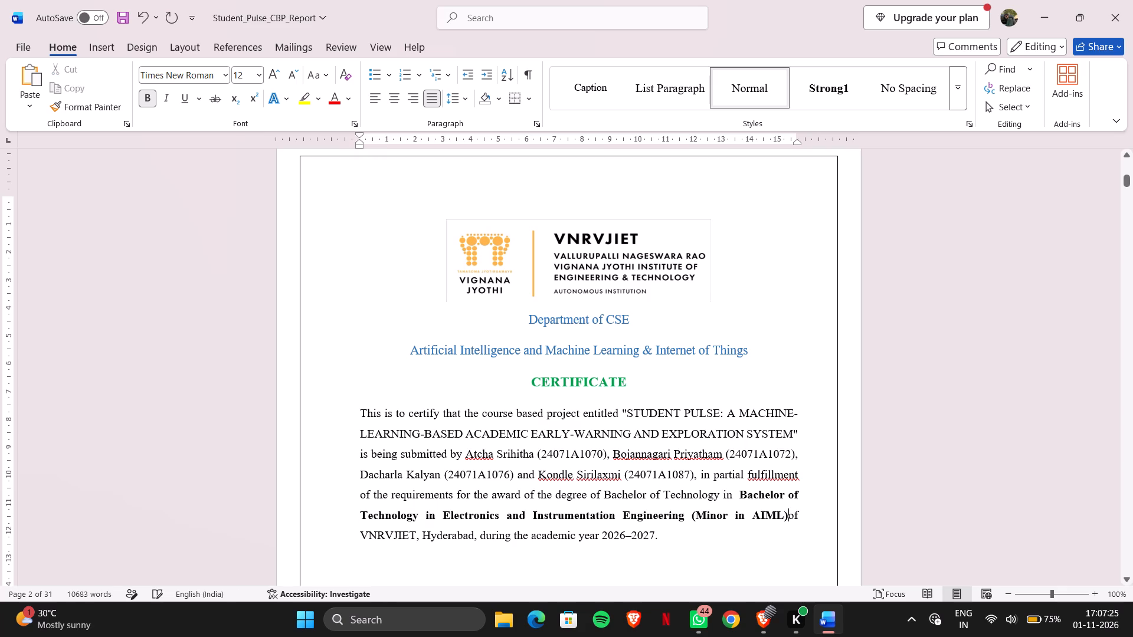
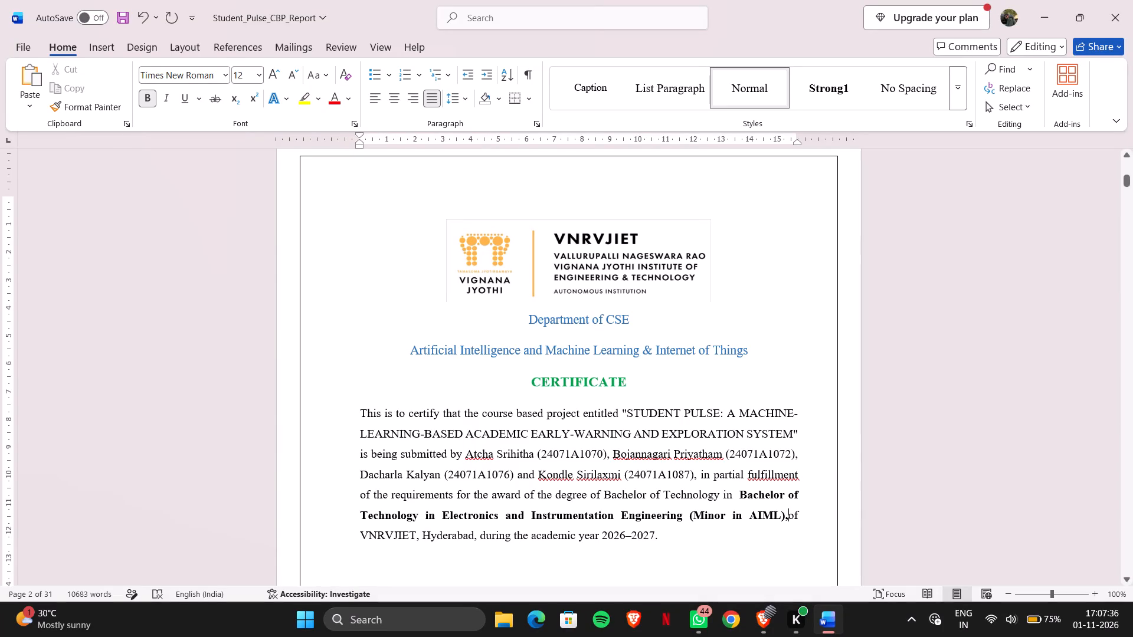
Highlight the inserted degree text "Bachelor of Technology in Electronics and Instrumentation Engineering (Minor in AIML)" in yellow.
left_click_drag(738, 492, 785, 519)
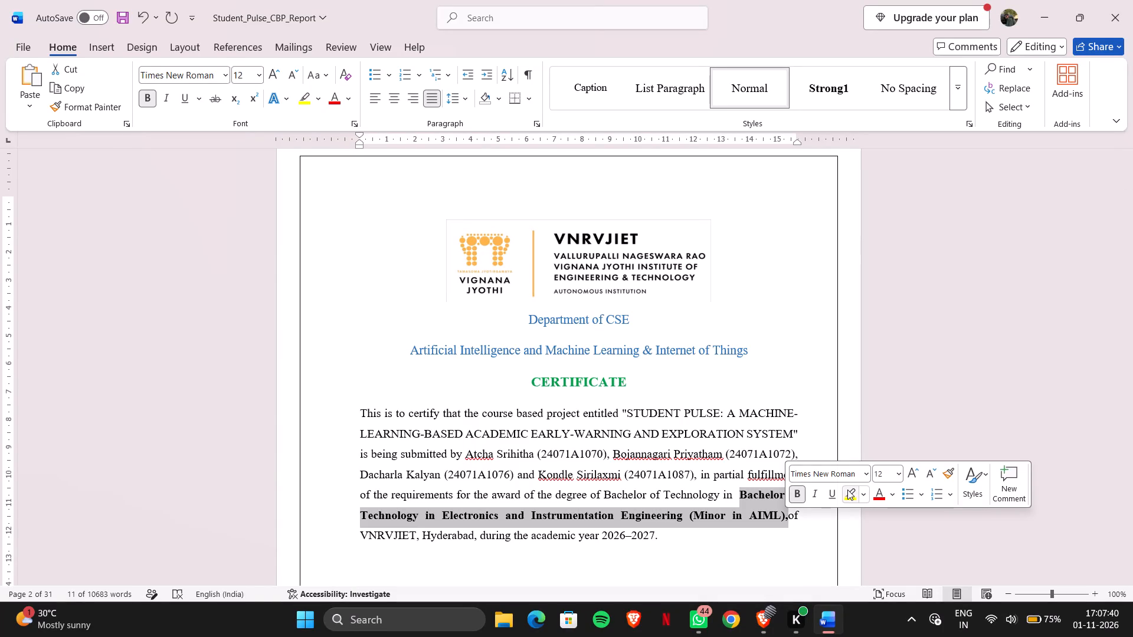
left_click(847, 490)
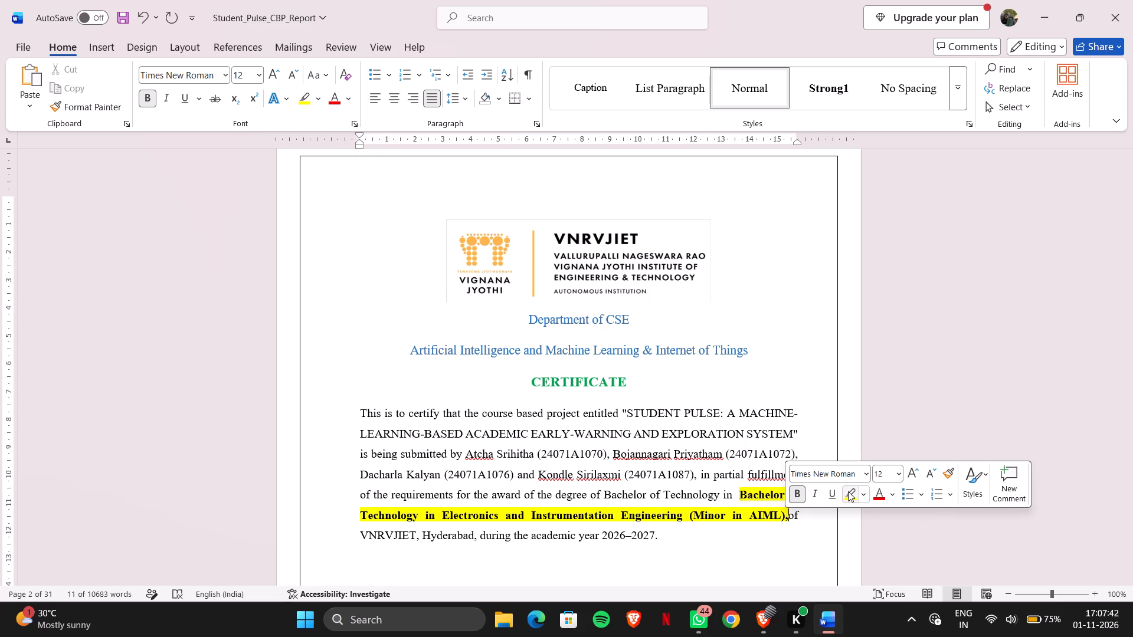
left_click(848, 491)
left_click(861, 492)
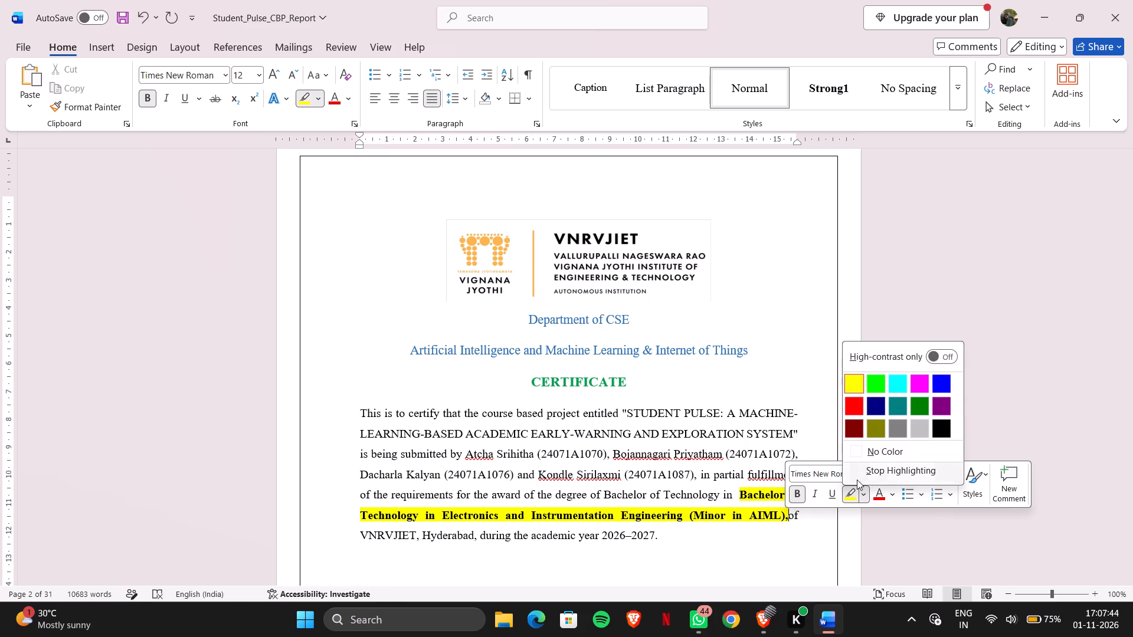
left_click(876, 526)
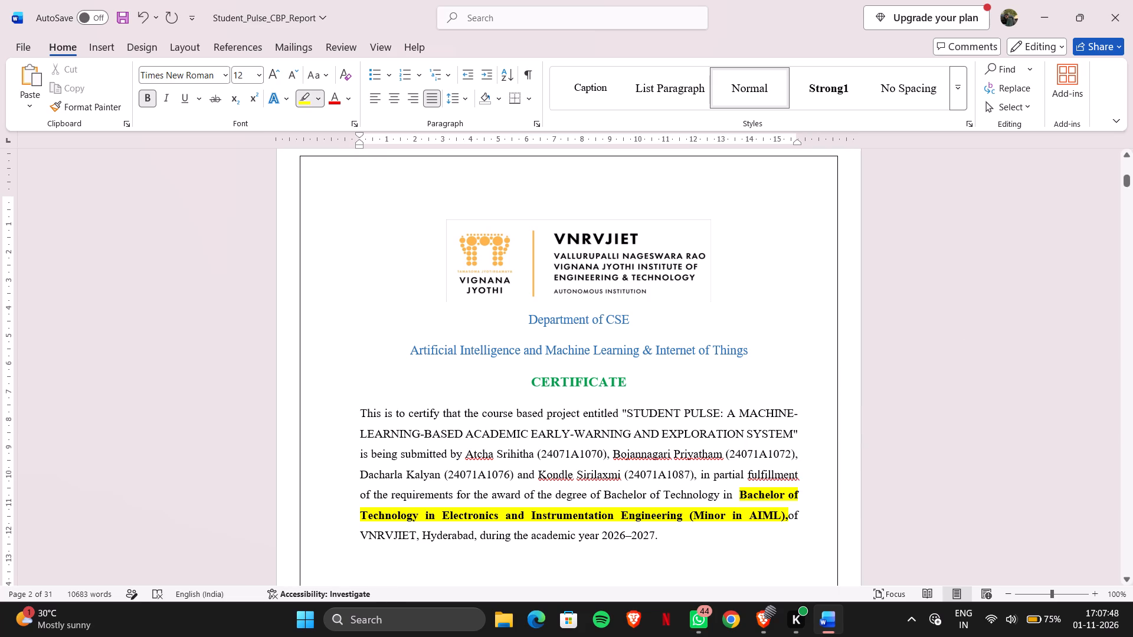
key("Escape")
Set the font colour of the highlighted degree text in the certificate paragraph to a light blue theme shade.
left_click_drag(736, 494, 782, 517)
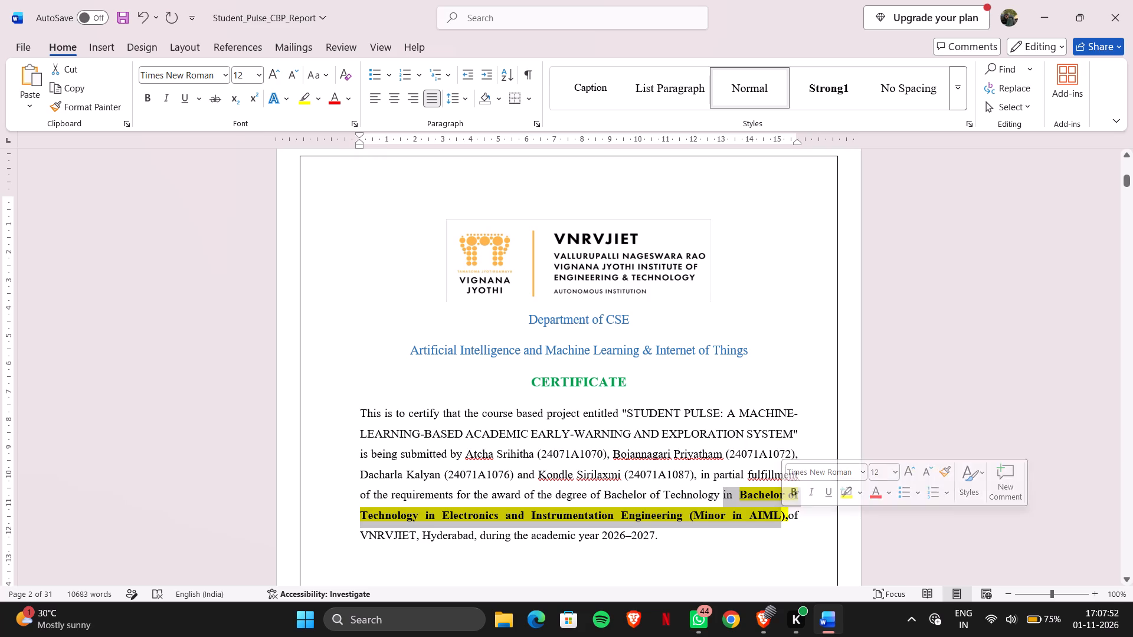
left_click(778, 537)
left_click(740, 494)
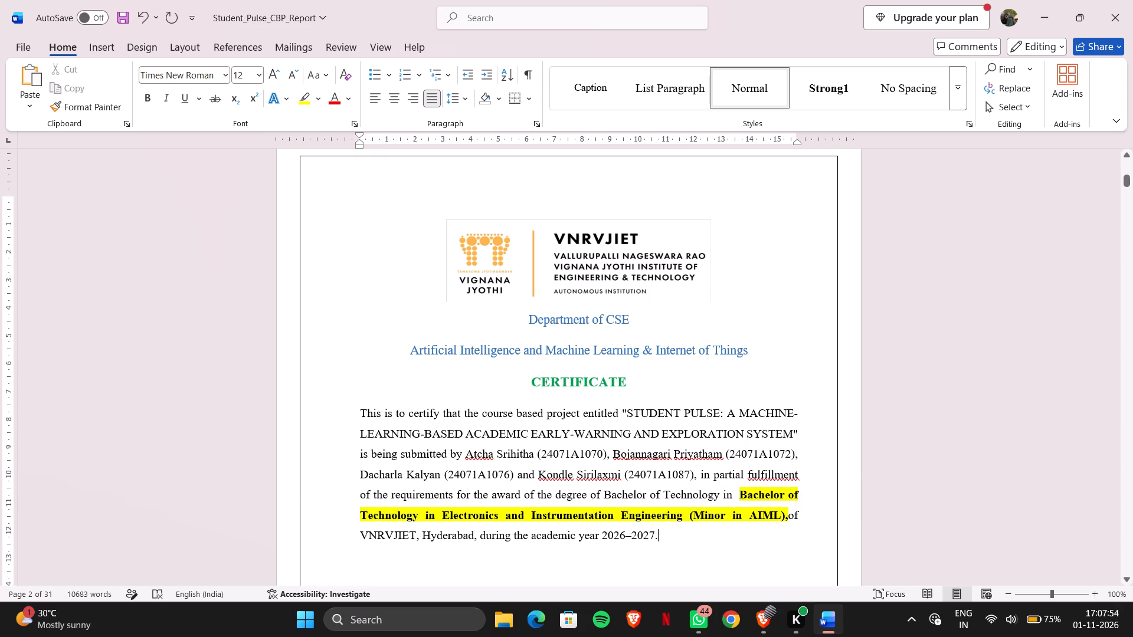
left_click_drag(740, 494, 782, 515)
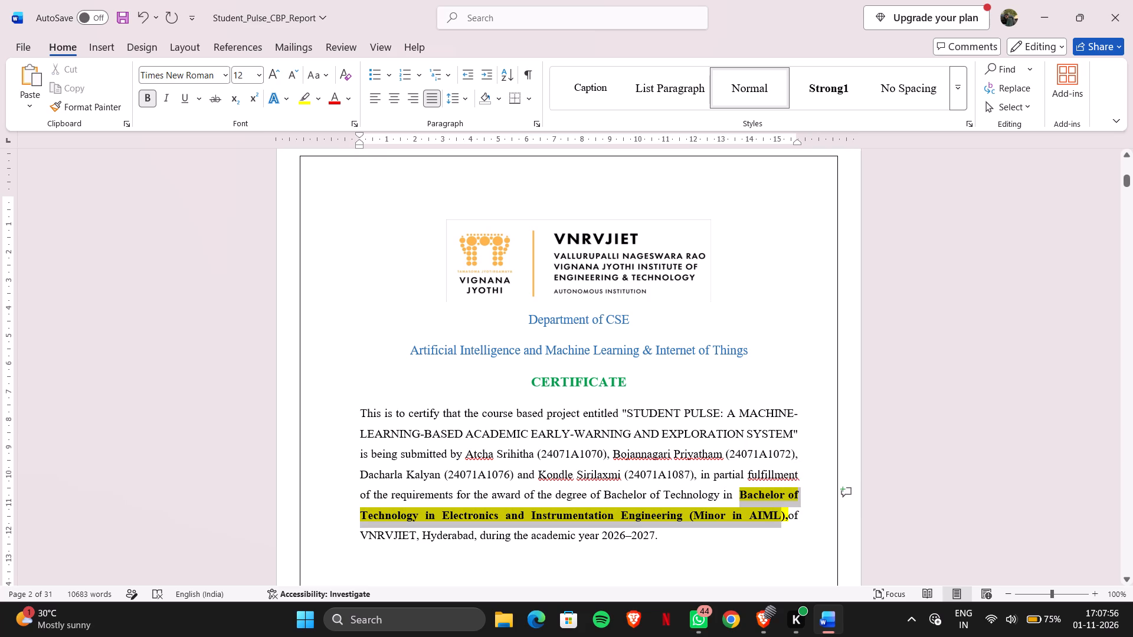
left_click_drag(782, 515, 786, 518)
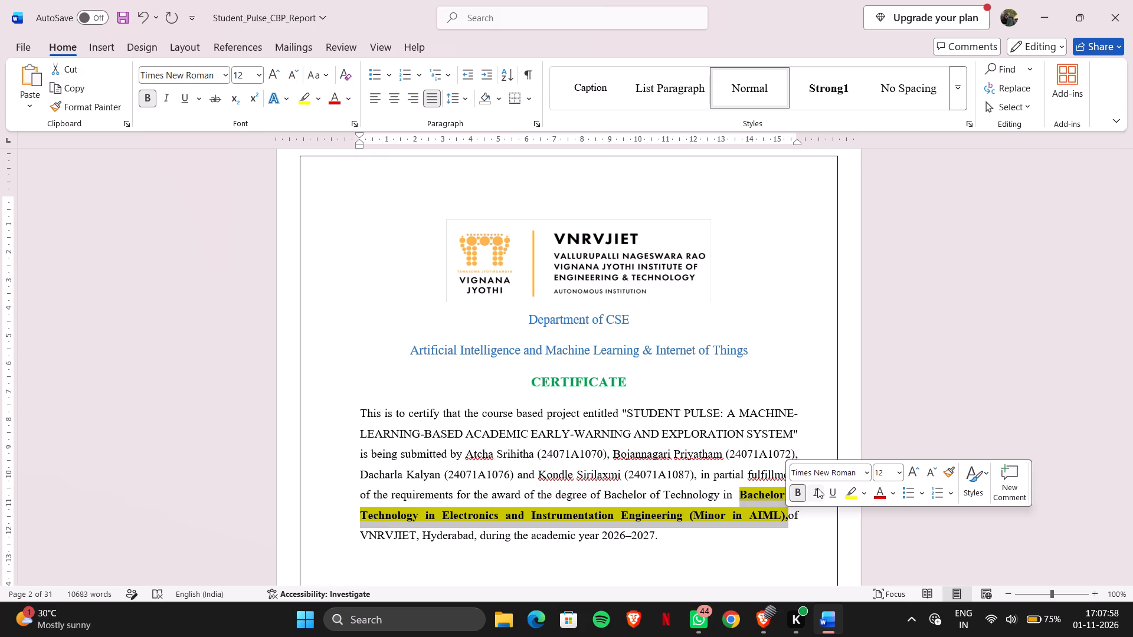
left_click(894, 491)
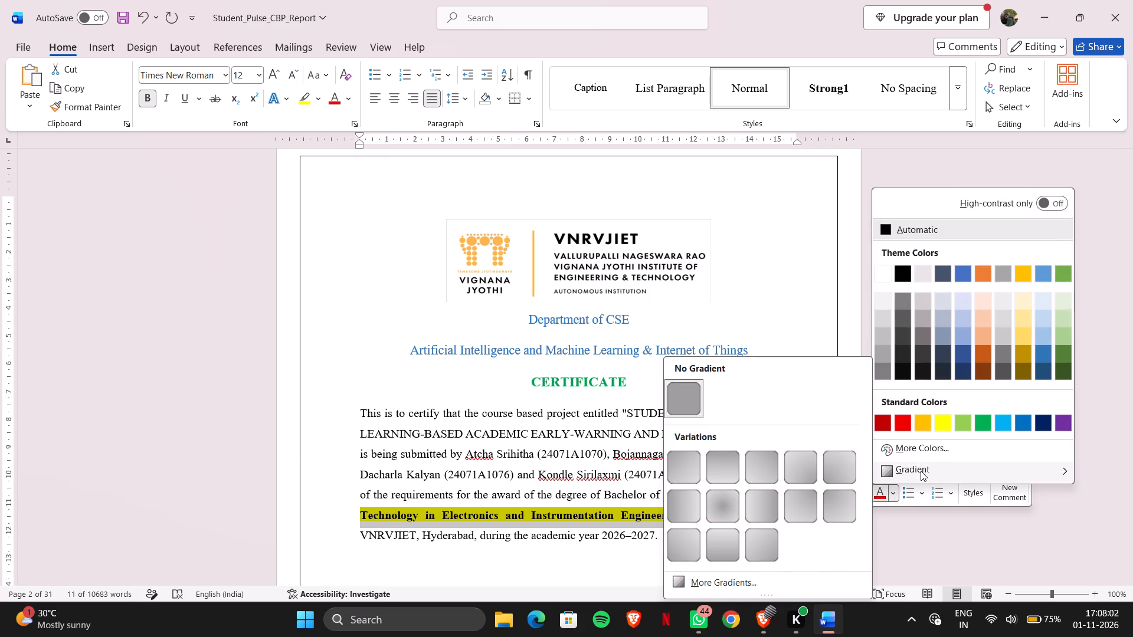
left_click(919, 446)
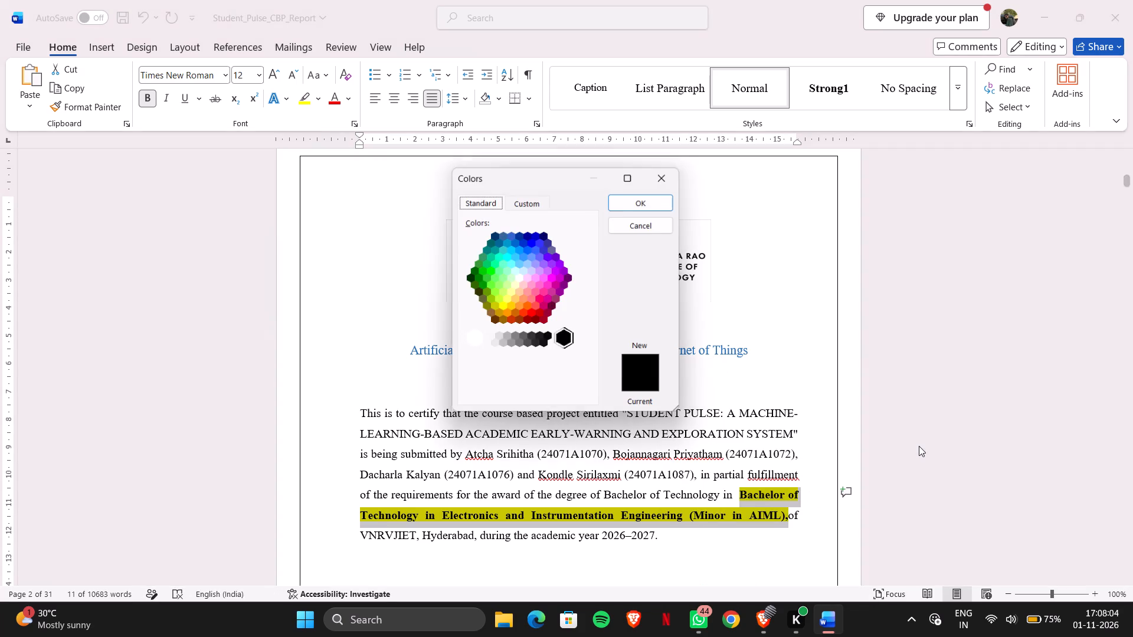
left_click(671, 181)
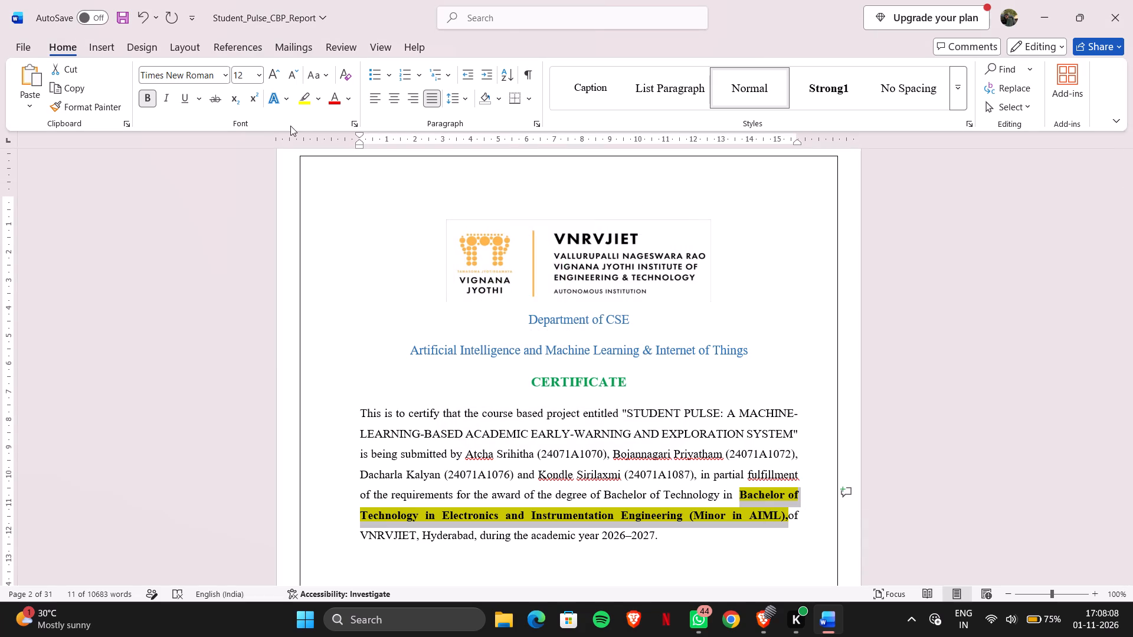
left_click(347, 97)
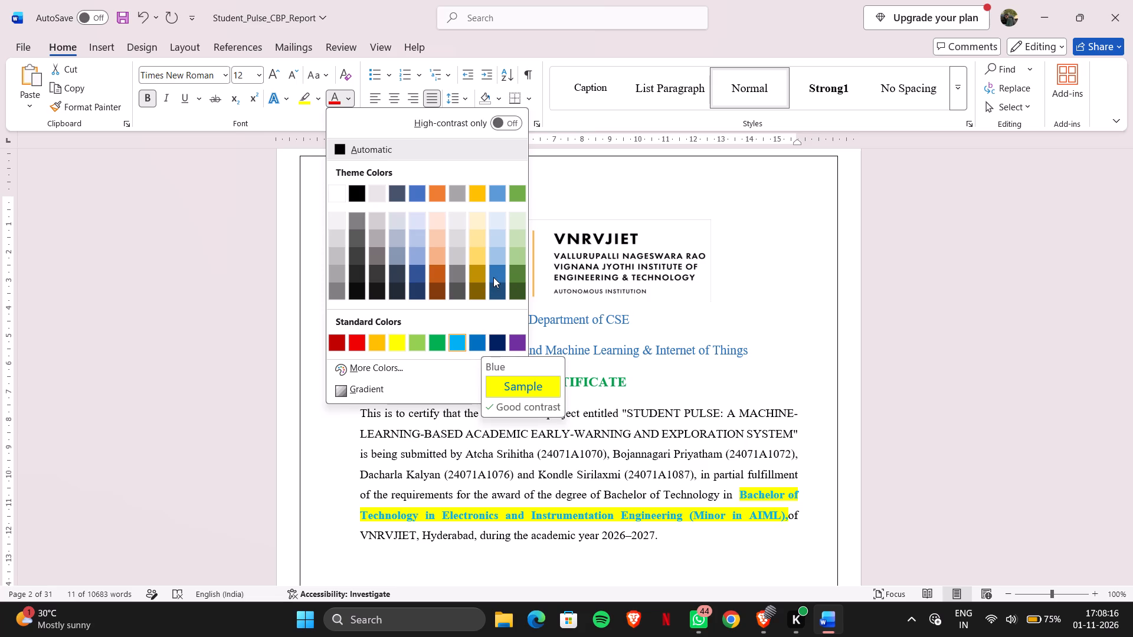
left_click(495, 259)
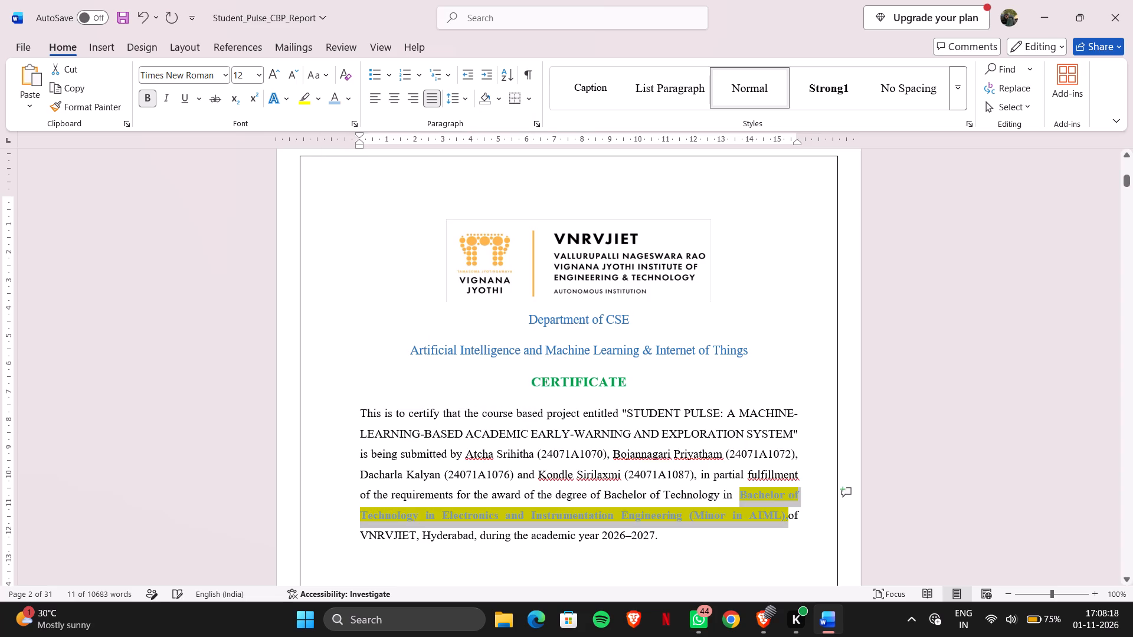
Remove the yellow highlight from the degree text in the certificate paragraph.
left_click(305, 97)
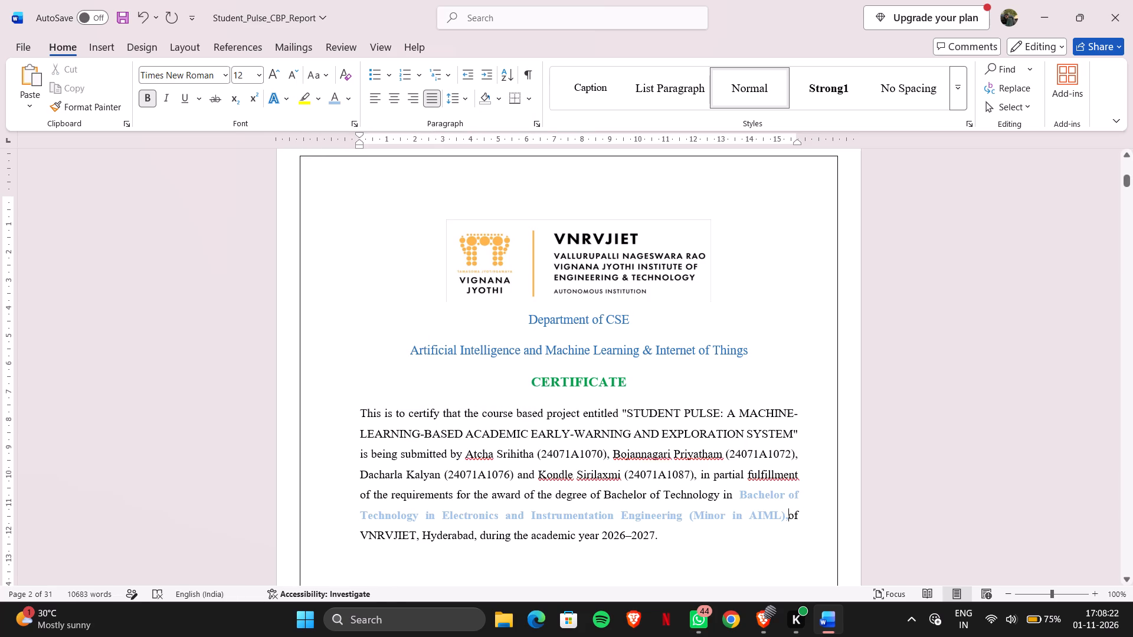
Change the degree text in the certificate paragraph to the darker blue theme shade, matching the department lines above.
left_click_drag(739, 492, 785, 524)
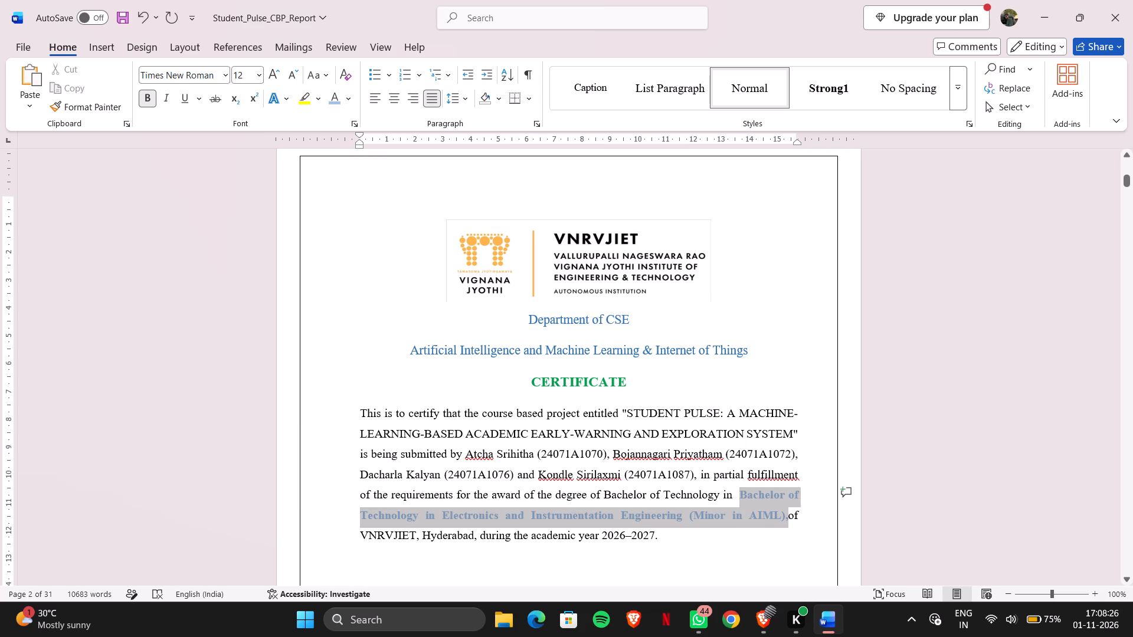
left_click_drag(785, 524, 782, 524)
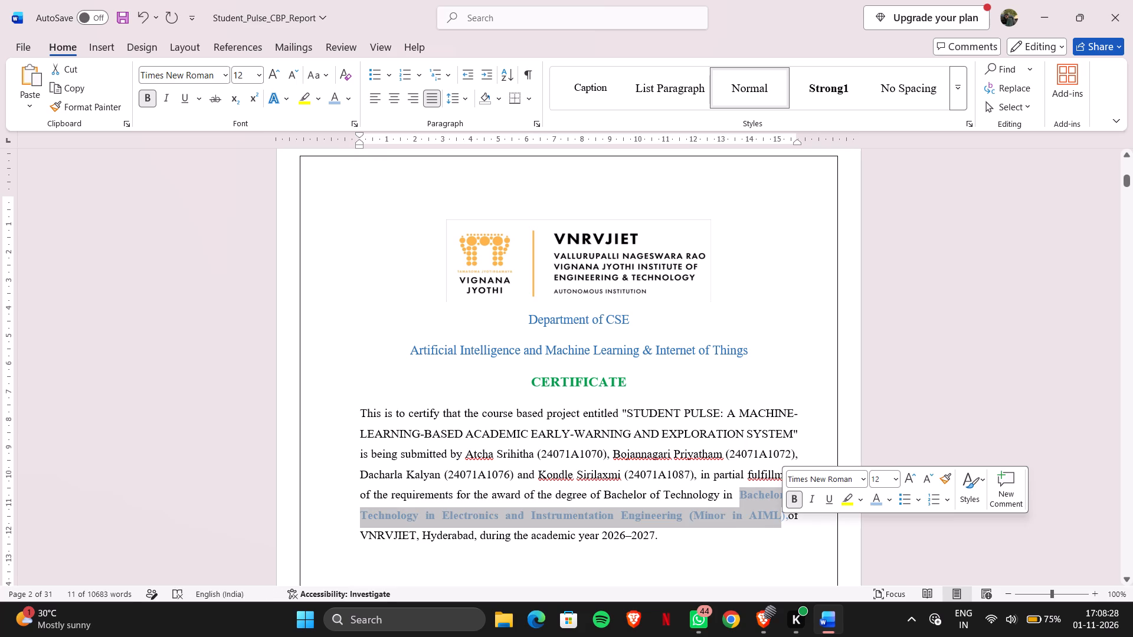
left_click(889, 494)
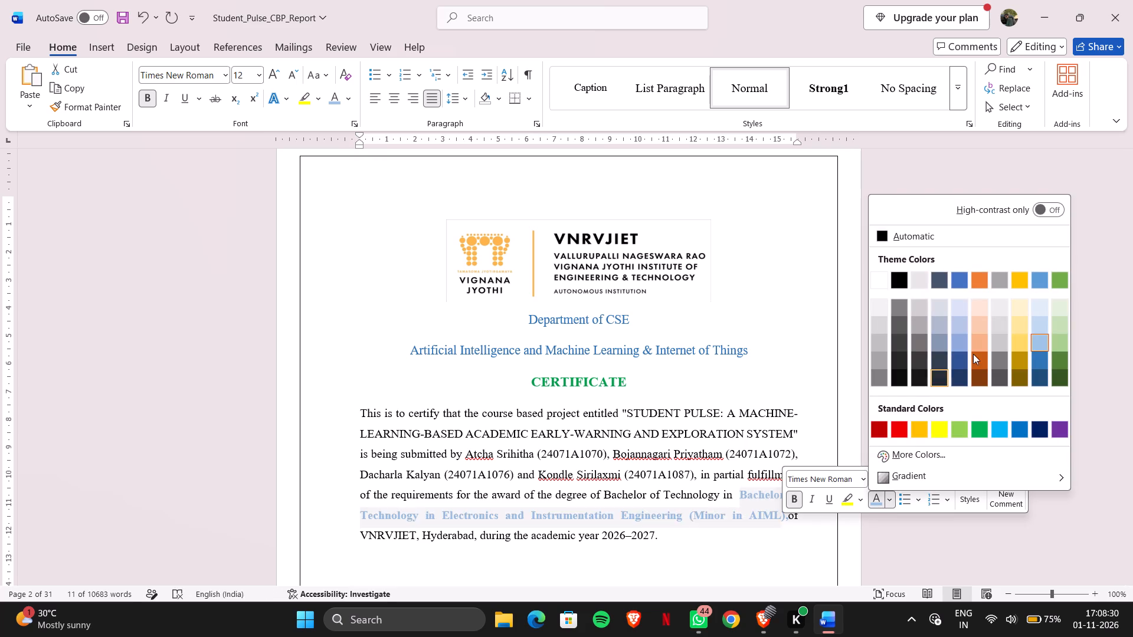
left_click(1039, 363)
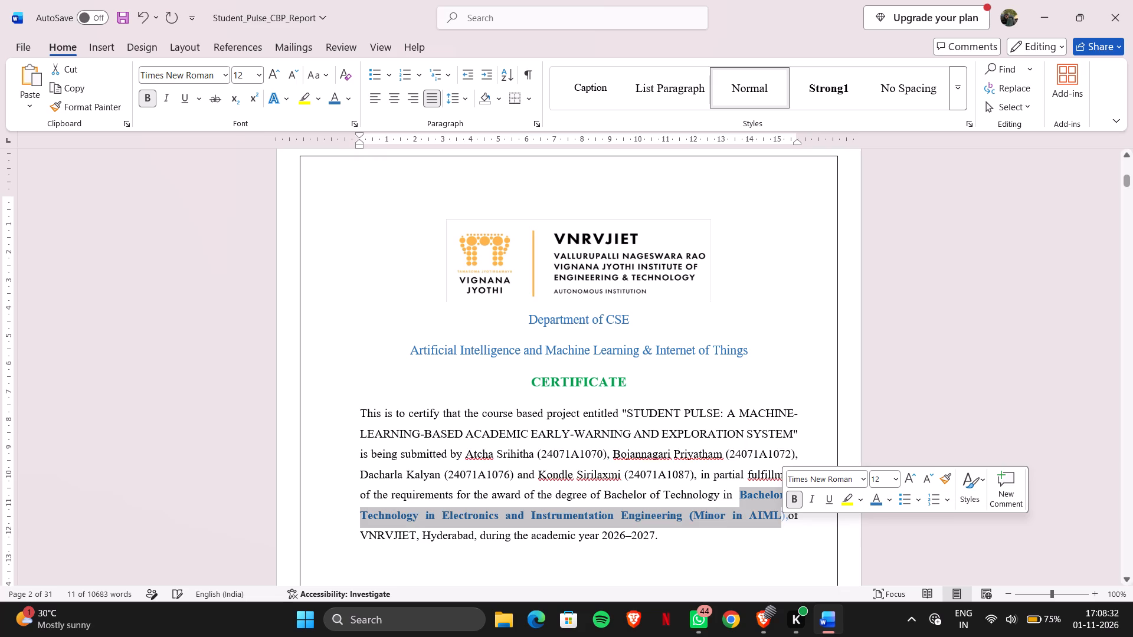
left_click(756, 564)
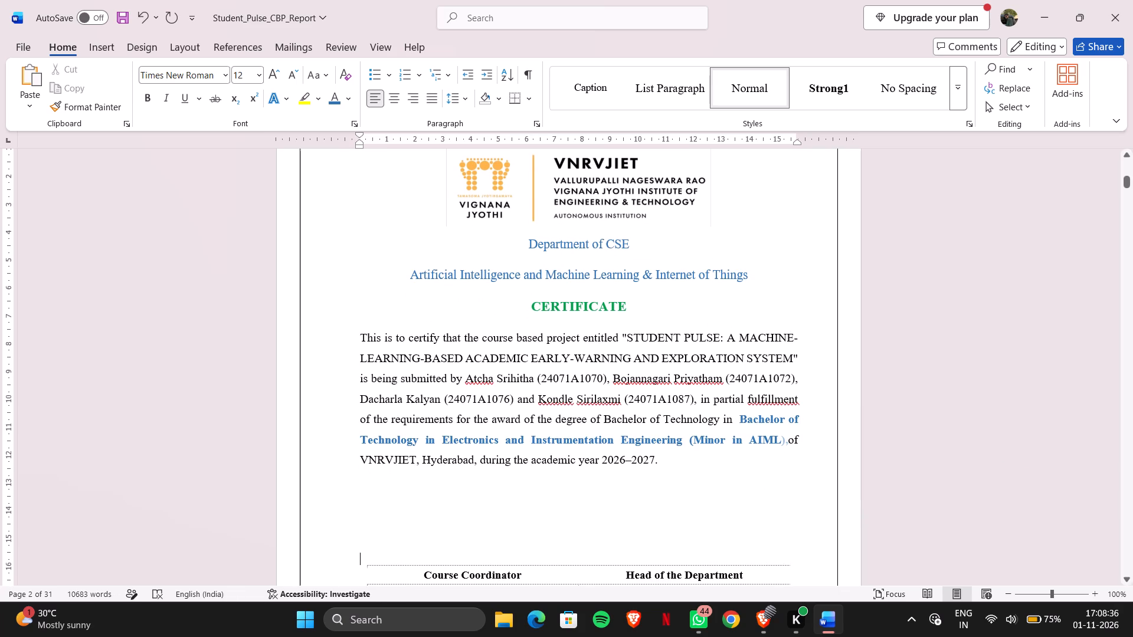
Remove bold from the degree text and apply the same darker blue to all of it, including the closing bracket.
left_click_drag(738, 417, 785, 445)
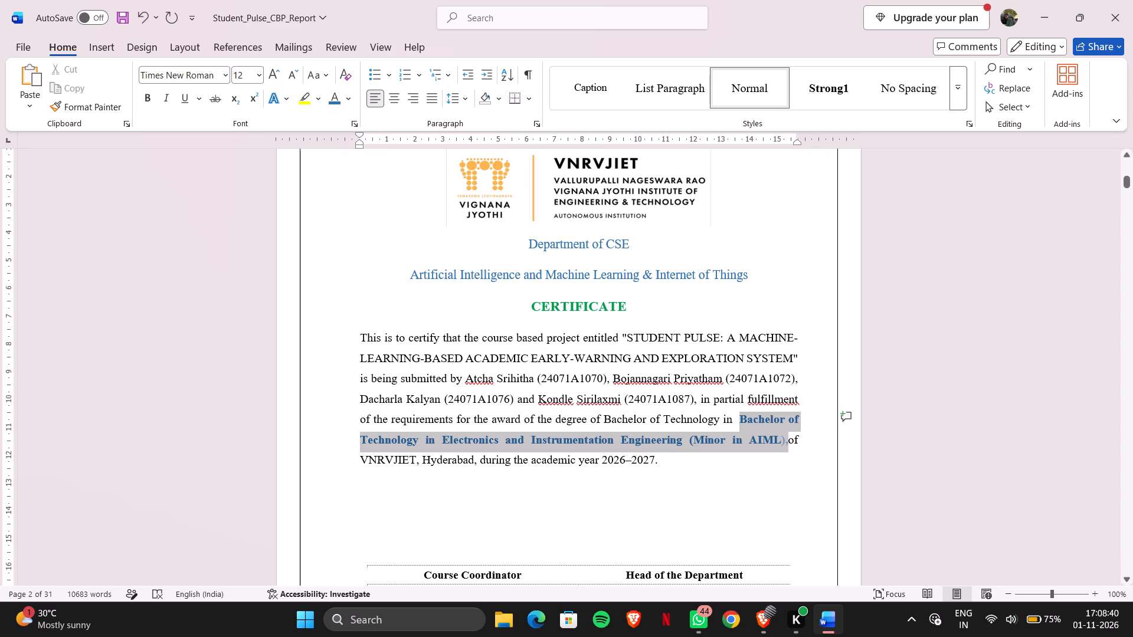
left_click_drag(785, 445, 785, 447)
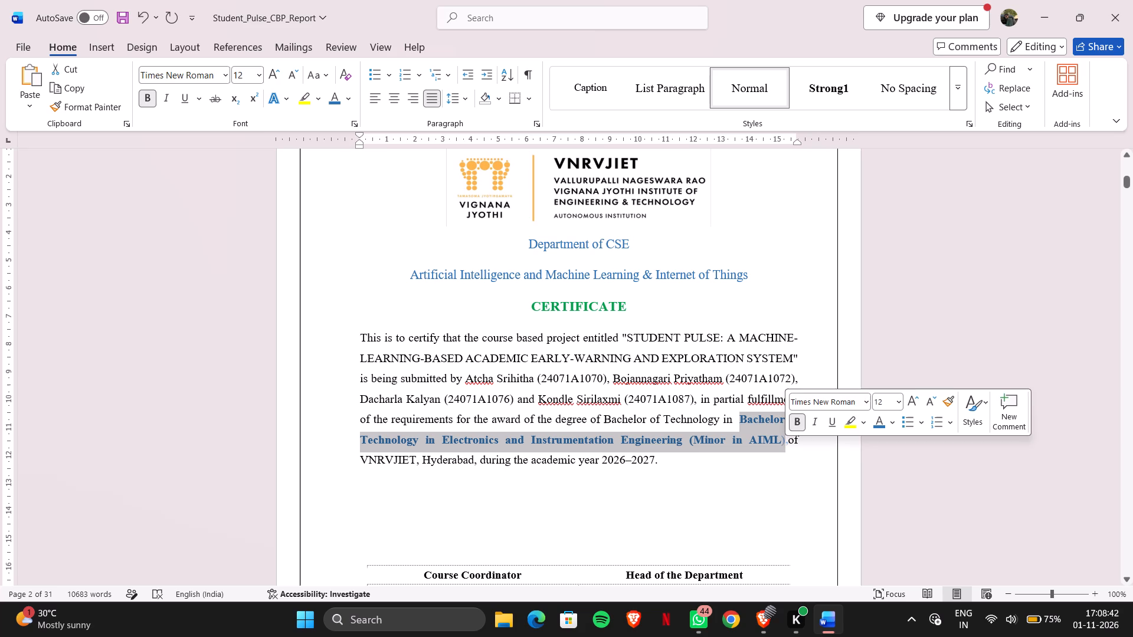
left_click(795, 419)
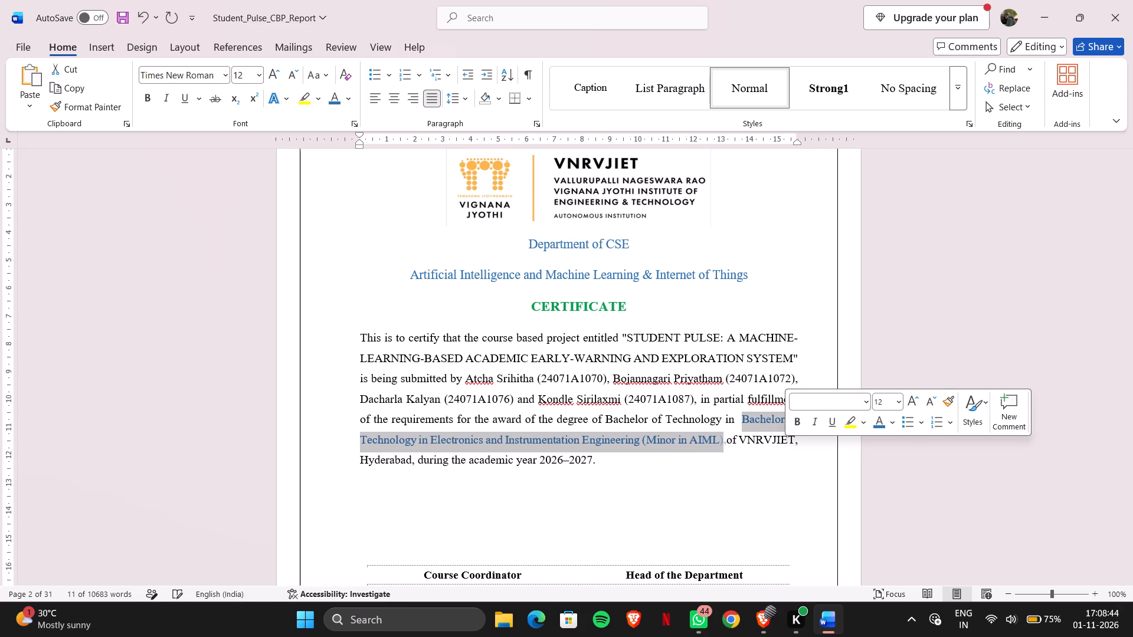
left_click(877, 423)
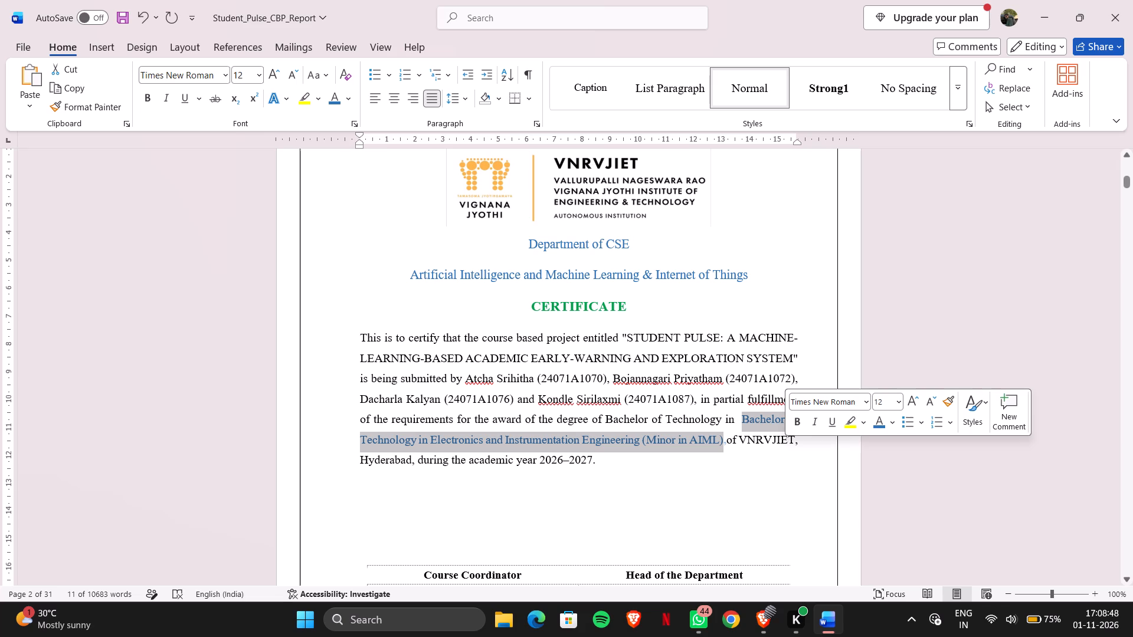
left_click(781, 495)
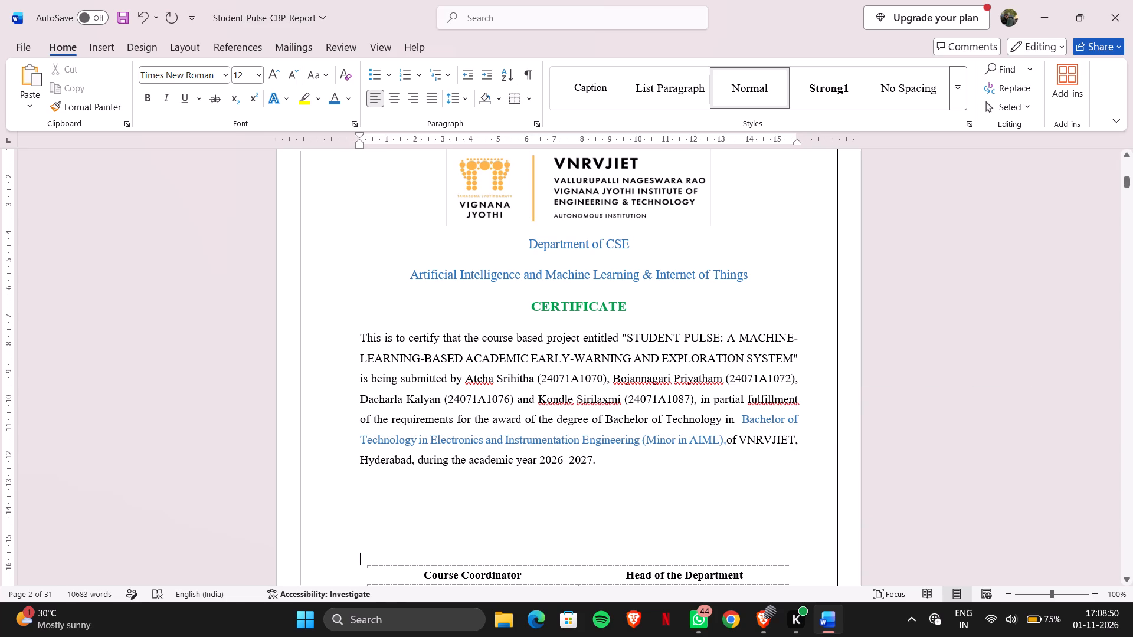
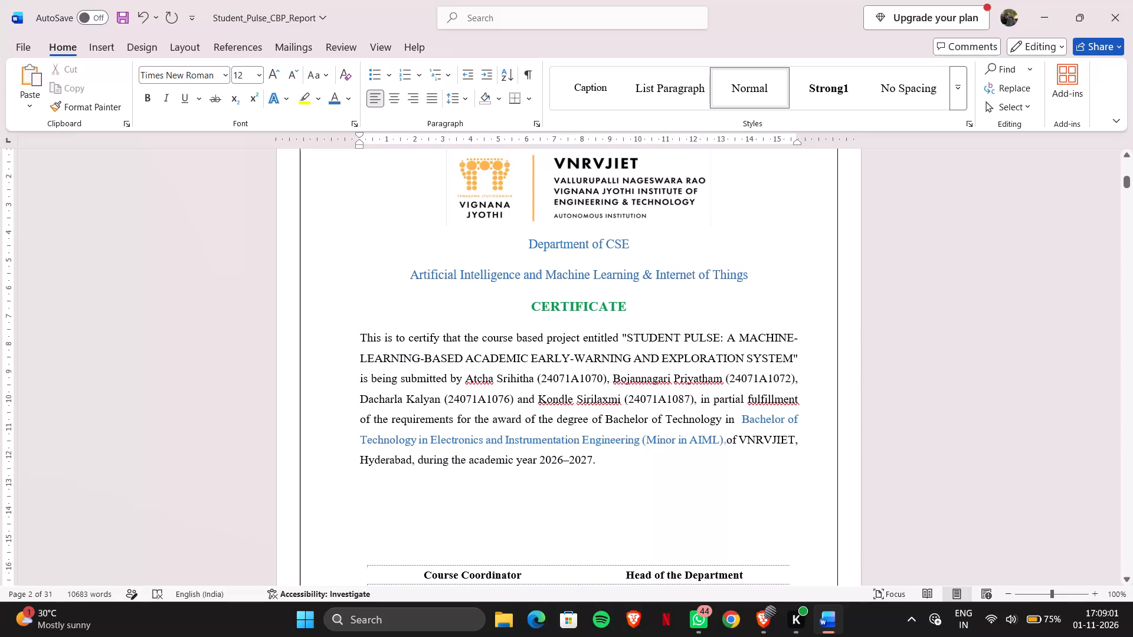
Colour the quoted project title in the certificate paragraph, including both quotation marks, standard red.
left_click_drag(626, 337, 775, 359)
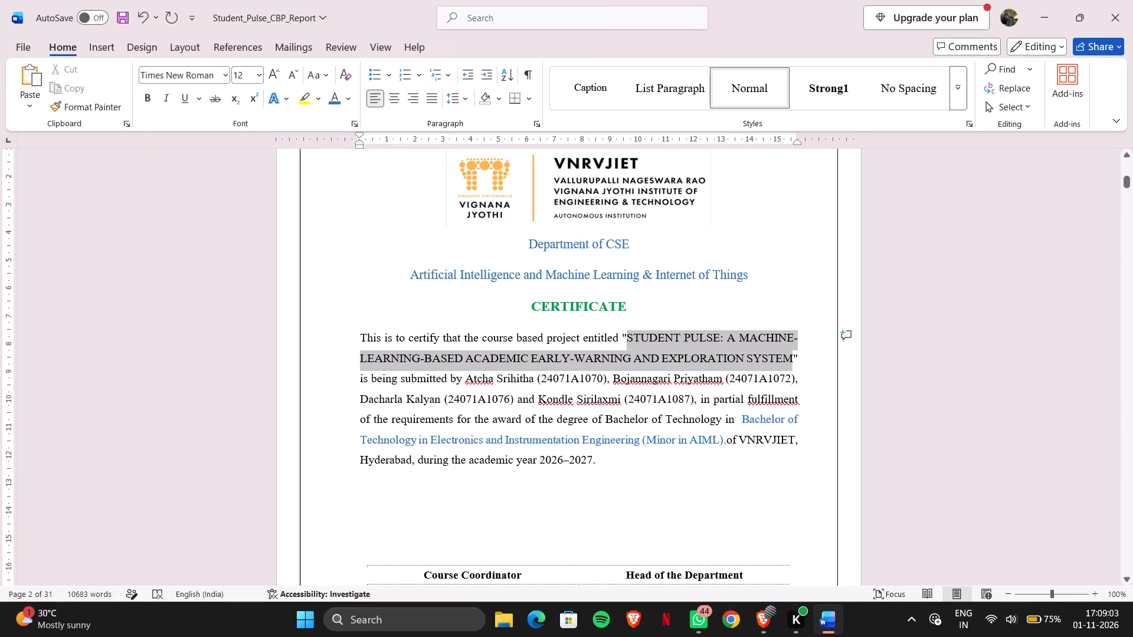
left_click_drag(775, 359, 801, 360)
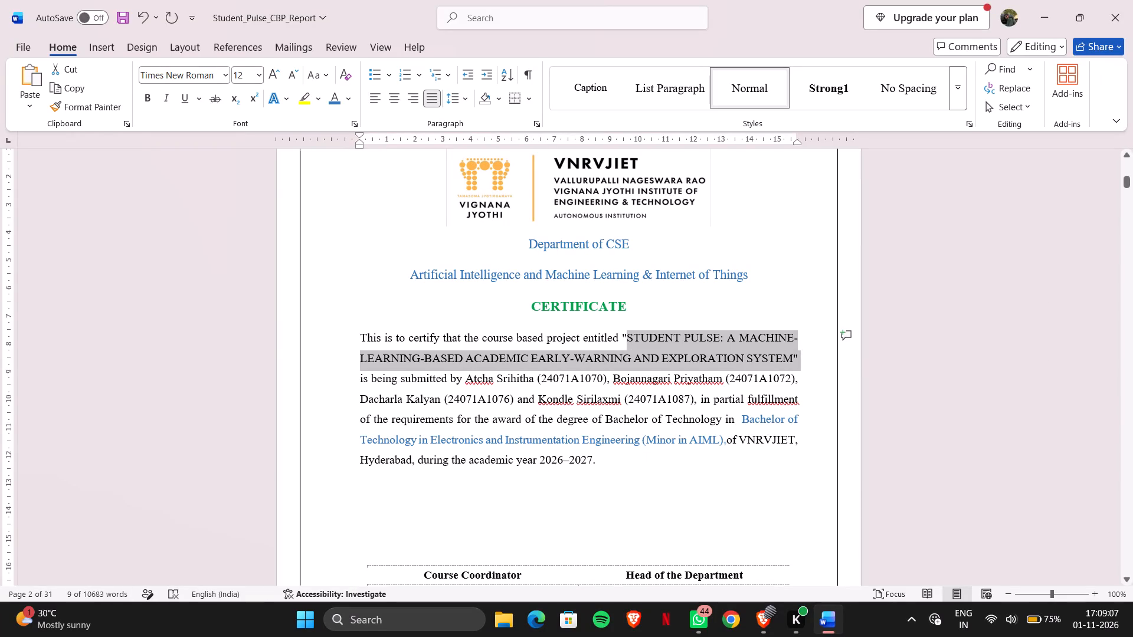
left_click_drag(622, 334, 805, 357)
left_click(912, 334)
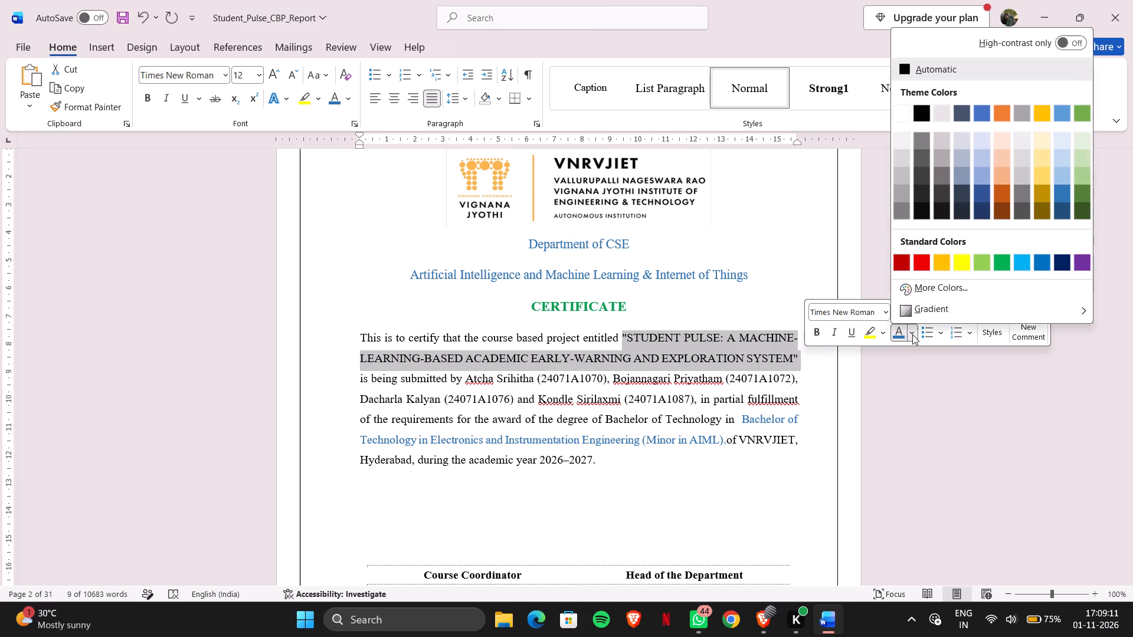
left_click(921, 265)
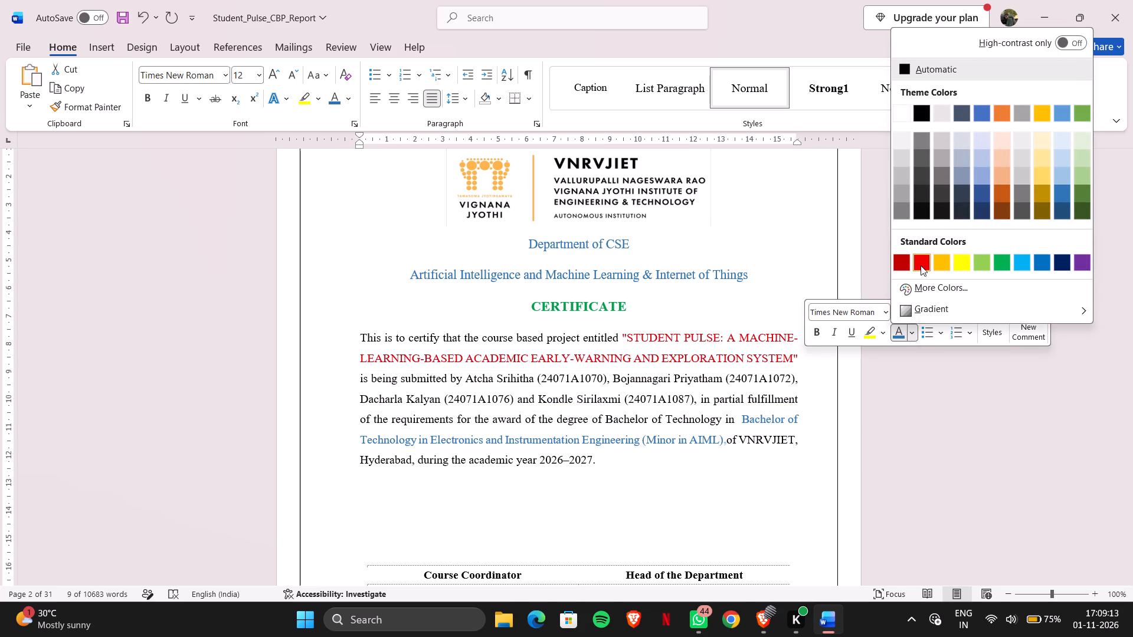
left_click(634, 531)
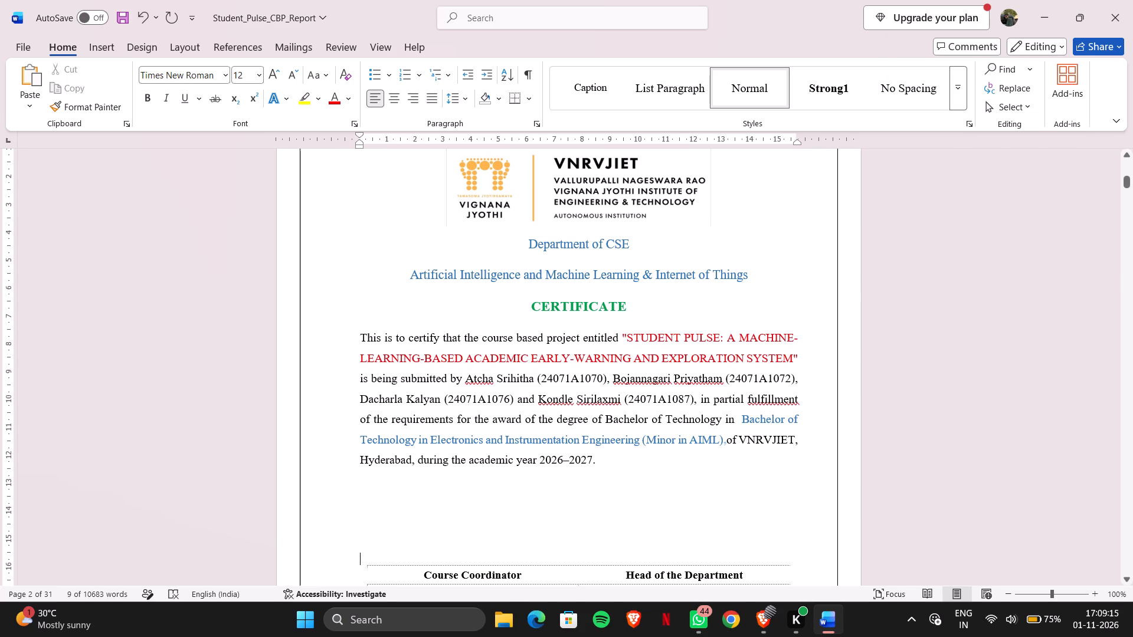
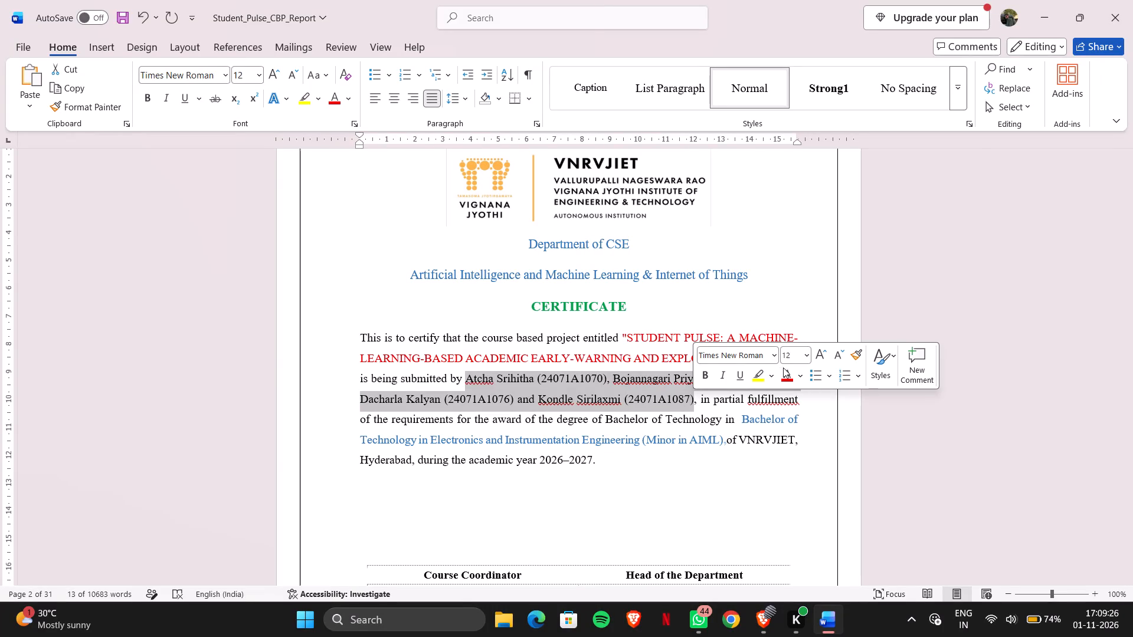
Colour the submitting students' names and roll numbers in the certificate paragraph standard green.
left_click(796, 371)
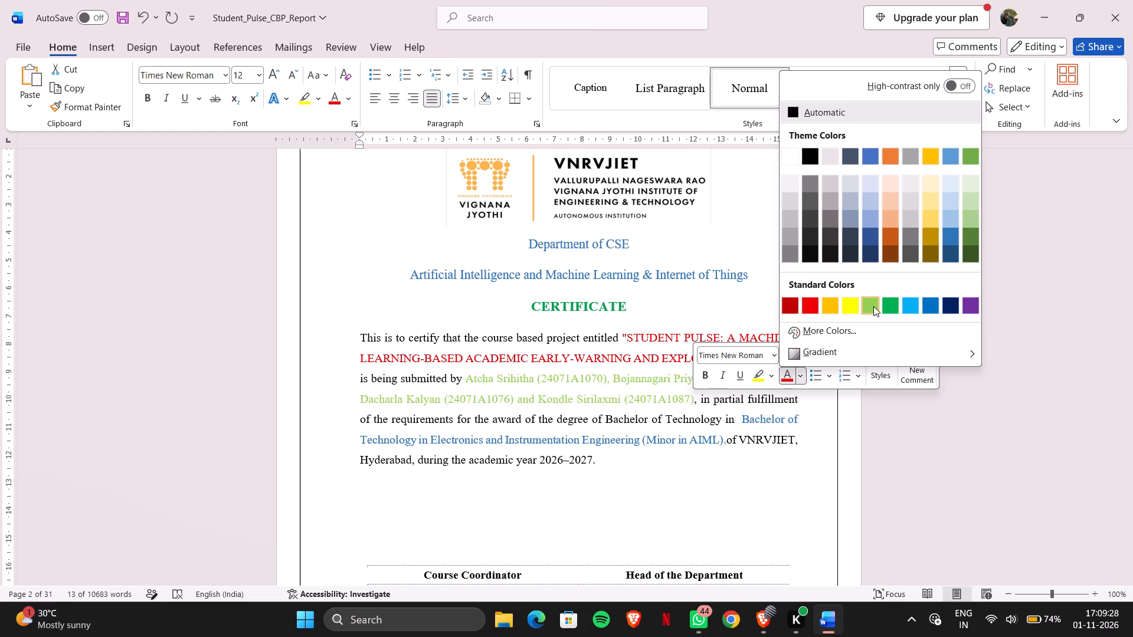
left_click(894, 305)
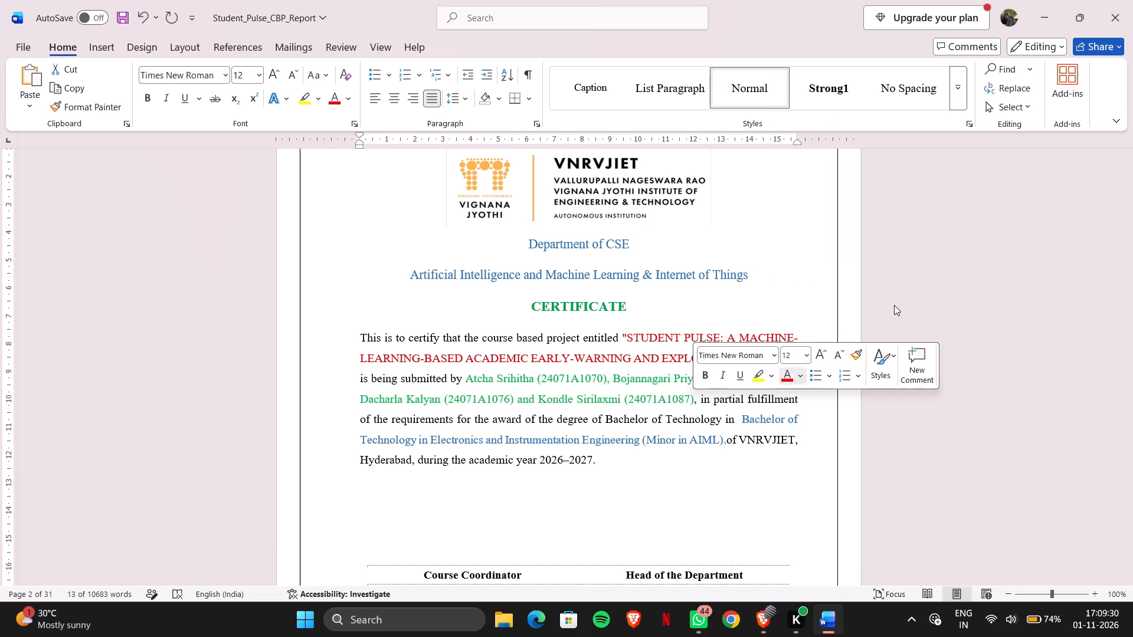
left_click(894, 298)
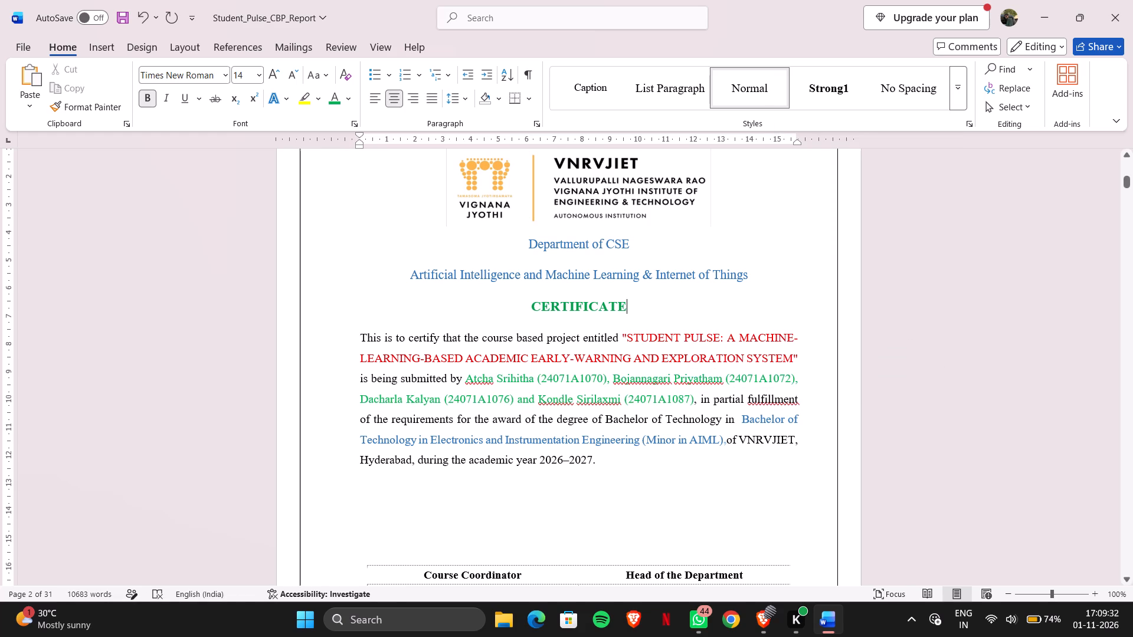
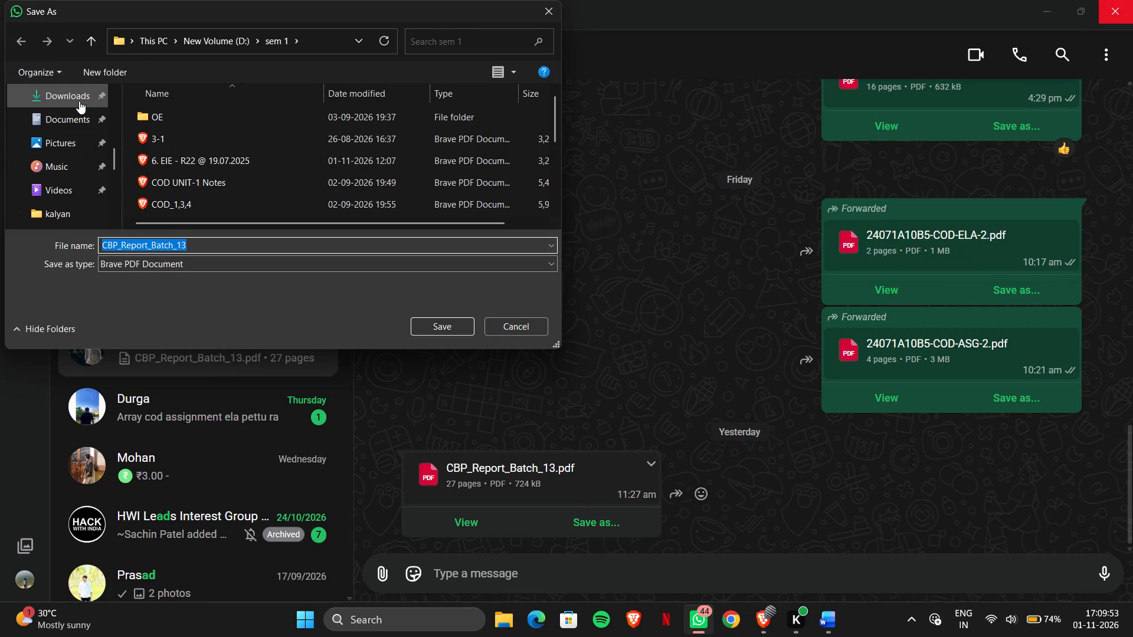
Save the received CBP_Report_Batch_13 PDF to the Downloads folder.
left_click(79, 101)
left_click(450, 326)
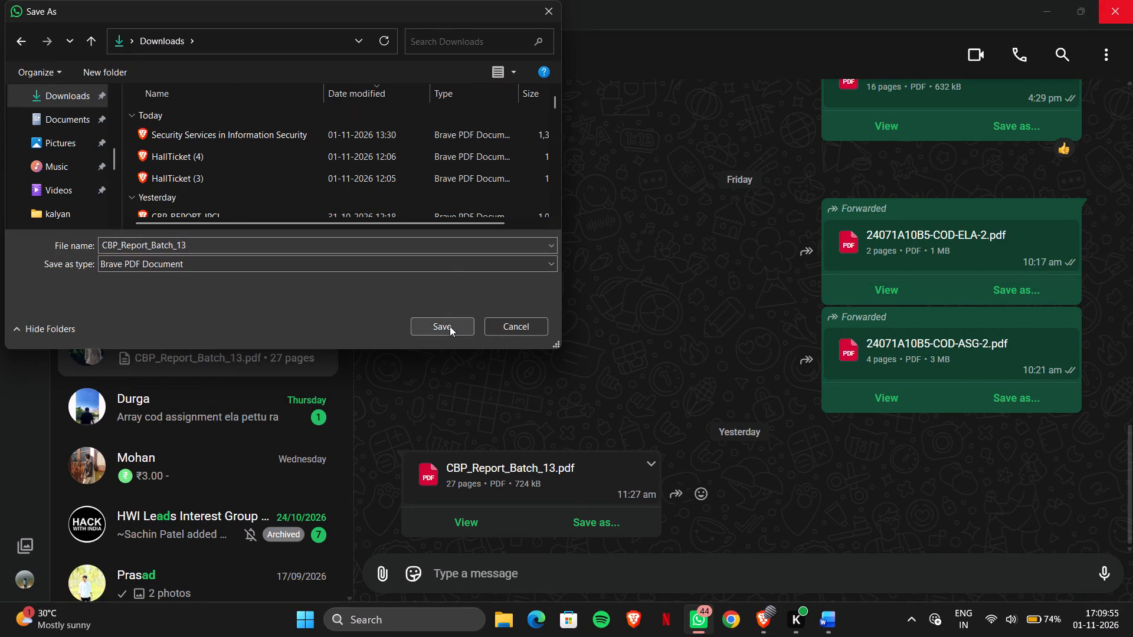
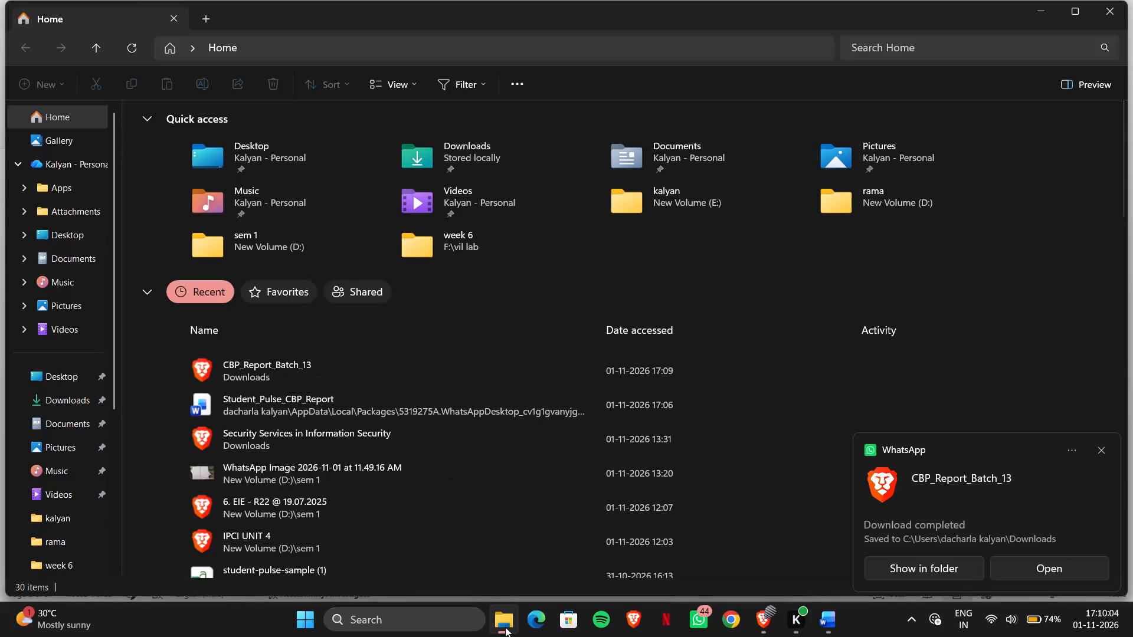
Copy the signatory names and designations below the headings on the CBP_Report_Batch_13 PDF's certificate page, and return to the Word report.
double_click(335, 375)
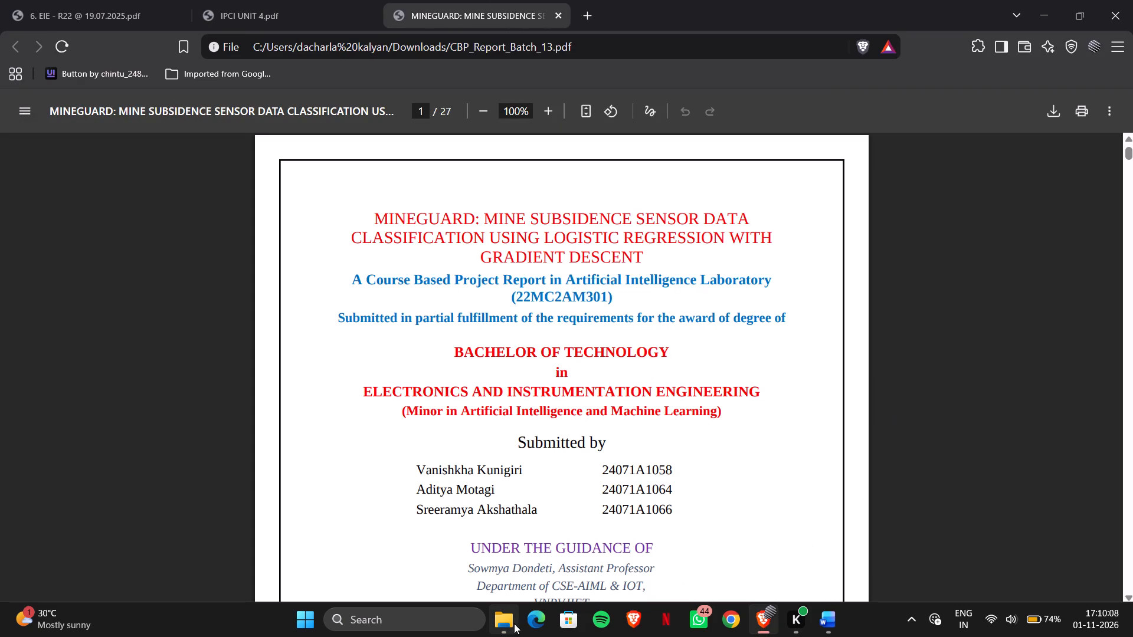
left_click(569, 500)
scroll(598, 409, "down", 8)
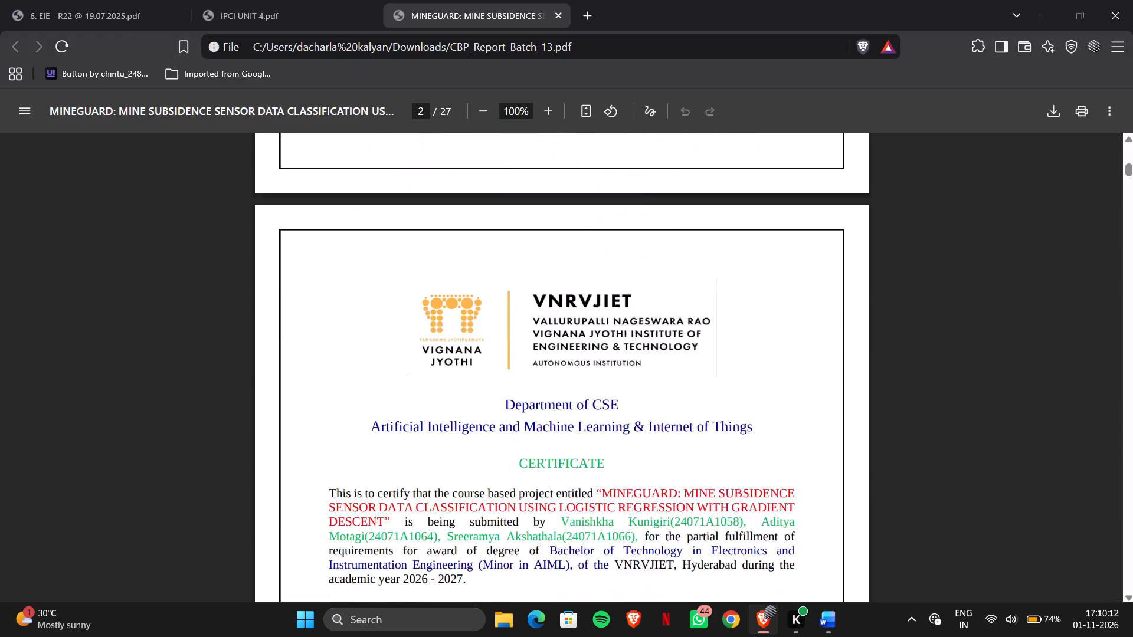
scroll(598, 409, "down", 2)
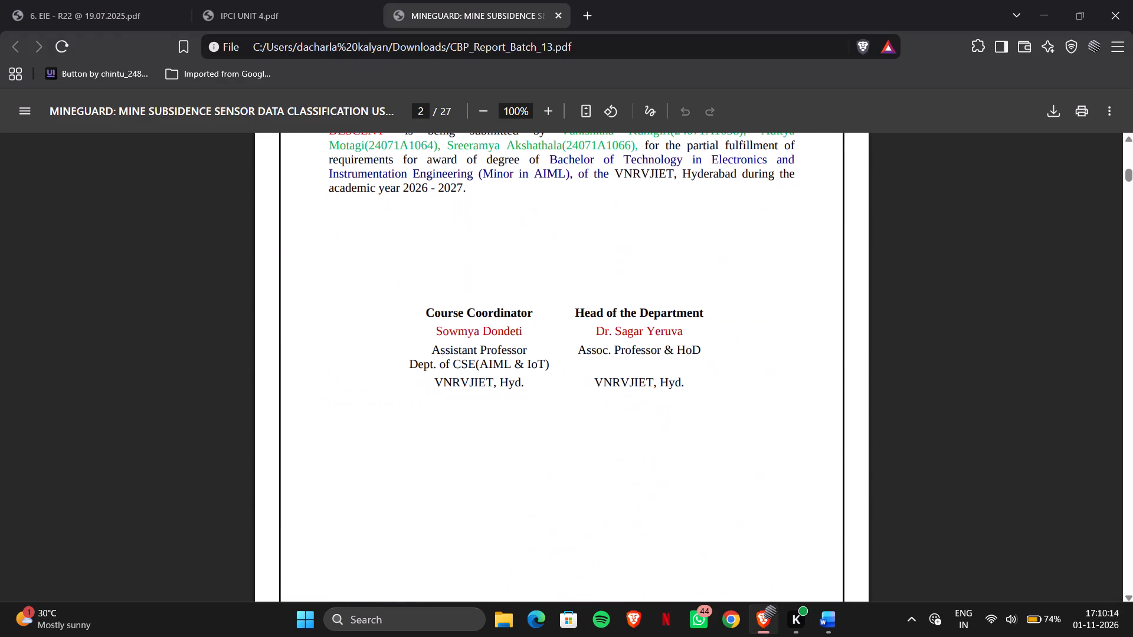
left_click_drag(435, 334, 699, 390)
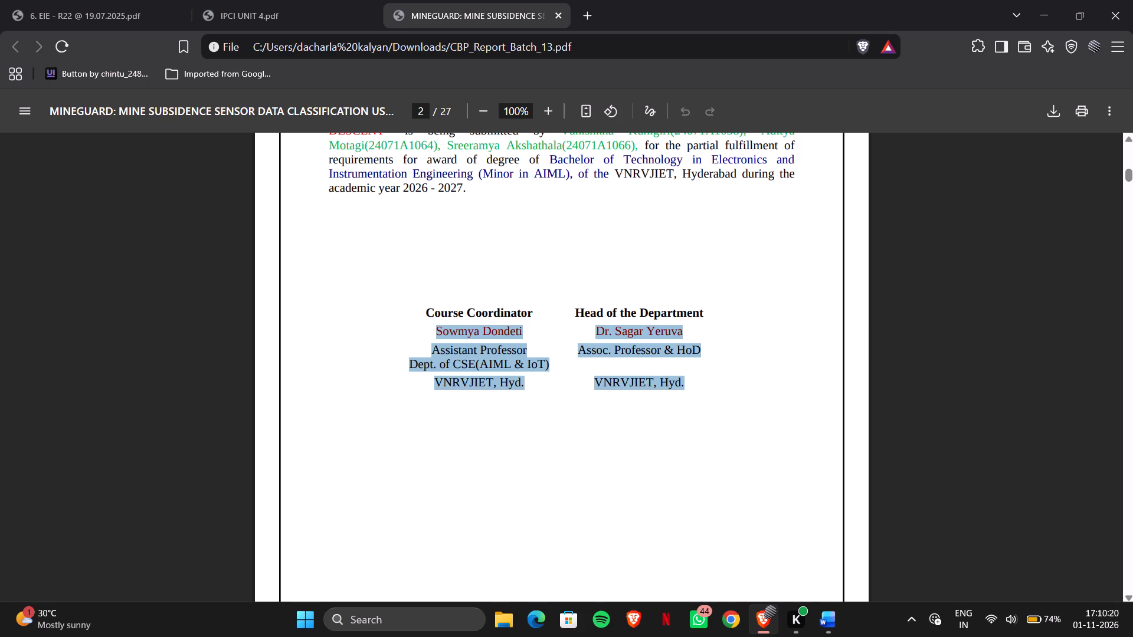
key("ctrl+c")
key("alt+Tab")
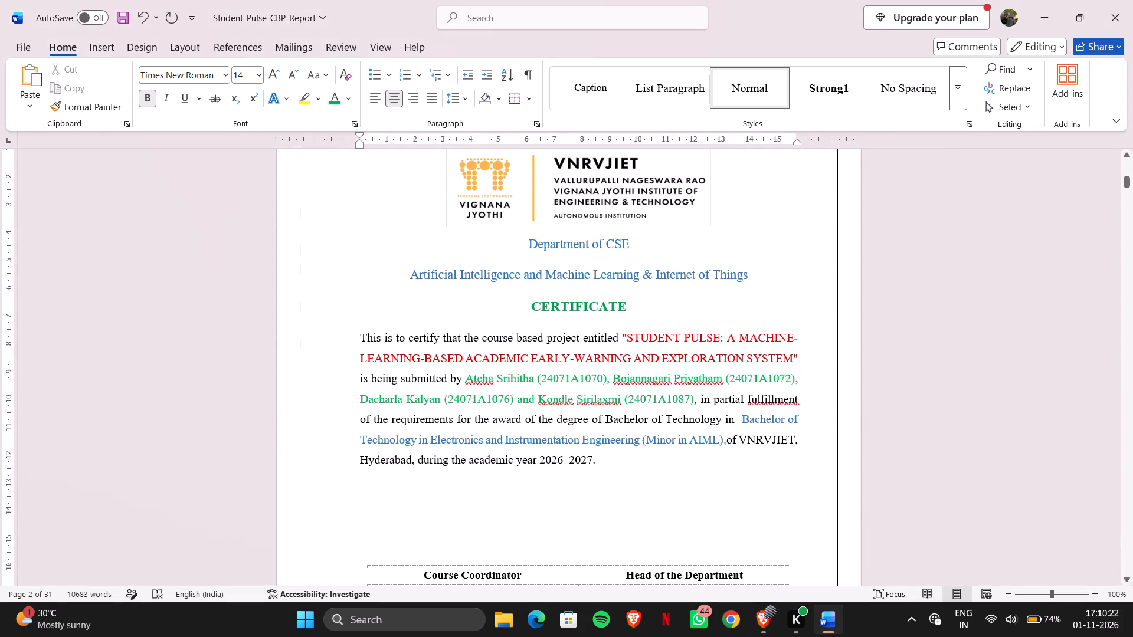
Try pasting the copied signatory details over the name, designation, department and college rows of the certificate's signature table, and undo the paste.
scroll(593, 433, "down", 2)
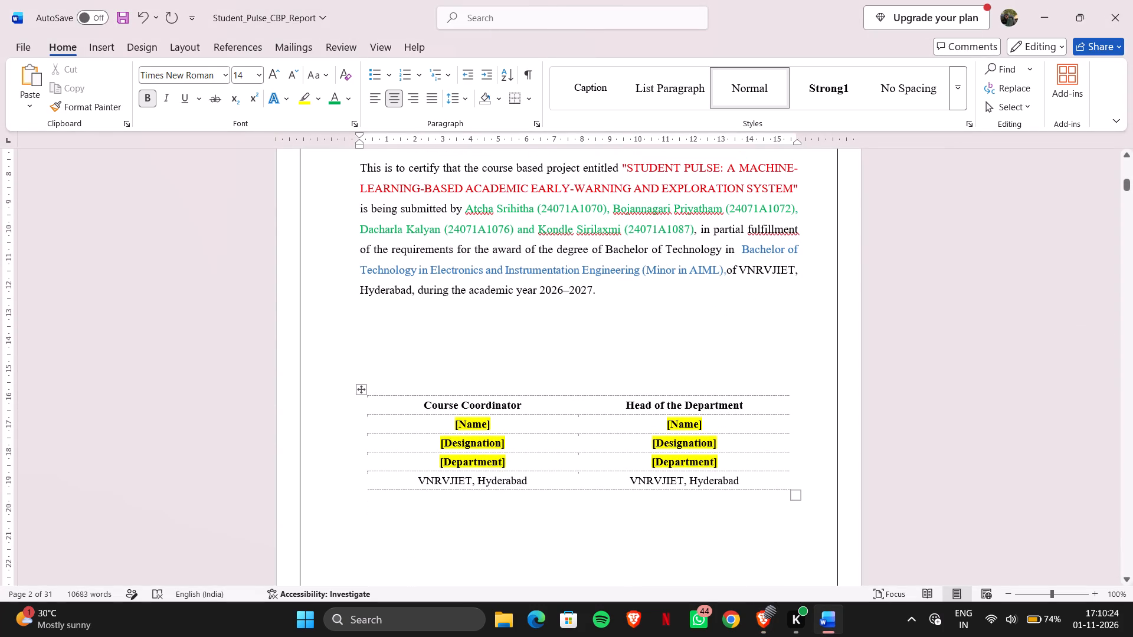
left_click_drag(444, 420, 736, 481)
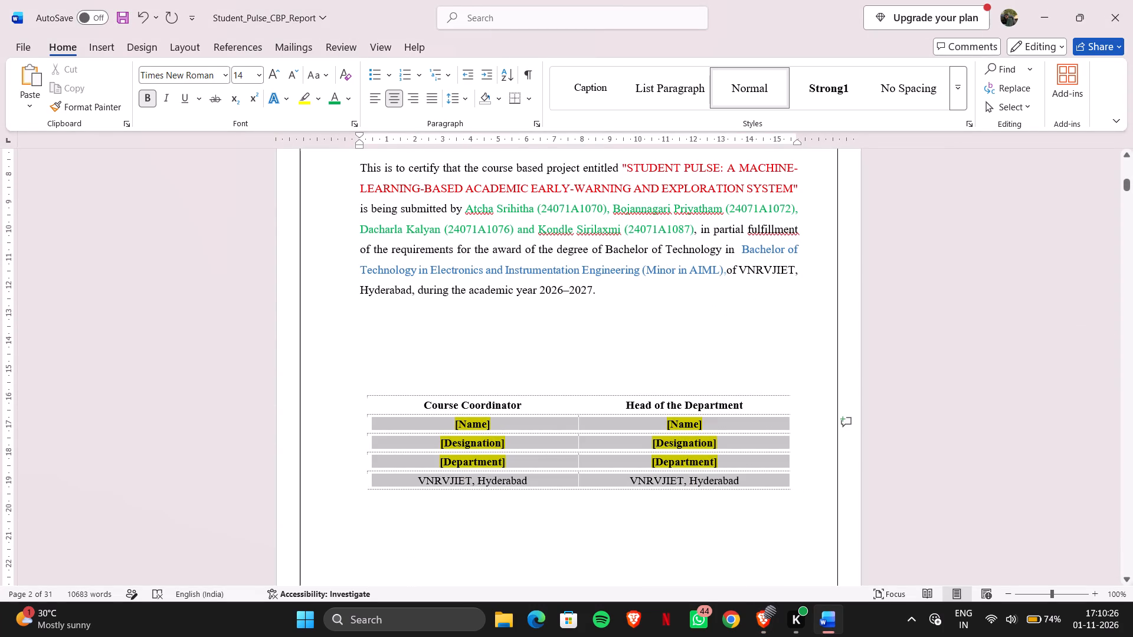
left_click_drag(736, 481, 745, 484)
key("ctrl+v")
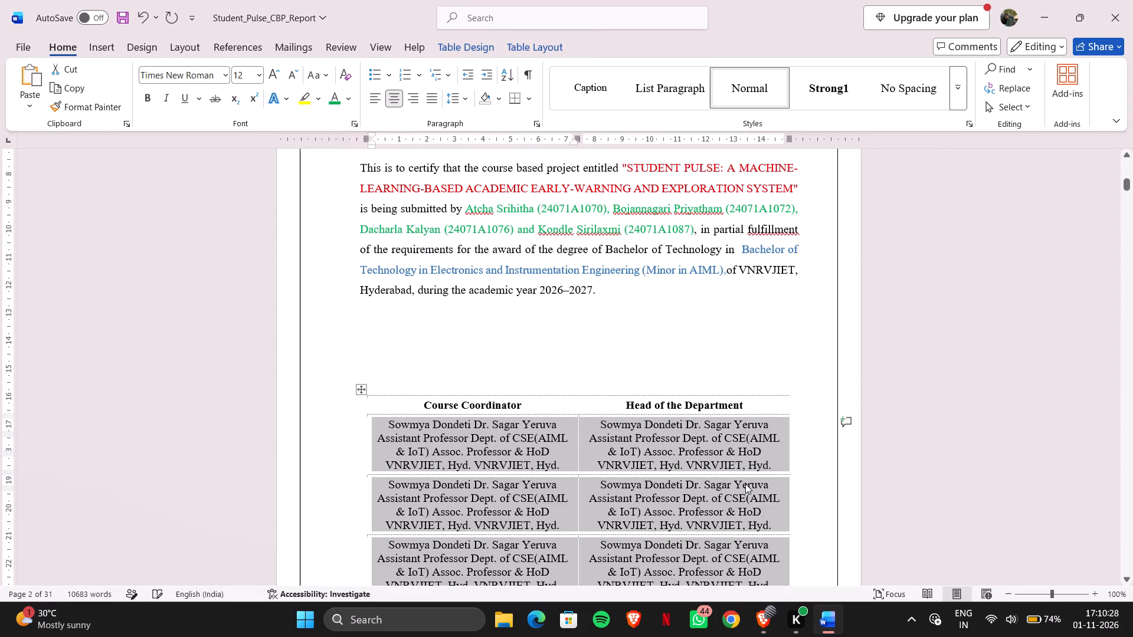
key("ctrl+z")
Delete the four rows beneath the Course Coordinator and Head of the Department headings in the certificate's signature table.
left_click(643, 505, "ctrl")
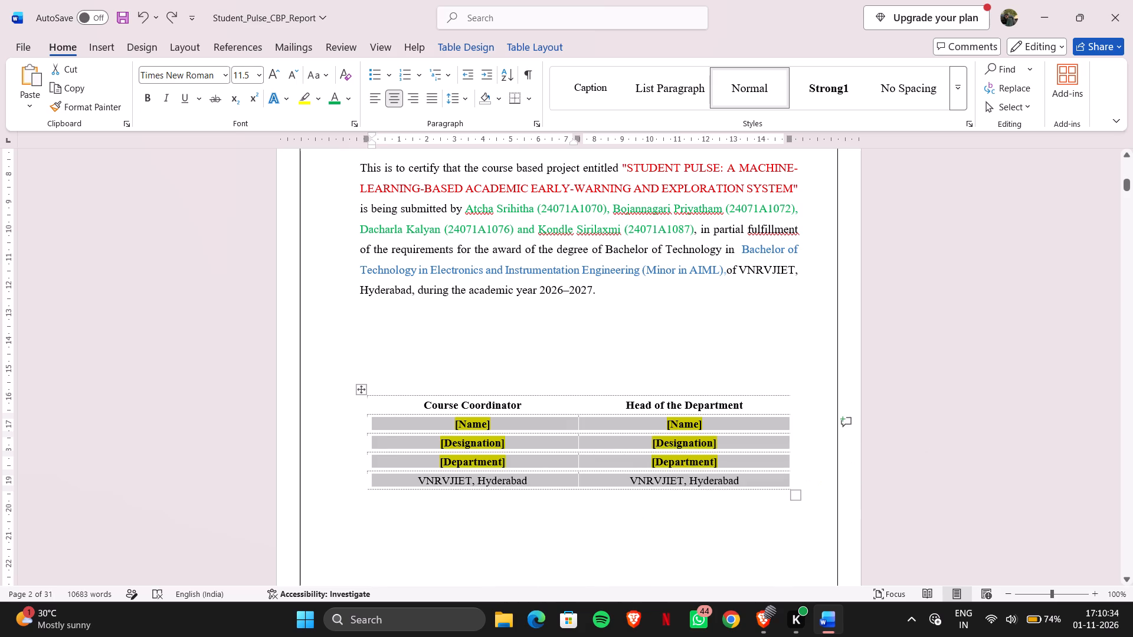
key("Delete")
left_click_drag(411, 425, 682, 481)
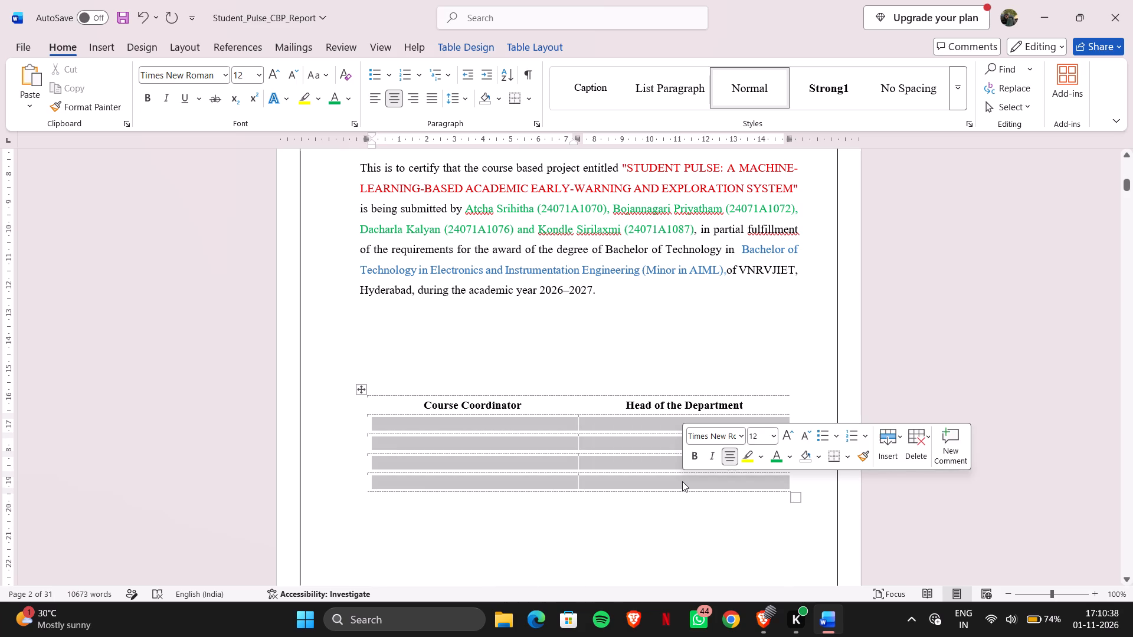
key("BackSpace")
left_click(524, 330)
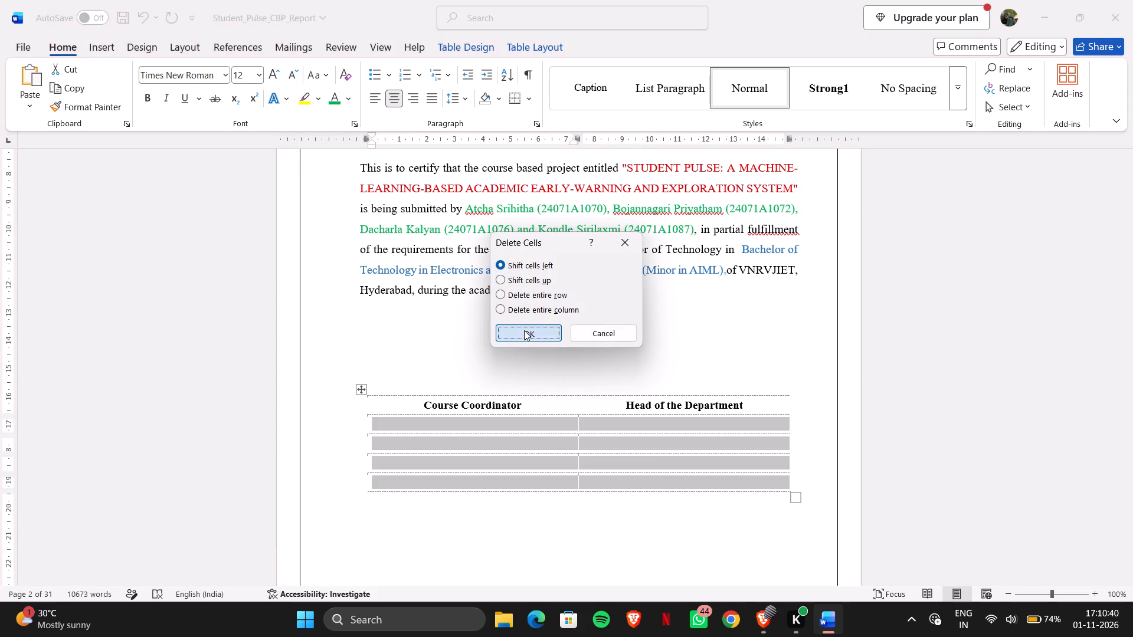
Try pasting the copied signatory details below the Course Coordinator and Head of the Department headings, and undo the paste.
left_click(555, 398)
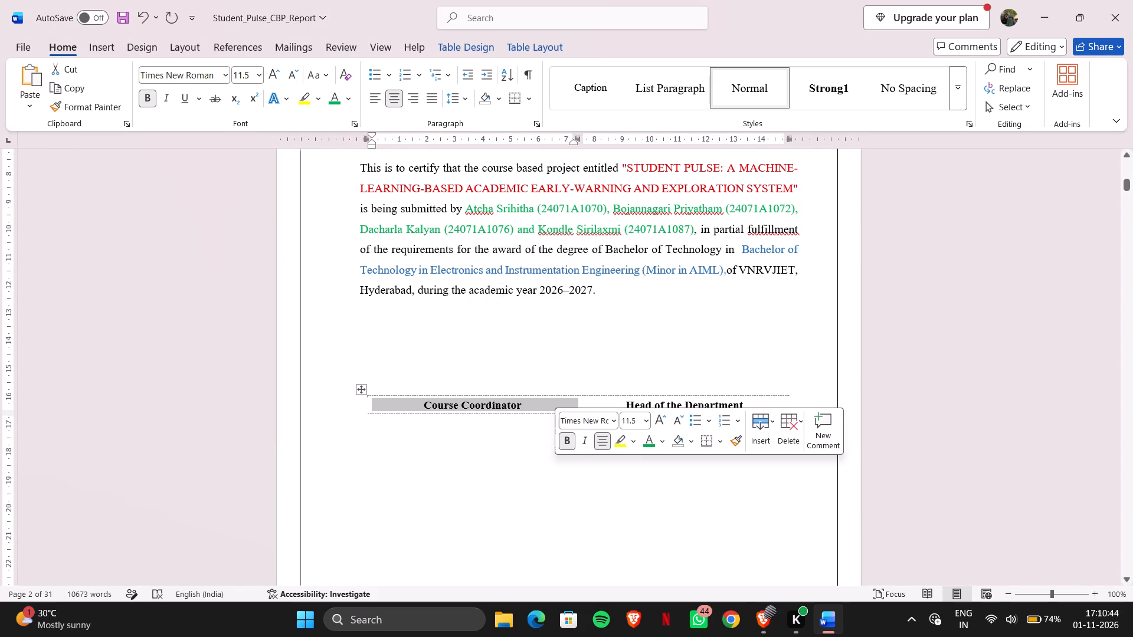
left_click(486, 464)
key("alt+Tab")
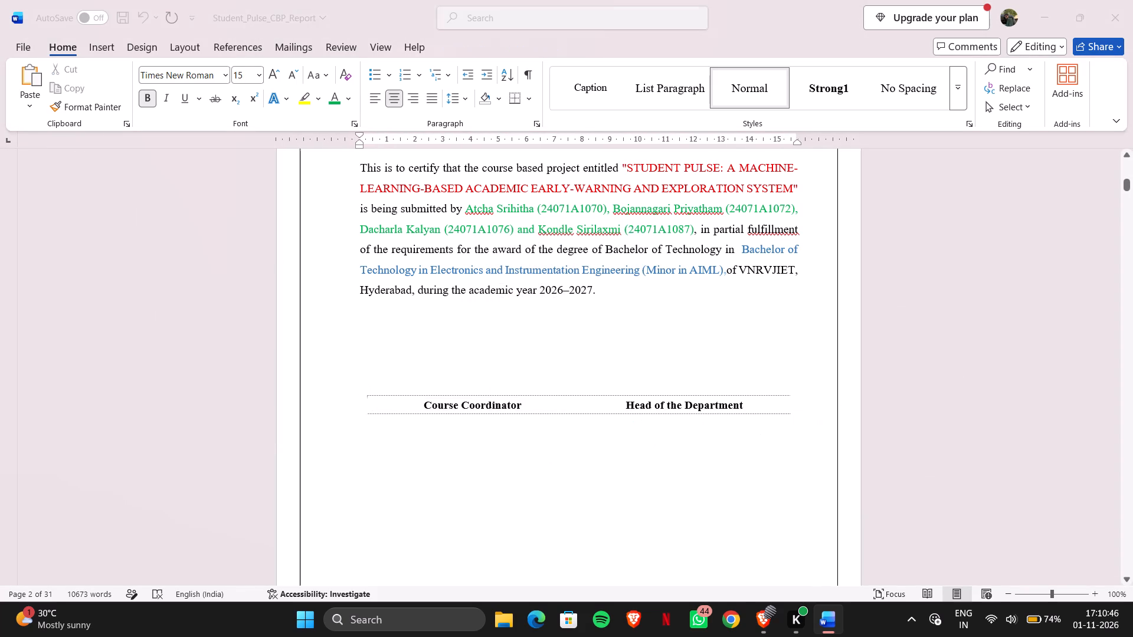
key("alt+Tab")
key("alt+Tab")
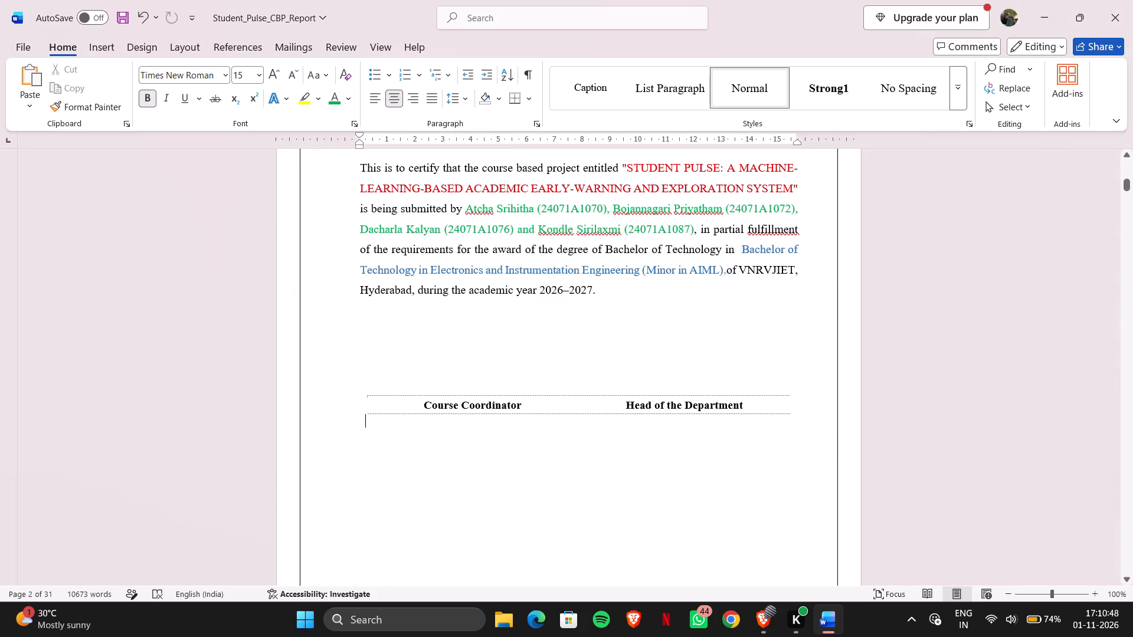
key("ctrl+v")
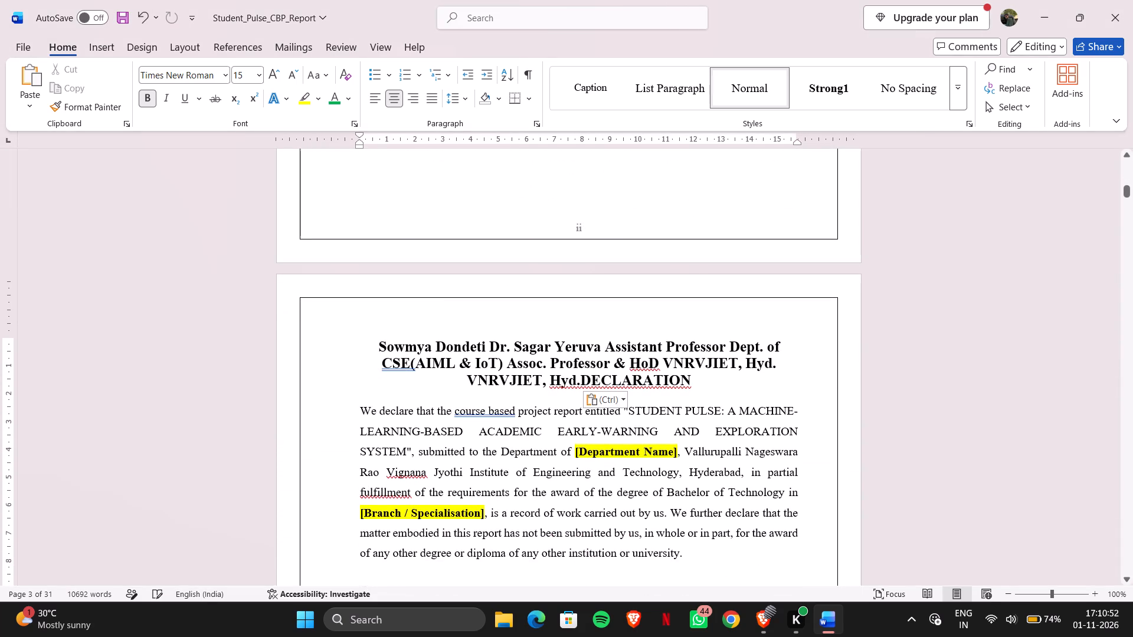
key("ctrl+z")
Show the formatting marks and delete the page break directly below the certificate's signature table.
scroll(535, 318, "up", 1)
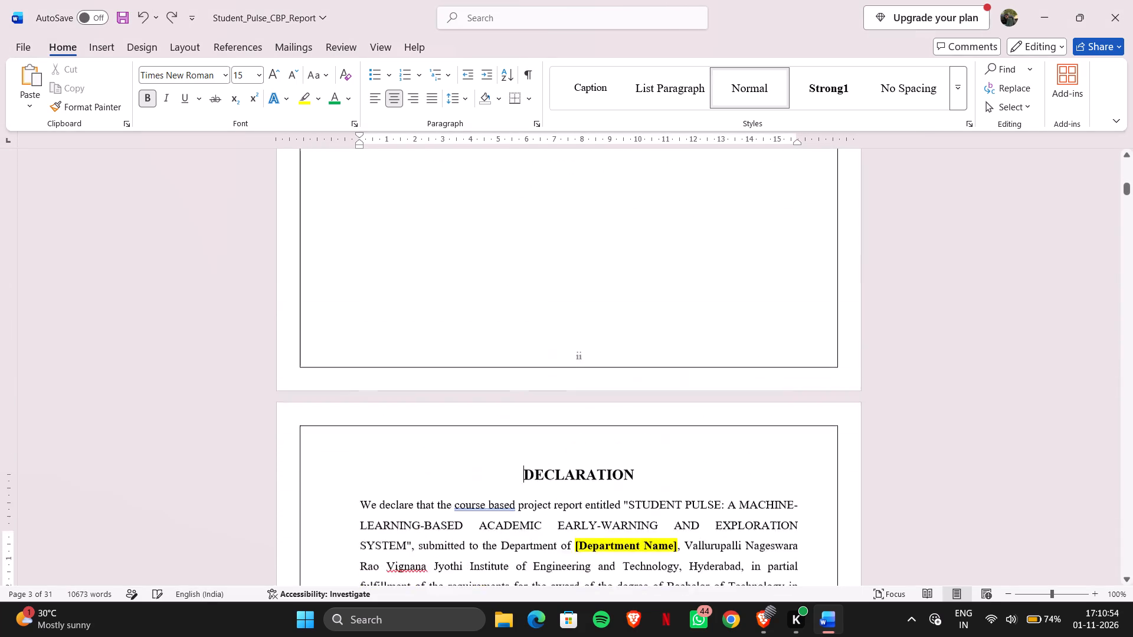
scroll(535, 318, "up", 2)
left_click(530, 81)
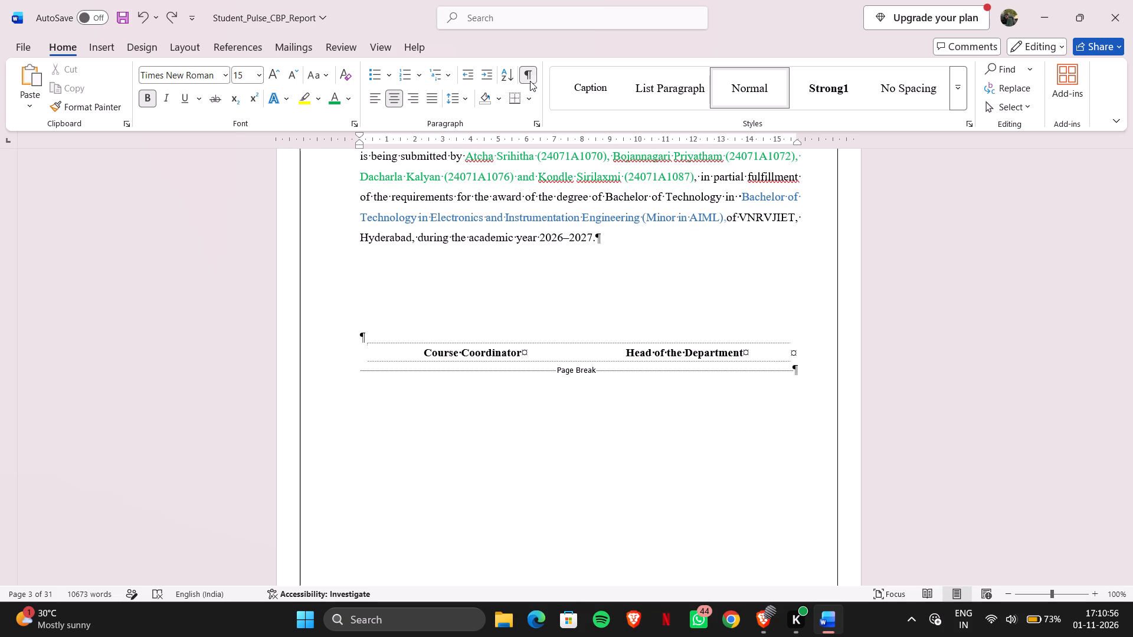
scroll(551, 349, "down", 1)
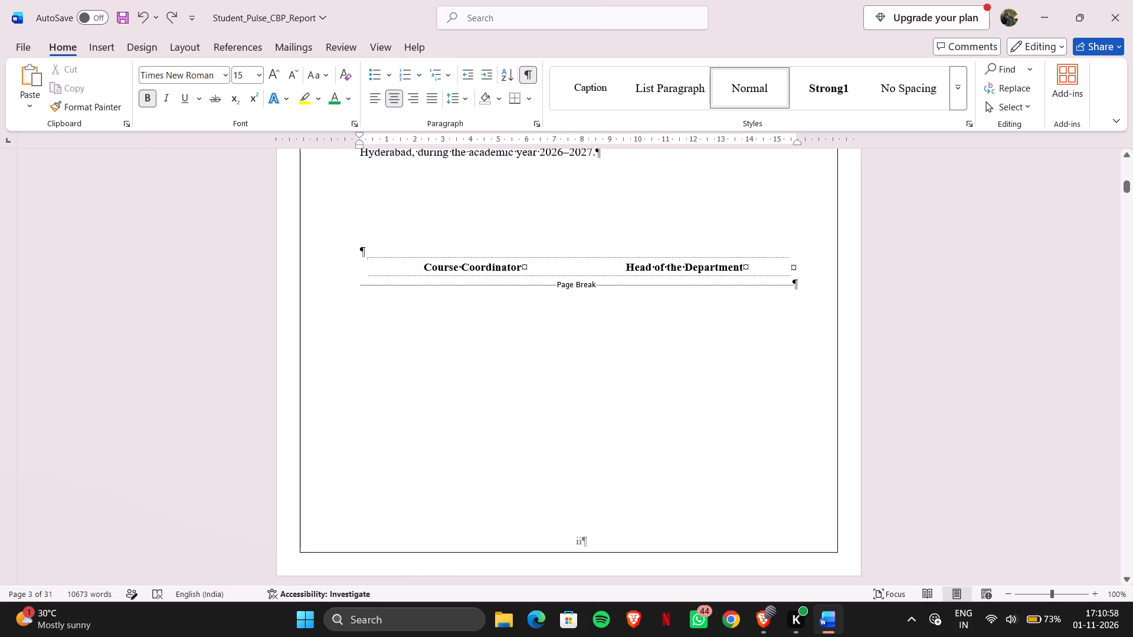
left_click_drag(799, 285, 457, 305)
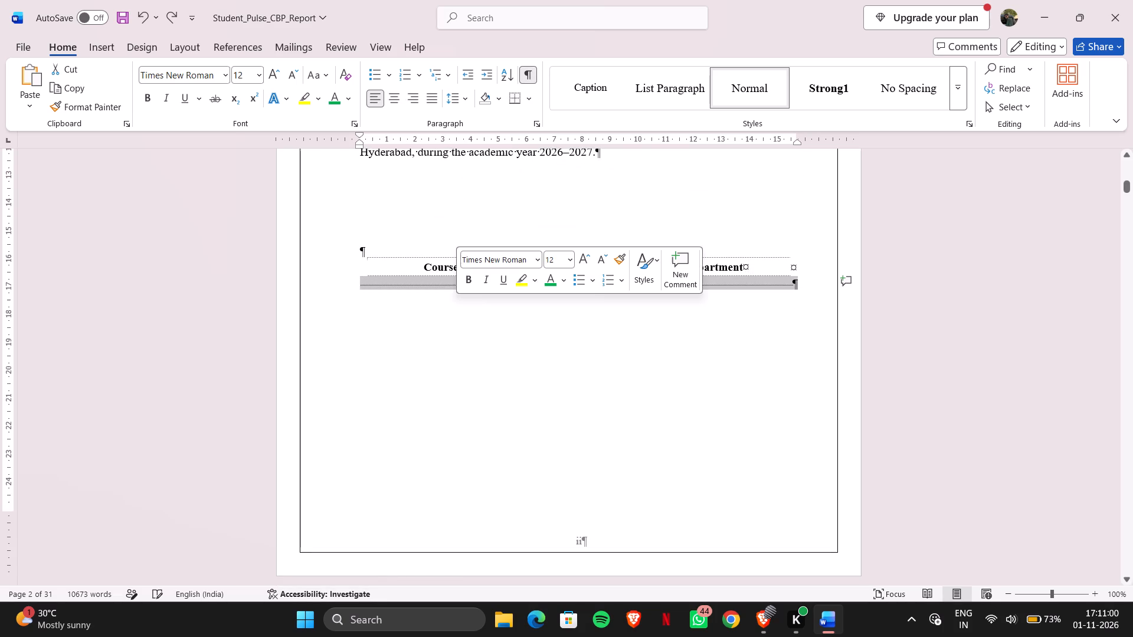
key("BackSpace")
Insert seven blank paragraphs between the signature table and the DECLARATION heading to move the heading onto the following page.
left_click(457, 305)
key("Return")
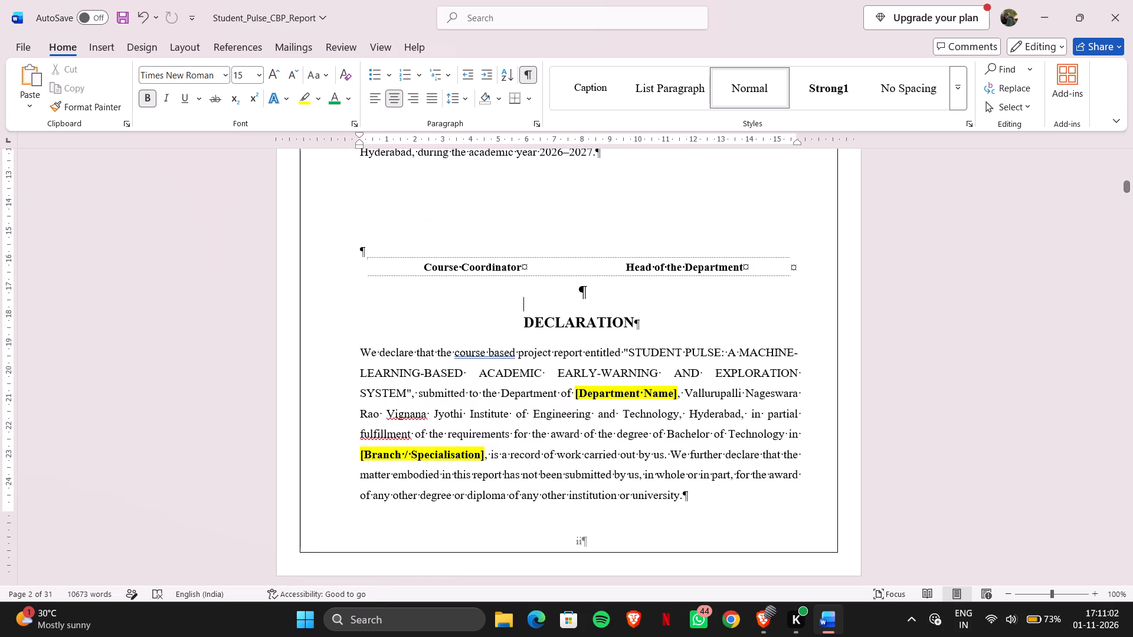
key("Return")
key("Return")
key("Return")
key("Return")
key("Return")
key("Return")
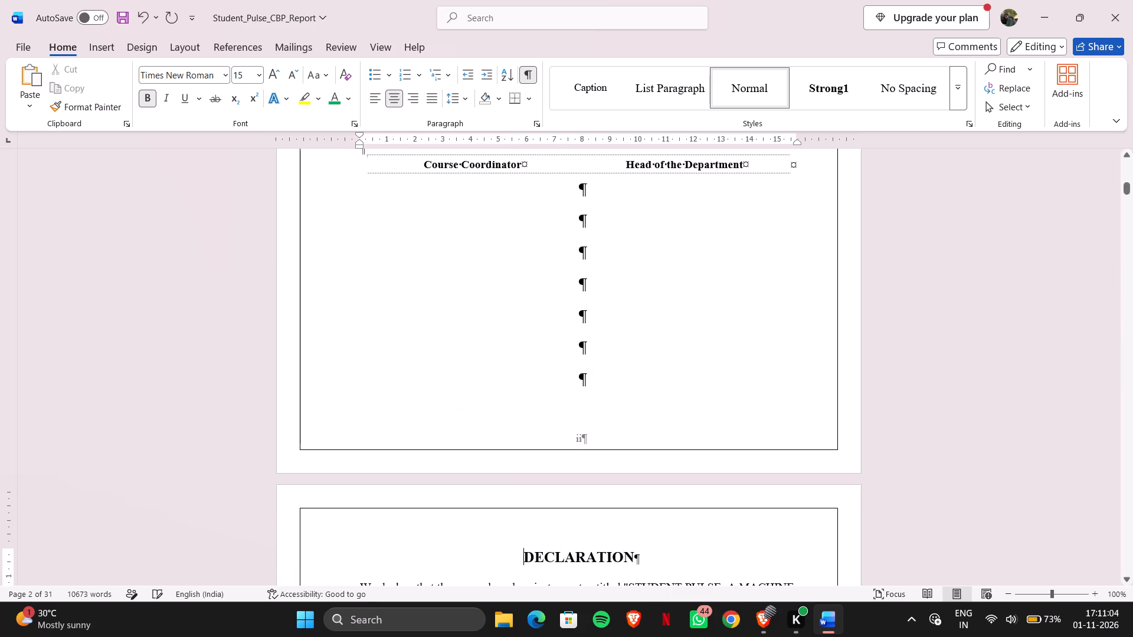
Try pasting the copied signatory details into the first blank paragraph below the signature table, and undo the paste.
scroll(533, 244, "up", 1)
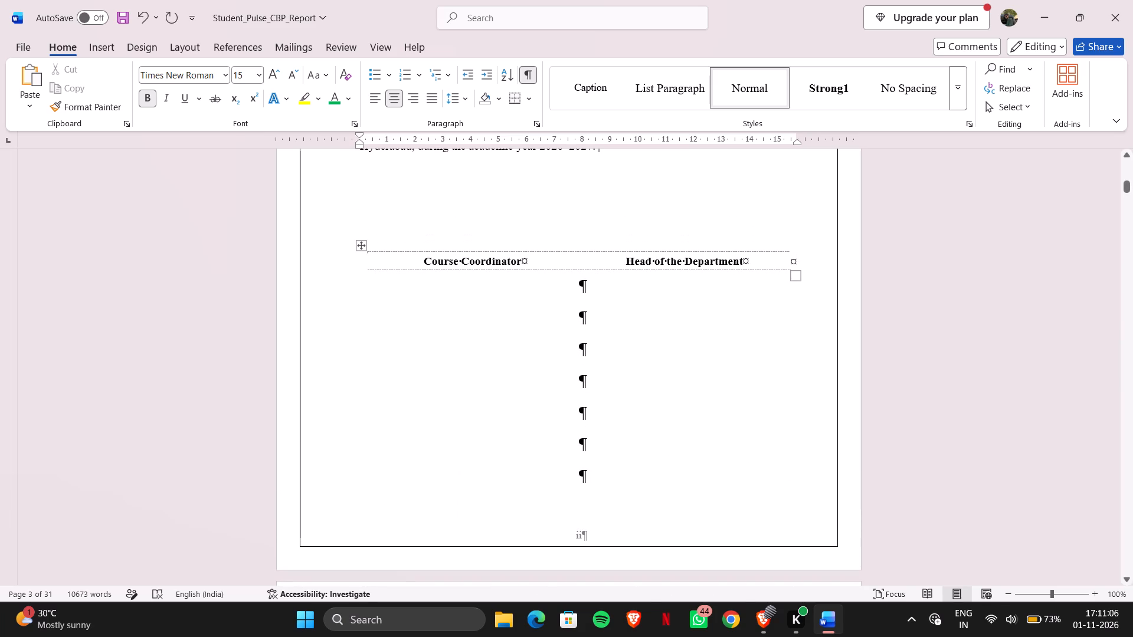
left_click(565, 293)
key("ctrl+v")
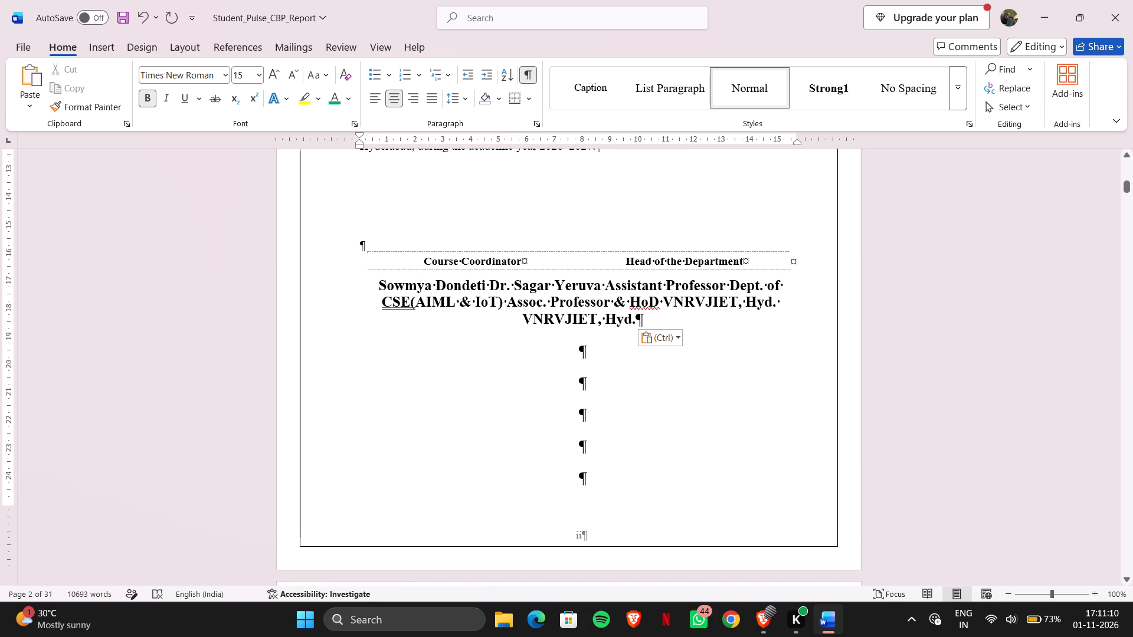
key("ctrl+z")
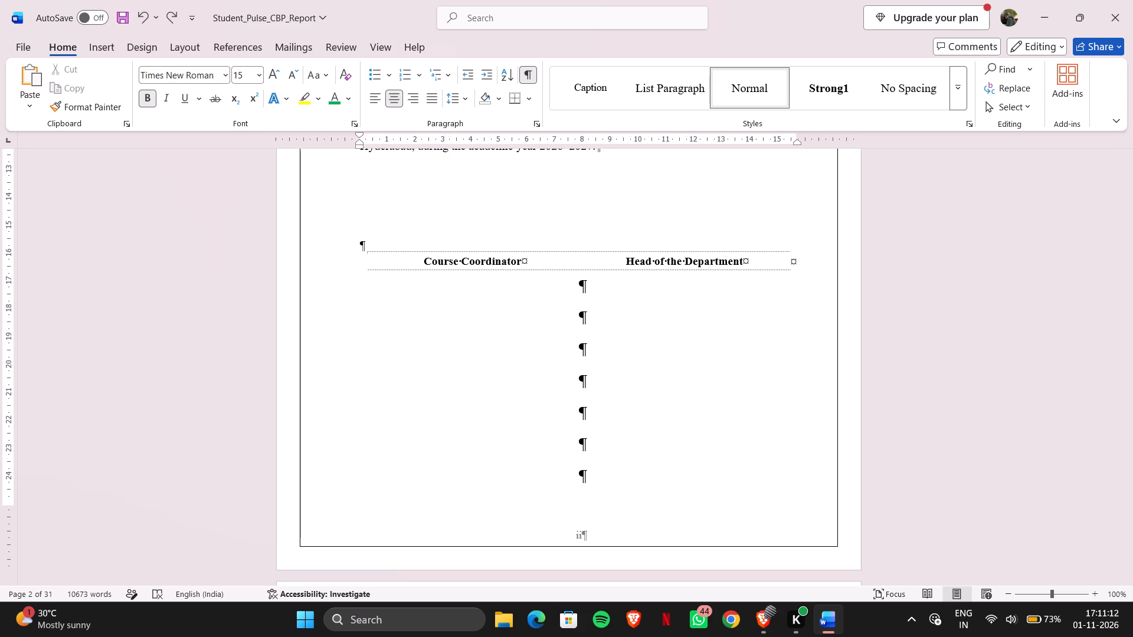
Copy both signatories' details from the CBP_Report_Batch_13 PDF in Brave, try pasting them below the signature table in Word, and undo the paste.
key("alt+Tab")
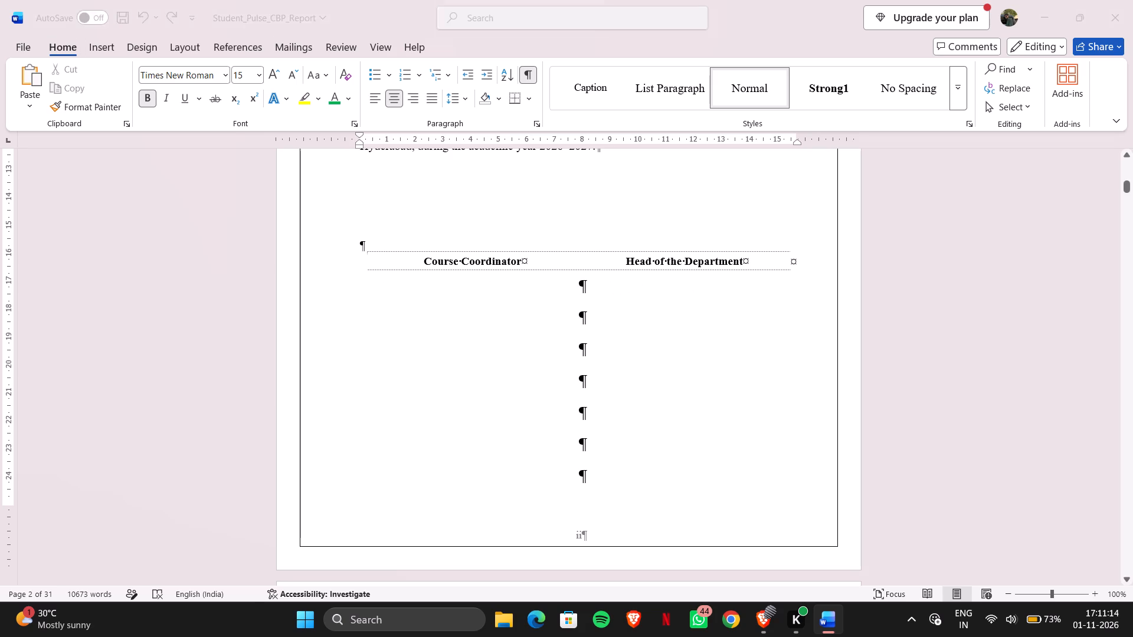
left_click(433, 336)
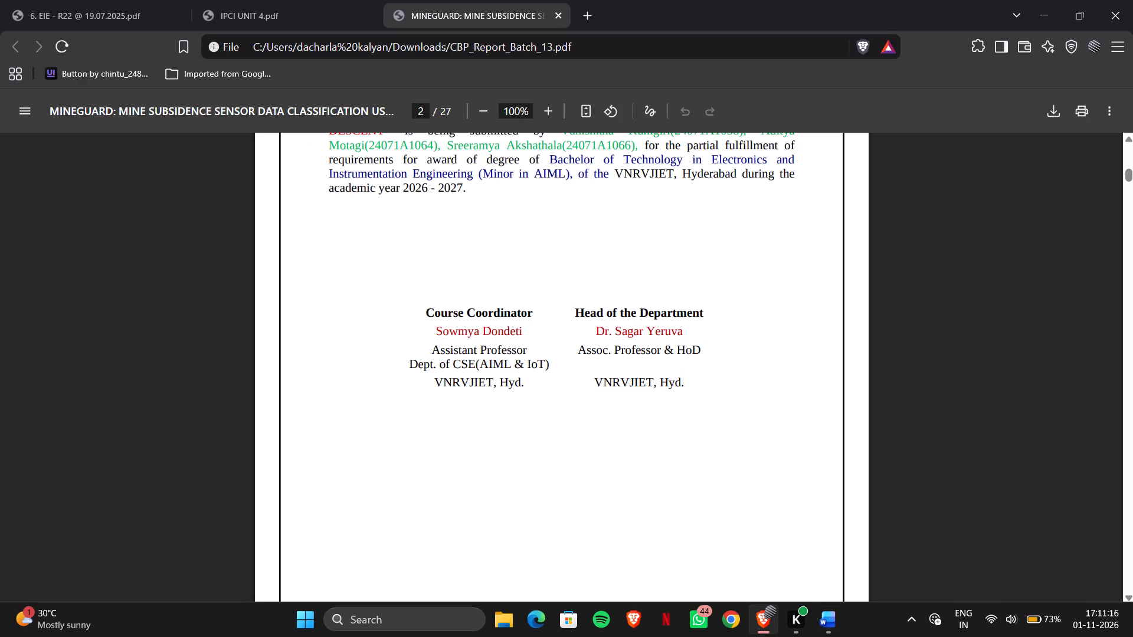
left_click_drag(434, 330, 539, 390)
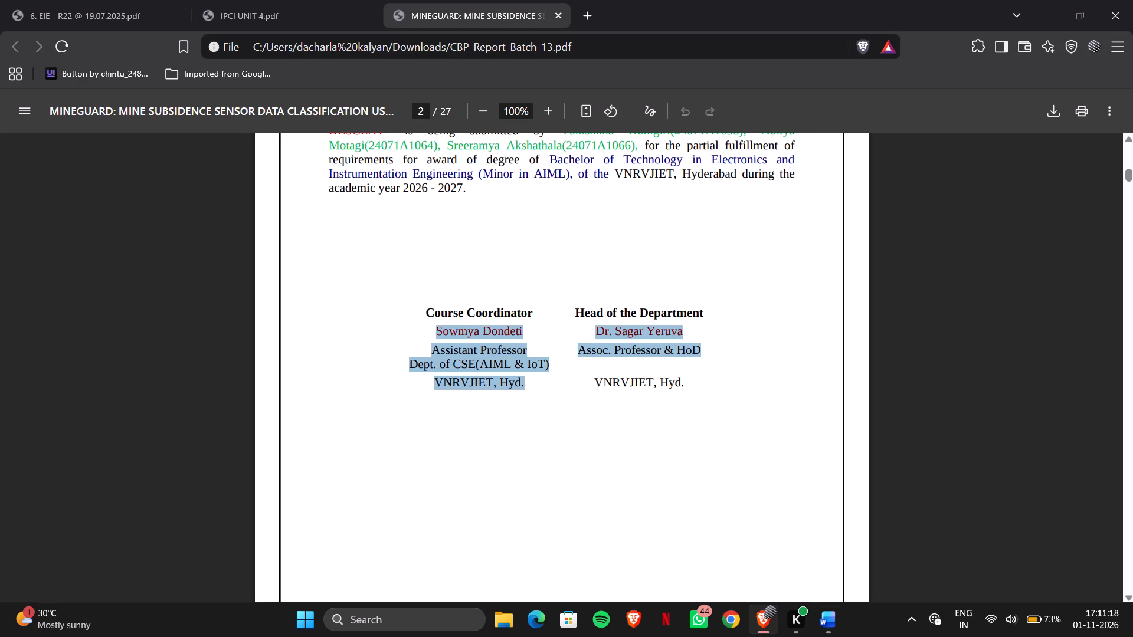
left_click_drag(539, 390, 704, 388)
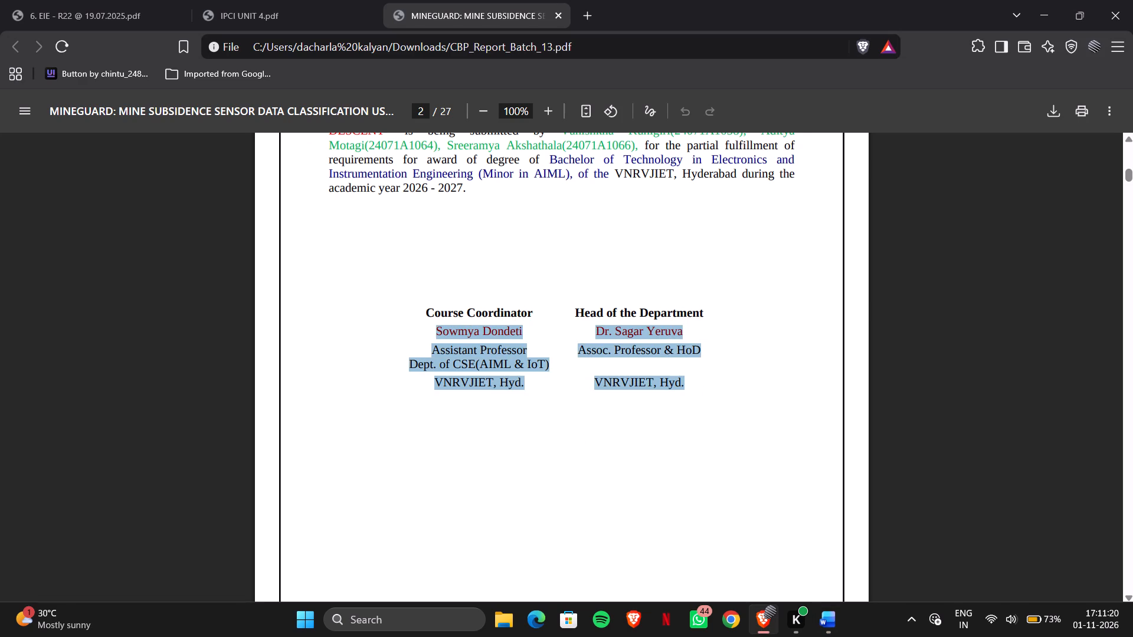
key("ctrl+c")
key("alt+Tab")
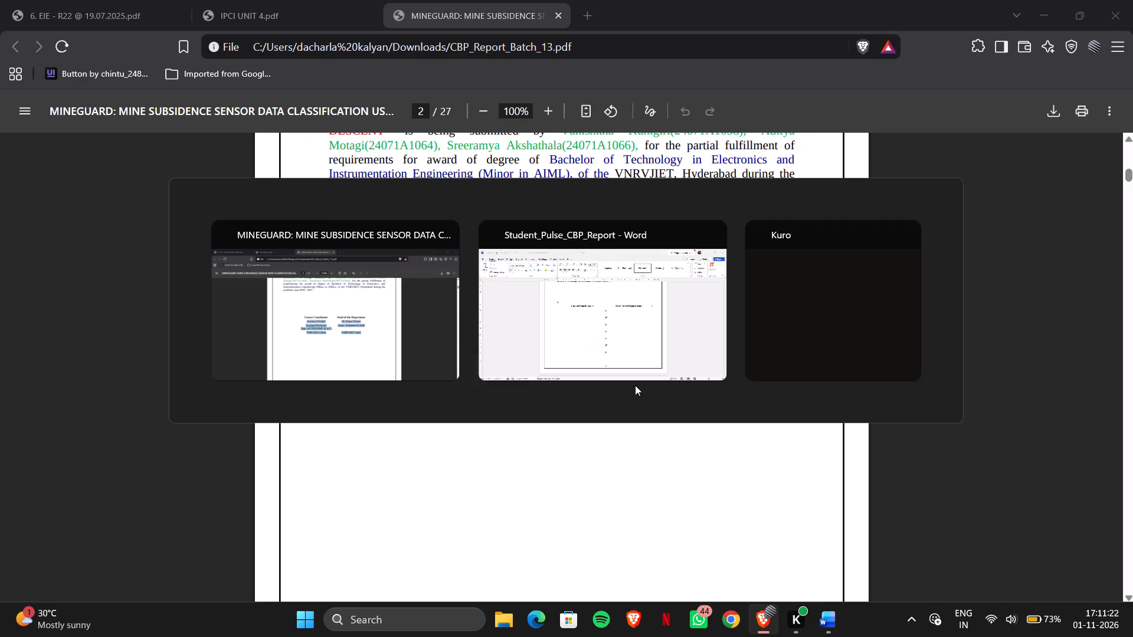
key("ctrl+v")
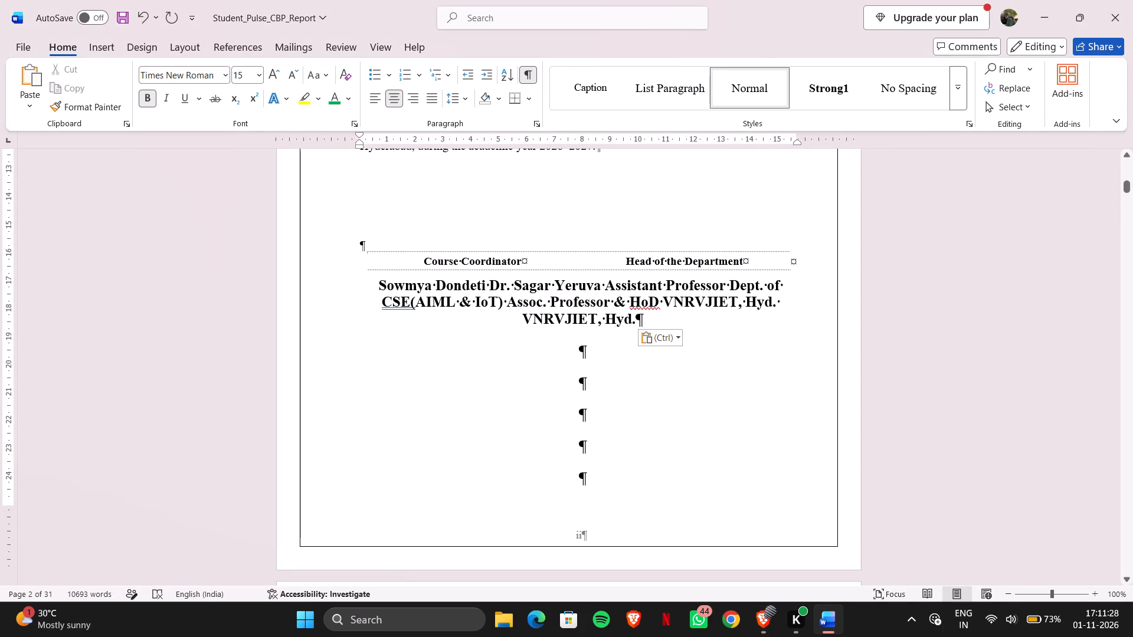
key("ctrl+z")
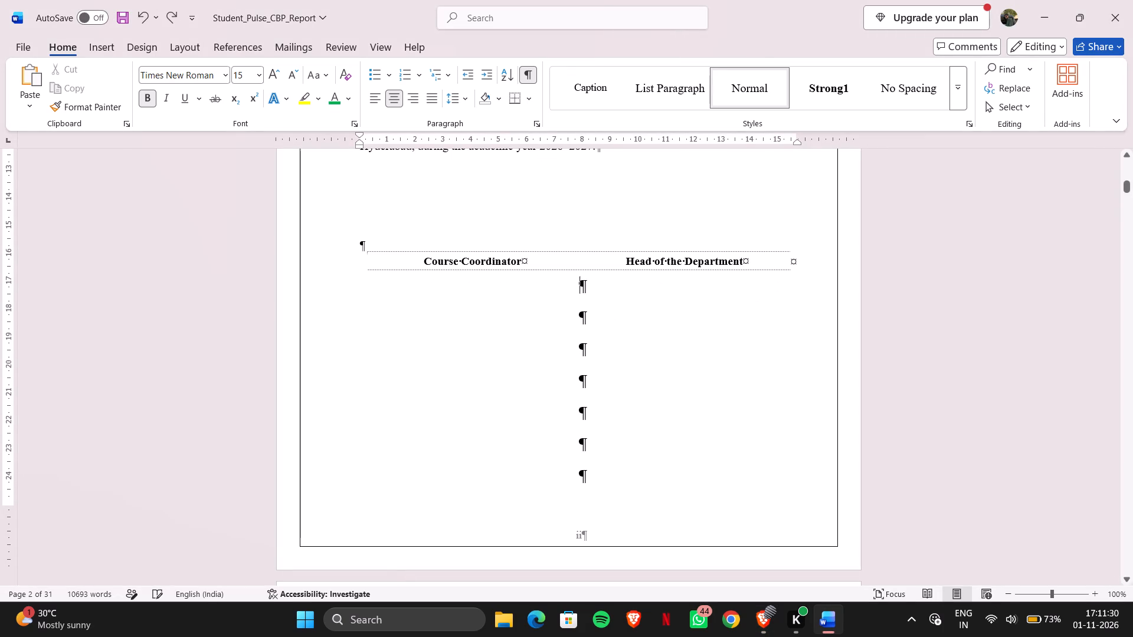
Copy only the course coordinator's name from the certificate page of the CBP_Report_Batch_13 PDF in Brave and return to the Word report.
key("alt+Tab")
left_click(555, 345)
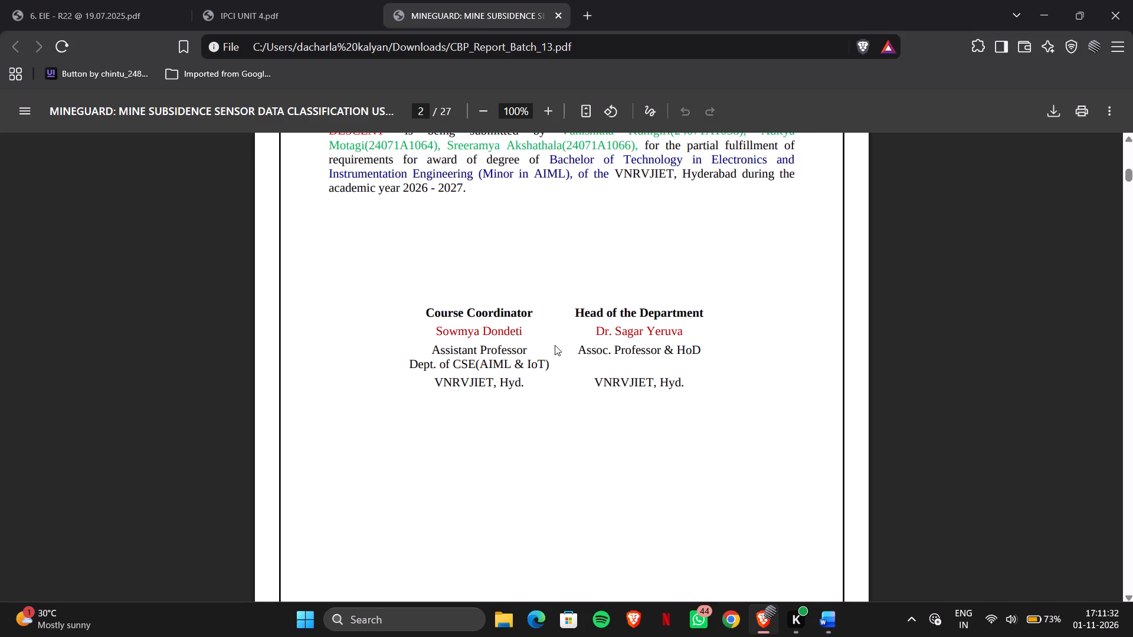
left_click_drag(436, 331, 483, 378)
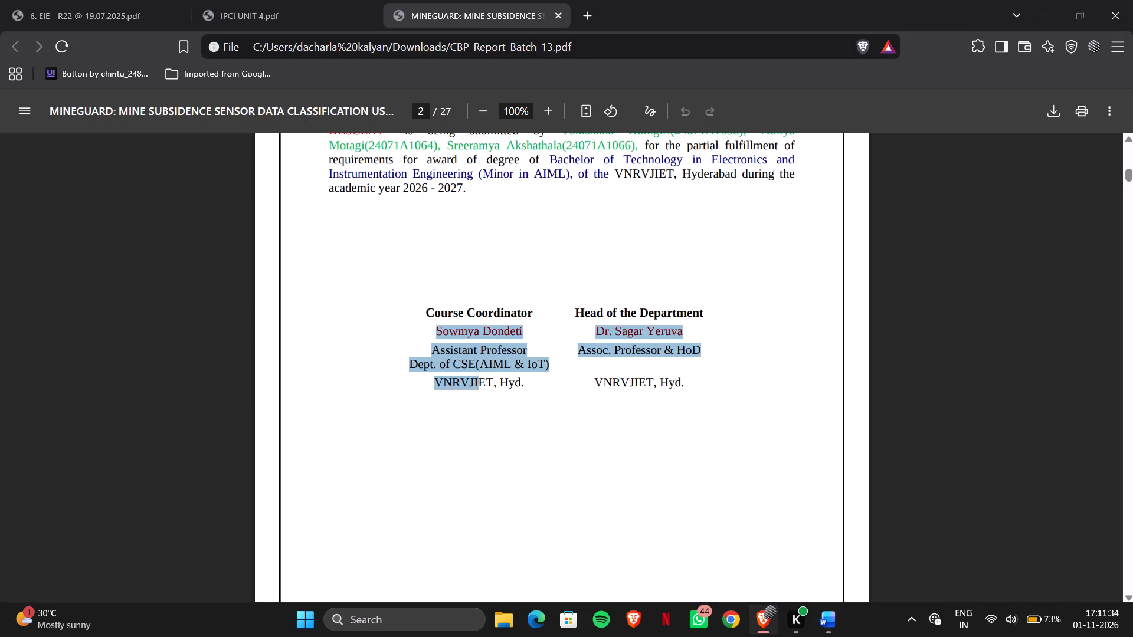
left_click_drag(483, 378, 527, 387)
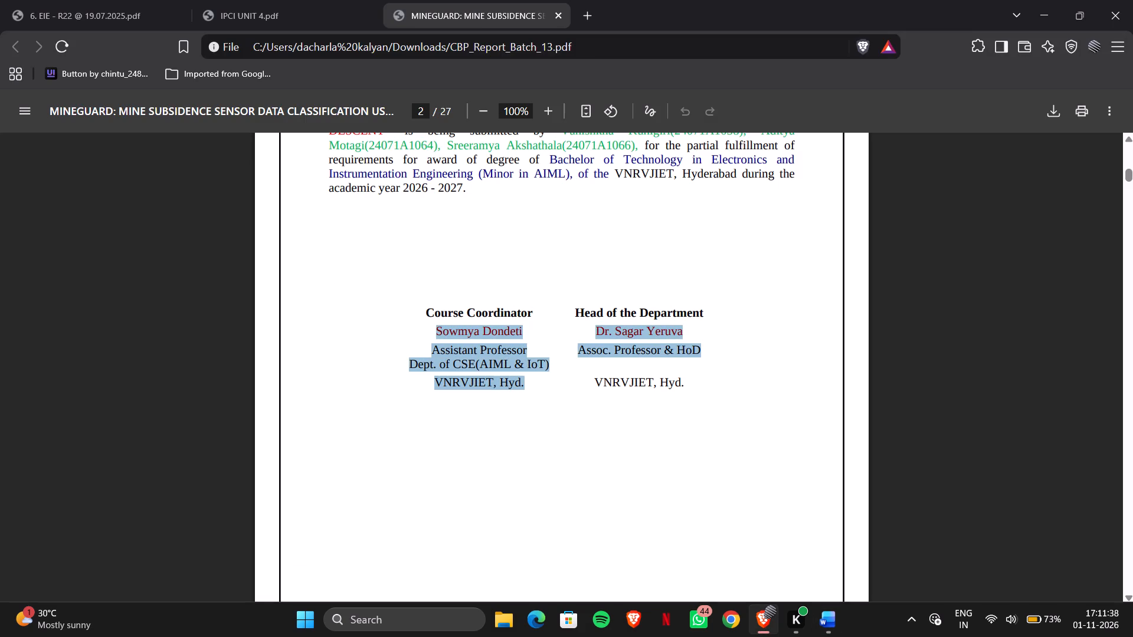
left_click(529, 328)
left_click_drag(529, 330, 441, 325)
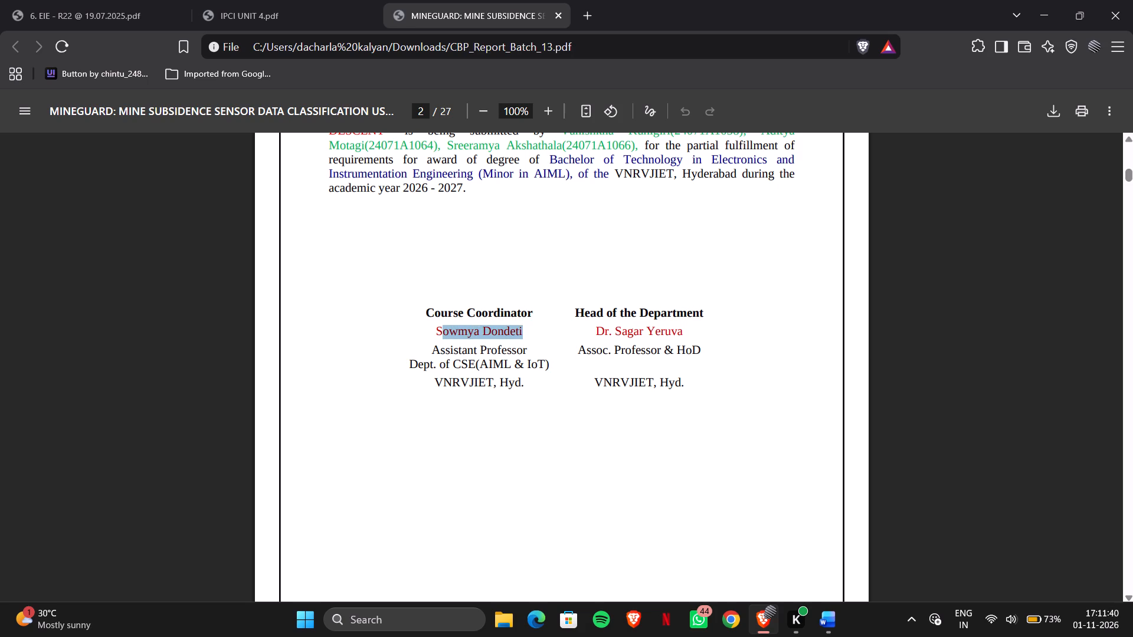
left_click_drag(441, 325, 434, 327)
key("ctrl+c")
key("alt+Tab")
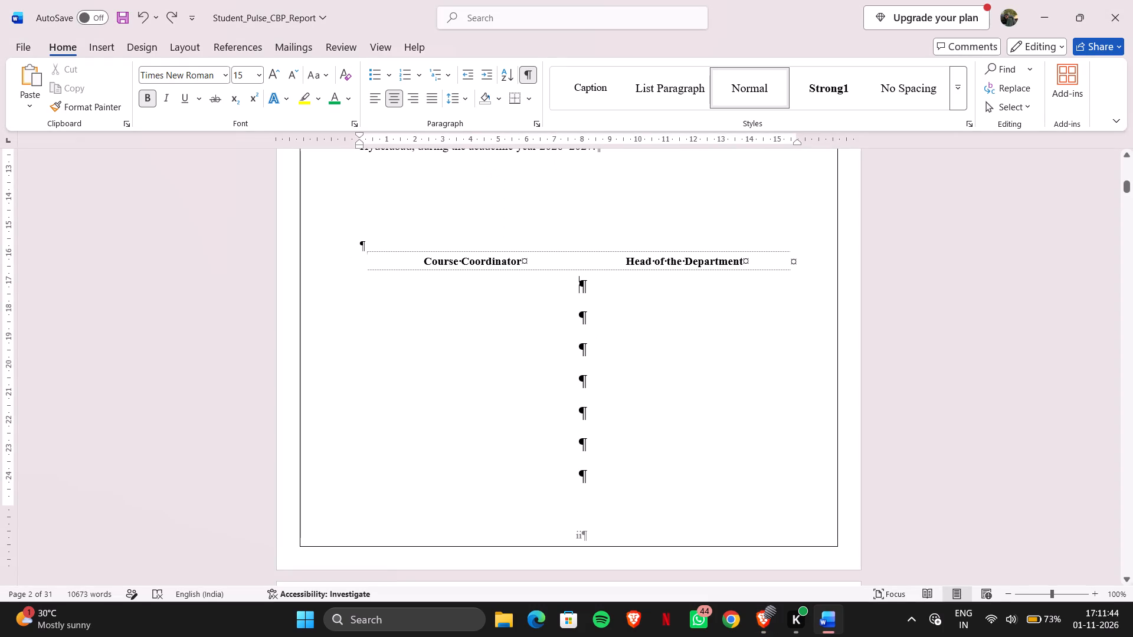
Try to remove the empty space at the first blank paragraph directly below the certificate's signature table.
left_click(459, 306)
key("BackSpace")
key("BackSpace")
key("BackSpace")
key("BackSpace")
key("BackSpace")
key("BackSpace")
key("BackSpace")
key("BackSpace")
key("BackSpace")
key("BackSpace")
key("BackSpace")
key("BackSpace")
Delete the whole Course Coordinator and Head of the Department signature table from the certificate page and add a blank paragraph there.
left_click(560, 254)
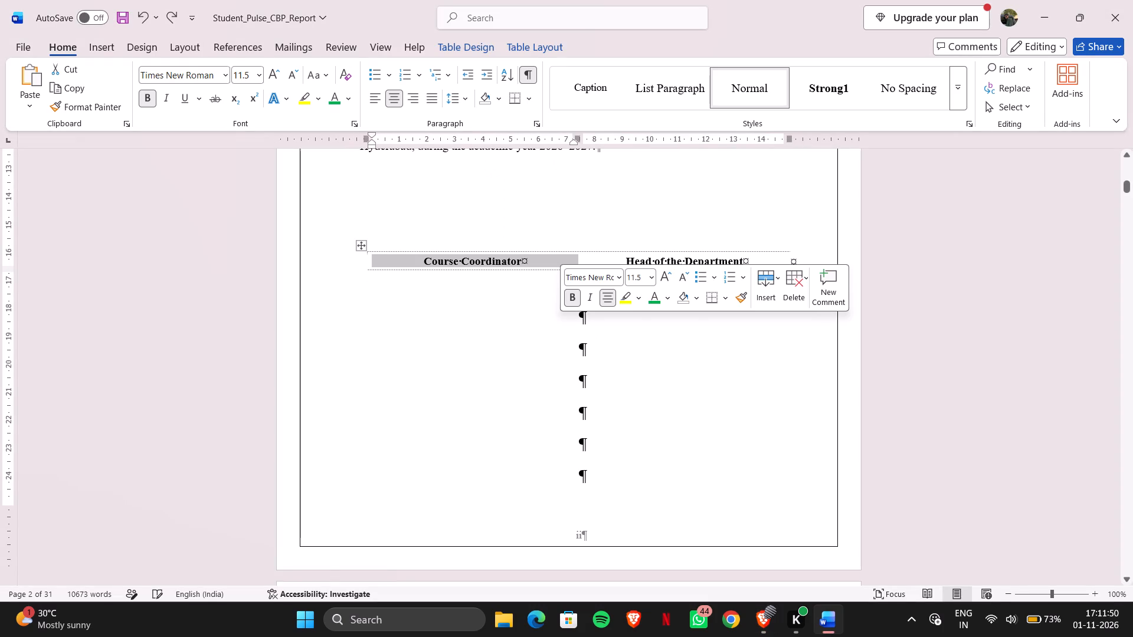
left_click(604, 239)
left_click(365, 252)
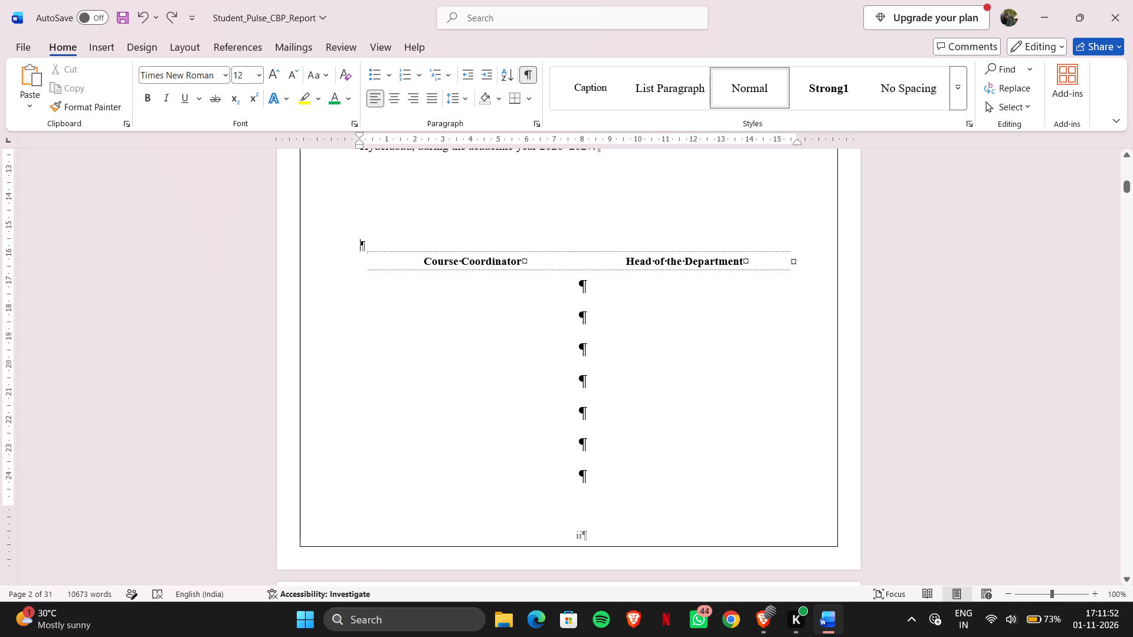
left_click(361, 246)
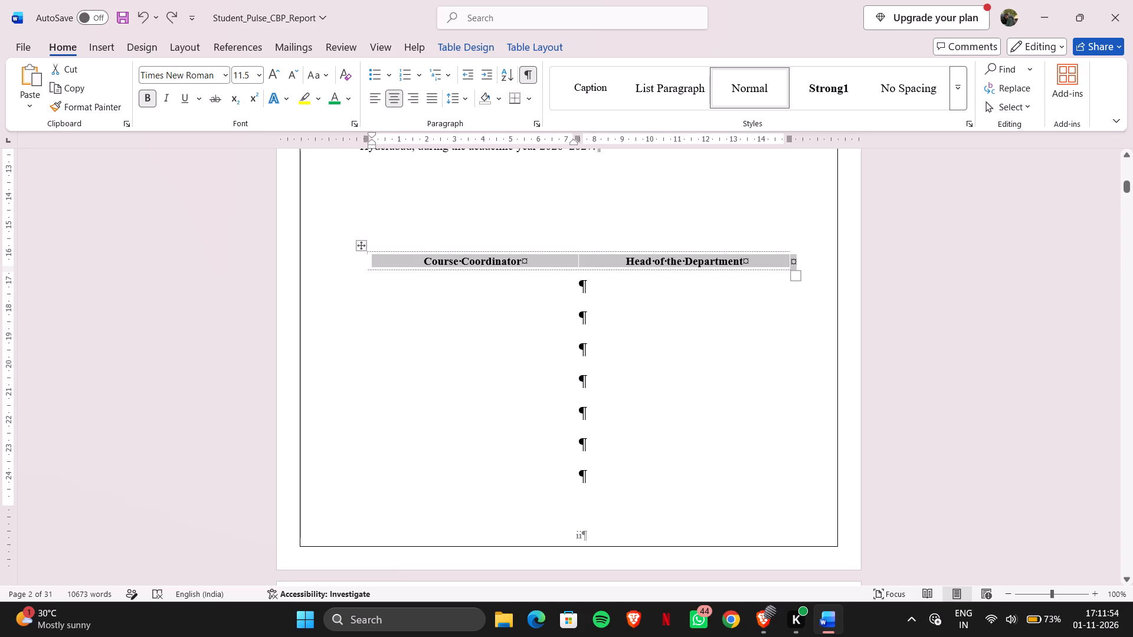
key("BackSpace")
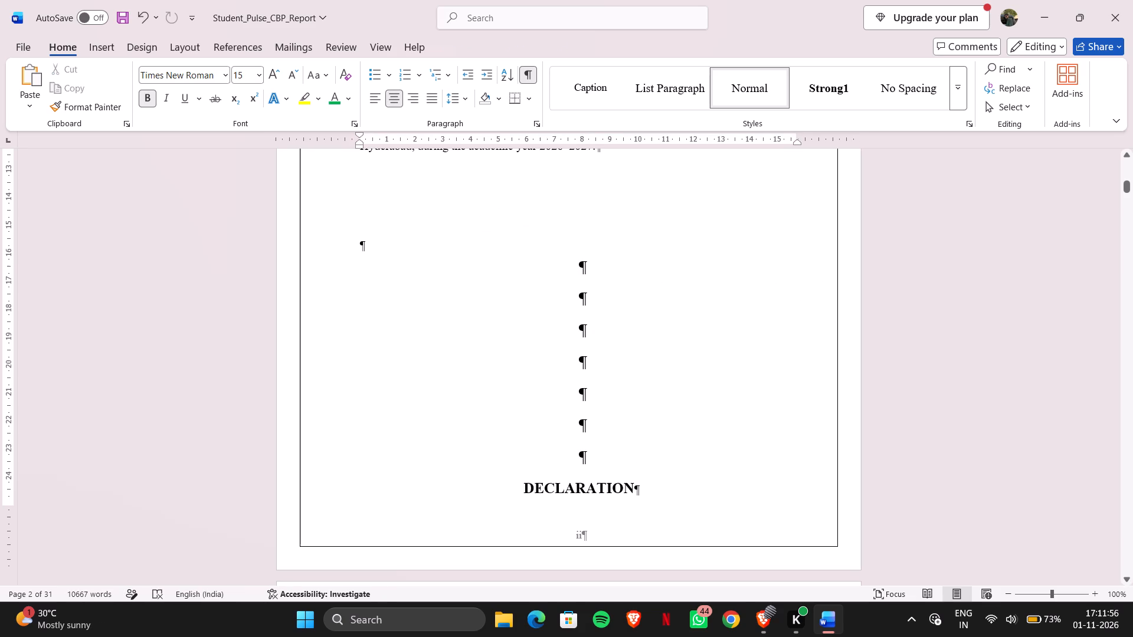
key("Return")
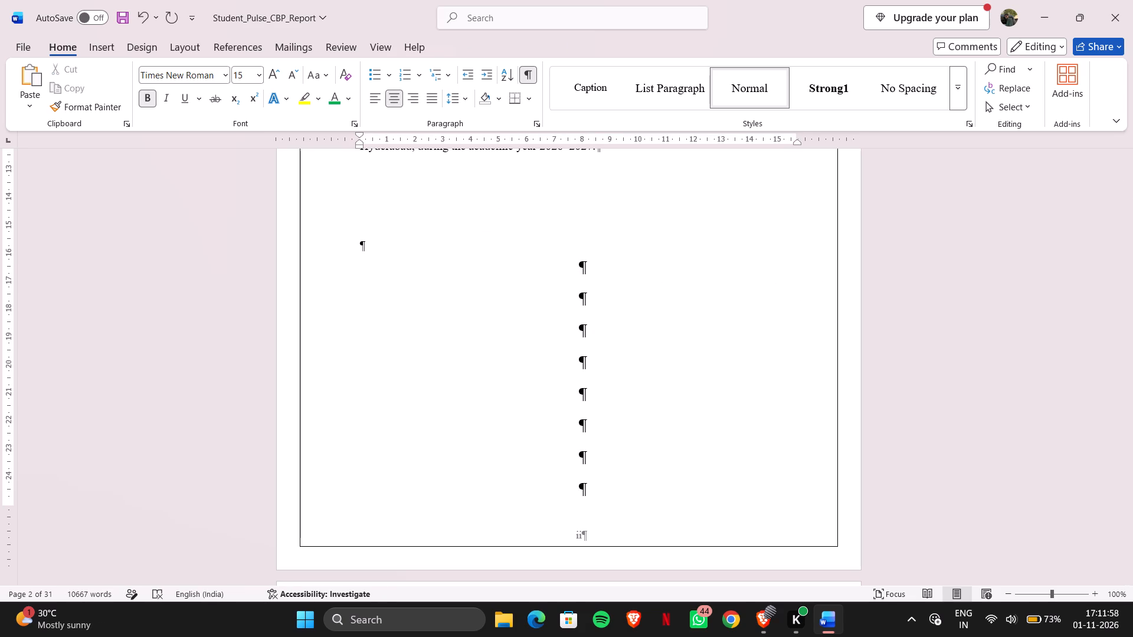
Copy the complete block of both signatories' headings and details from the CBP_Report_Batch_13 PDF in Brave and return to the Word report.
key("alt+Tab")
left_click_drag(402, 291, 433, 300)
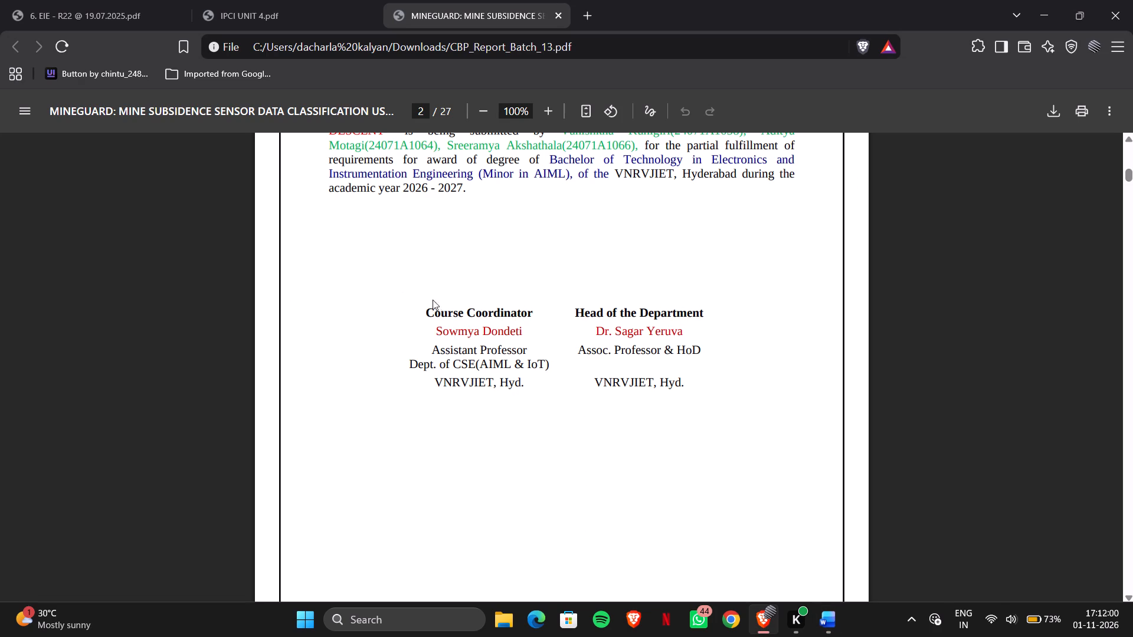
left_click_drag(433, 300, 425, 313)
left_click_drag(425, 313, 615, 330)
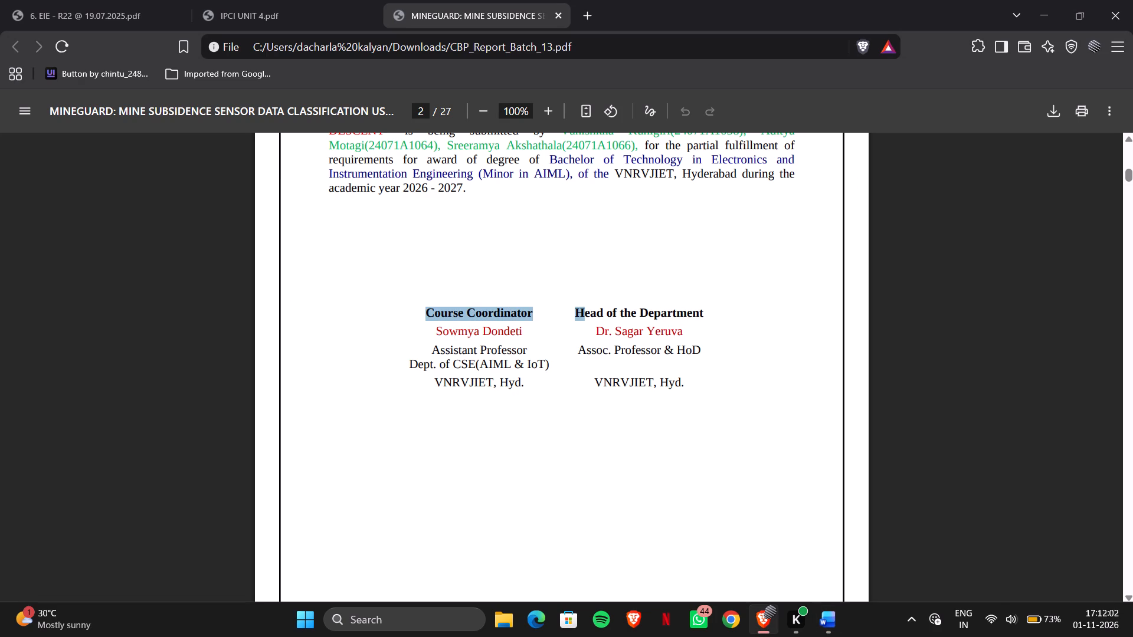
left_click_drag(615, 330, 689, 386)
key("ctrl+c")
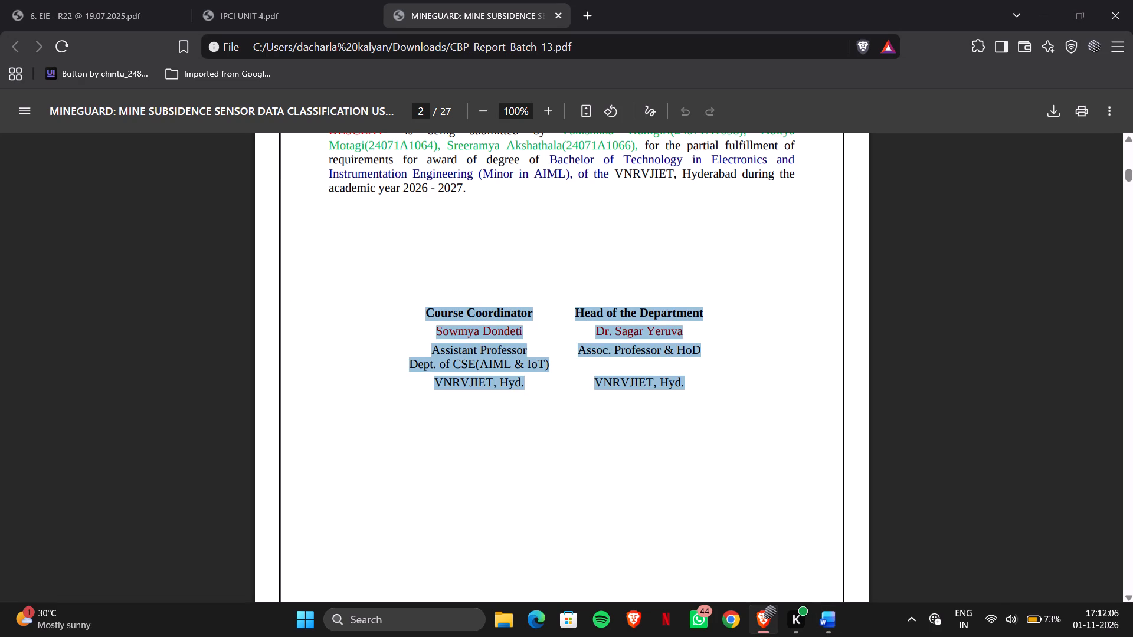
key("alt+Tab")
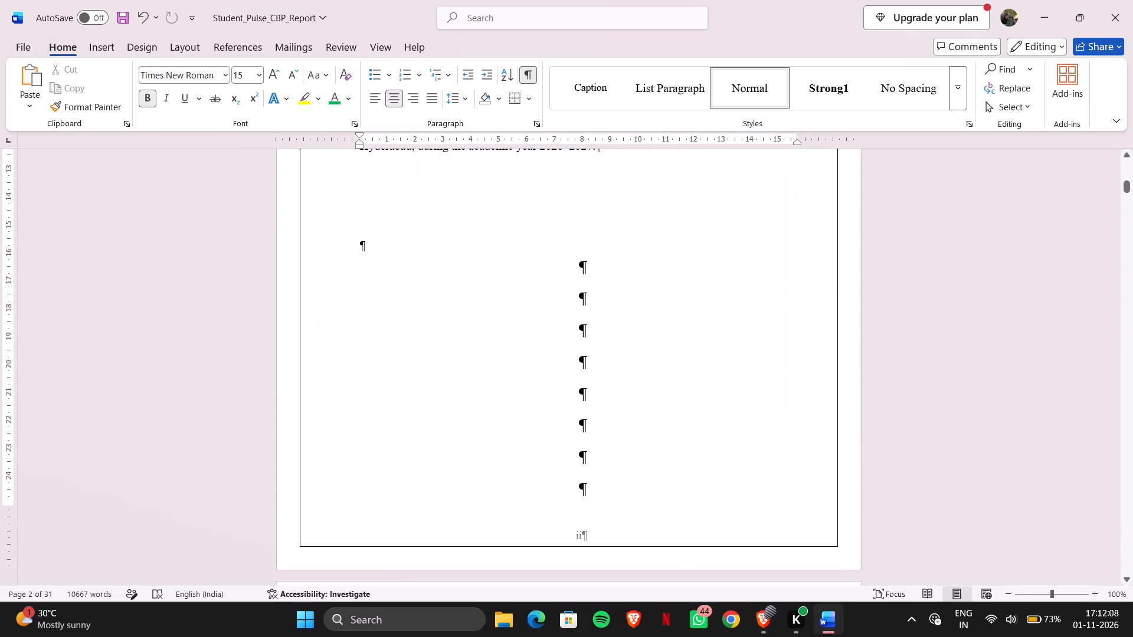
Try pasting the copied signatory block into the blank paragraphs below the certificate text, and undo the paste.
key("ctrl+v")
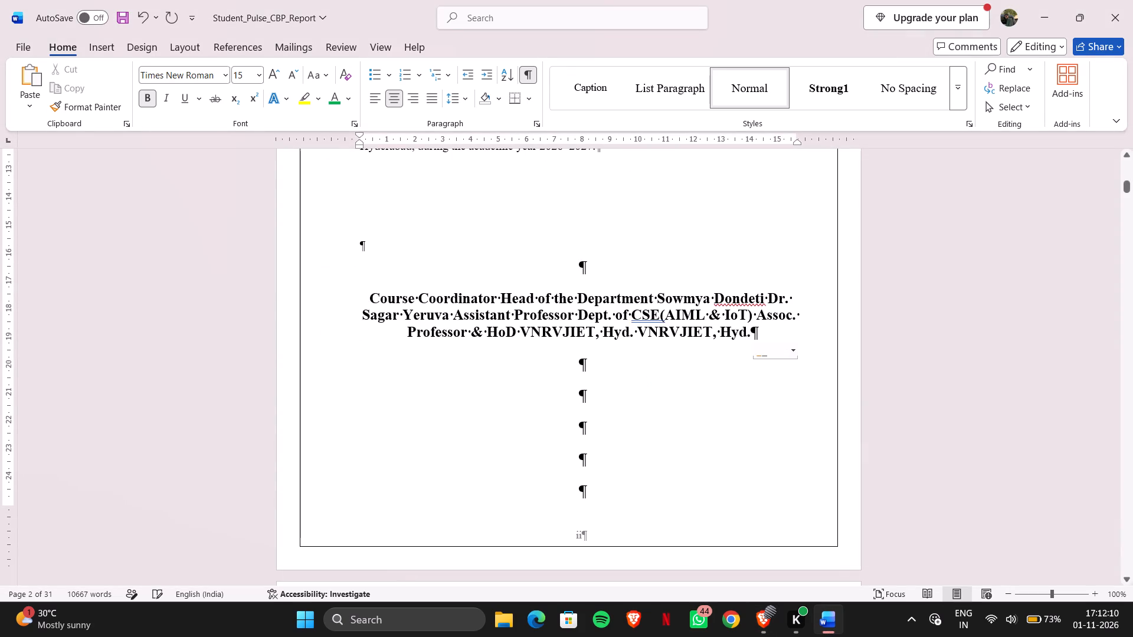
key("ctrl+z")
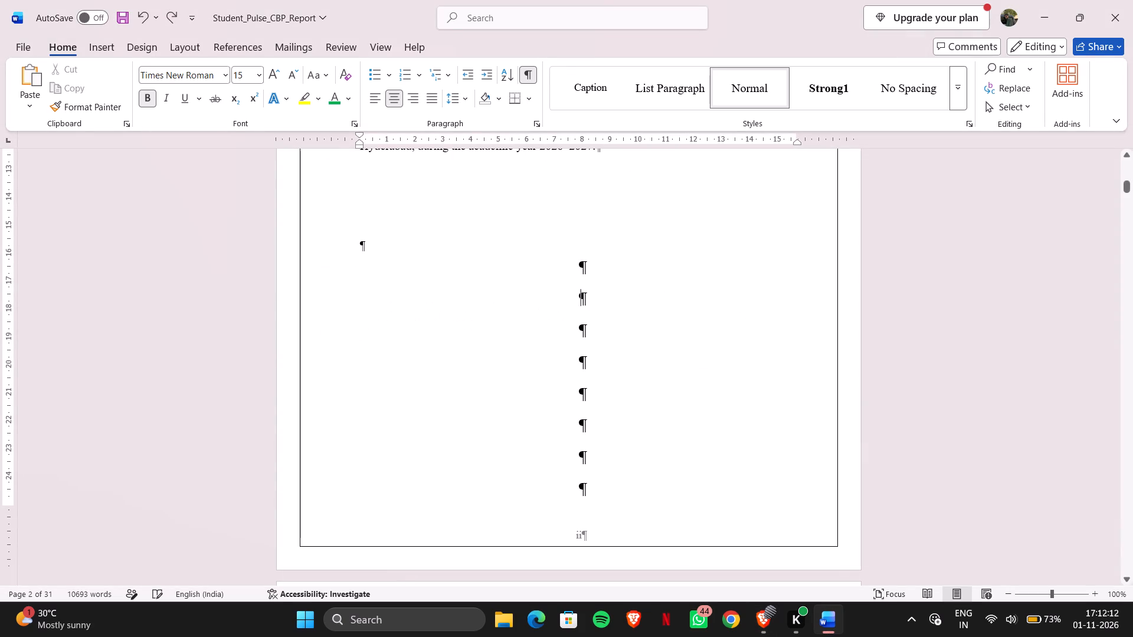
Delete all the blank paragraphs between the certificate text and the DECLARATION heading, keeping the certificate's closing full stop.
left_click(395, 264)
key("BackSpace")
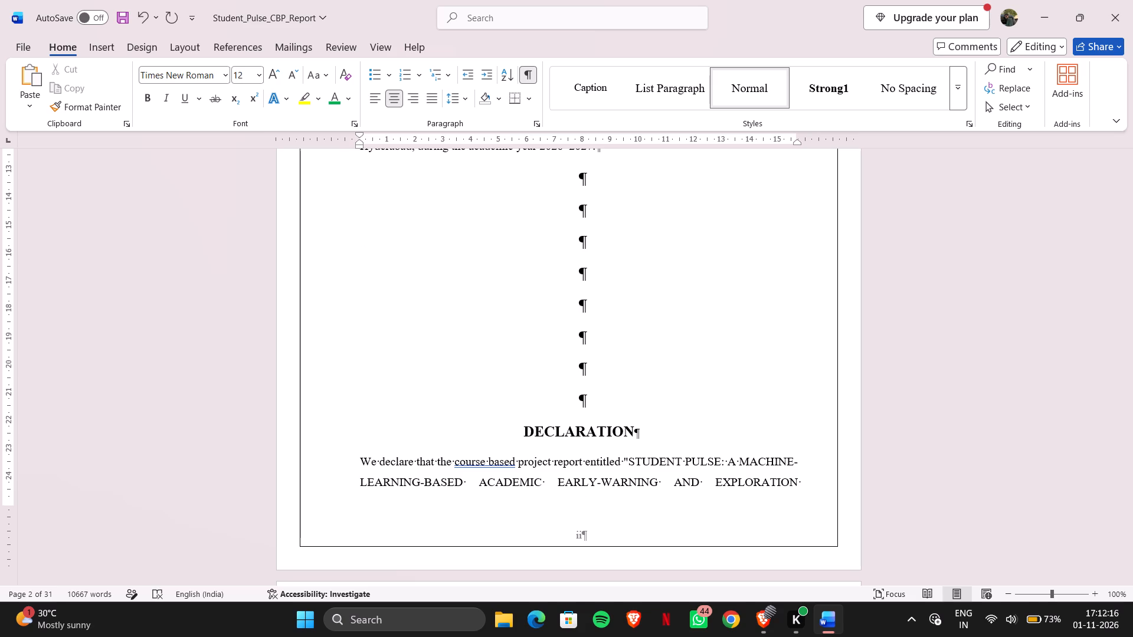
key("BackSpace")
key("BackSpace")
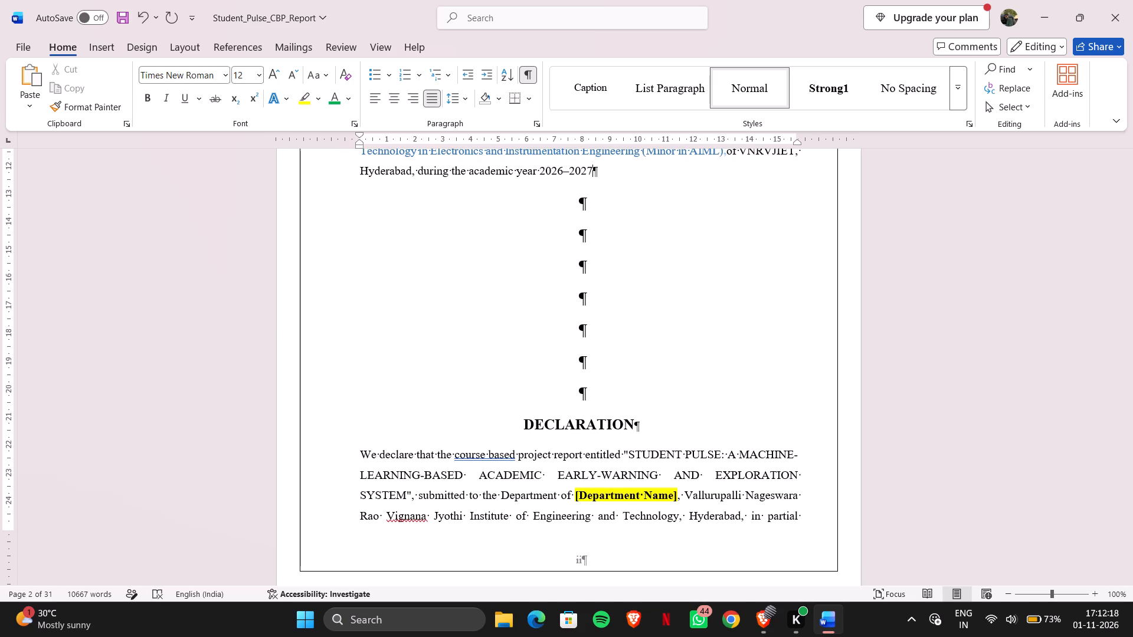
key("ctrl+z")
key("ctrl+z")
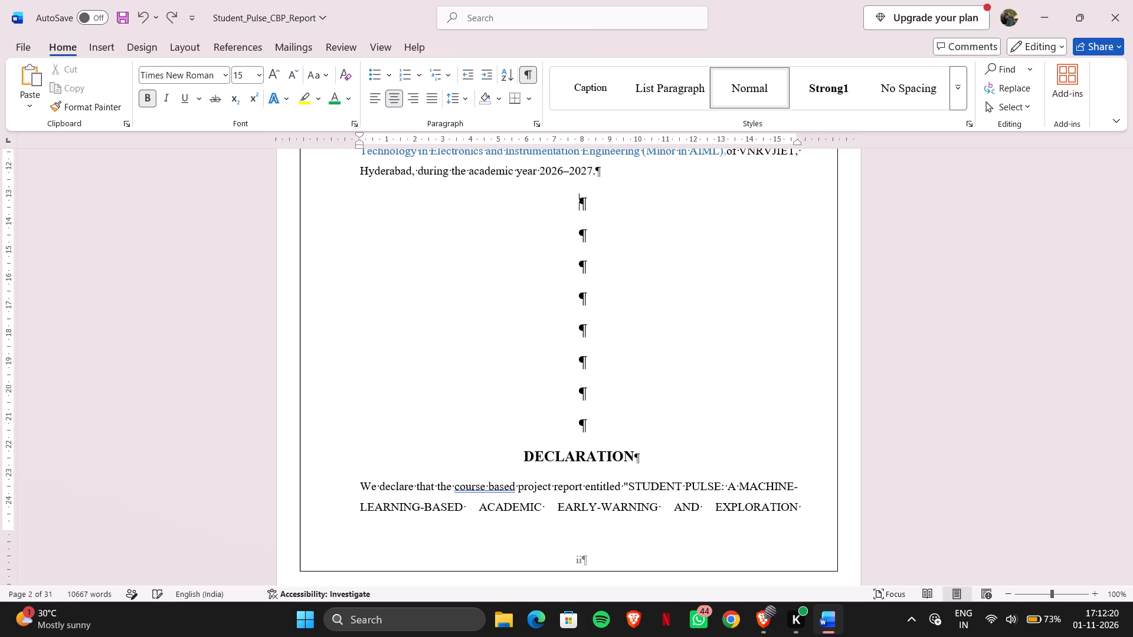
key("Left")
key("Left")
key("Right")
key("Right")
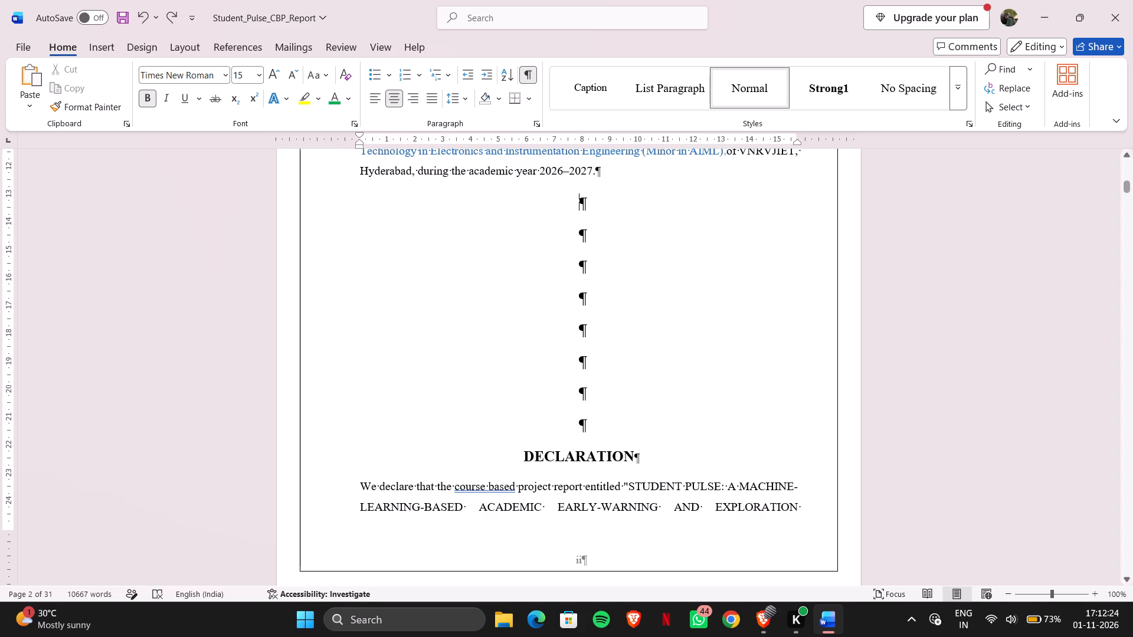
left_click_drag(577, 202, 613, 330)
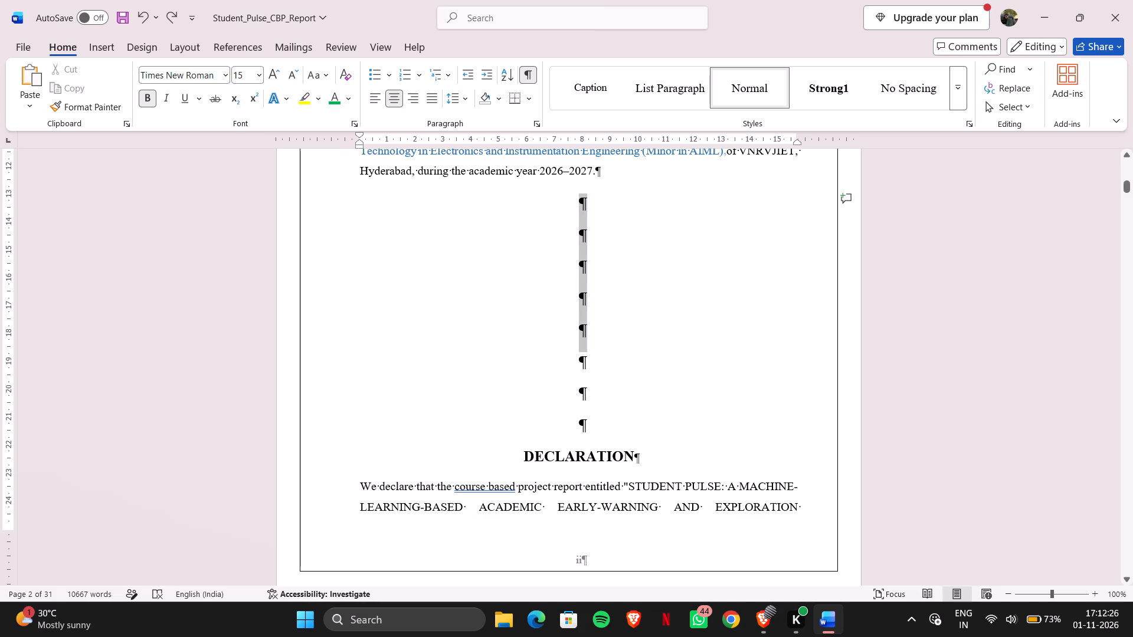
left_click_drag(613, 330, 605, 425)
key("BackSpace")
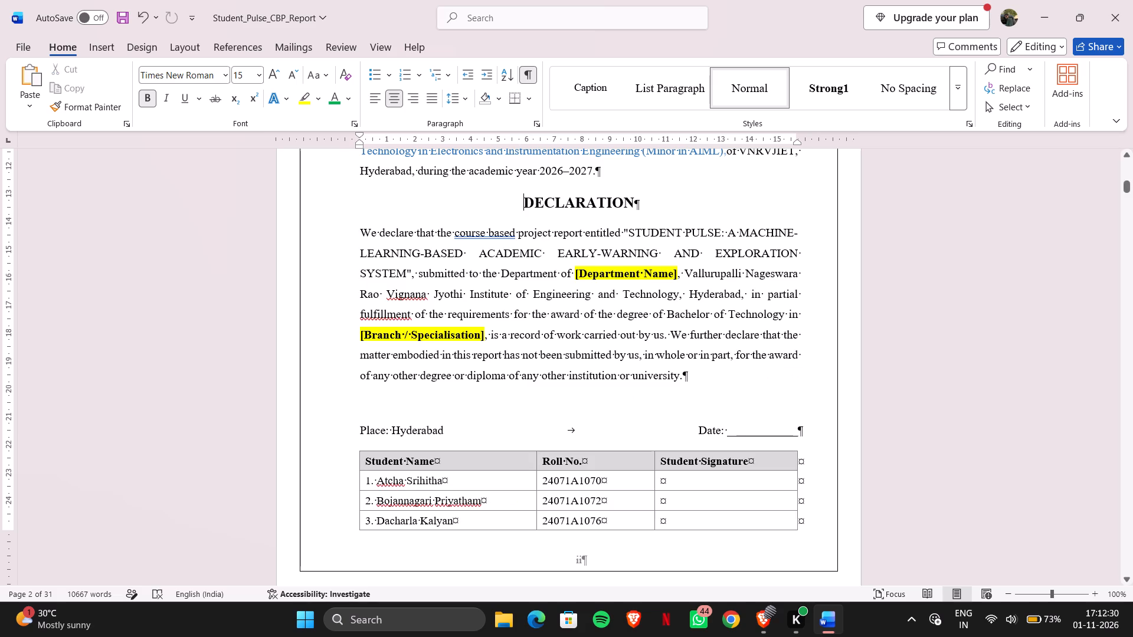
Insert eleven blank paragraphs before the DECLARATION heading to push it onto the following page.
key("Return")
key("Return")
key("Return")
key("Return")
key("Return")
key("Return")
key("Return")
key("Return")
key("Return")
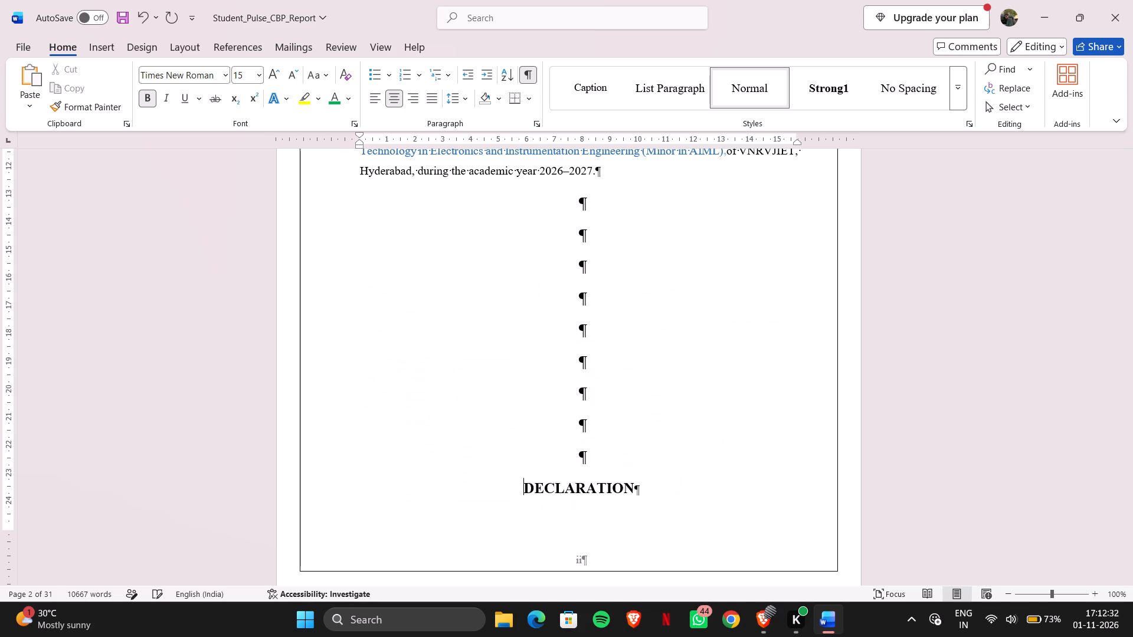
key("Return")
key("Return")
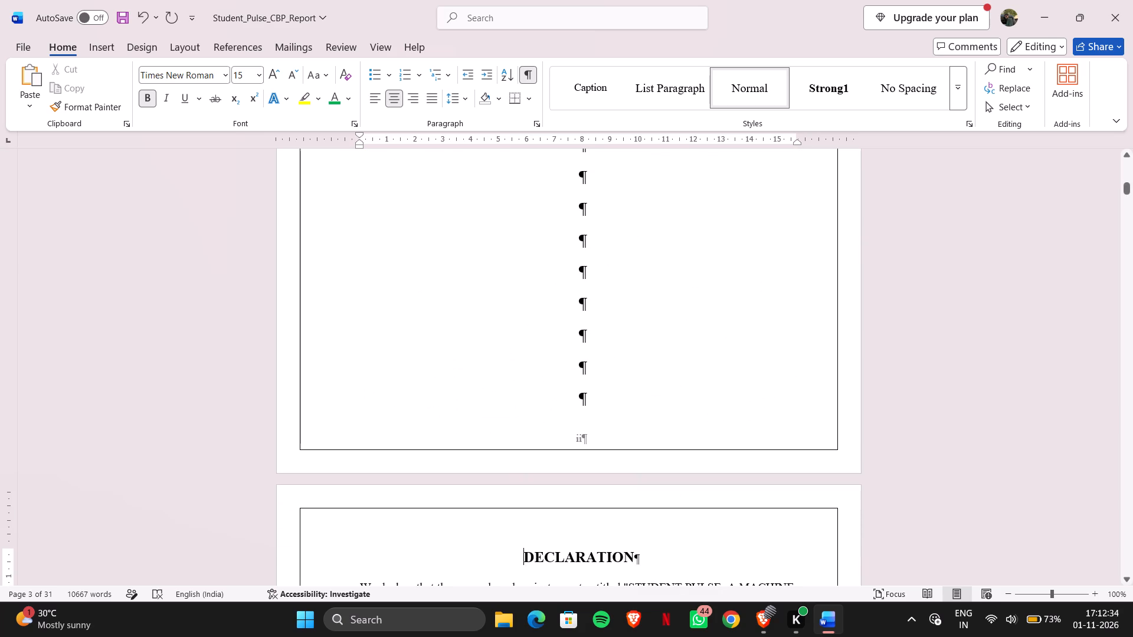
Hide the paragraph and formatting marks in the report.
scroll(608, 300, "up", 1)
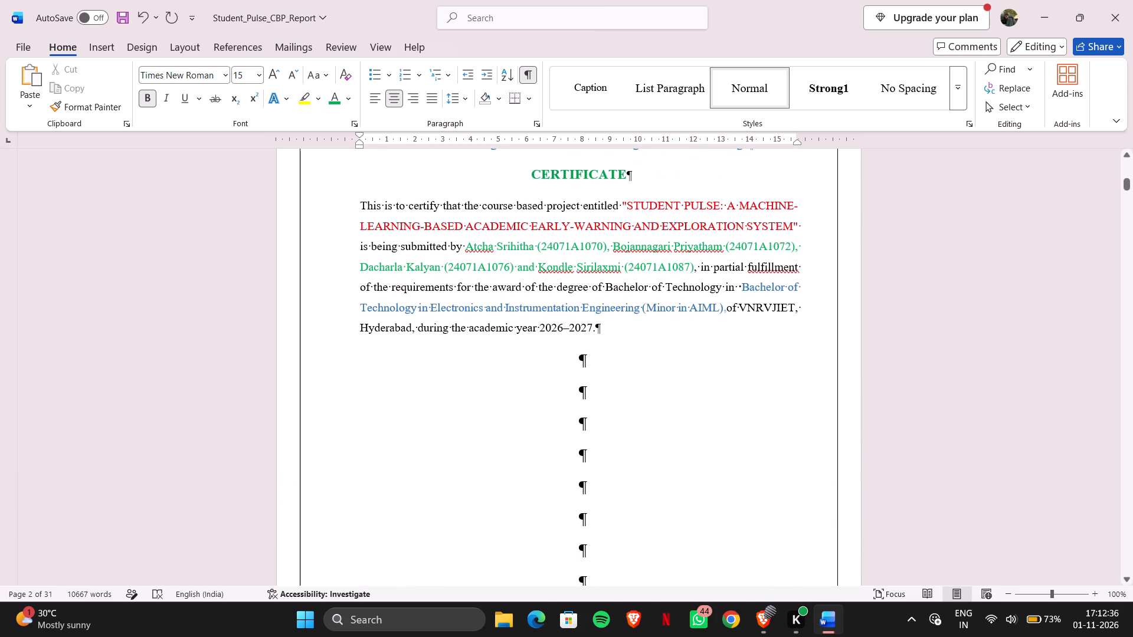
left_click(525, 73)
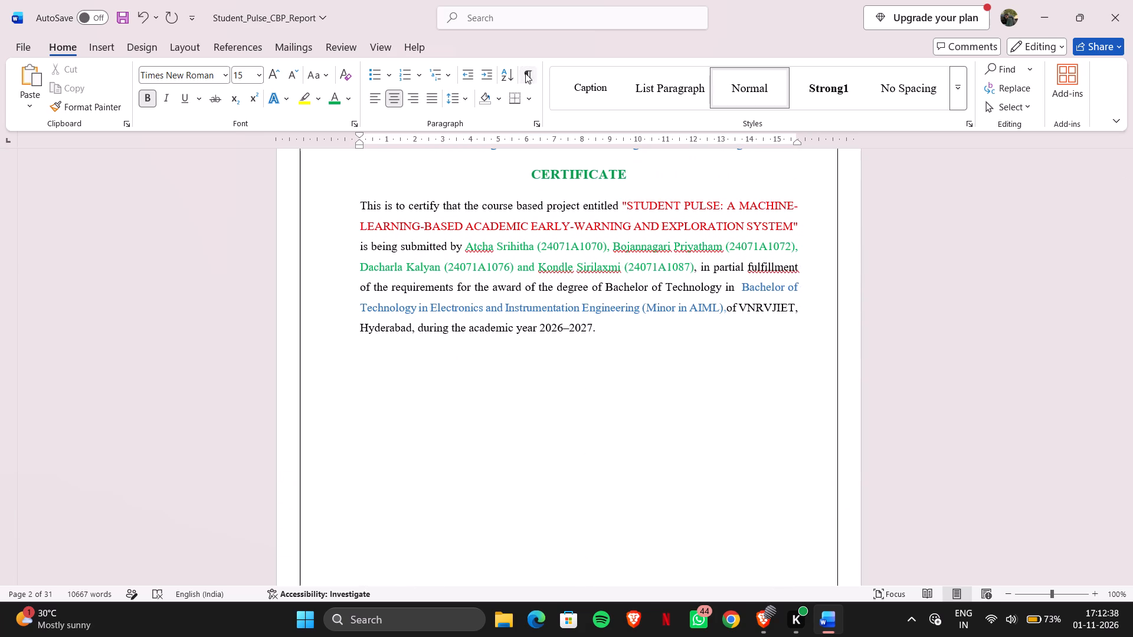
Left-align the first blank paragraph below the certificate text and paste the copied signatory block into it.
left_click(556, 419)
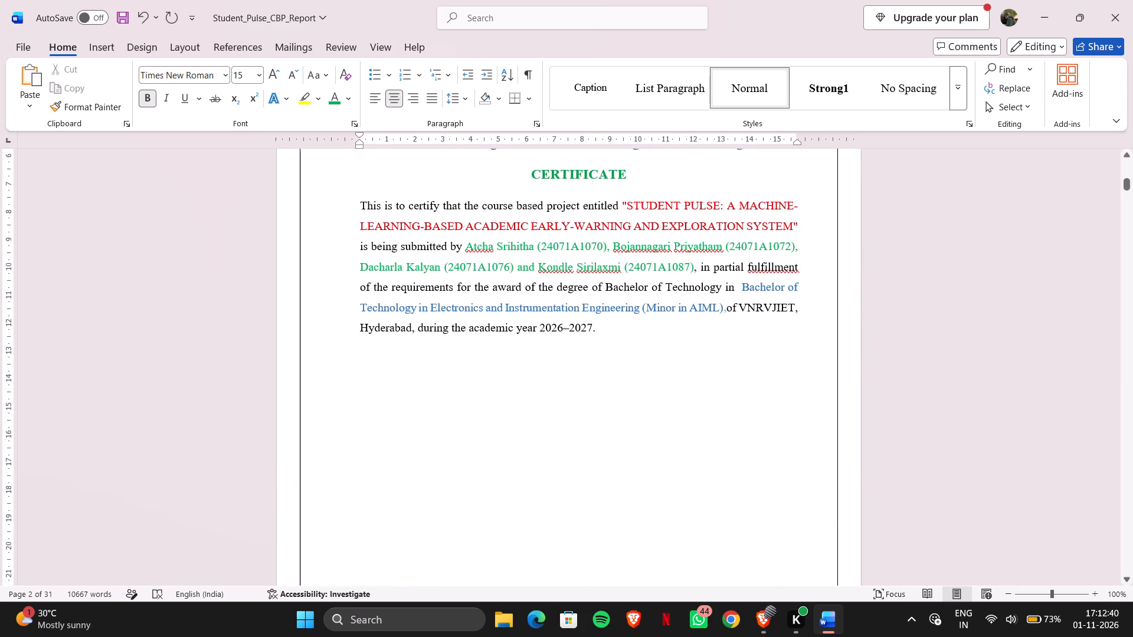
left_click(424, 402)
left_click(424, 402)
key("Left")
key("Left")
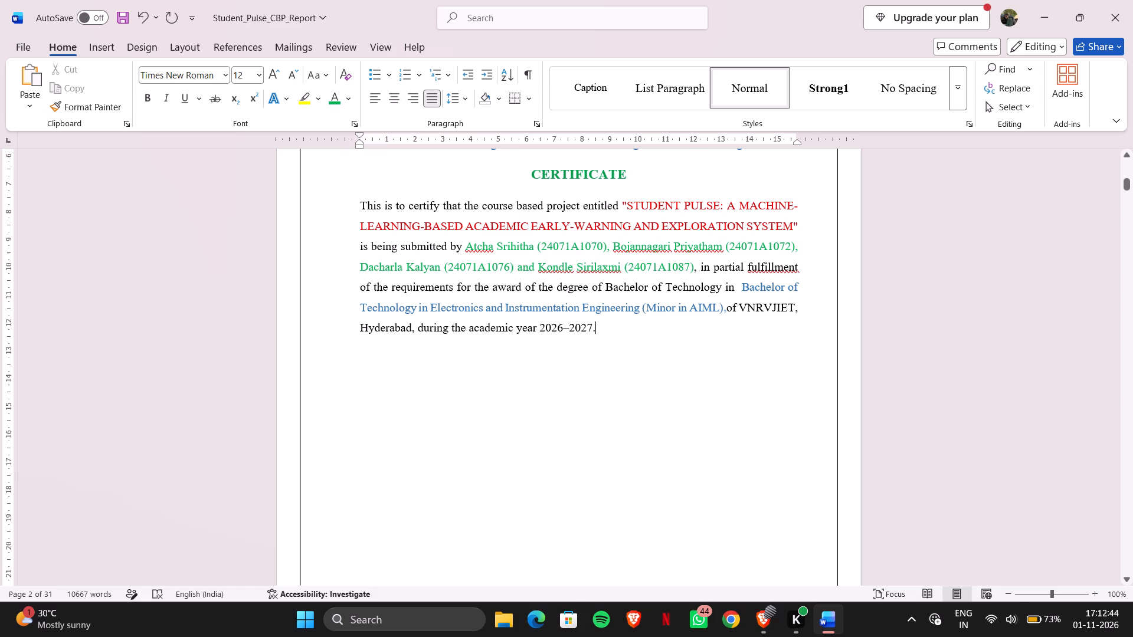
key("Down")
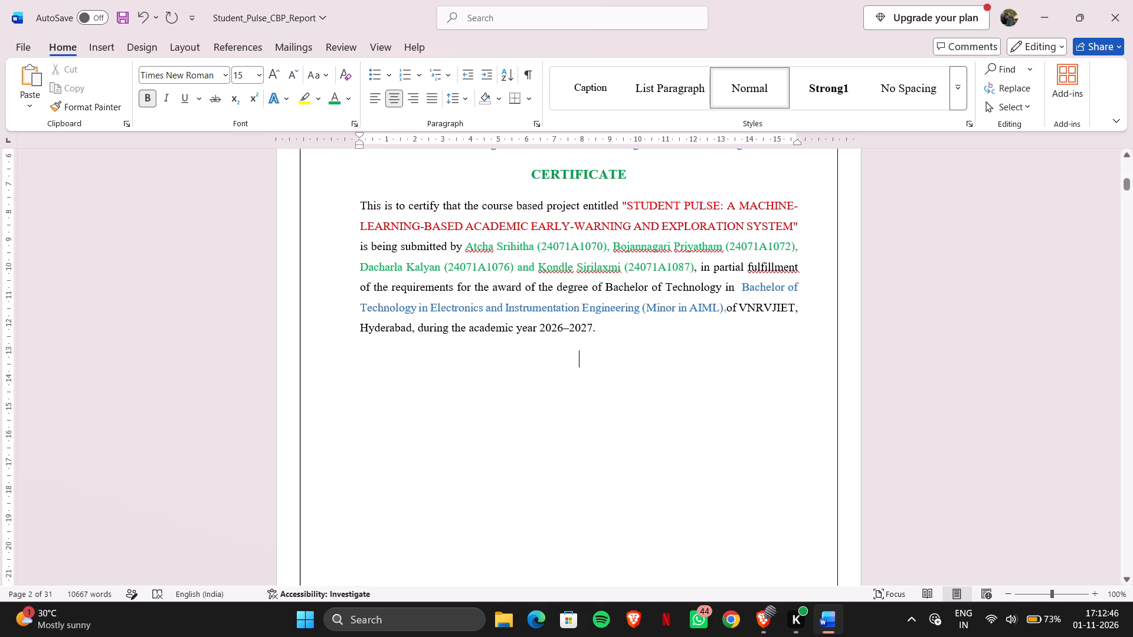
left_click(374, 101)
key("alt+Tab")
key("alt+Tab")
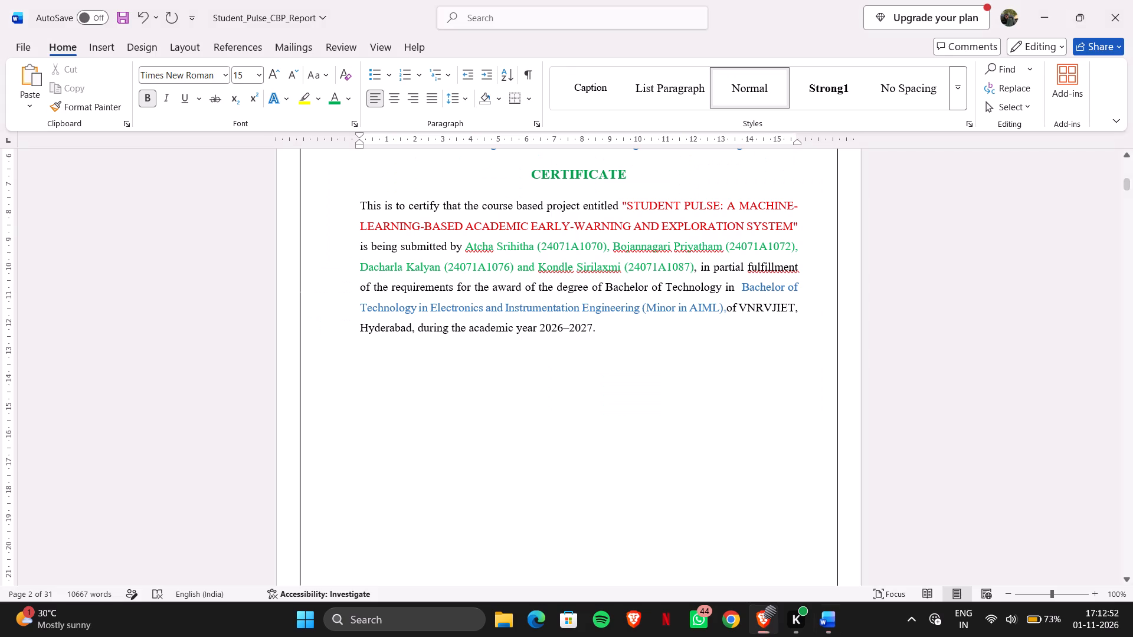
key("ctrl+v")
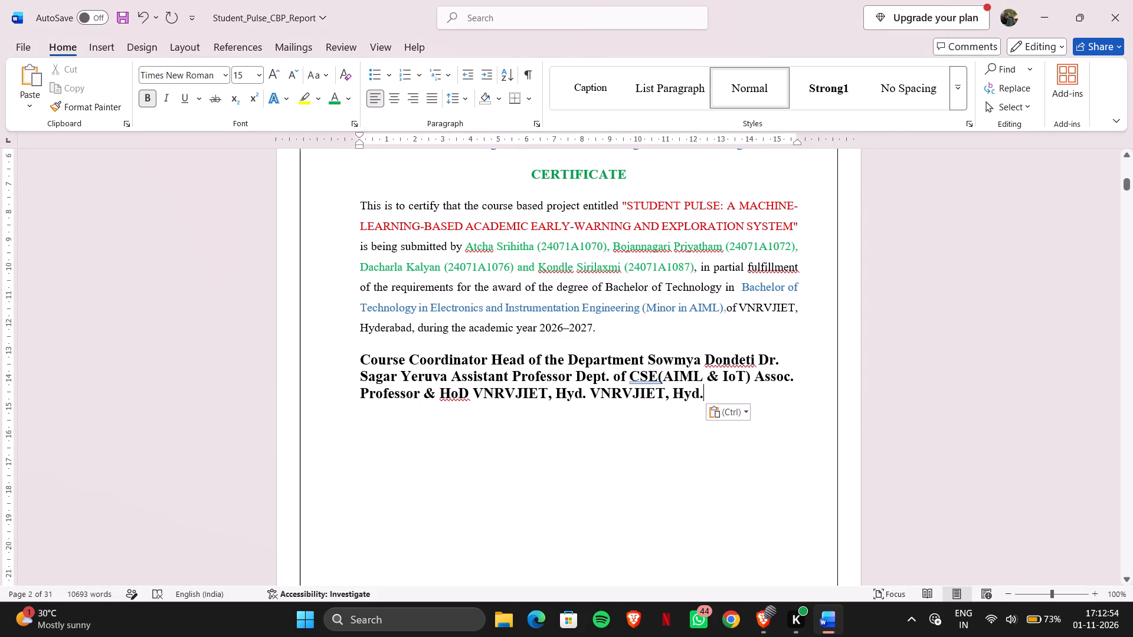
Keep only "Course Coordinator" from the pasted signatory block on its own line and delete all the text after it.
left_click(490, 359)
key("Return")
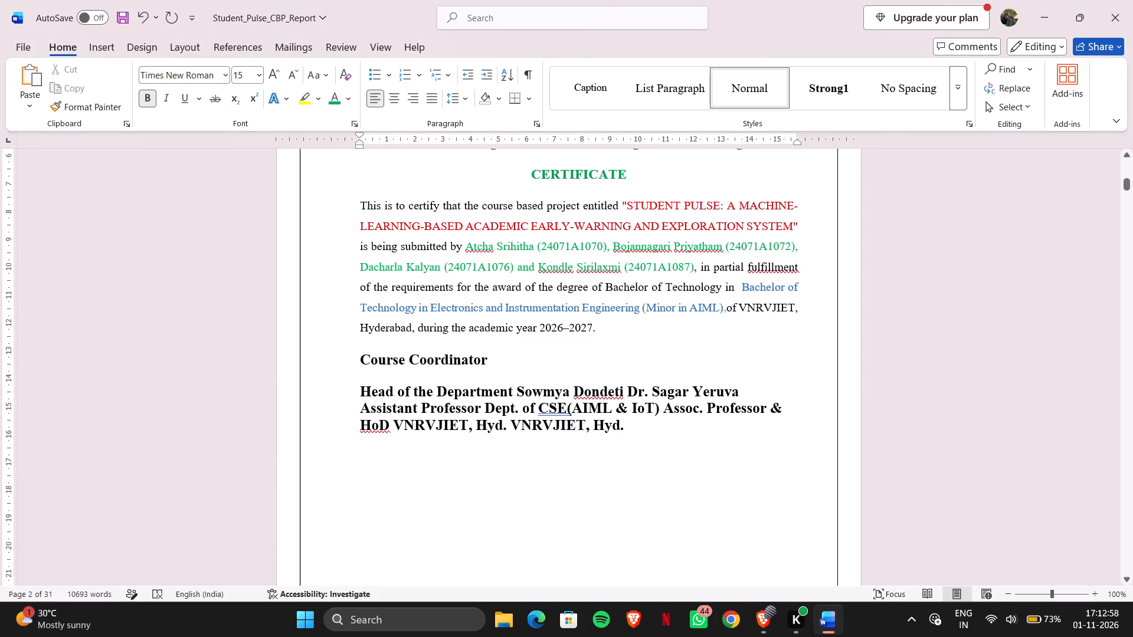
left_click_drag(359, 392, 379, 392)
left_click_drag(379, 392, 676, 446)
key("BackSpace")
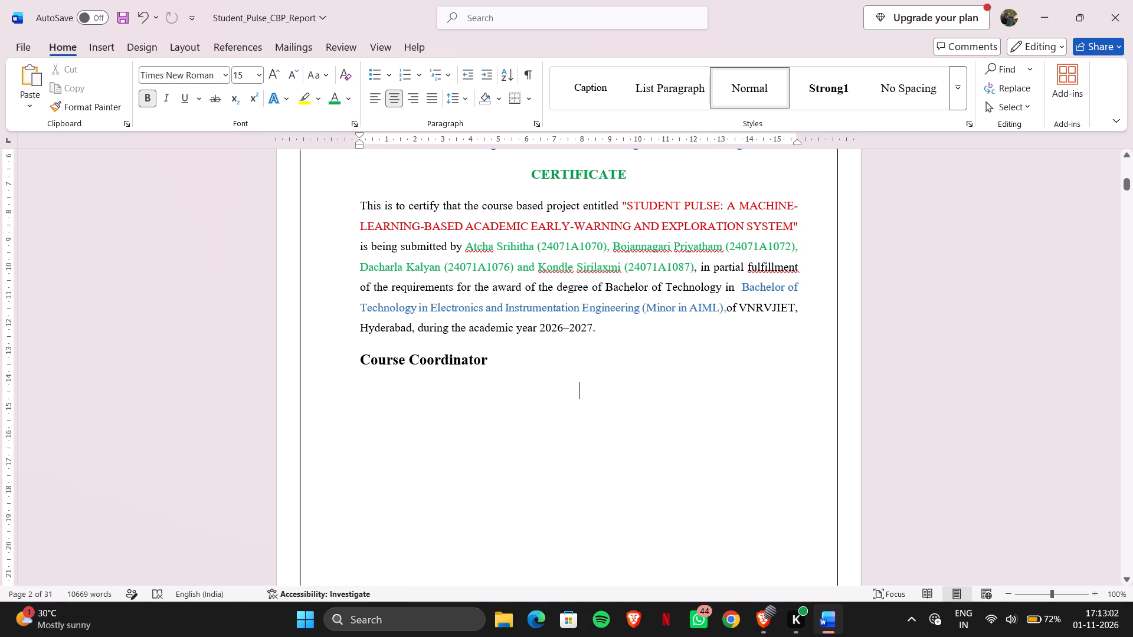
Add two blank paragraphs between the end of the certificate text and the Course Coordinator line.
left_click(375, 349)
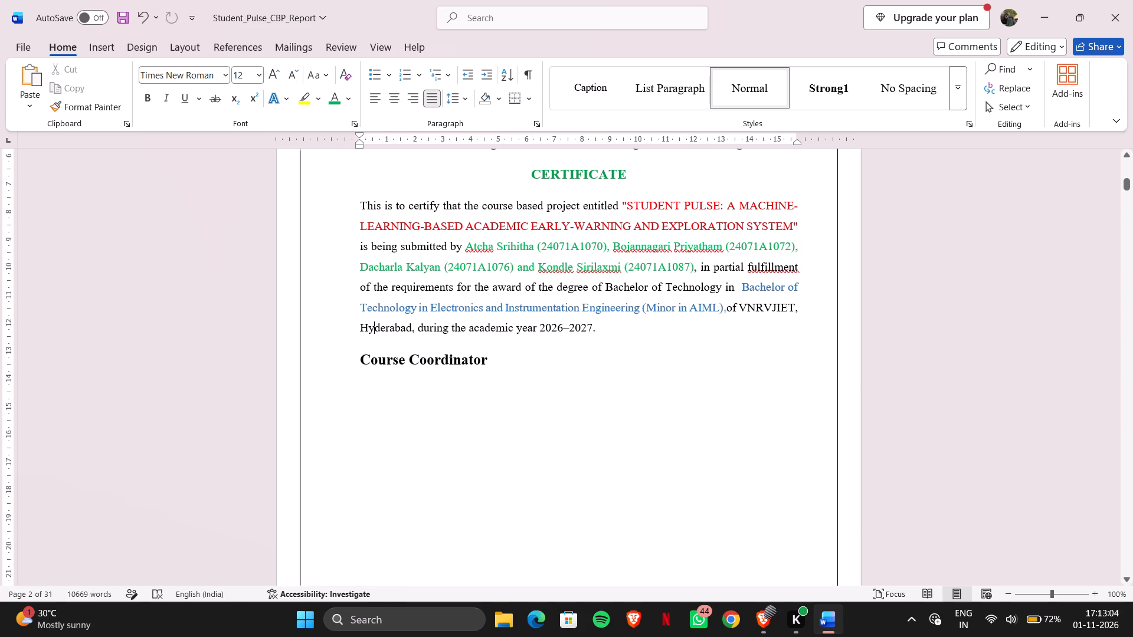
left_click(607, 329)
key("Return")
key("Return")
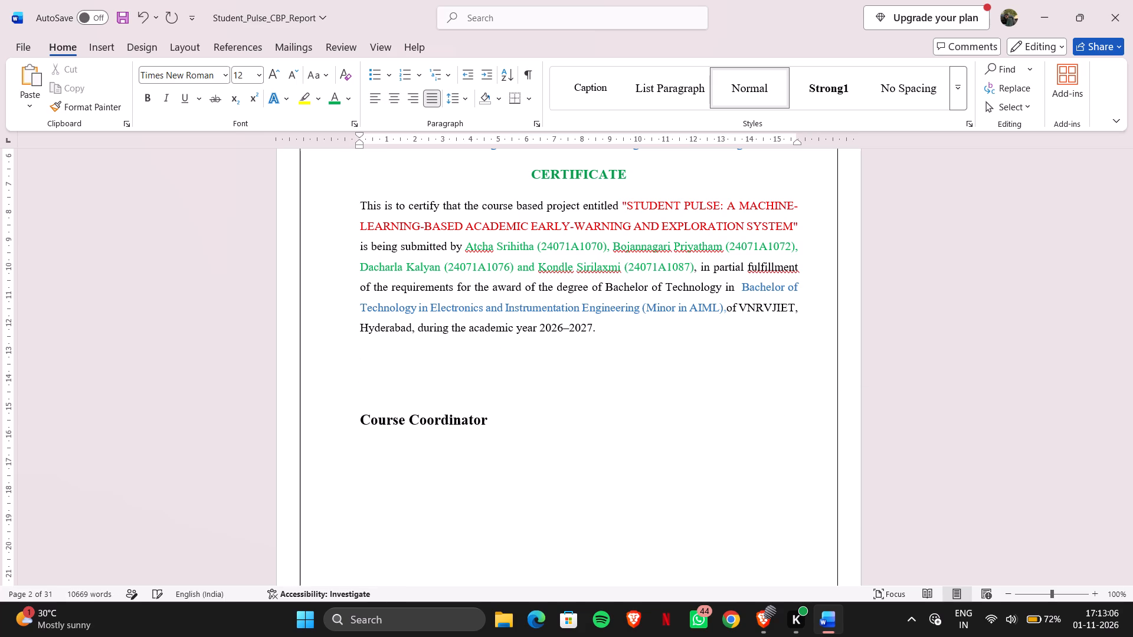
Remove one blank paragraph above the Course Coordinator line on the certificate page.
key("BackSpace")
Copy the course coordinator's name from the reference PDF and paste it on a new line below Course Coordinator in the report.
key("alt+Tab")
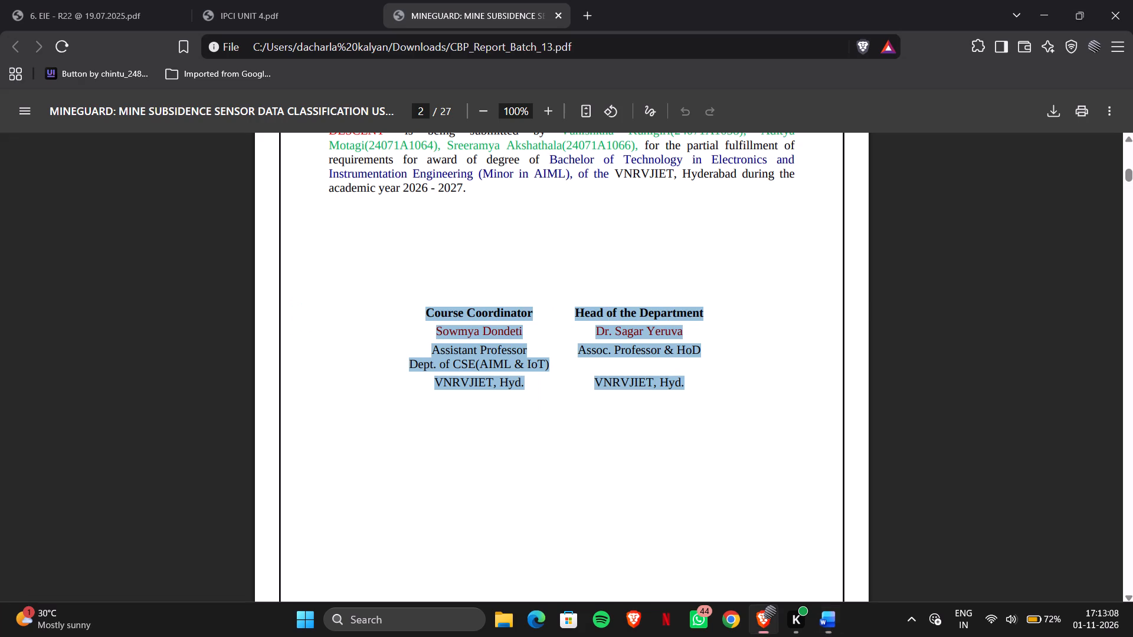
left_click(475, 278)
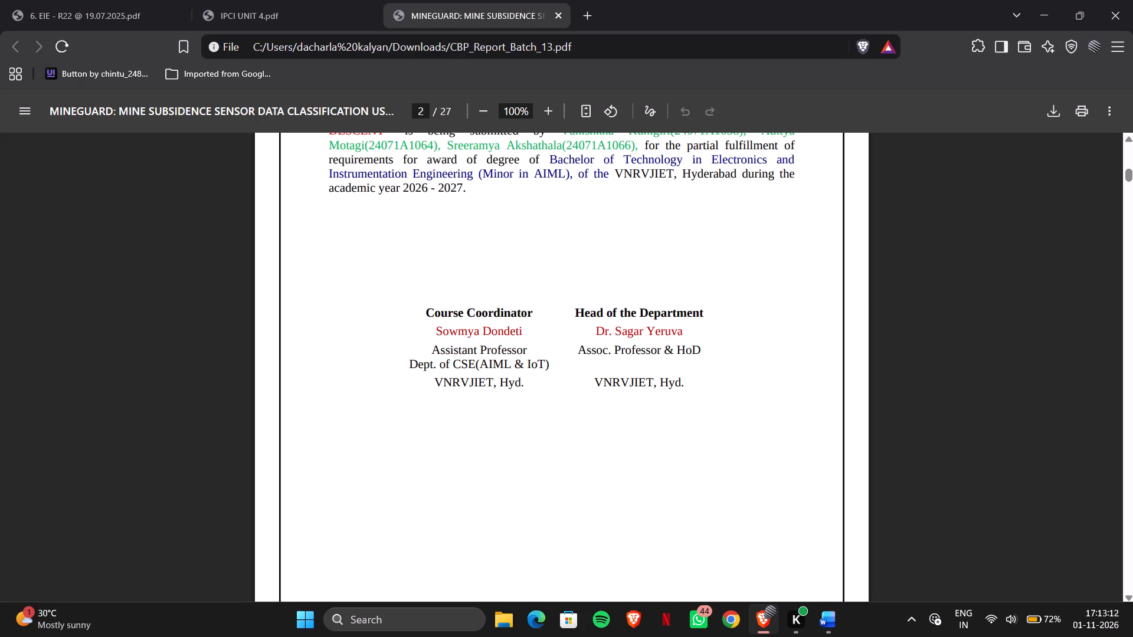
left_click_drag(525, 333, 442, 333)
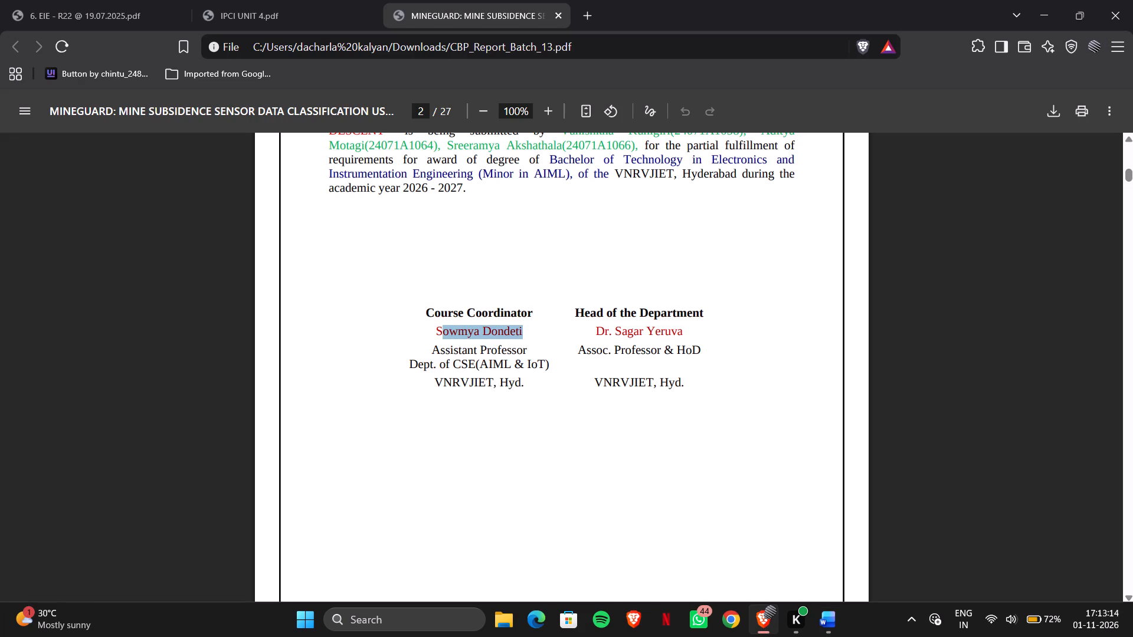
left_click_drag(442, 333, 438, 333)
key("ctrl+c")
key("alt+Tab")
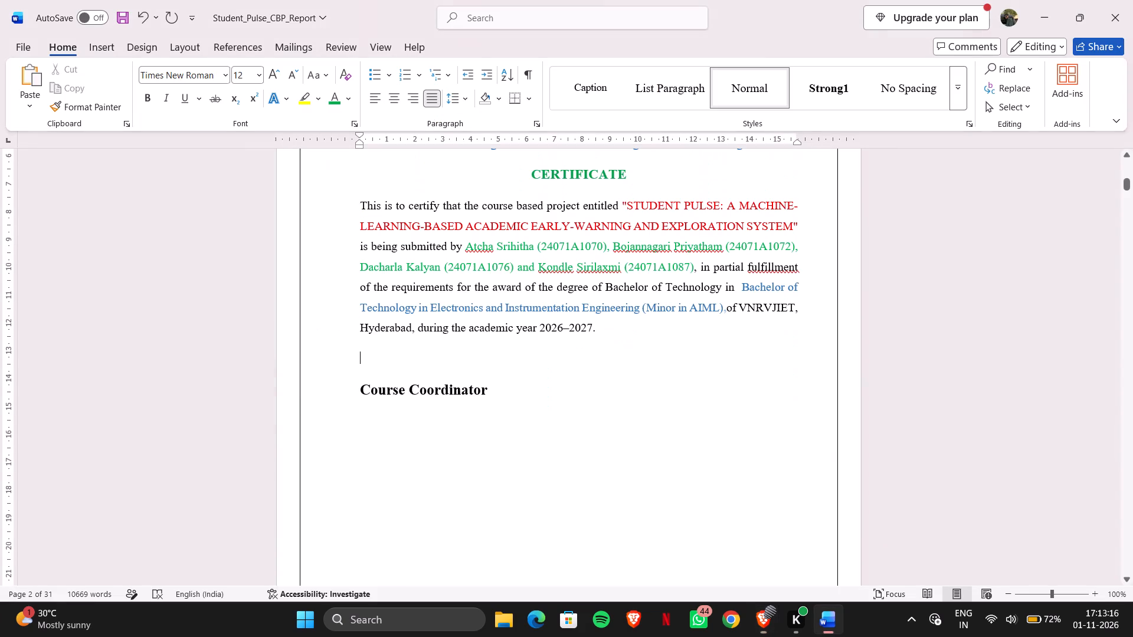
left_click(454, 407)
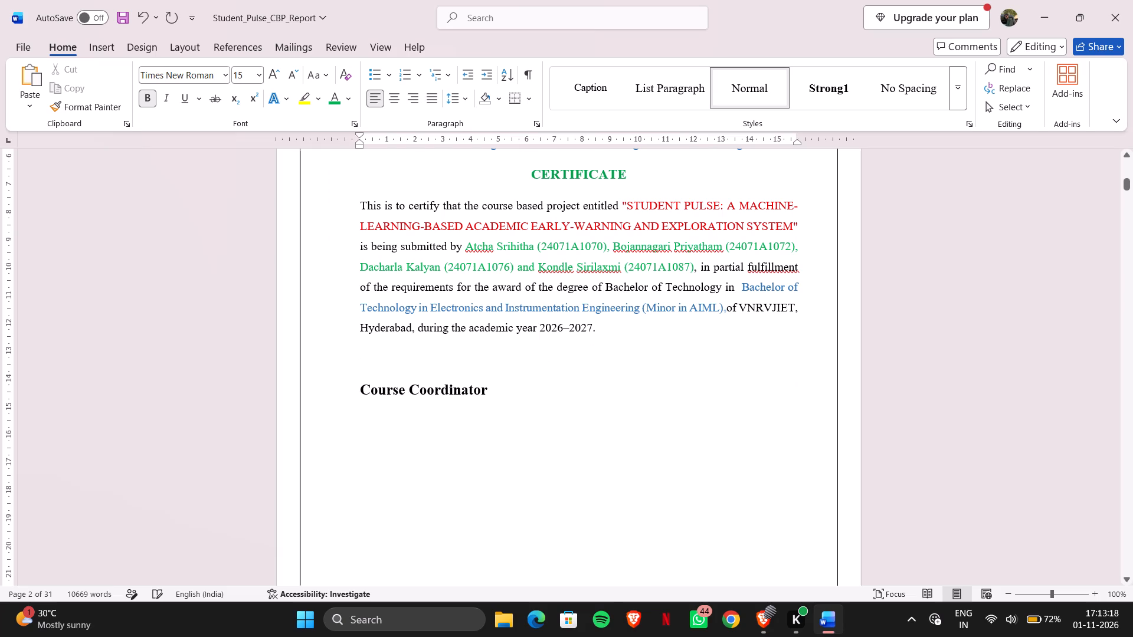
key("Right")
key("Right")
key("Right")
key("Right")
key("Right")
key("Return")
key("ctrl+v")
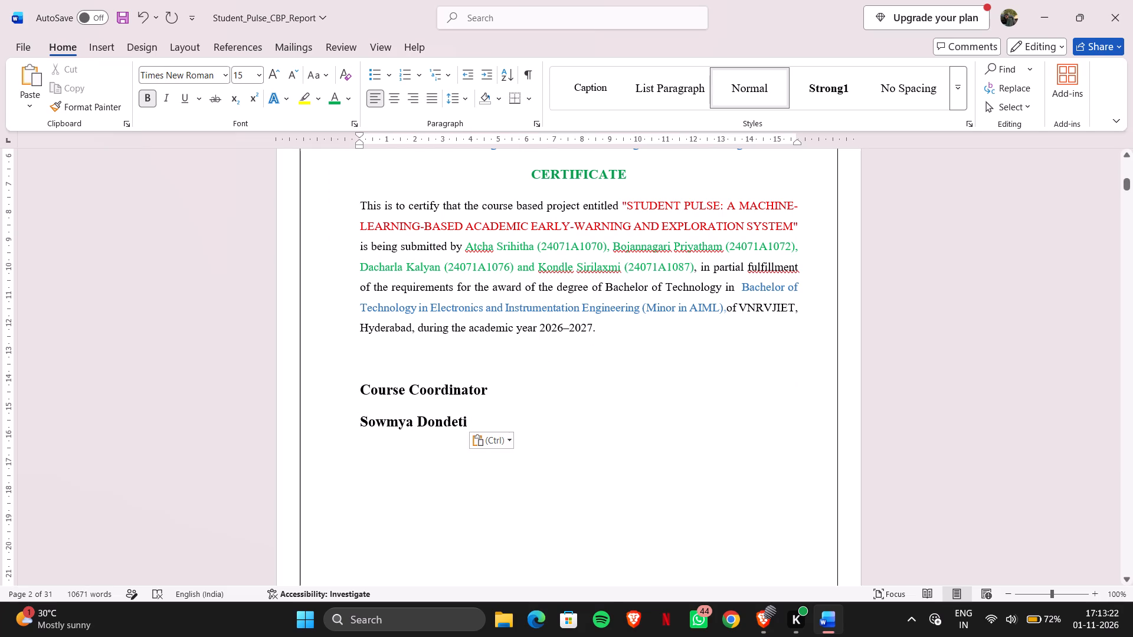
Remove bold from the coordinator's name and set its font colour to the standard Red.
left_click(149, 102)
left_click_drag(482, 423, 361, 419)
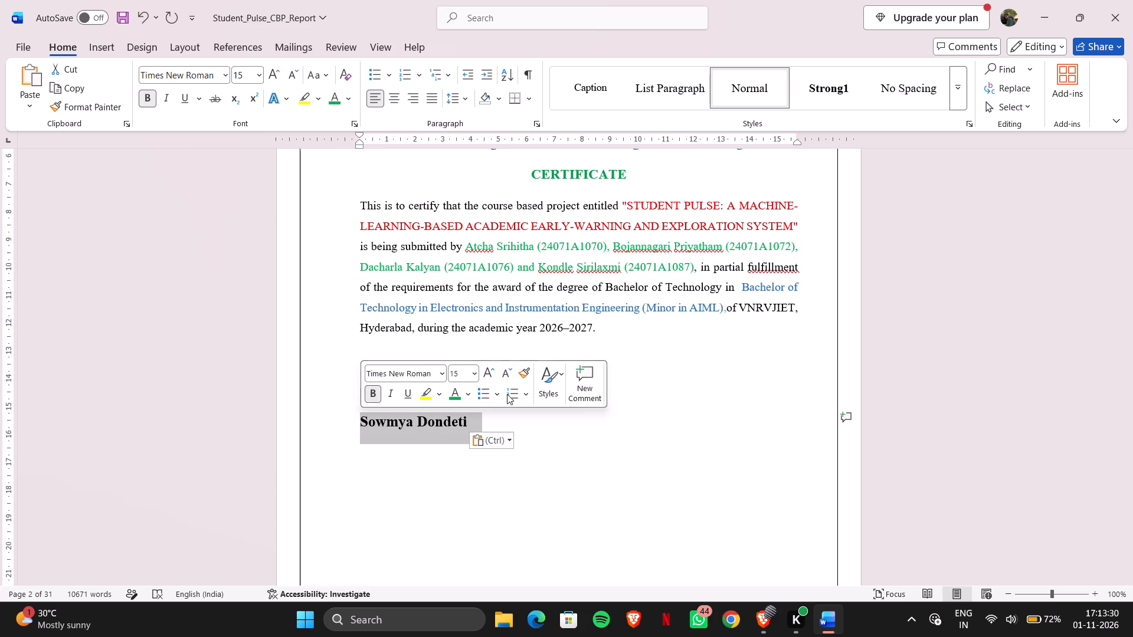
left_click(373, 393)
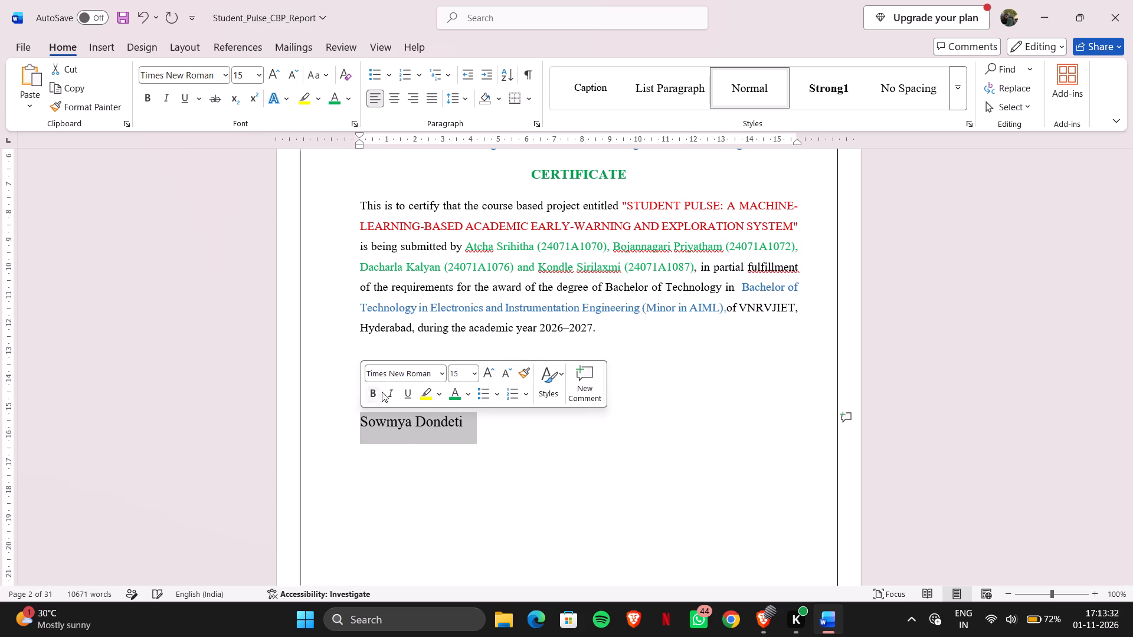
left_click(467, 400)
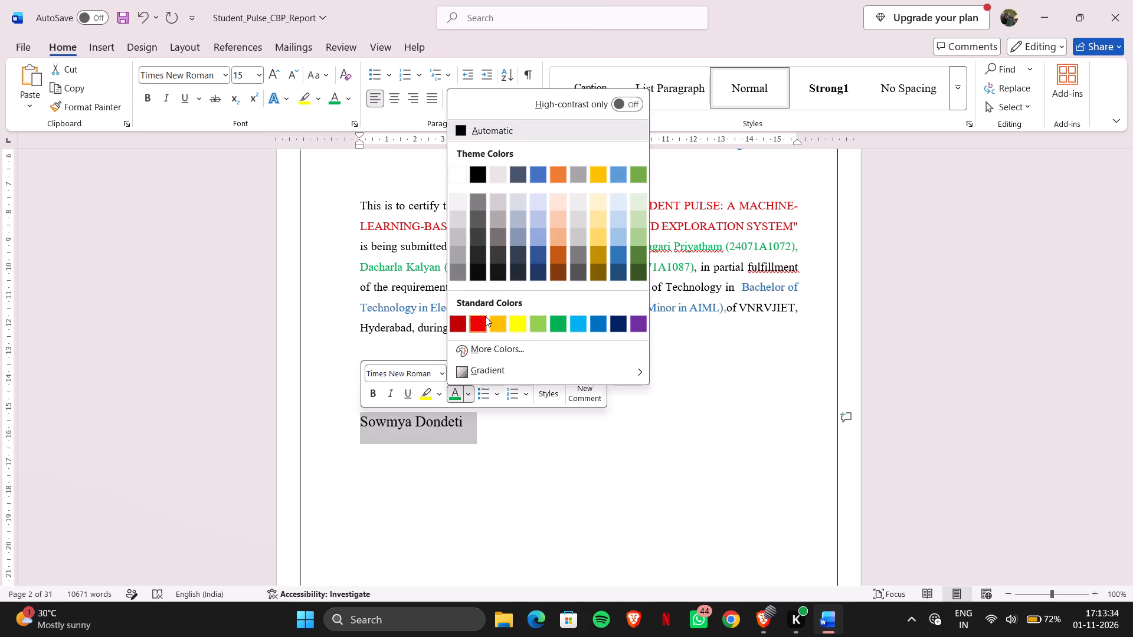
left_click(479, 324)
left_click(515, 458)
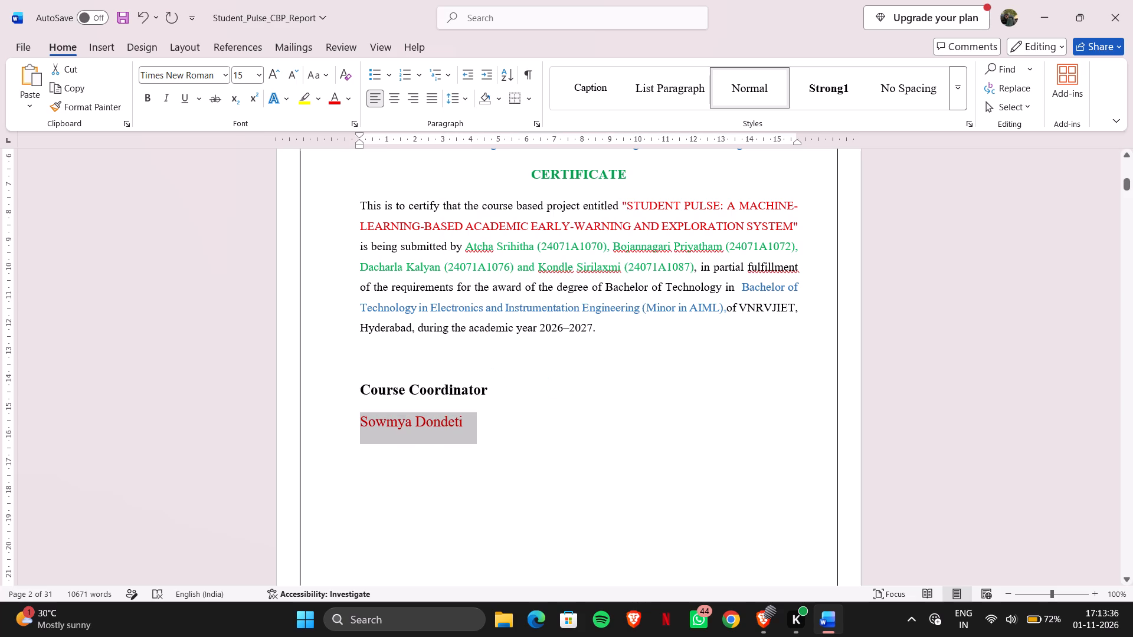
left_click(400, 410)
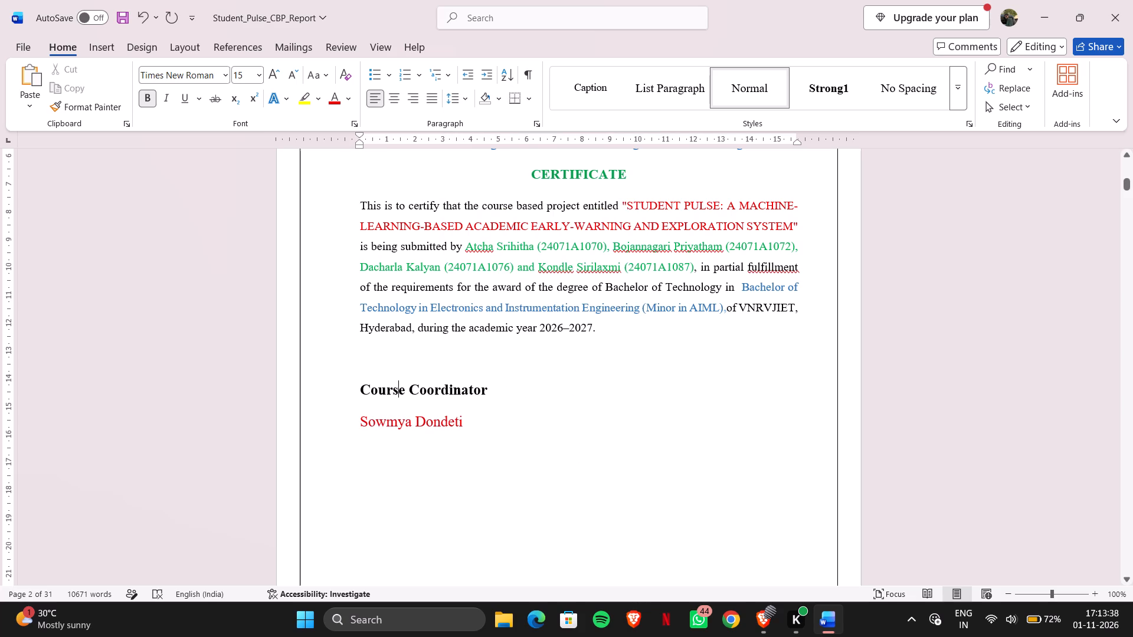
Remove the space before paragraph from the Course Coordinator line and the coordinator's name line.
left_click_drag(354, 391, 496, 437)
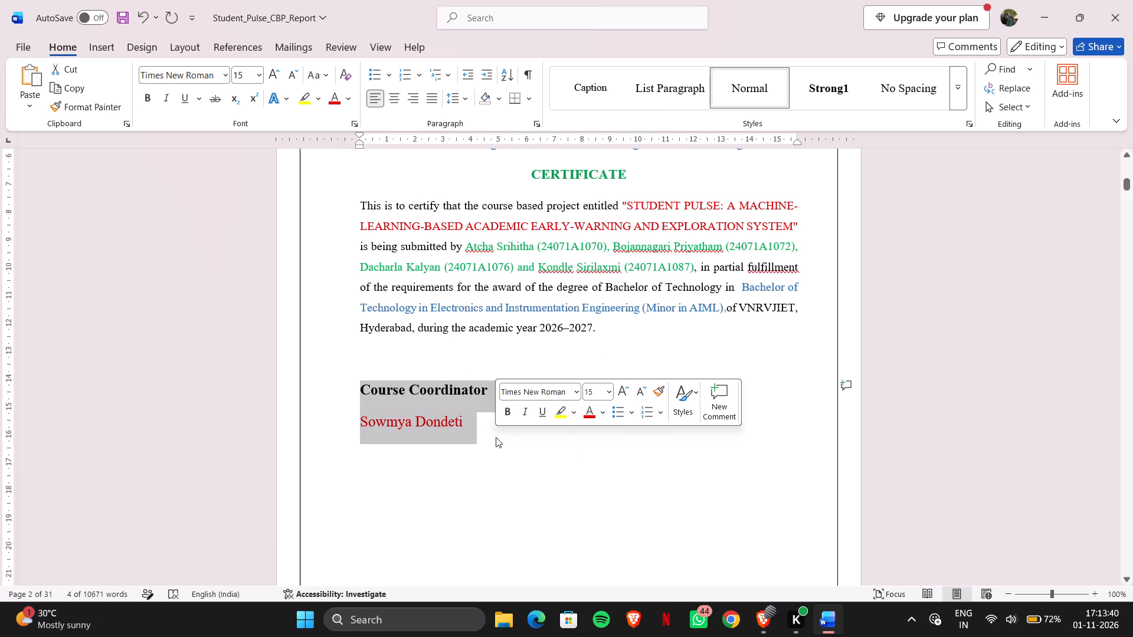
left_click(460, 100)
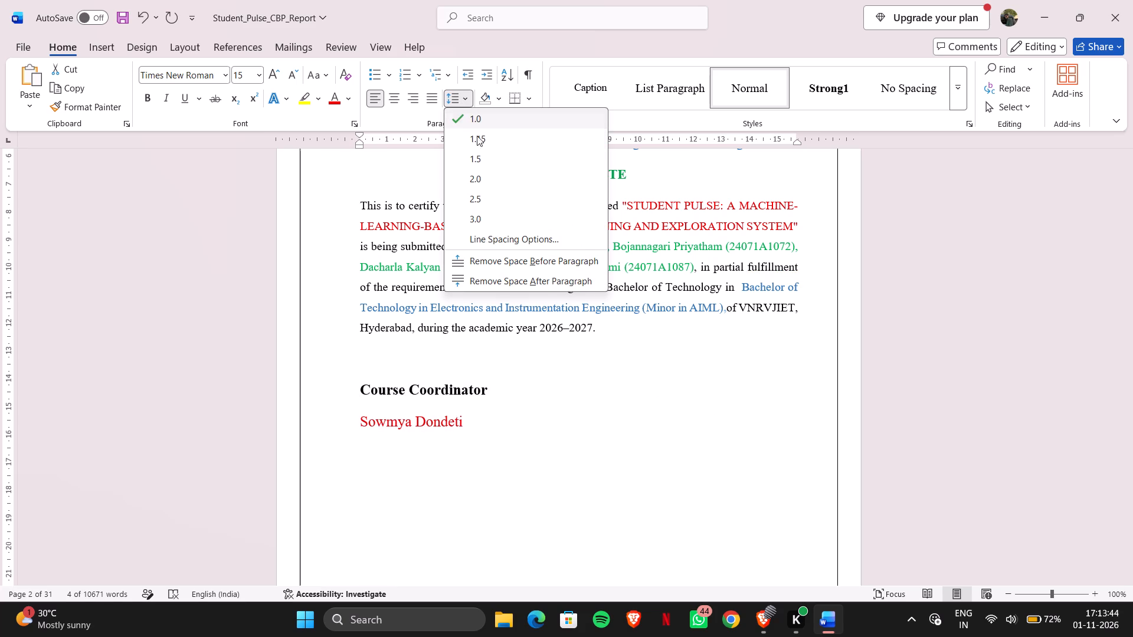
left_click(502, 266)
left_click(554, 429)
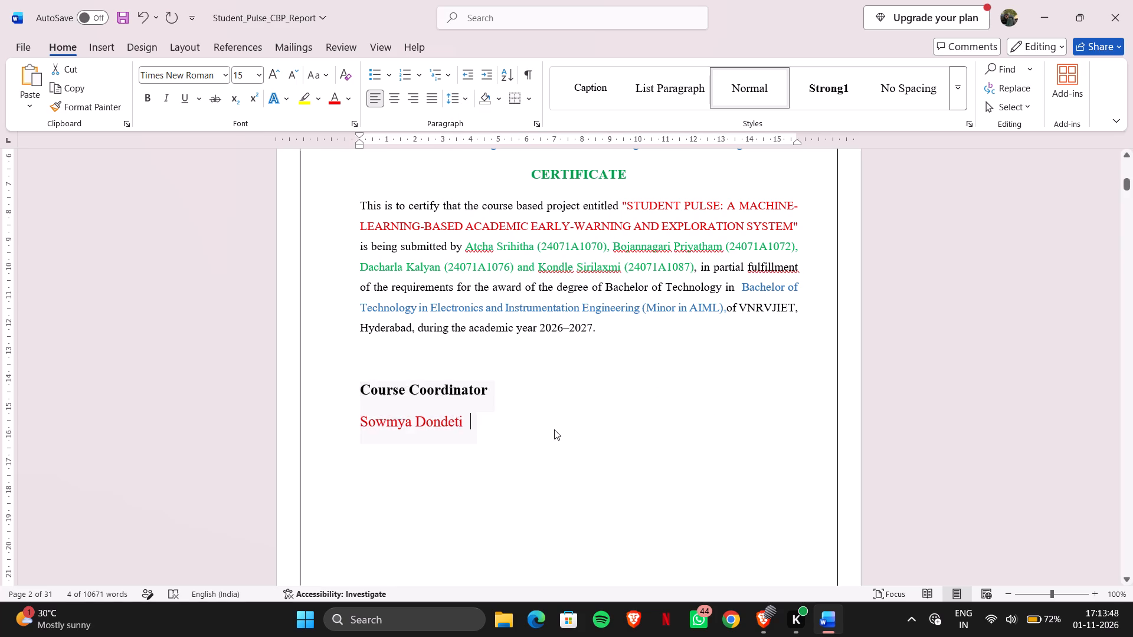
Review the cover page's guidance details and the certificate page down to the coordinator's name line.
scroll(554, 429, "up", 5)
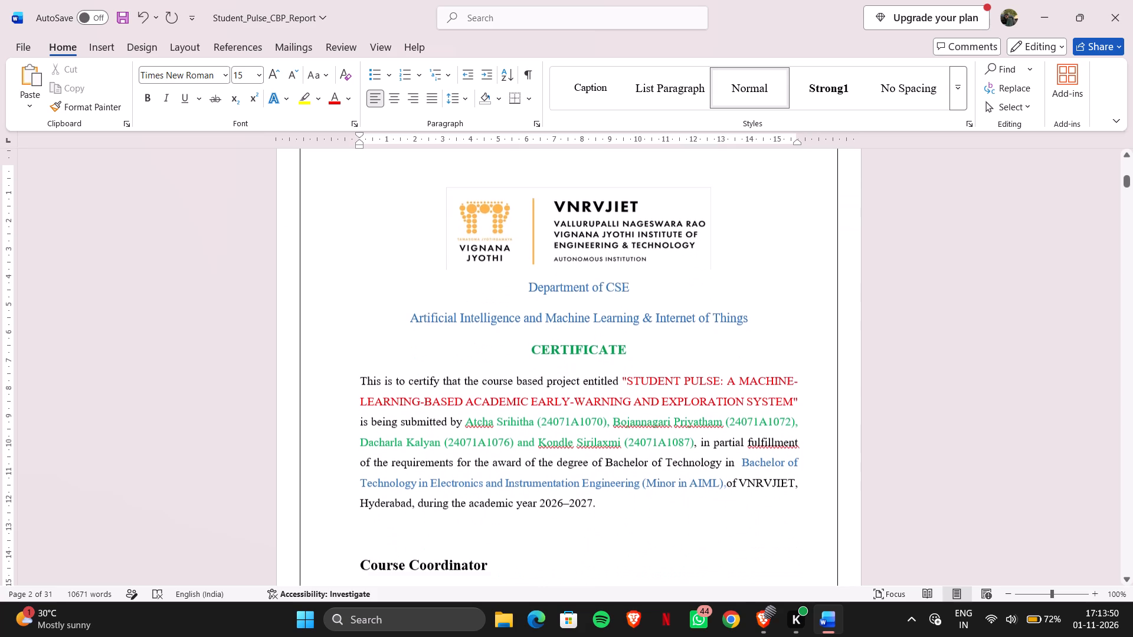
scroll(554, 429, "up", 3)
scroll(554, 429, "down", 1)
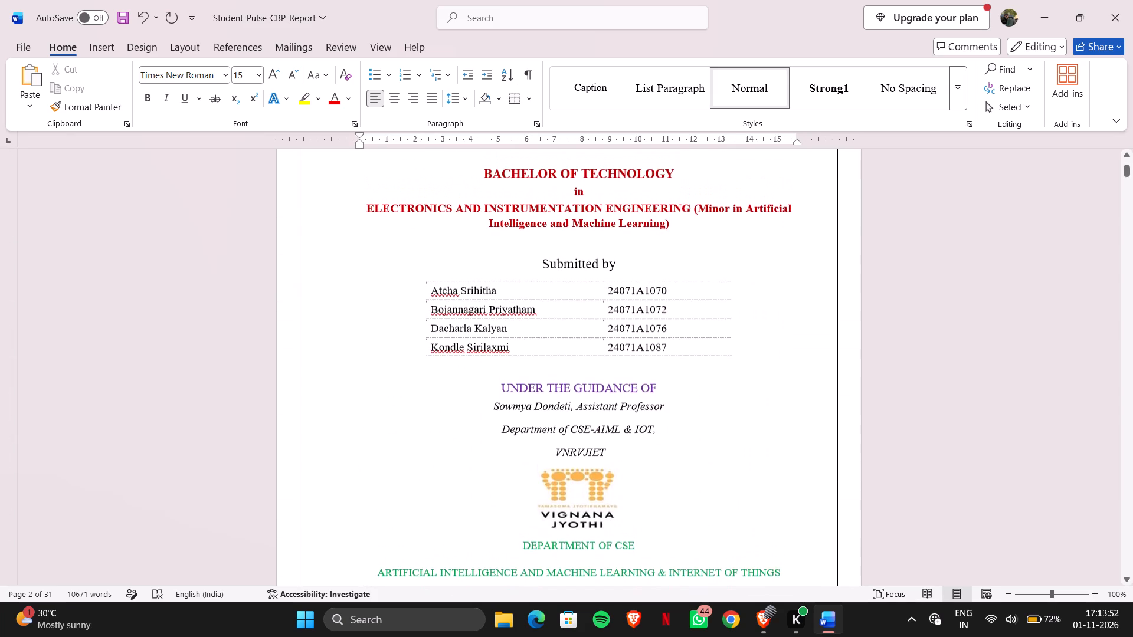
scroll(554, 429, "down", 2)
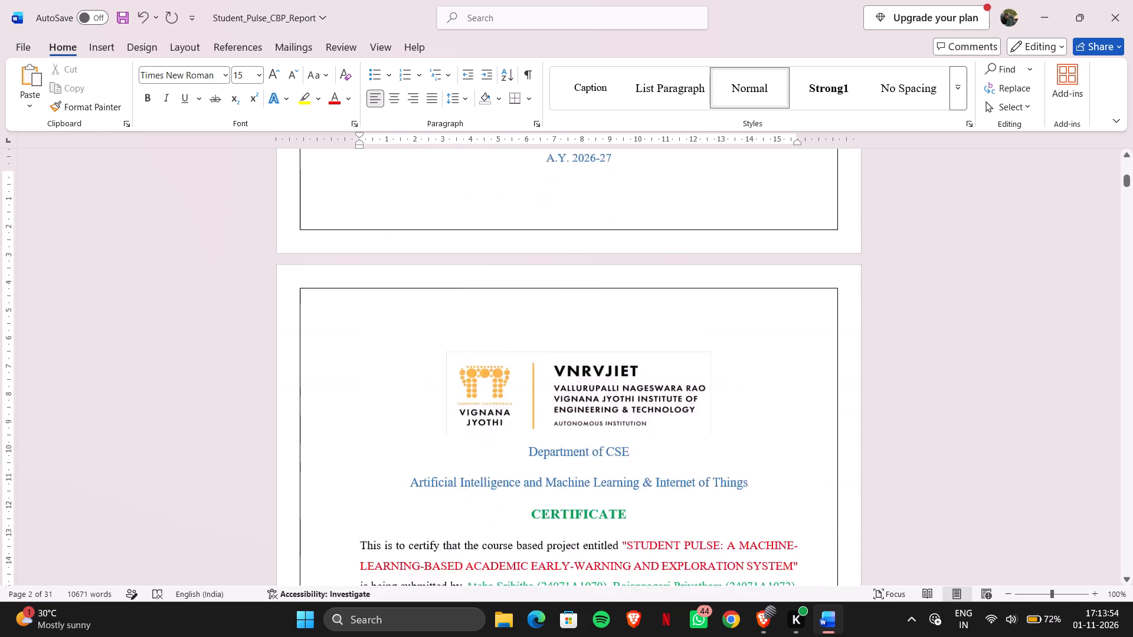
scroll(554, 429, "down", 2)
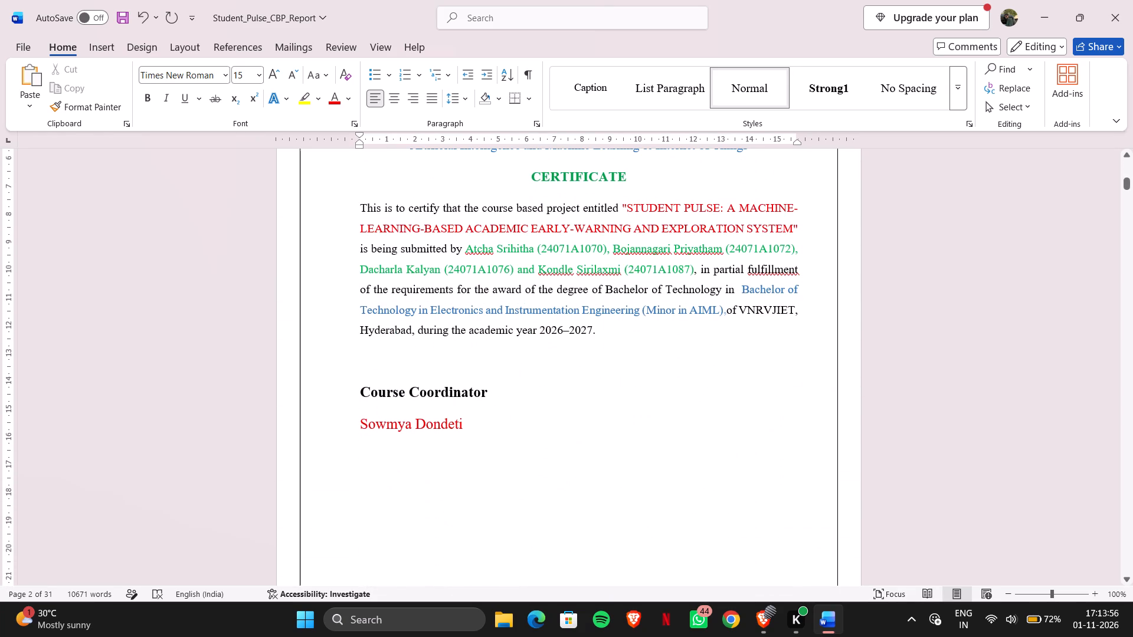
left_click(467, 425)
key("alt+Tab")
key("alt+Tab")
key("alt+Tab")
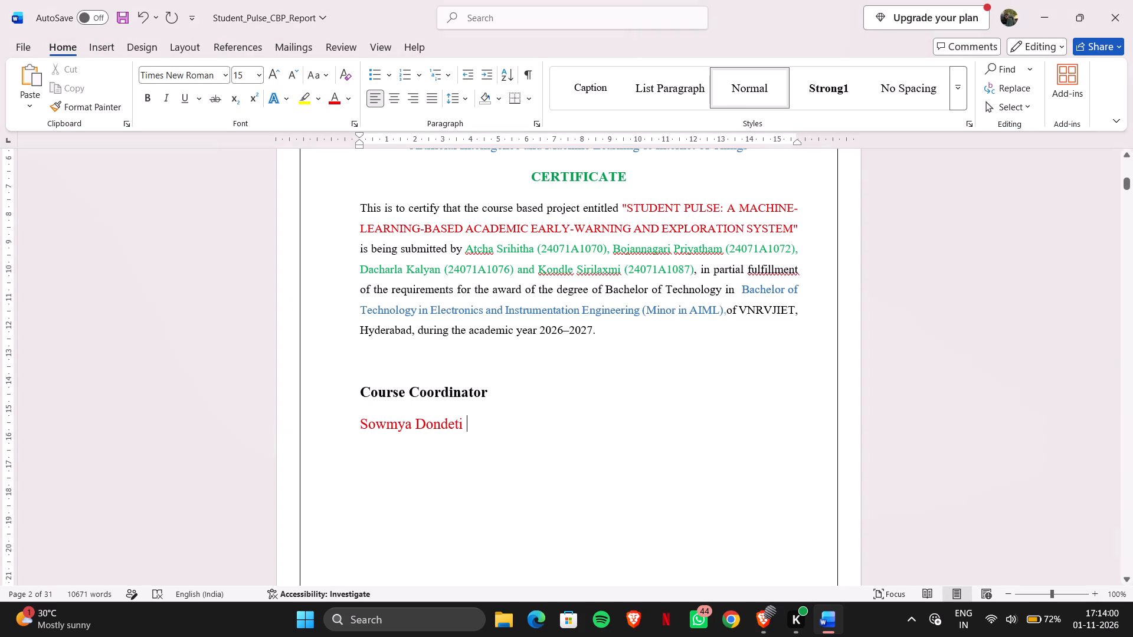
Set the font size of the Course Coordinator line and the coordinator's name to 12.
left_click_drag(471, 435, 361, 397)
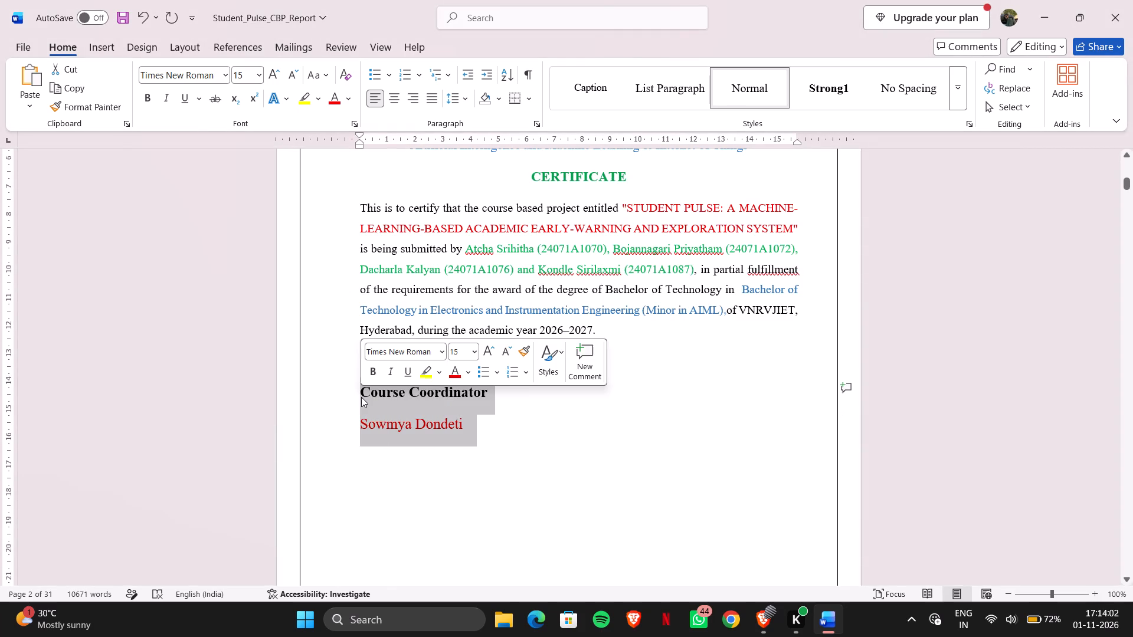
left_click(471, 353)
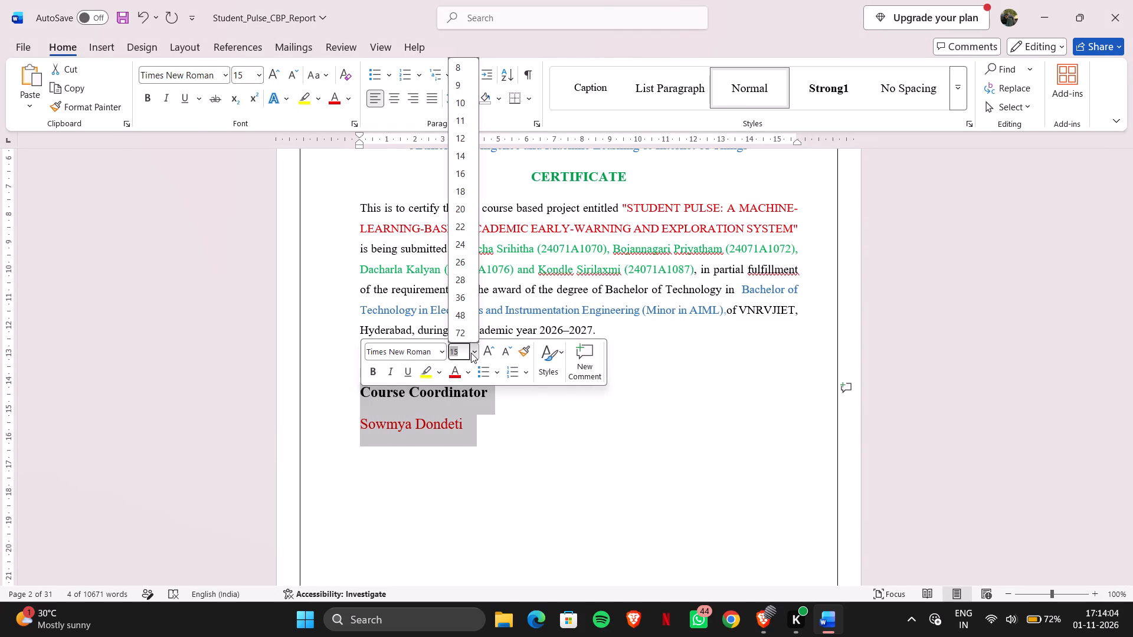
left_click(462, 135)
left_click(507, 440)
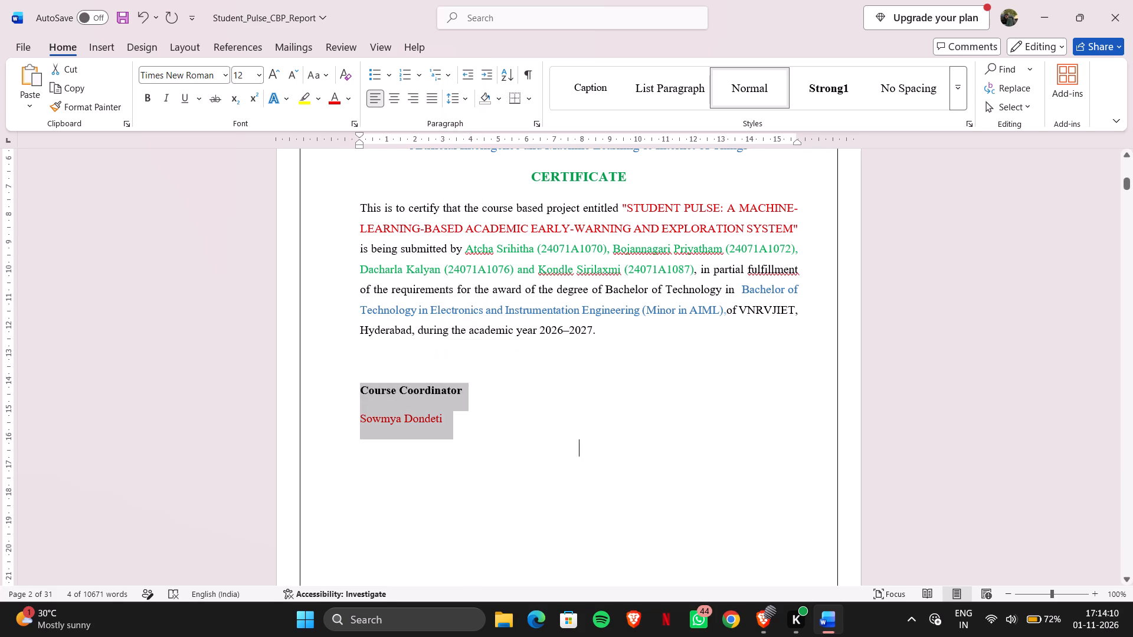
Copy "Assistant Professor Dept. of CSE(AIML & IoT)" from the reference PDF and paste it on a new line below the coordinator's name.
key("alt+Tab")
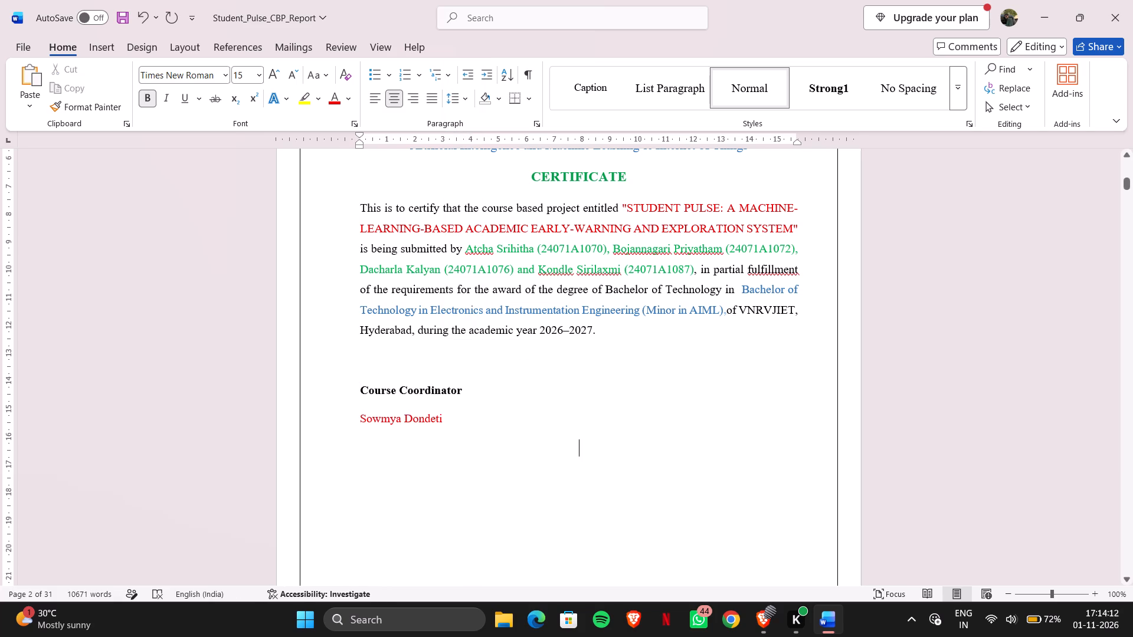
left_click_drag(434, 347, 452, 352)
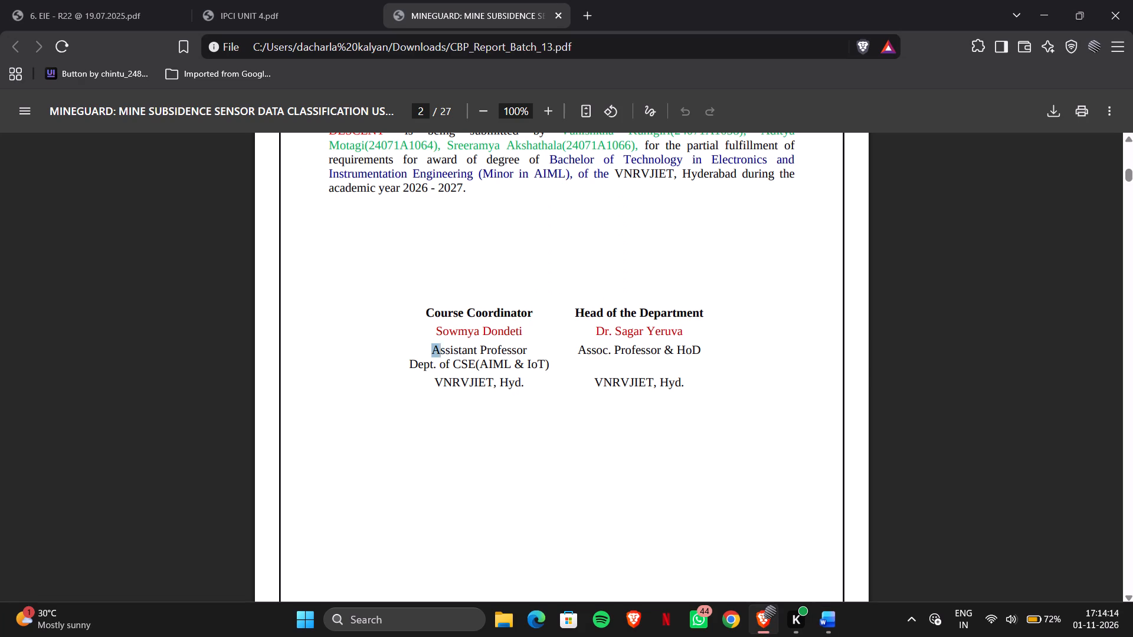
left_click_drag(452, 352, 545, 392)
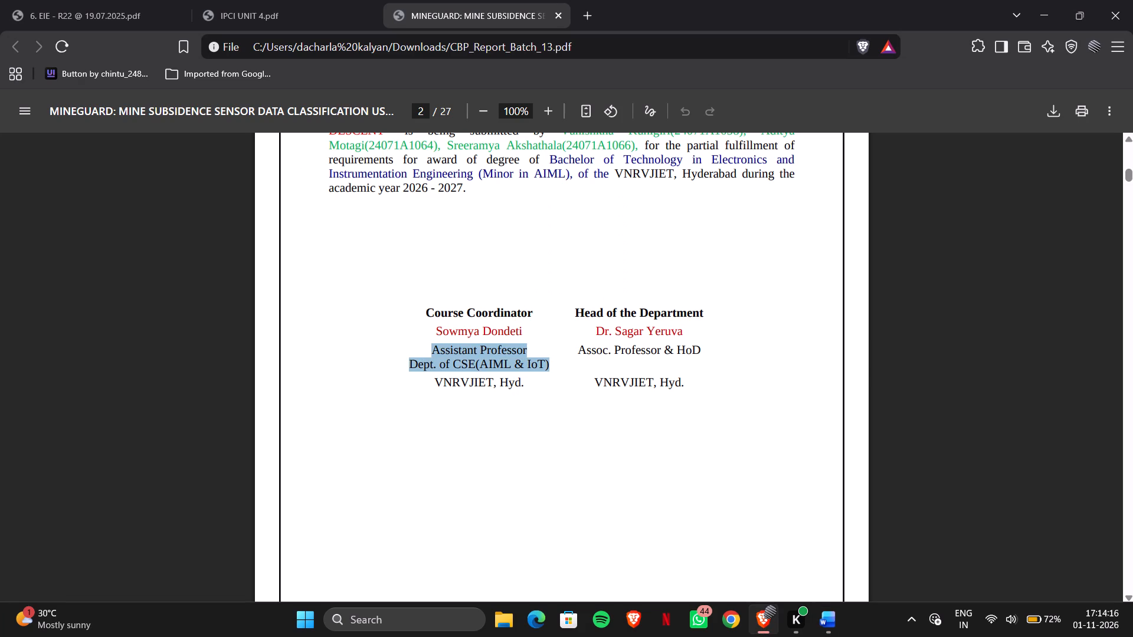
left_click_drag(545, 392, 549, 366)
left_click_drag(549, 366, 552, 365)
key("ctrl+c")
key("alt+Tab")
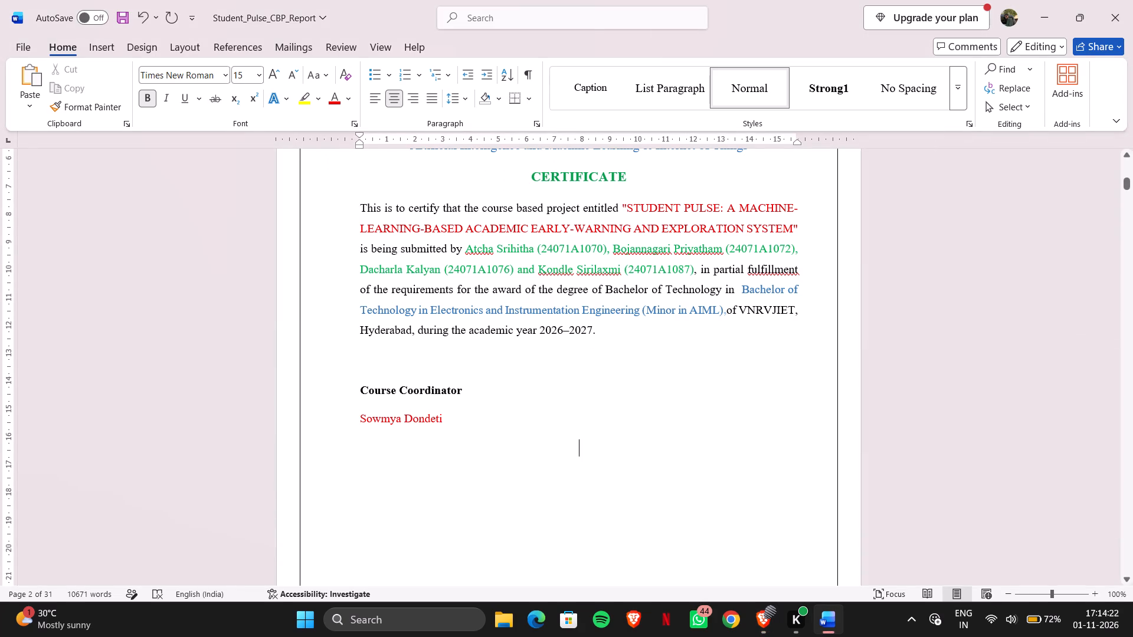
left_click(459, 420)
key("Return")
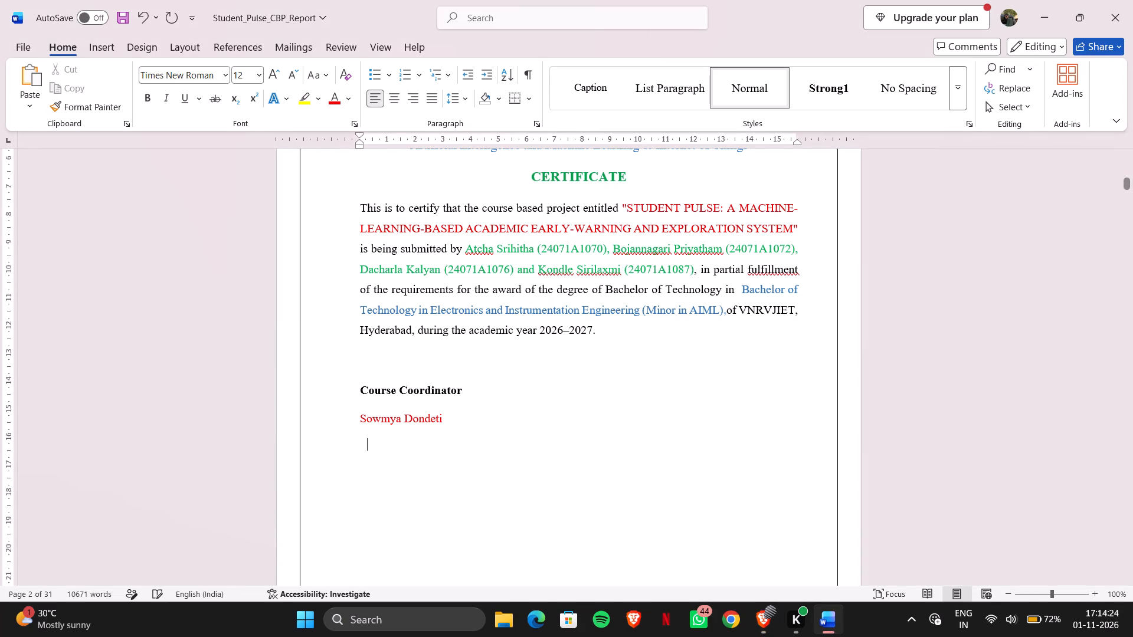
key("ctrl+v")
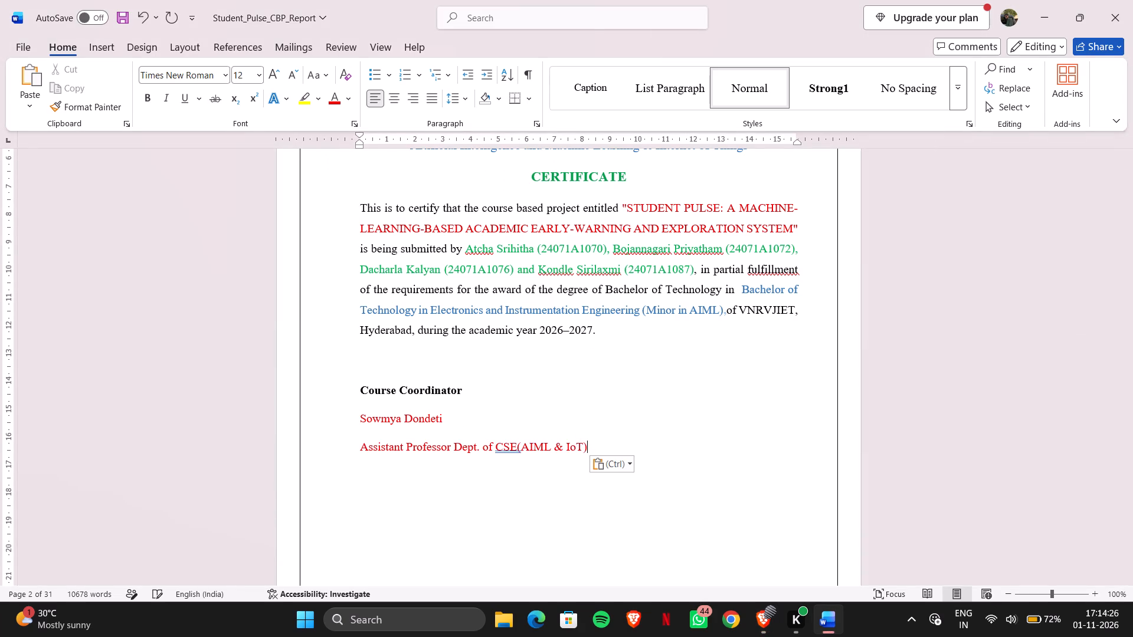
Set the font colour of the "Assistant Professor Dept. of CSE(AIML & IoT)" line to black.
left_click_drag(592, 449, 352, 447)
left_click(463, 427)
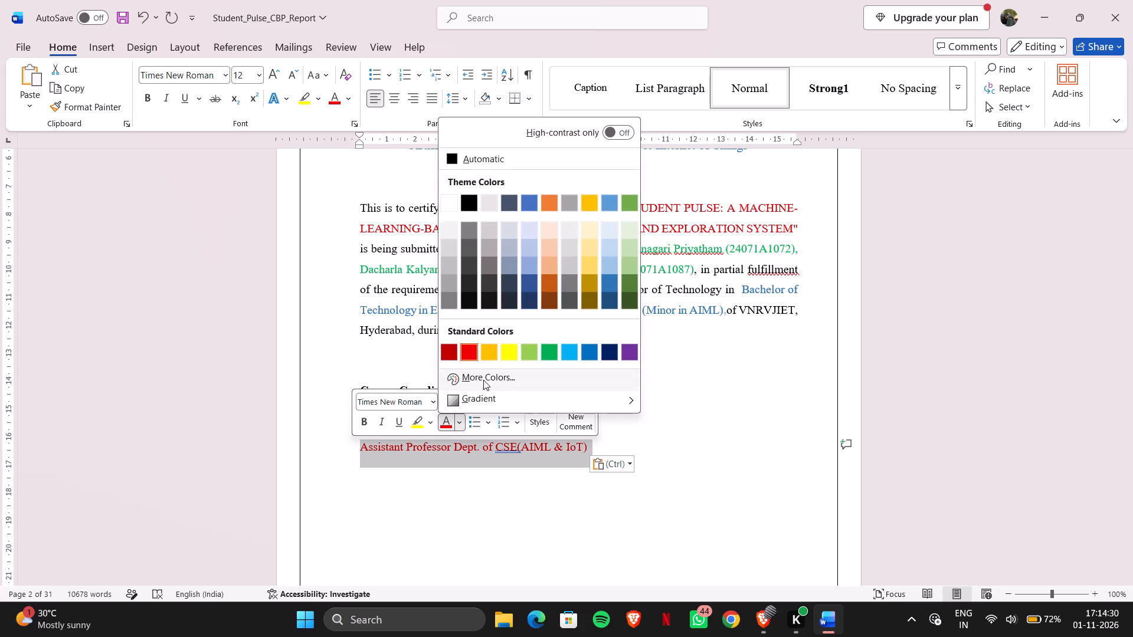
left_click(470, 205)
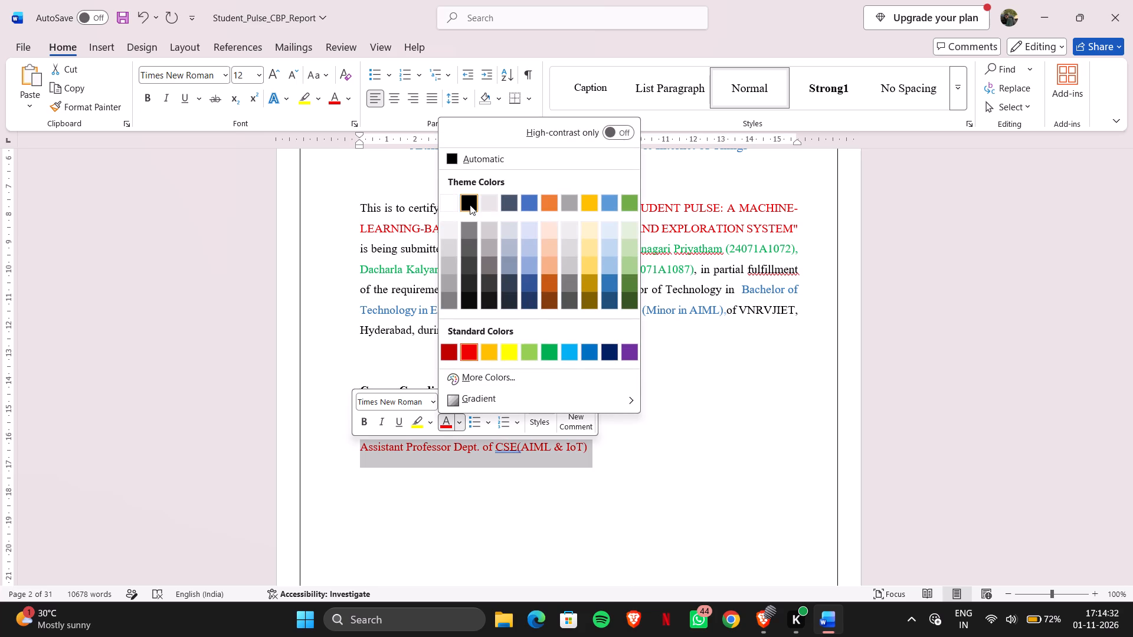
Split the "Assistant Professor Dept. of CSE(AIML & IoT)" line so "Dept. of CSE(AIML & IoT)" starts on its own line.
left_click(493, 507)
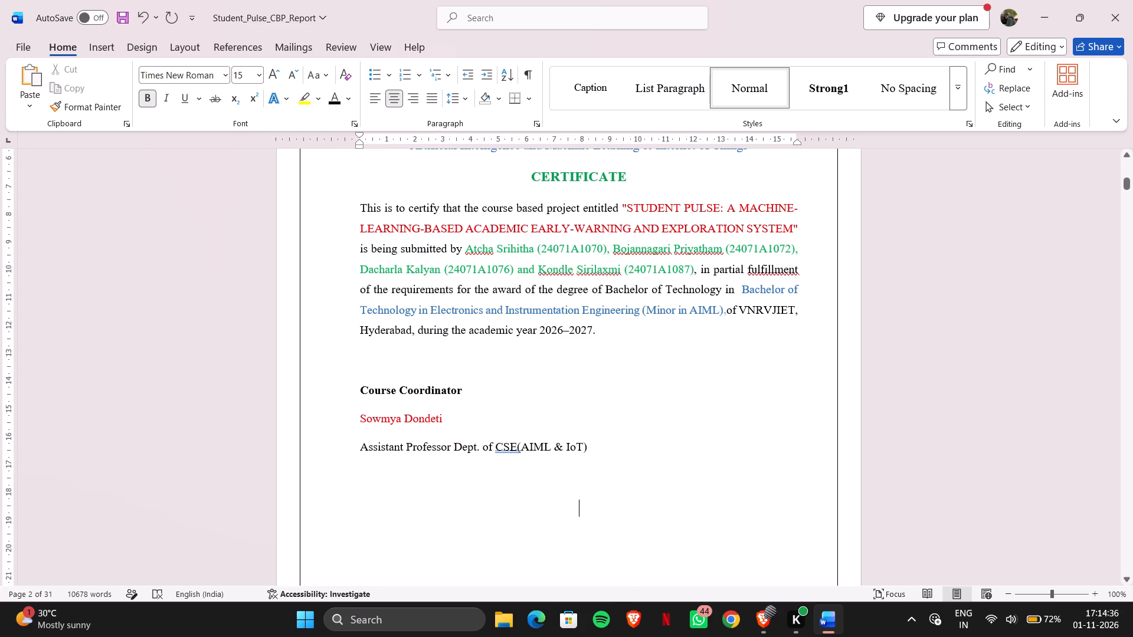
left_click(453, 447)
key("Return")
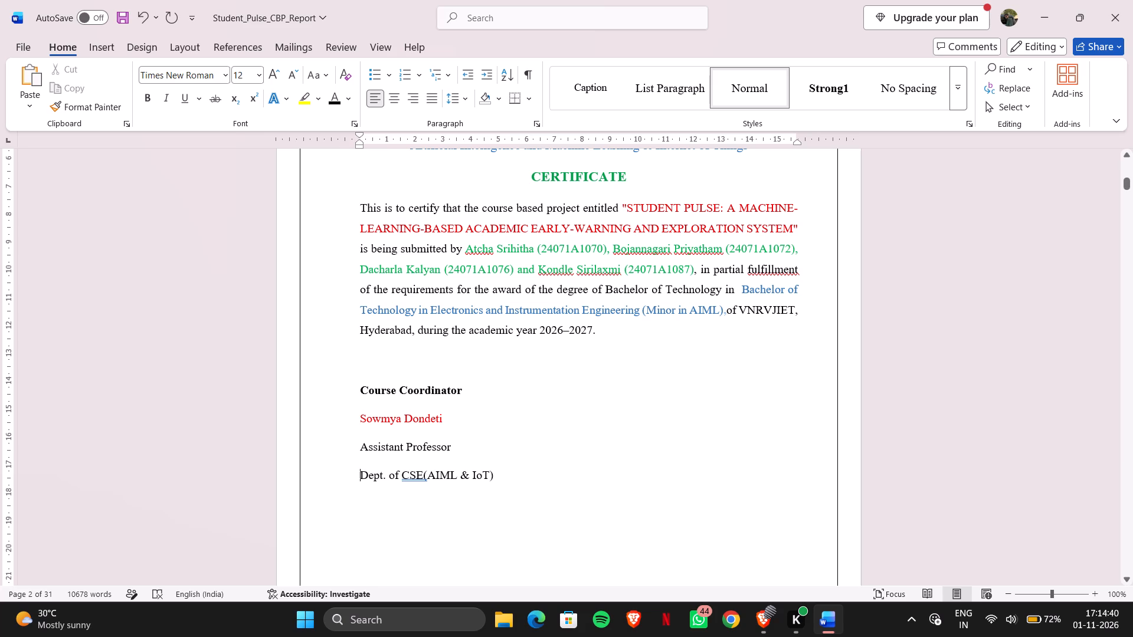
left_click(521, 74)
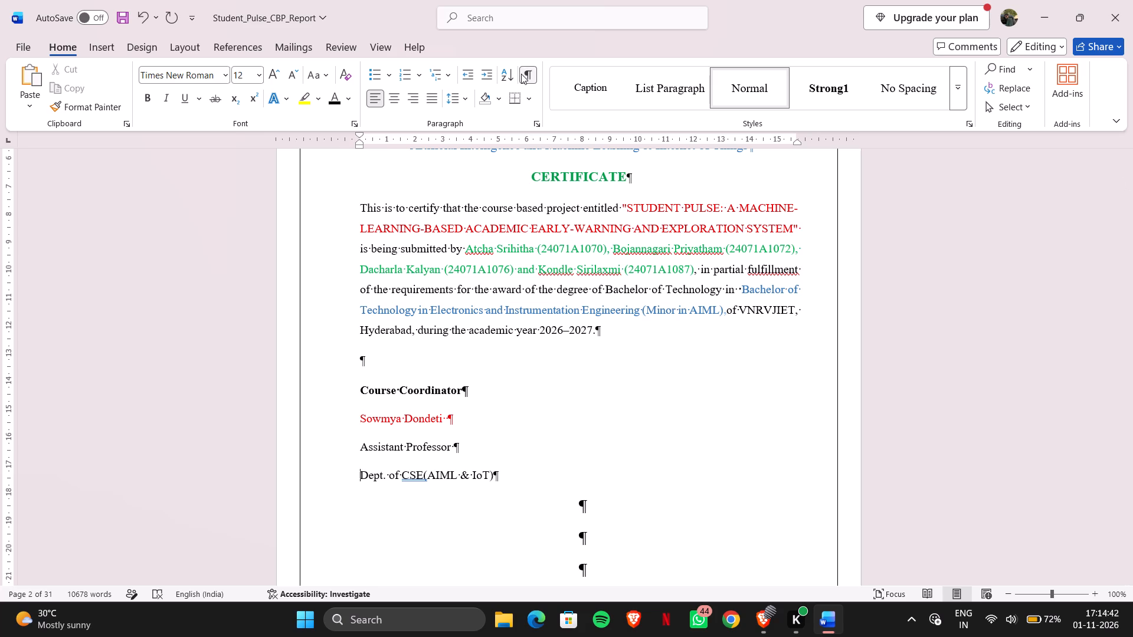
left_click(521, 74)
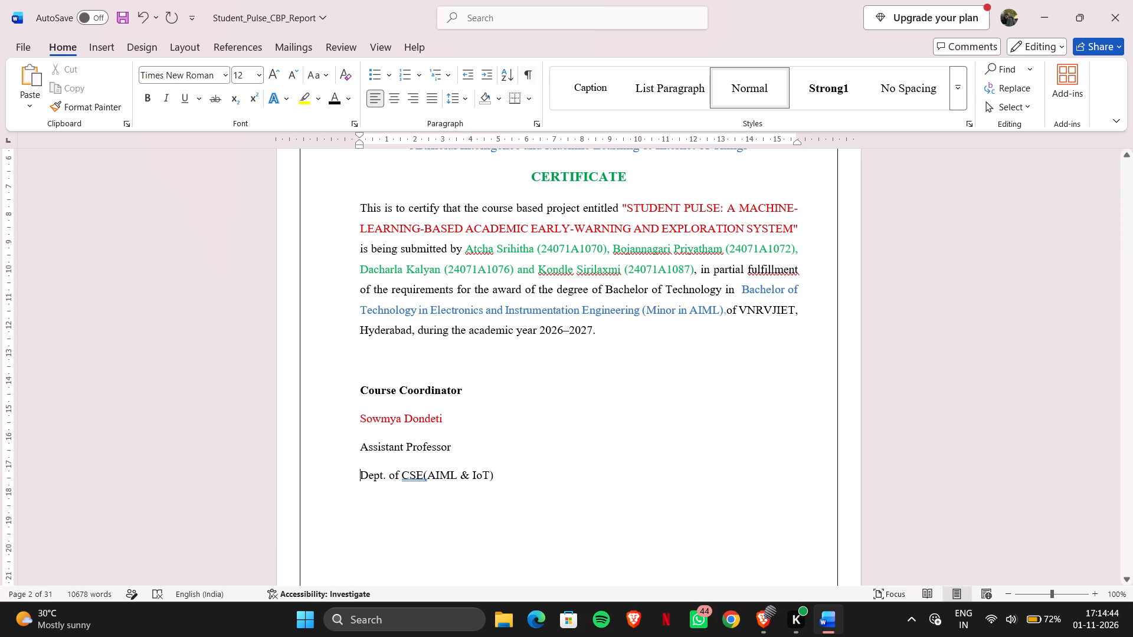
Copy "VNRVJIET, Hyd." from the reference PDF's Course Coordinator block and paste it on a new line below the department line.
left_click(503, 476)
key("Return")
key("alt+Tab")
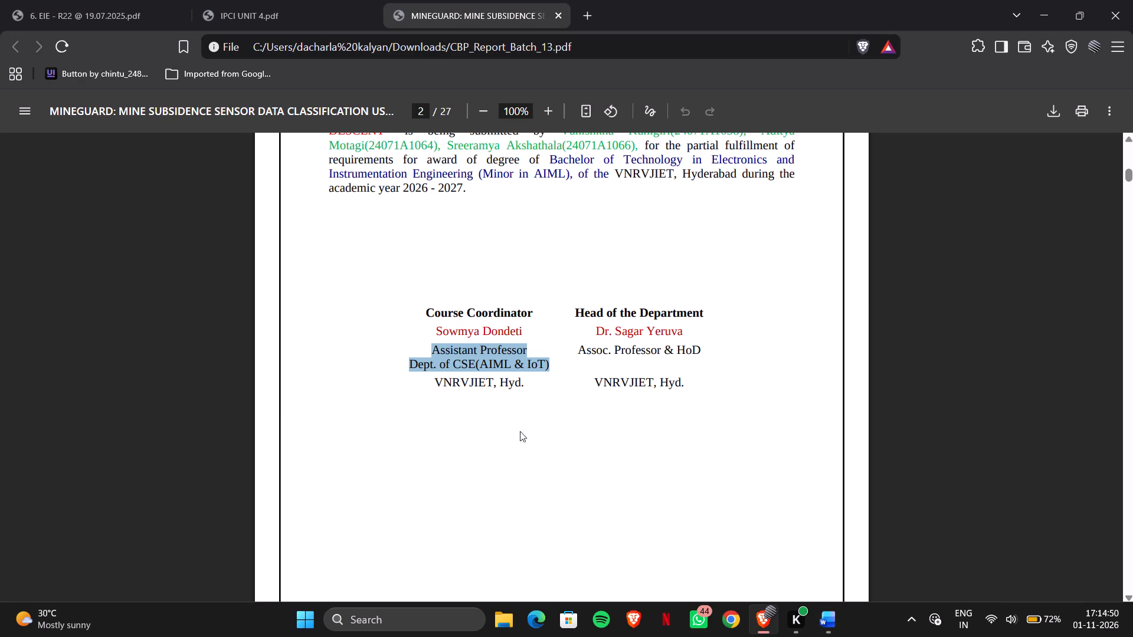
left_click_drag(434, 383, 537, 384)
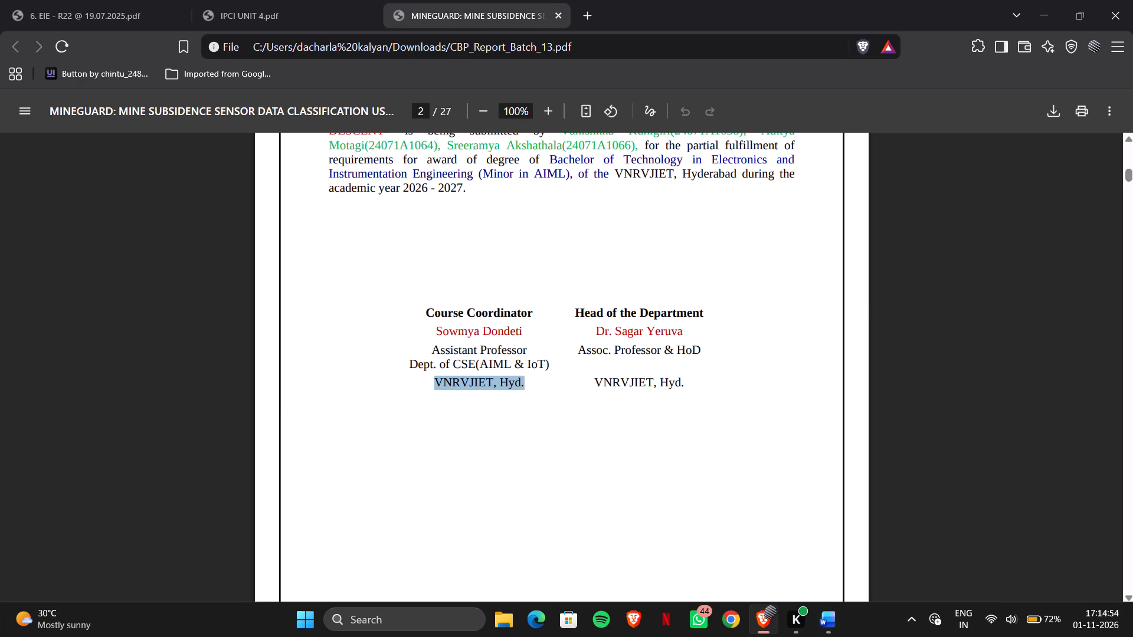
key("ctrl+c")
key("alt+Tab")
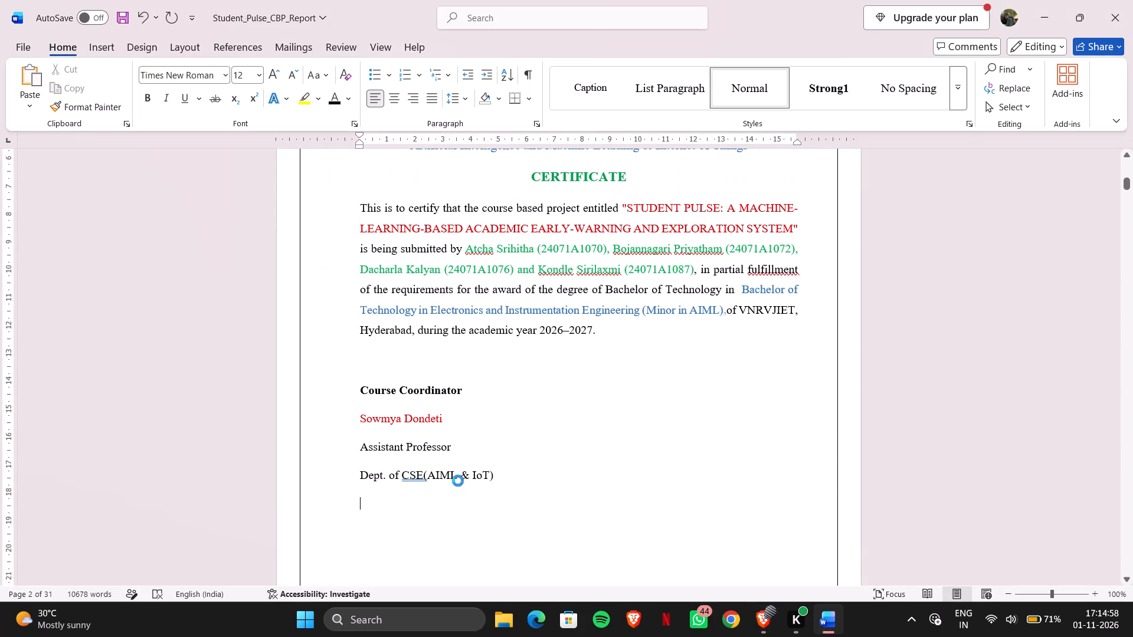
key("ctrl+v")
Shift the "VNRVJIET, Hyd." line inward with five leading spaces.
left_click(356, 504)
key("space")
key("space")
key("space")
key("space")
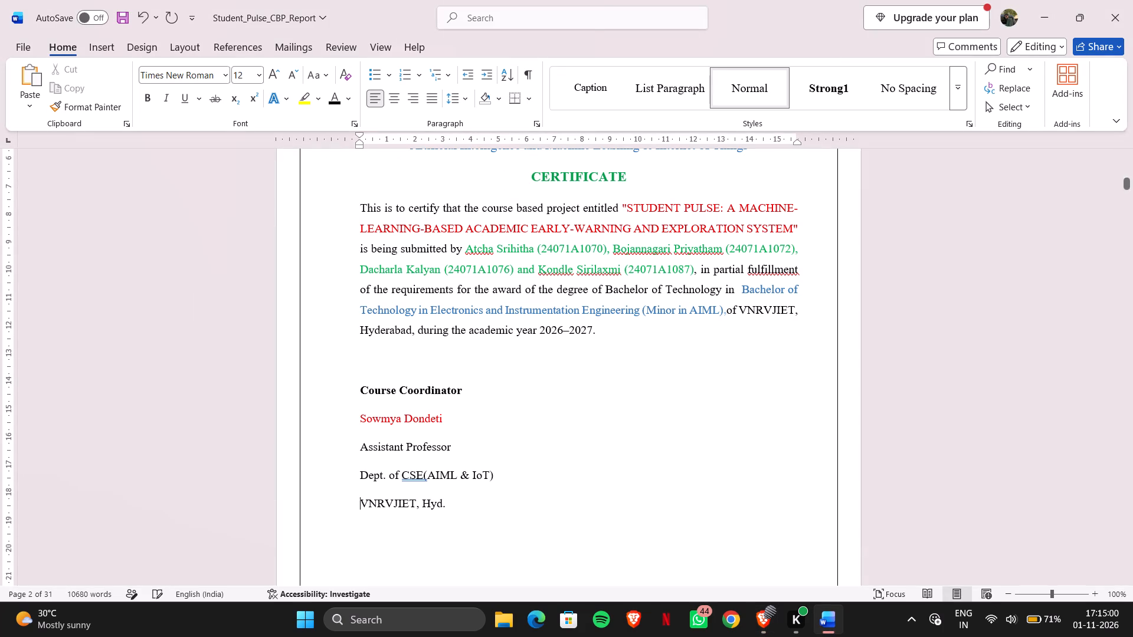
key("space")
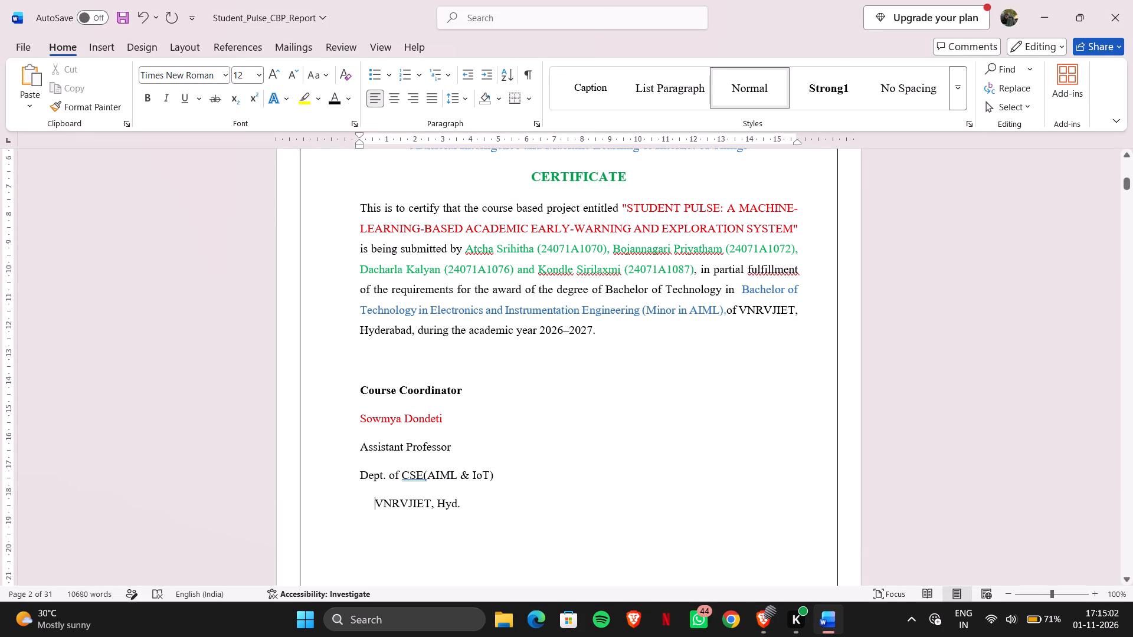
In the paragraph settings for the Course Coordinator block and the blank line above it, set the left and right indents to 0.2 cm.
left_click_drag(464, 505, 333, 381)
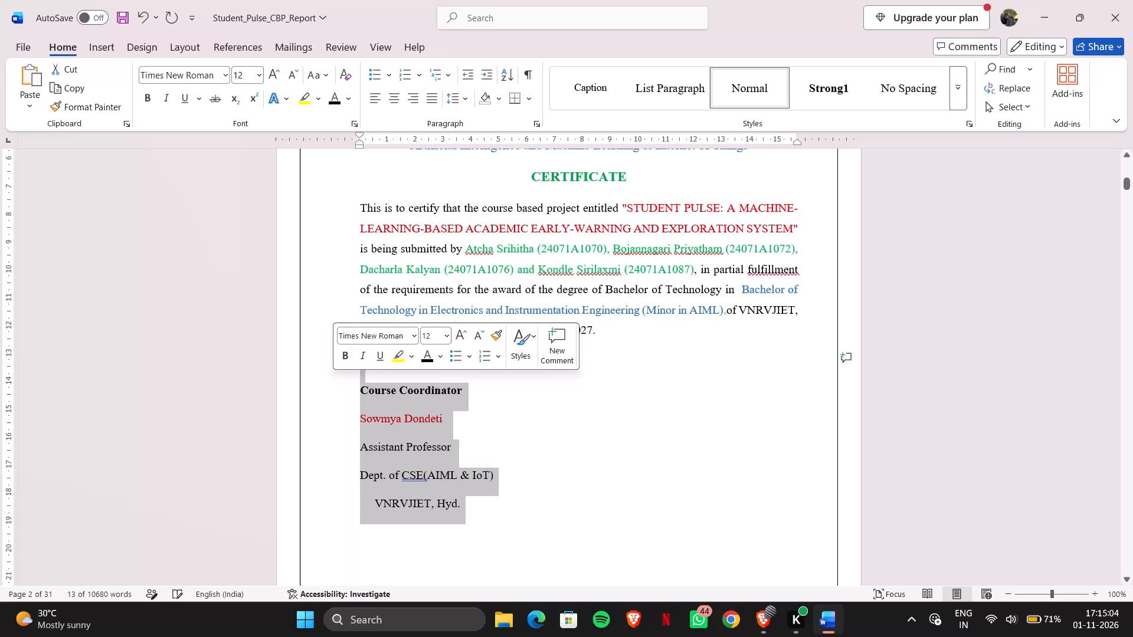
left_click(457, 92)
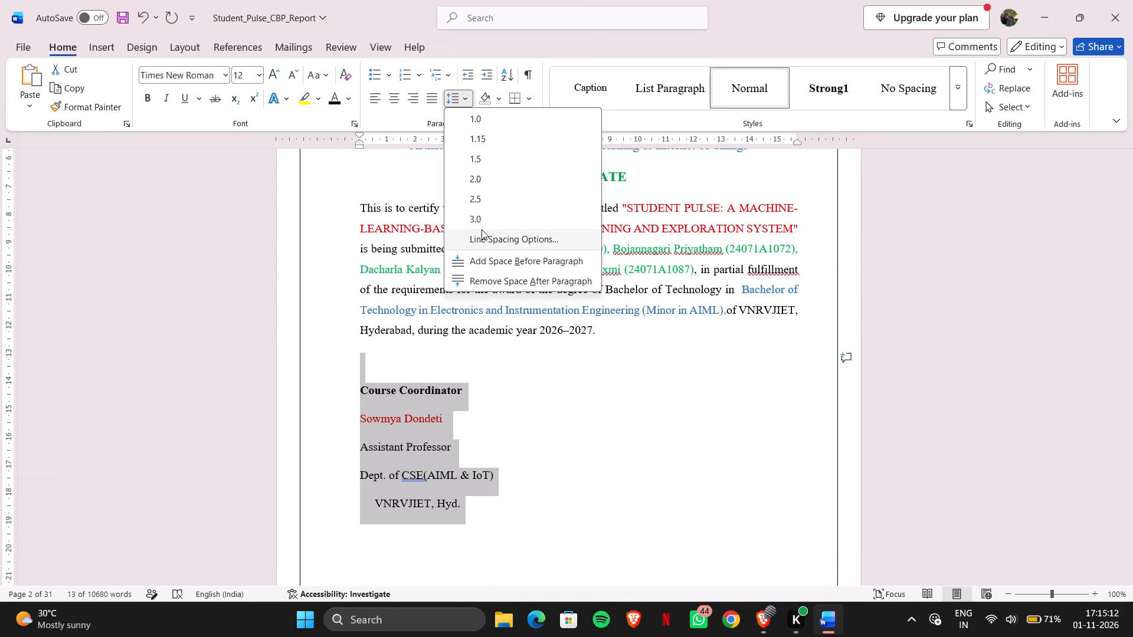
left_click(520, 236)
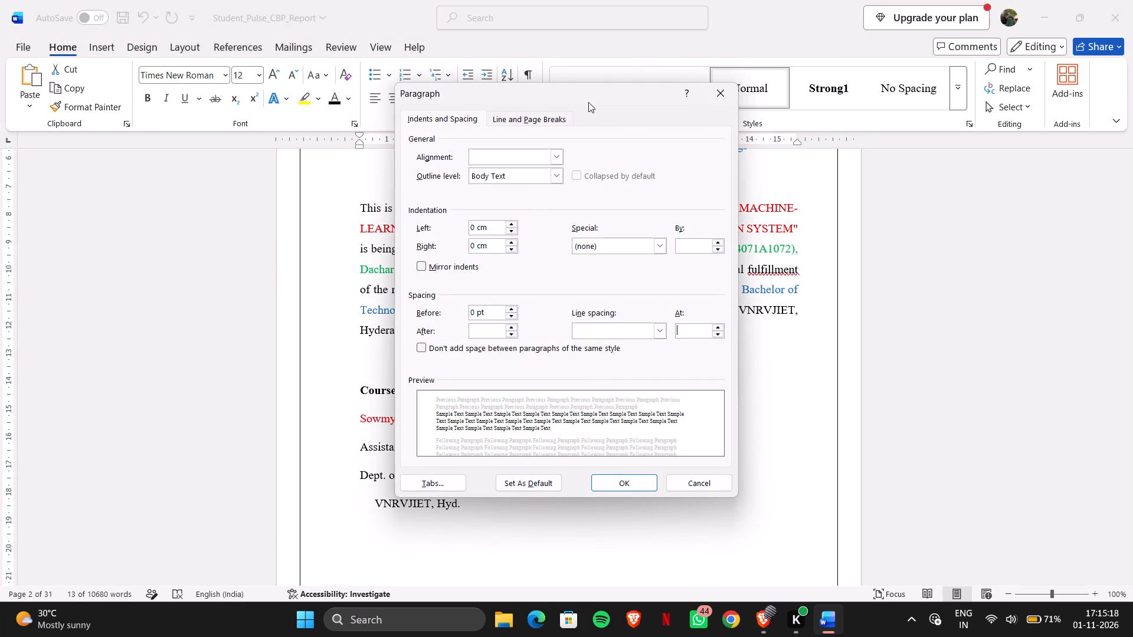
left_click_drag(591, 95, 713, 116)
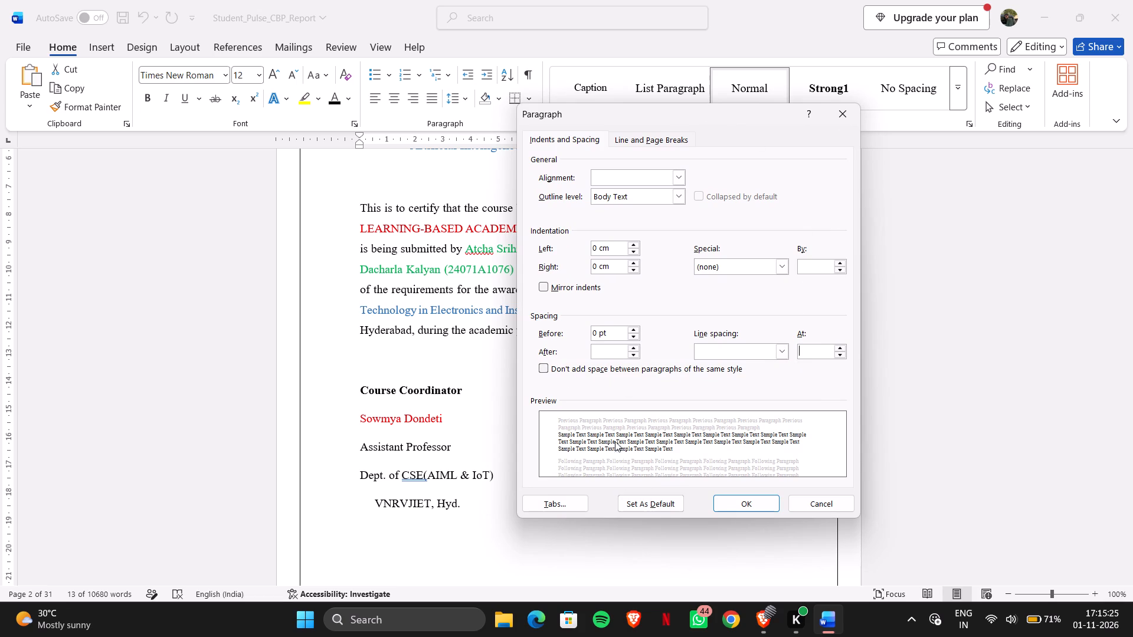
left_click(633, 248)
left_click(633, 248)
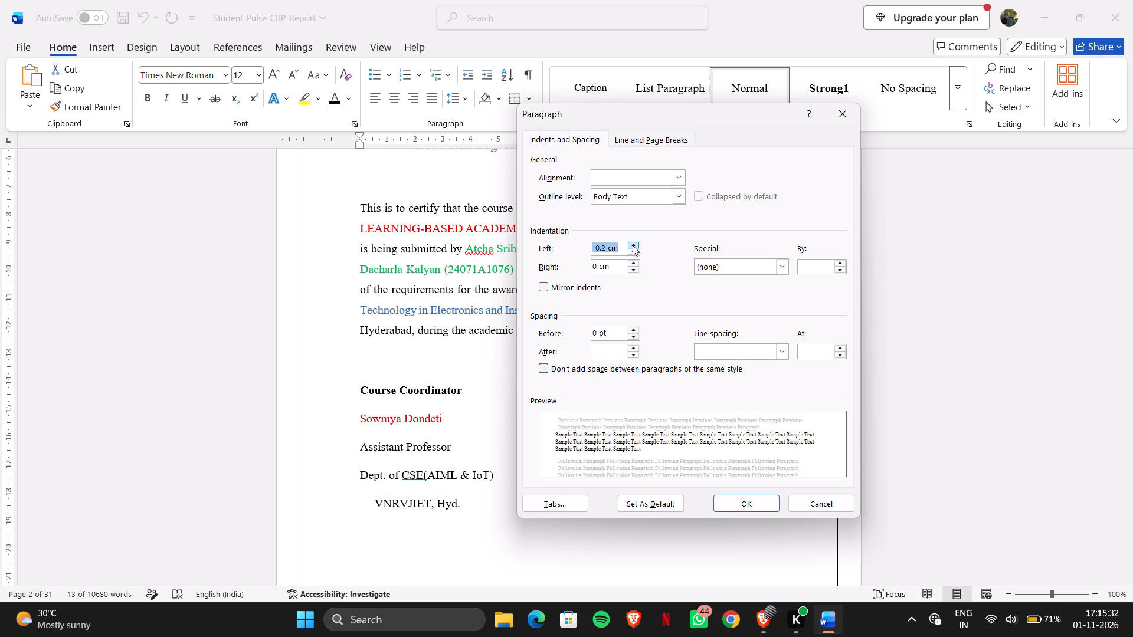
triple_click(633, 245)
left_click(633, 245)
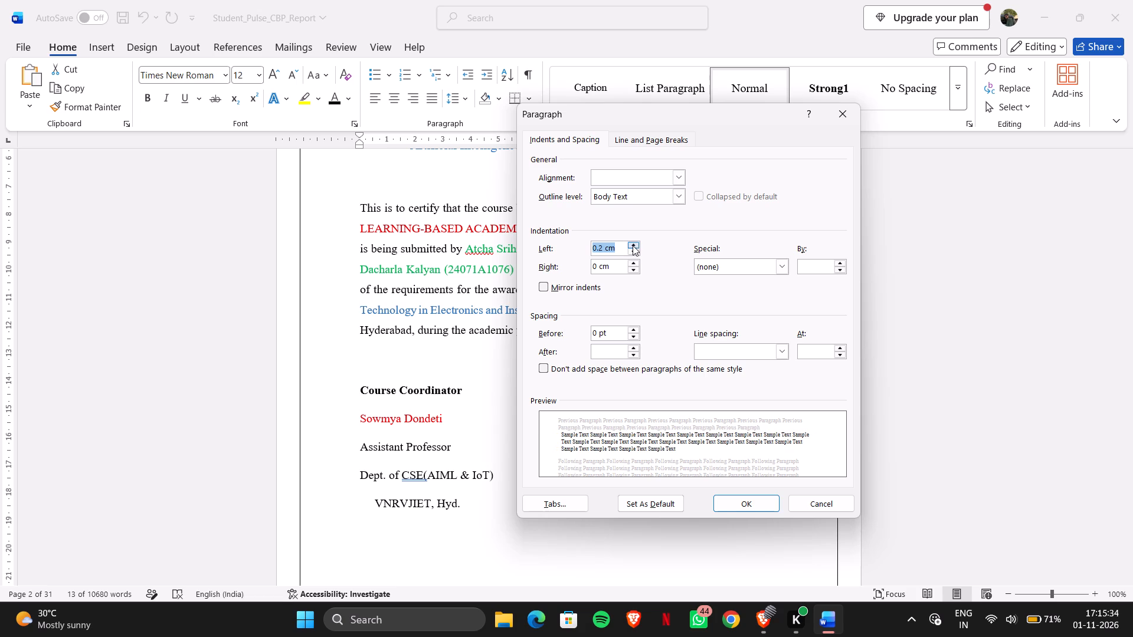
left_click(633, 263)
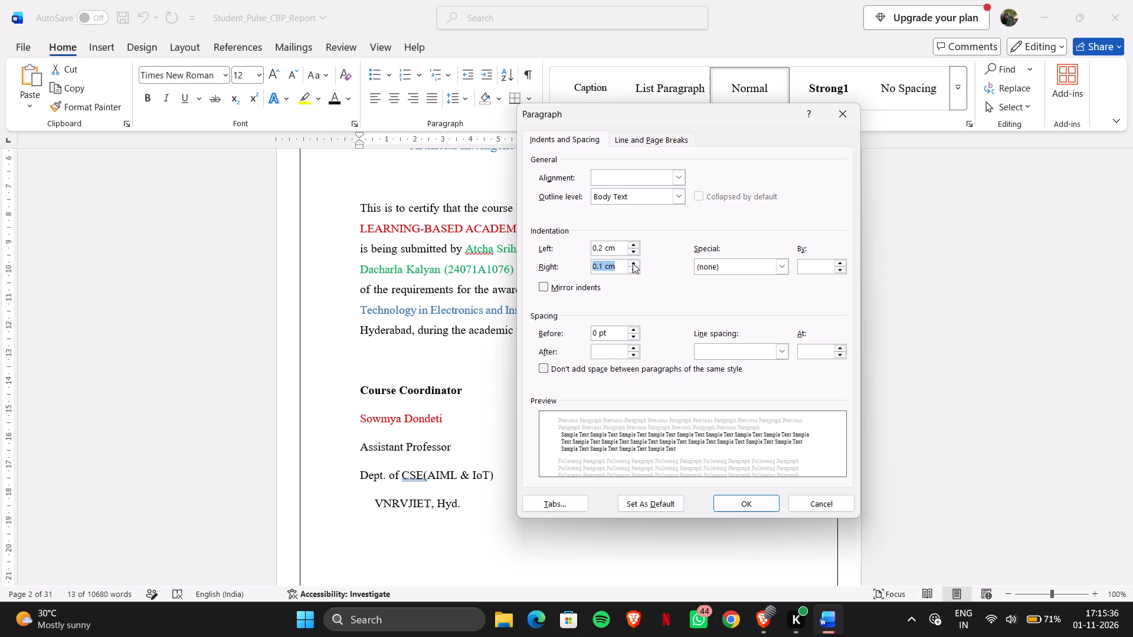
left_click(633, 263)
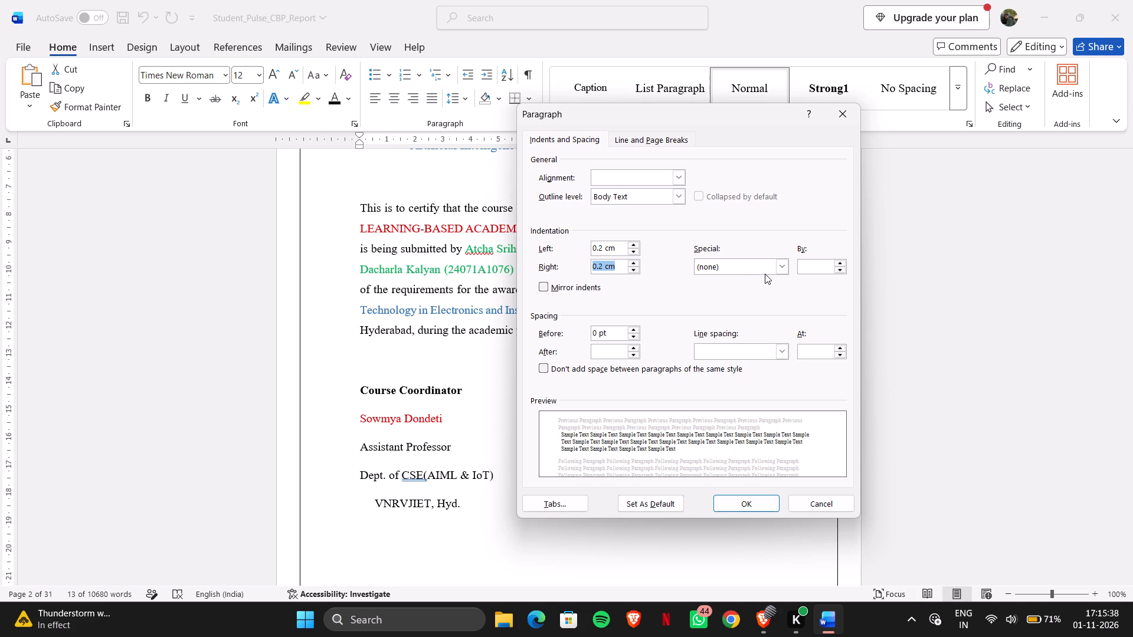
Set the block's special indentation to First line by 0 cm.
left_click(778, 270)
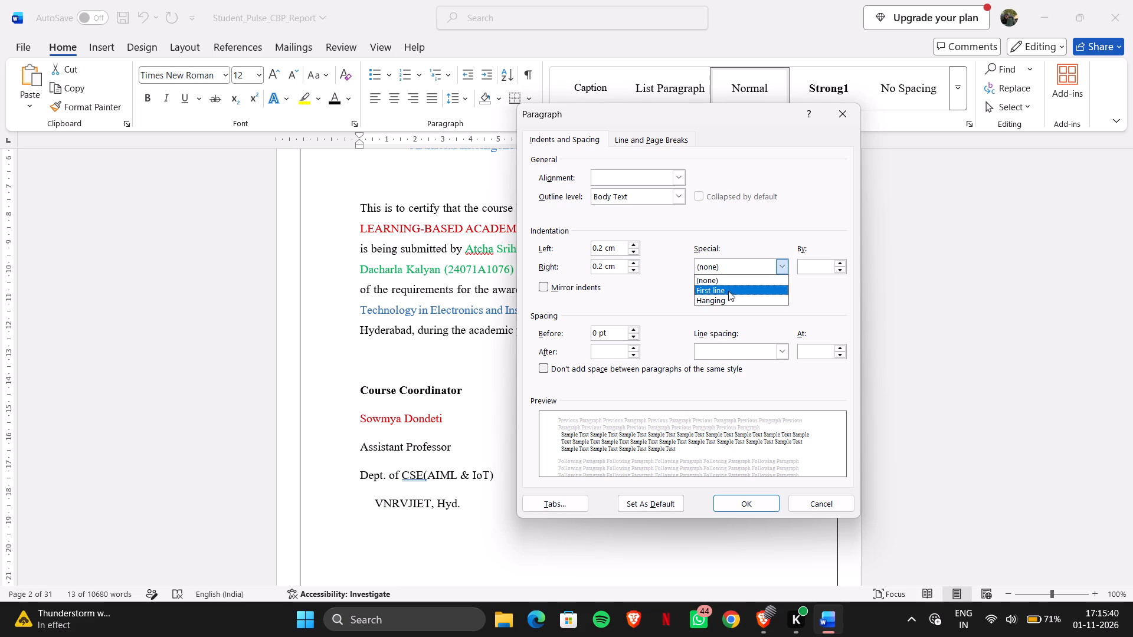
left_click(818, 267)
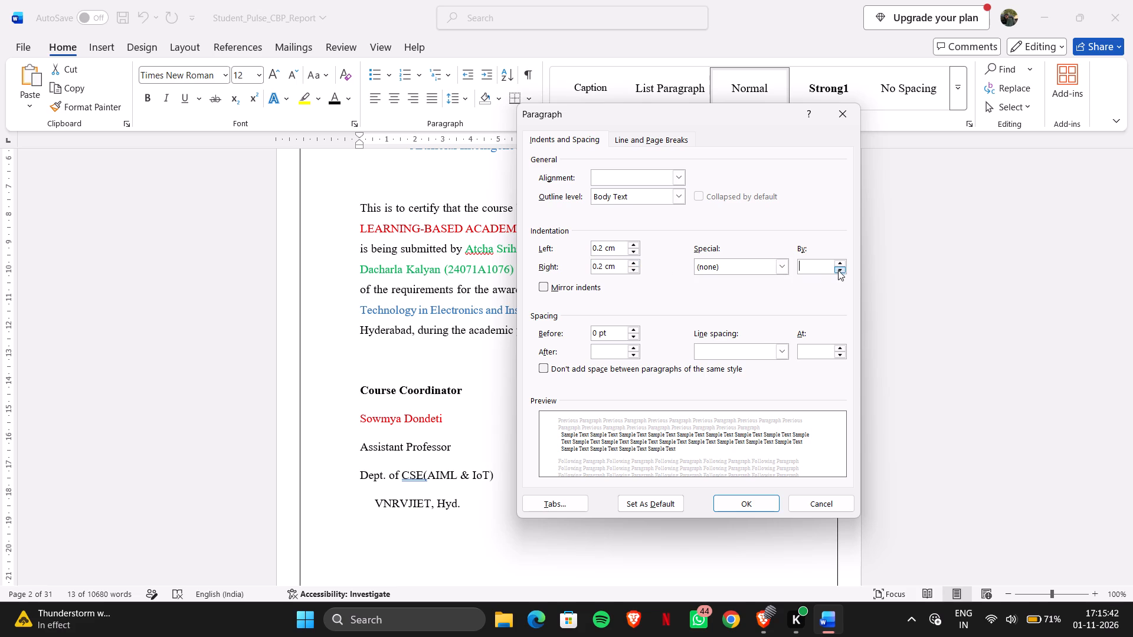
left_click(838, 270)
left_click(838, 270)
left_click(838, 270)
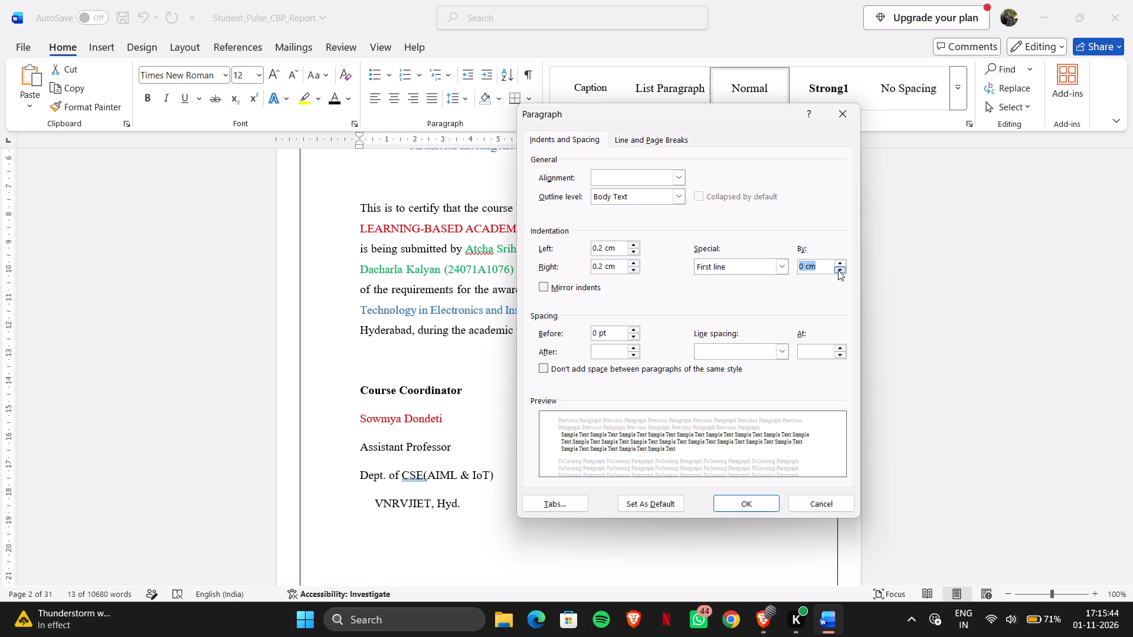
left_click(838, 270)
left_click(838, 265)
left_click(838, 265)
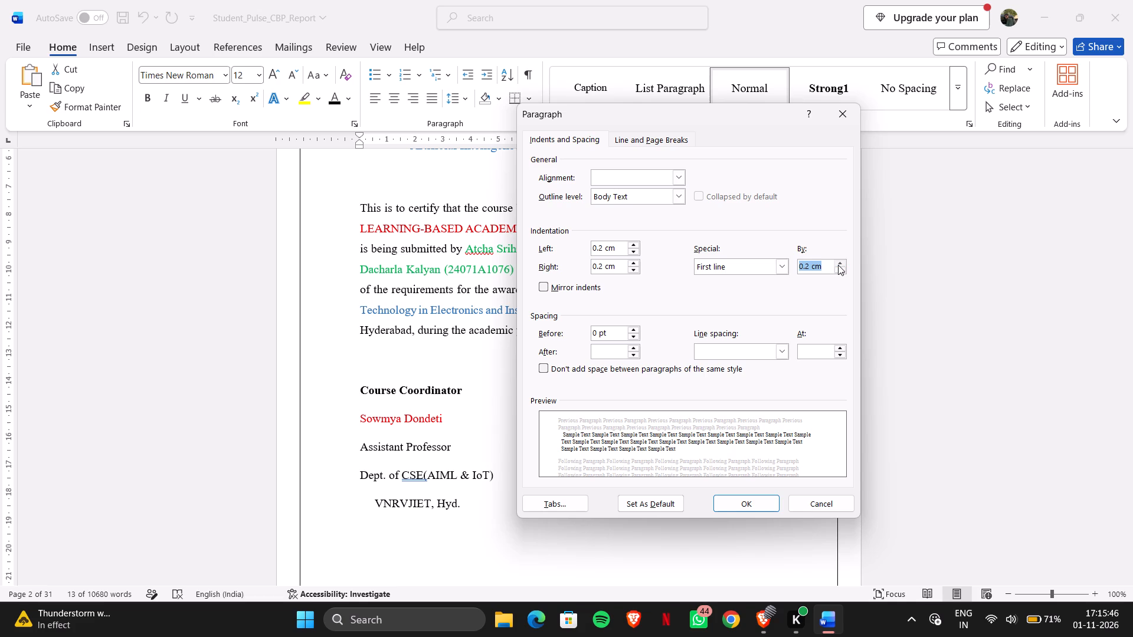
left_click(838, 265)
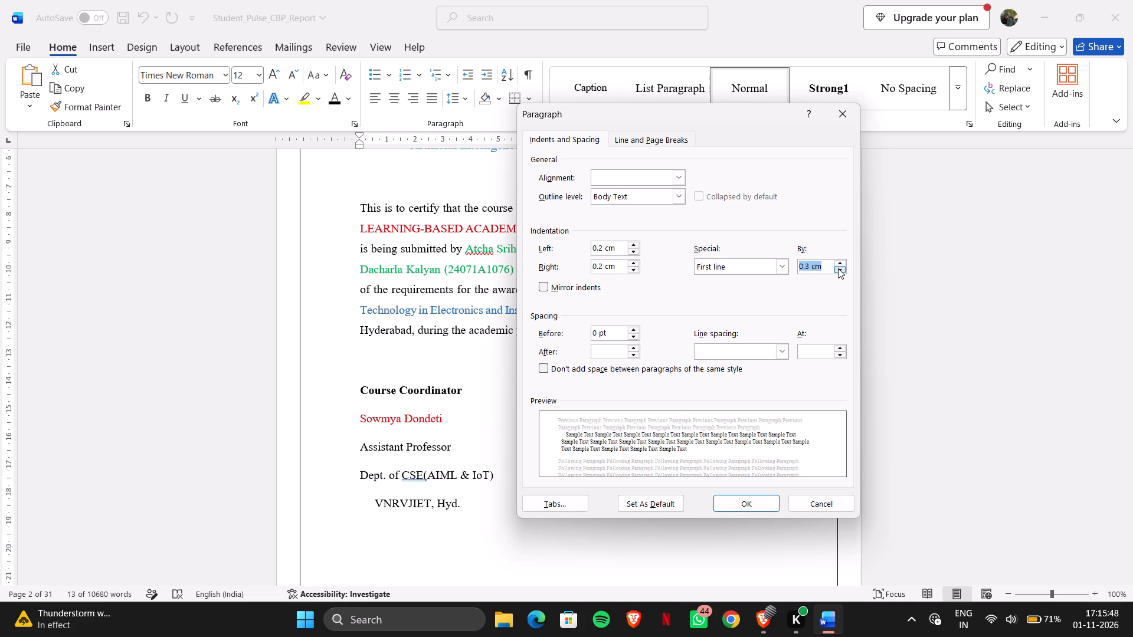
left_click(838, 268)
left_click(838, 268)
left_click(838, 268)
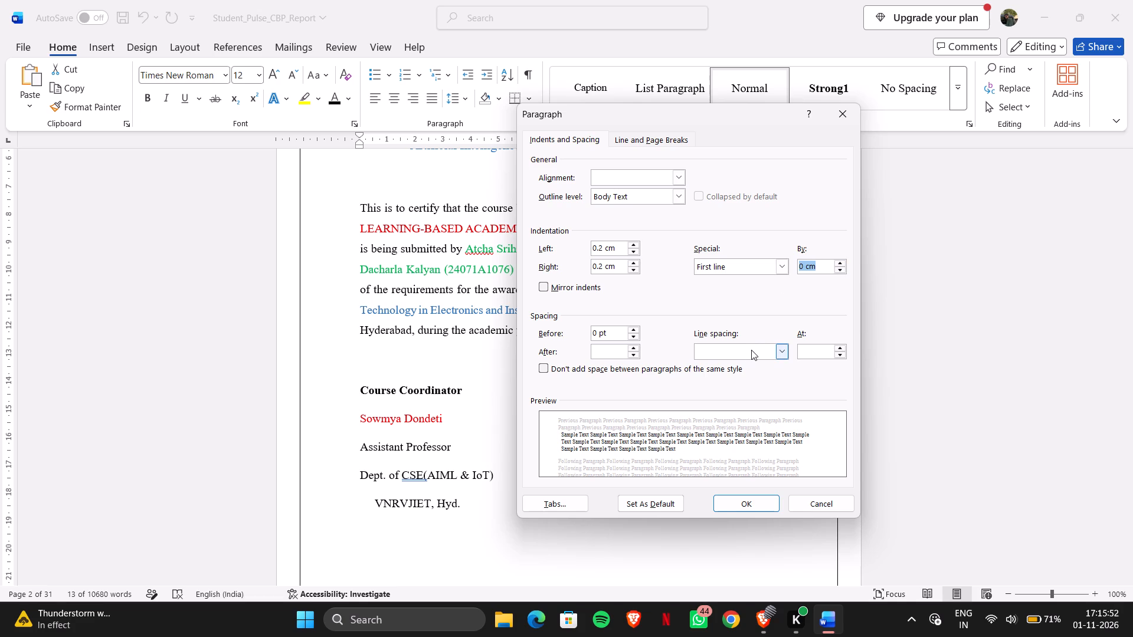
Set the block's line spacing to At least 0 pt and apply the paragraph settings.
left_click(840, 350)
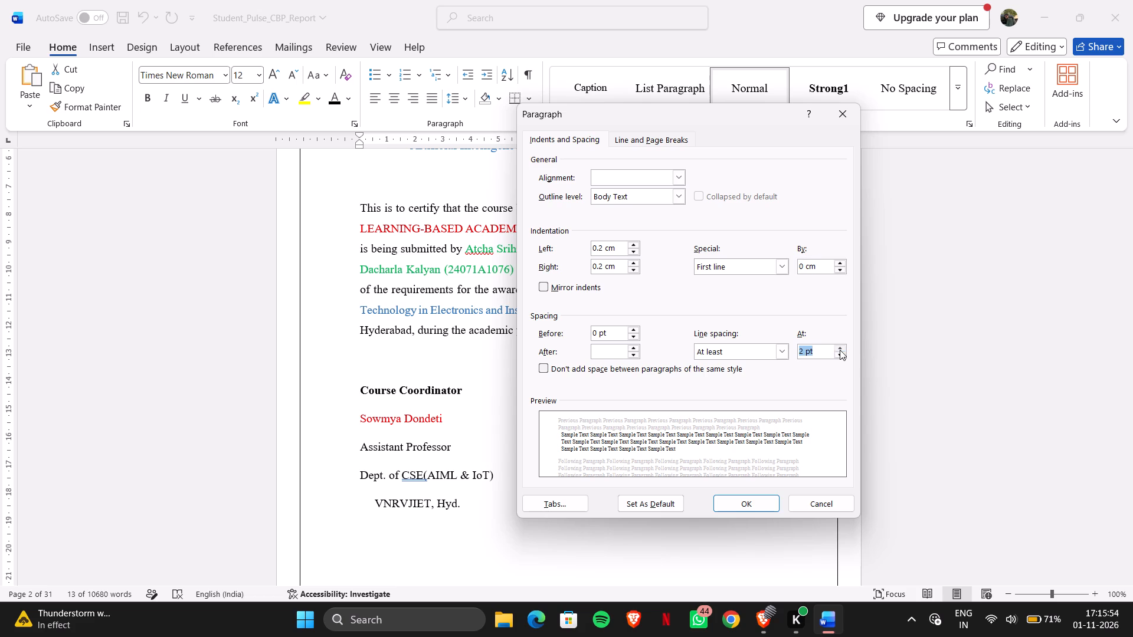
left_click(840, 350)
left_click(840, 350)
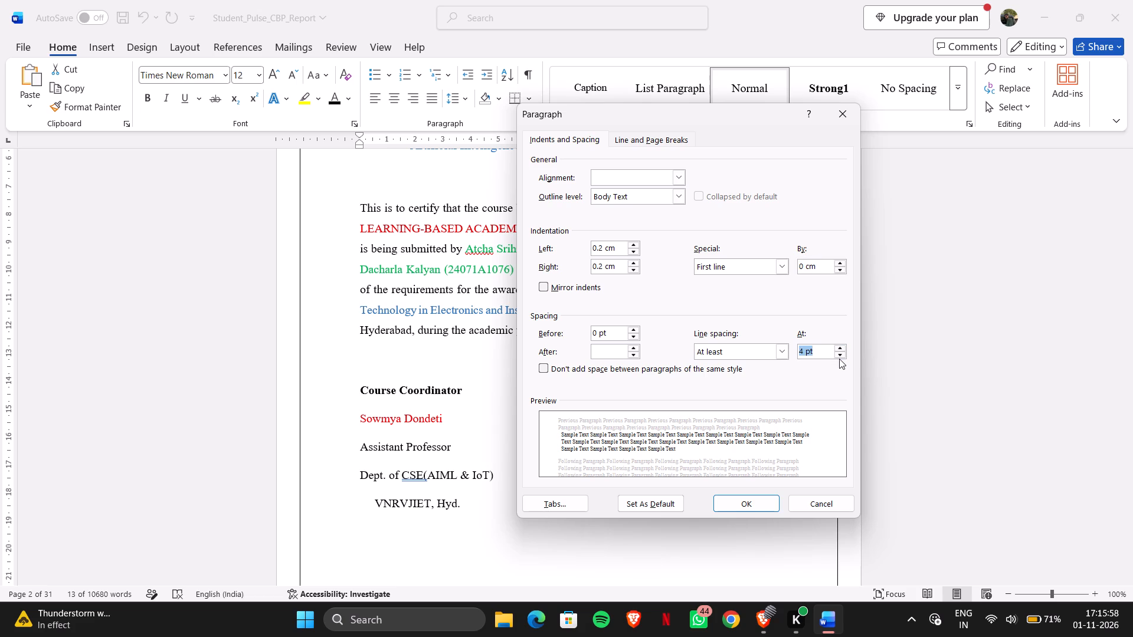
triple_click(840, 356)
double_click(840, 356)
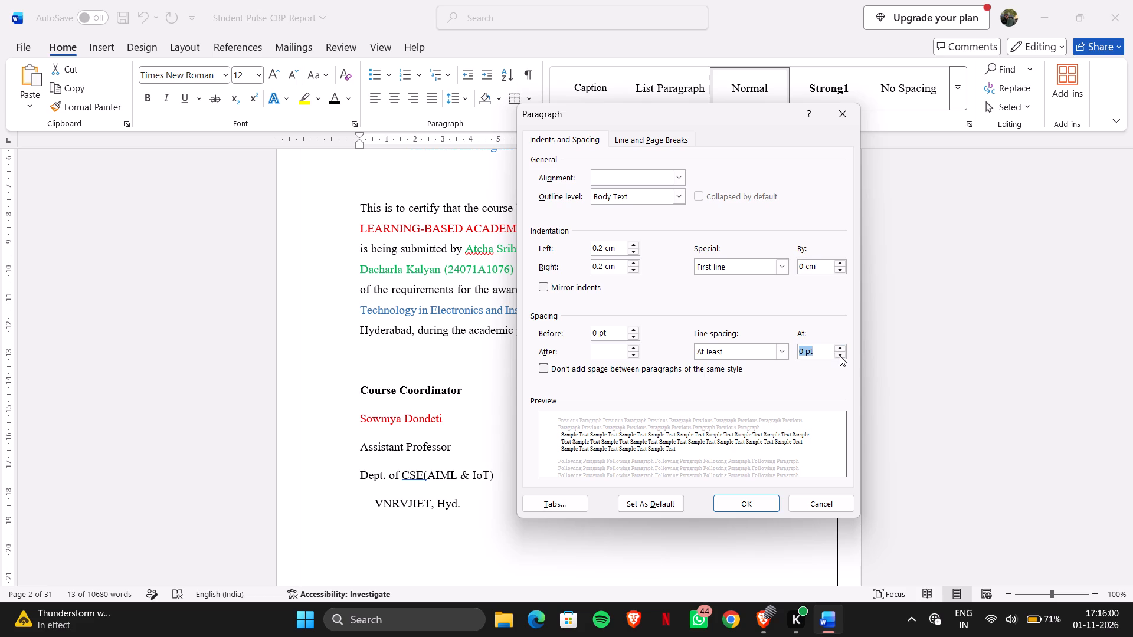
triple_click(840, 356)
left_click(748, 502)
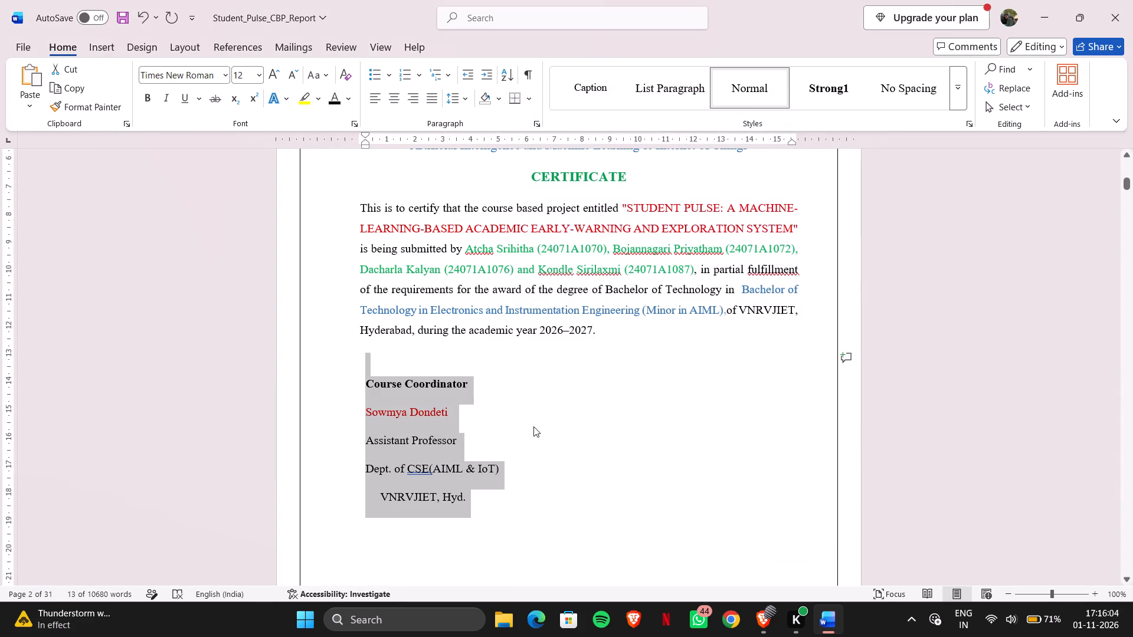
Set the line spacing of the five Course Coordinator lines, from the heading to "VNRVJIET, Hyd.", to 1.0.
left_click(445, 455)
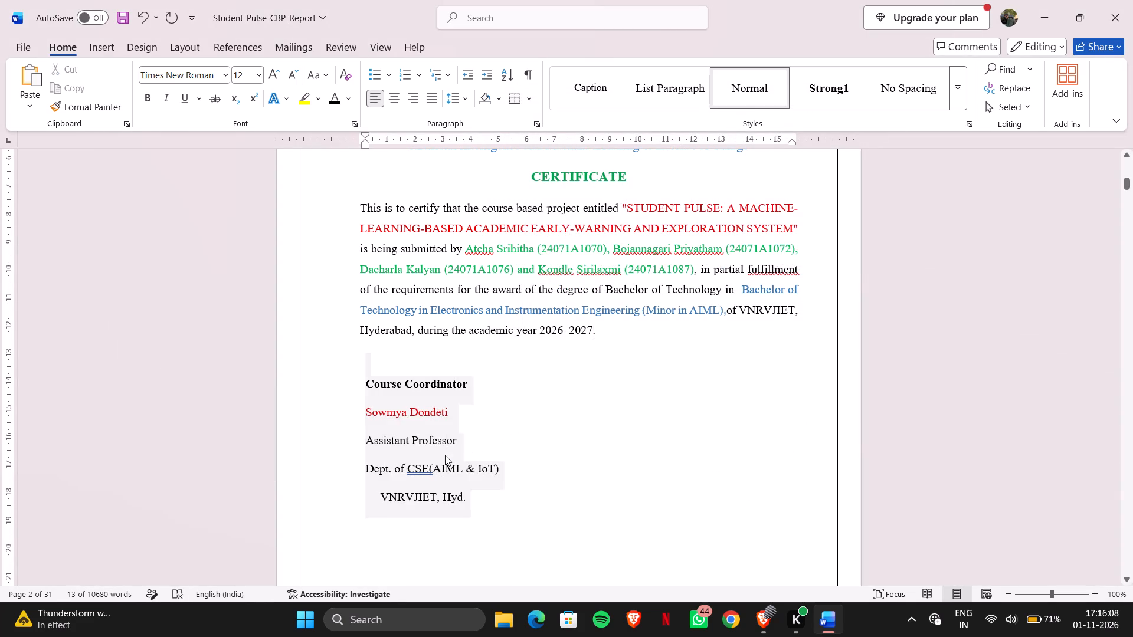
left_click_drag(363, 385, 422, 403)
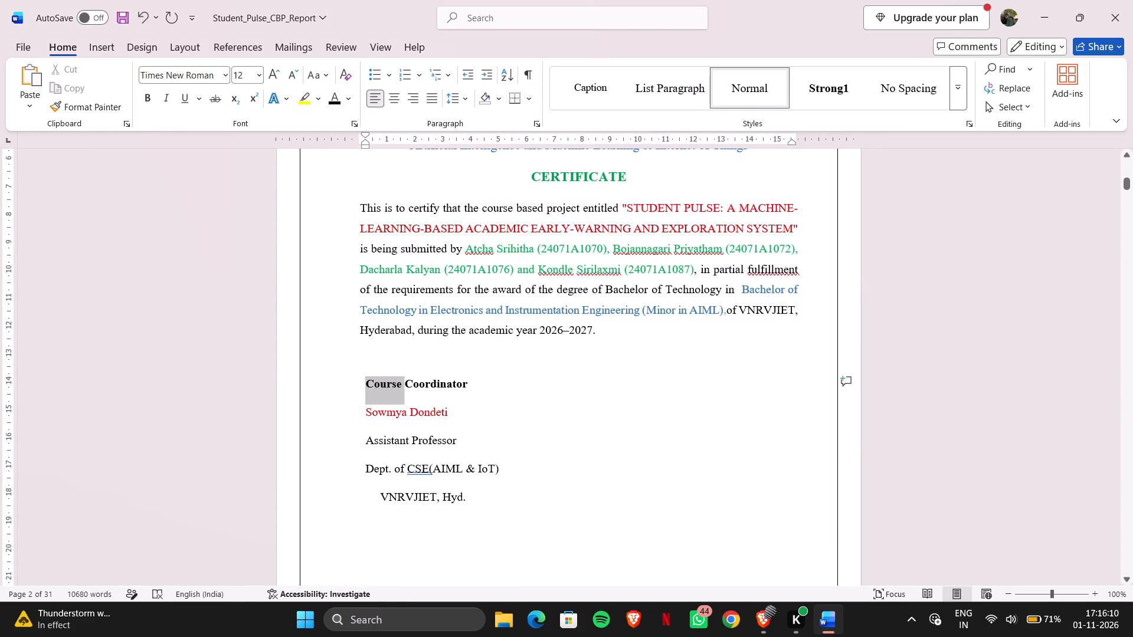
left_click_drag(422, 403, 476, 495)
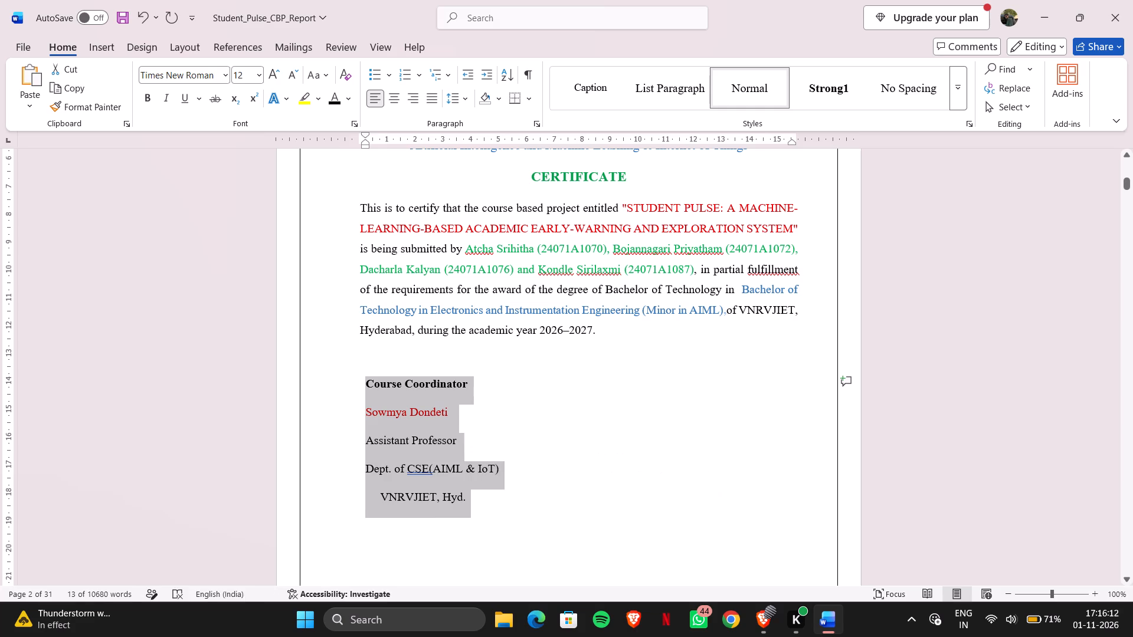
left_click(456, 98)
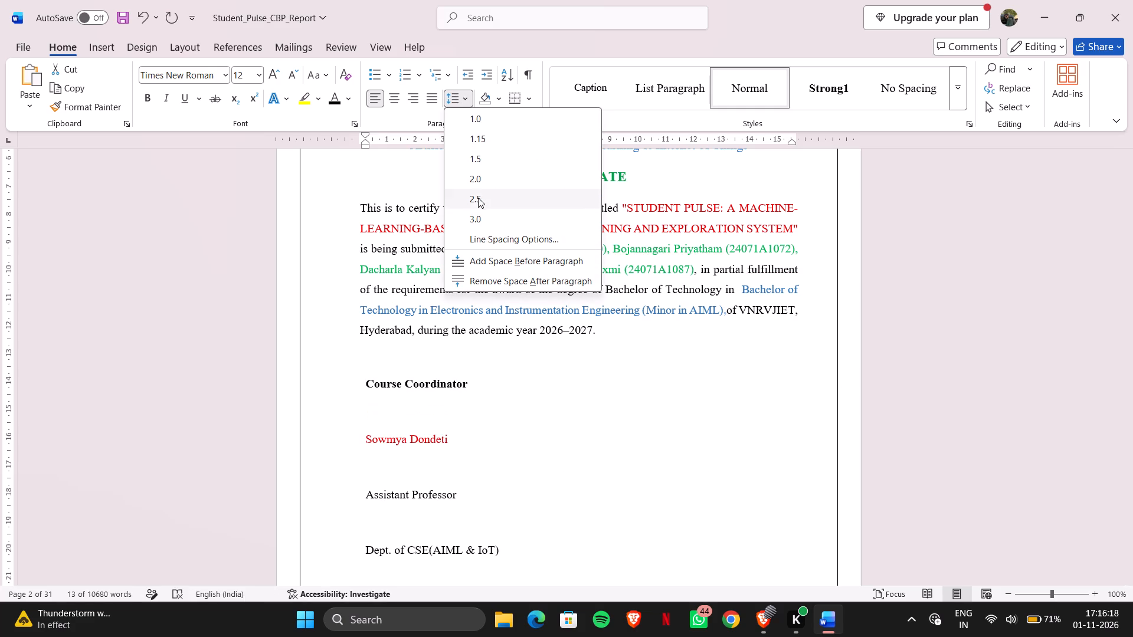
left_click(480, 124)
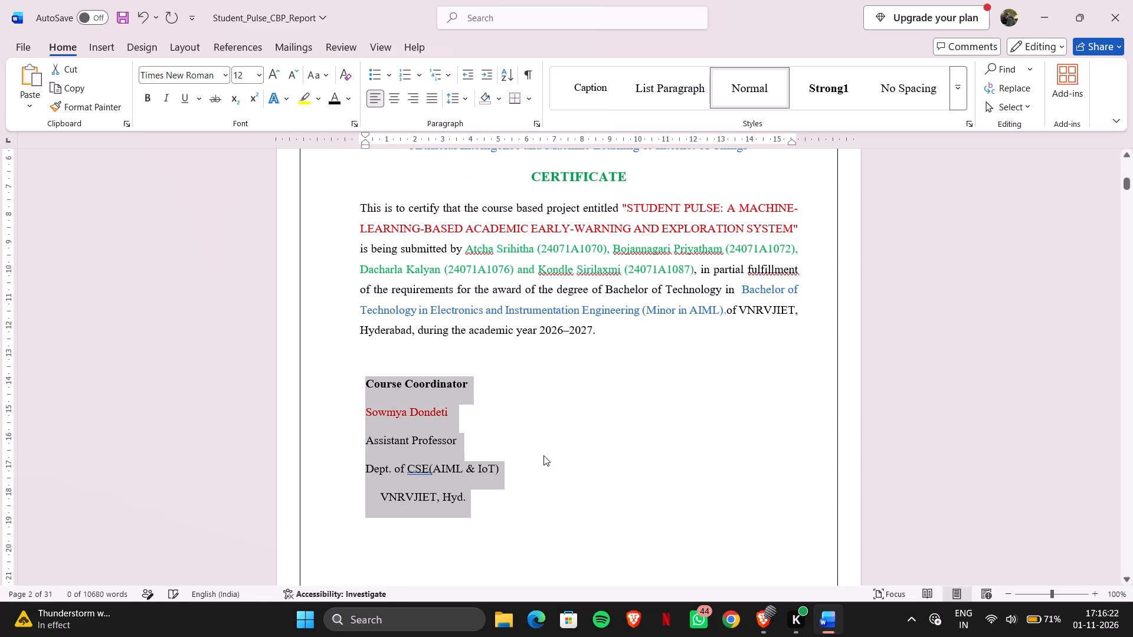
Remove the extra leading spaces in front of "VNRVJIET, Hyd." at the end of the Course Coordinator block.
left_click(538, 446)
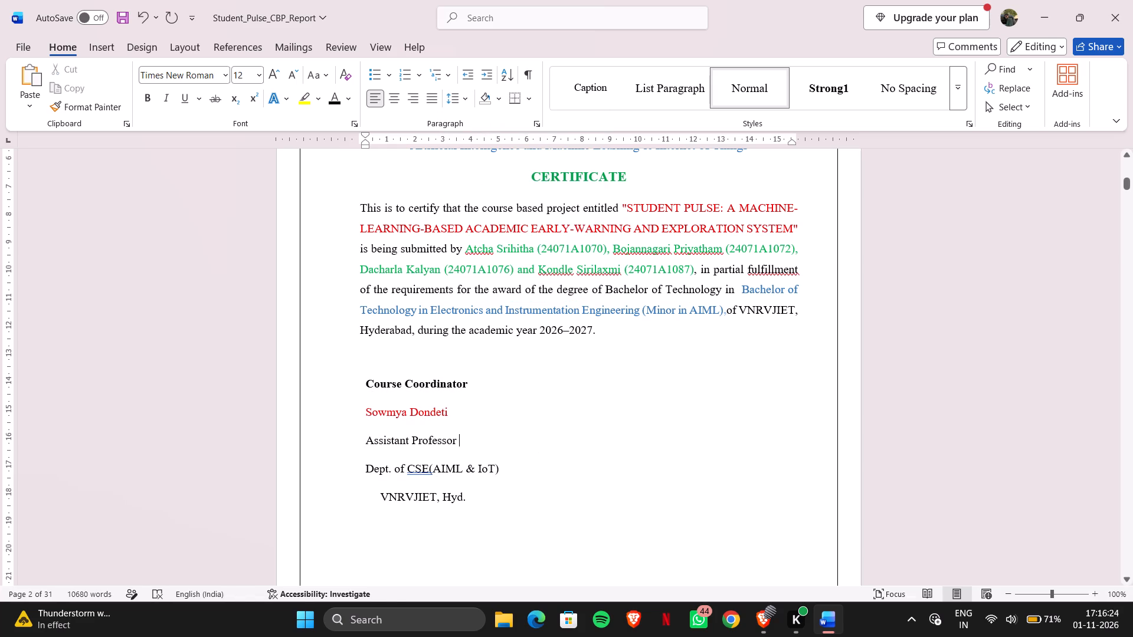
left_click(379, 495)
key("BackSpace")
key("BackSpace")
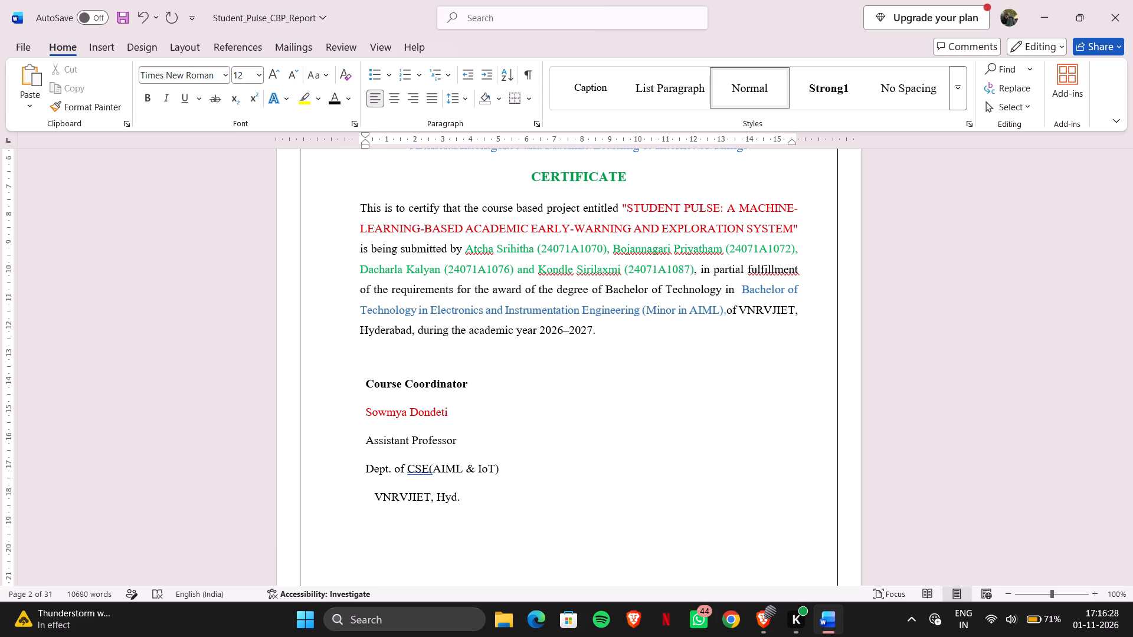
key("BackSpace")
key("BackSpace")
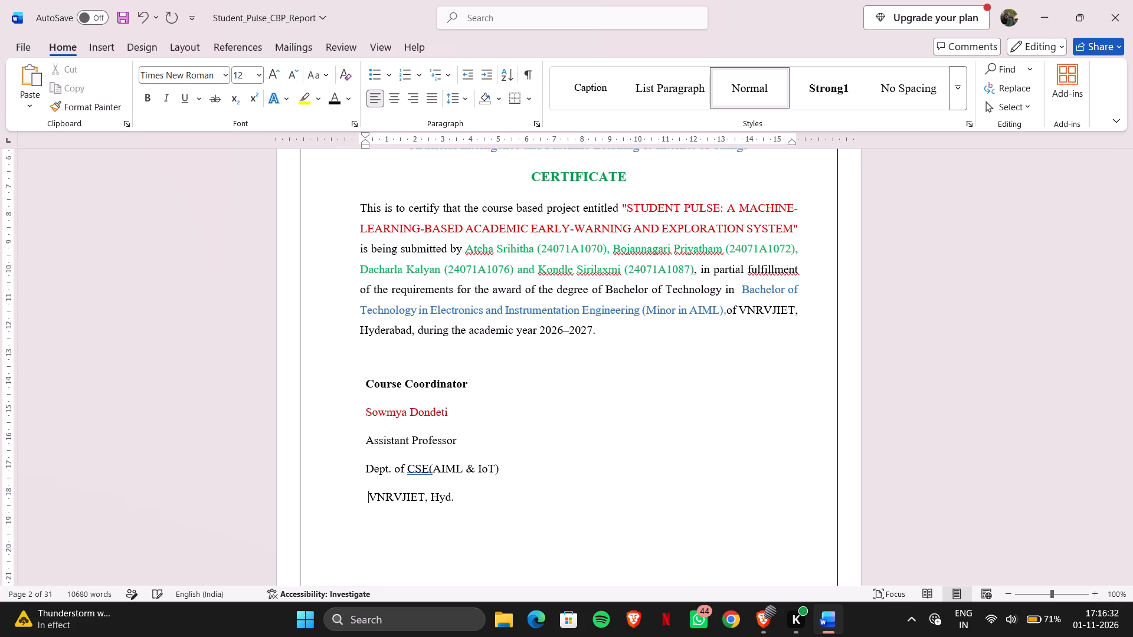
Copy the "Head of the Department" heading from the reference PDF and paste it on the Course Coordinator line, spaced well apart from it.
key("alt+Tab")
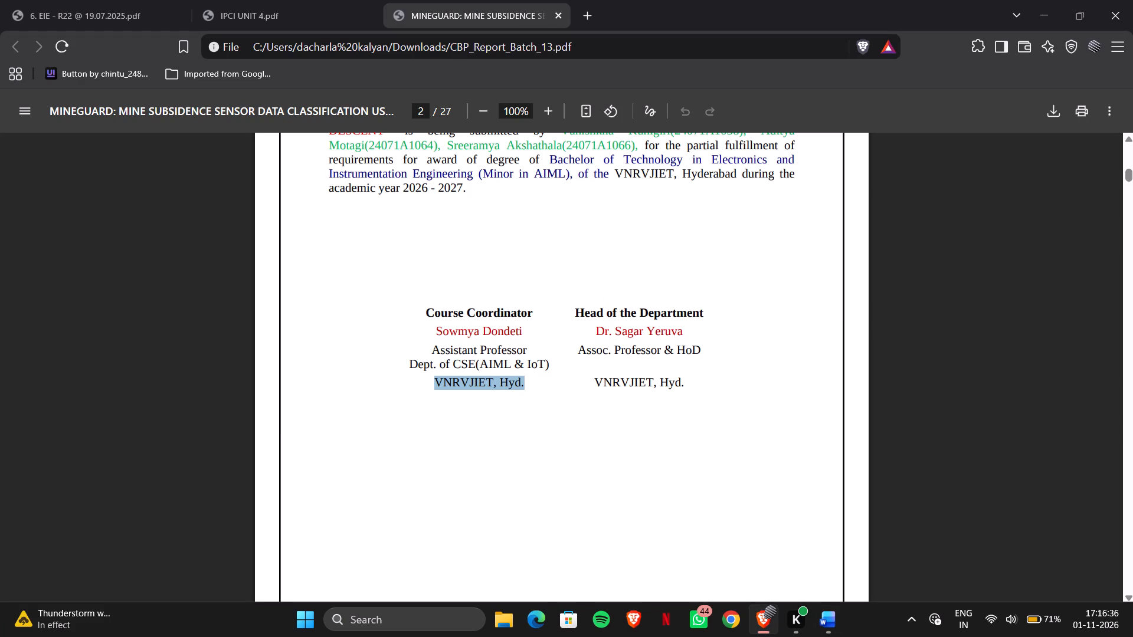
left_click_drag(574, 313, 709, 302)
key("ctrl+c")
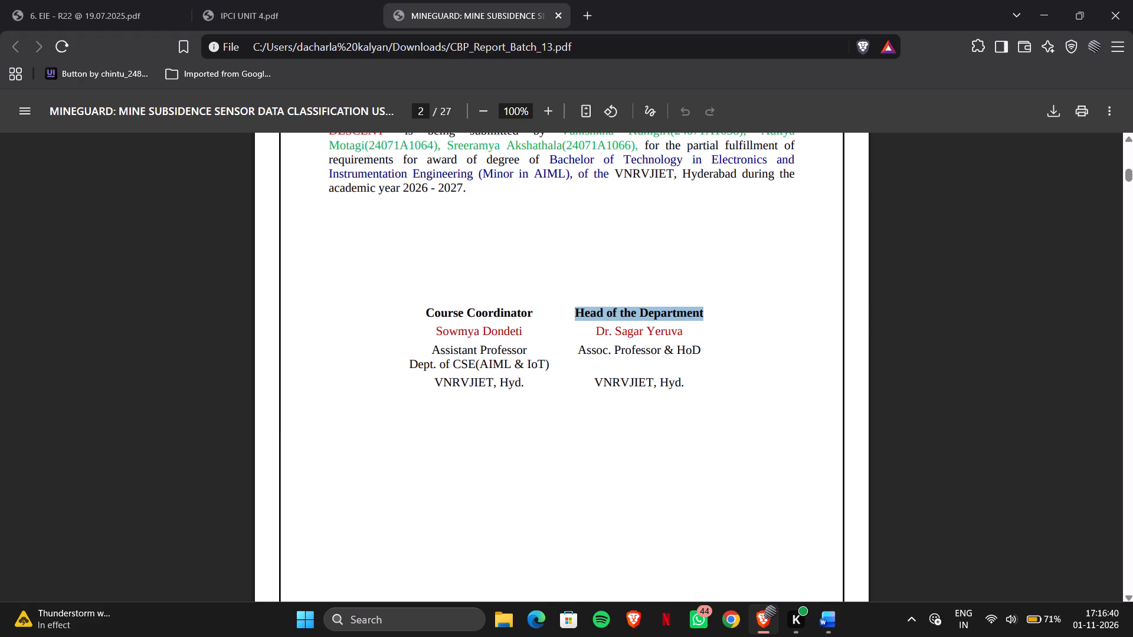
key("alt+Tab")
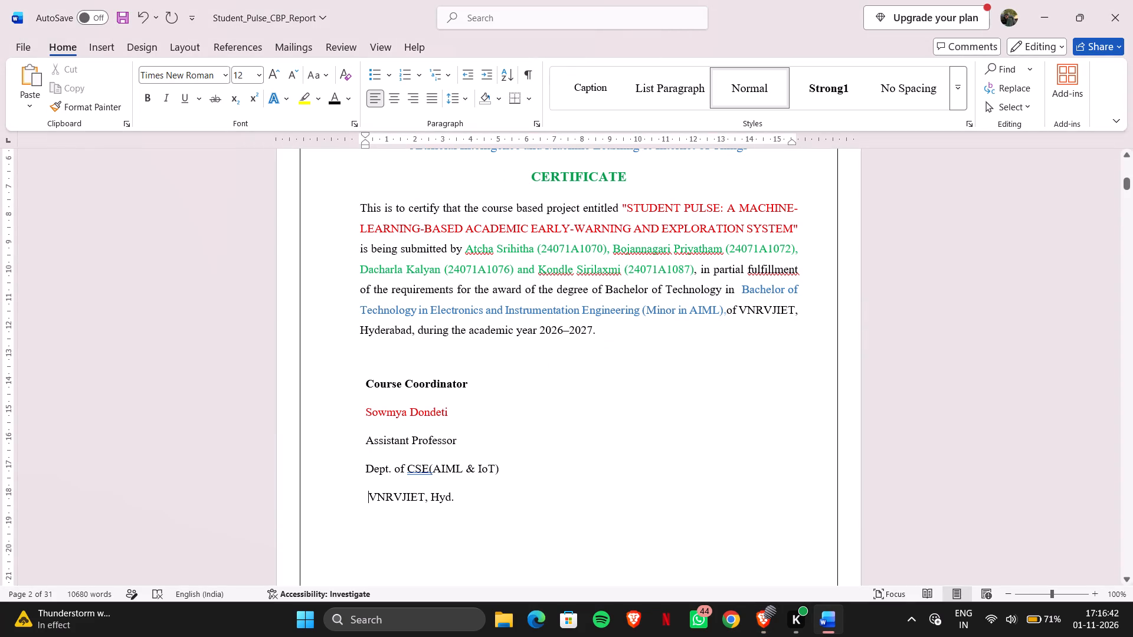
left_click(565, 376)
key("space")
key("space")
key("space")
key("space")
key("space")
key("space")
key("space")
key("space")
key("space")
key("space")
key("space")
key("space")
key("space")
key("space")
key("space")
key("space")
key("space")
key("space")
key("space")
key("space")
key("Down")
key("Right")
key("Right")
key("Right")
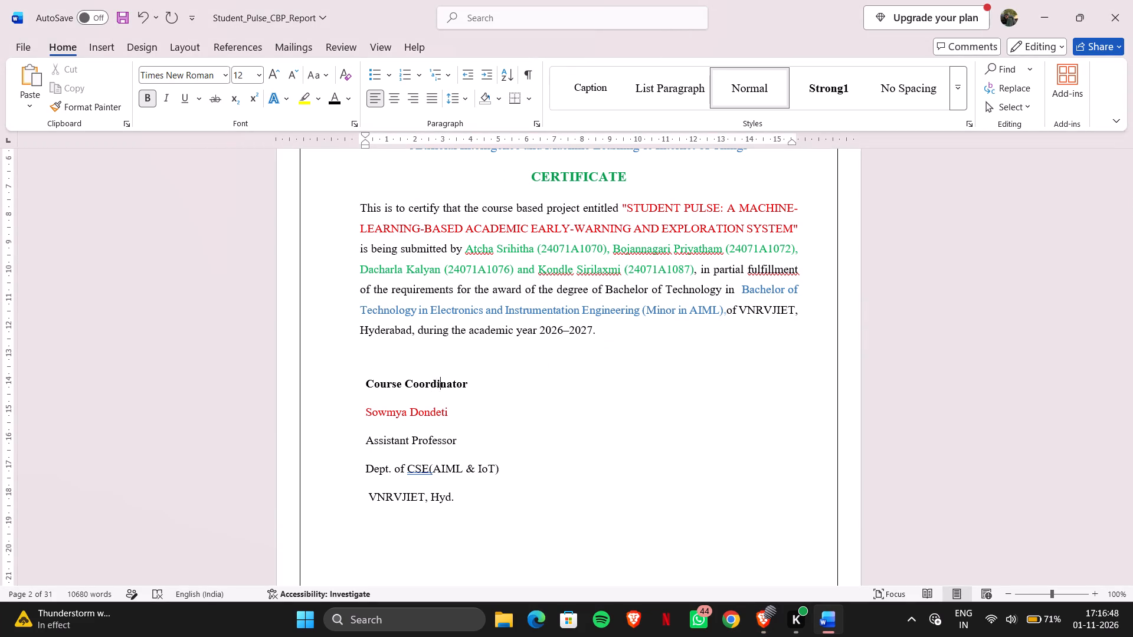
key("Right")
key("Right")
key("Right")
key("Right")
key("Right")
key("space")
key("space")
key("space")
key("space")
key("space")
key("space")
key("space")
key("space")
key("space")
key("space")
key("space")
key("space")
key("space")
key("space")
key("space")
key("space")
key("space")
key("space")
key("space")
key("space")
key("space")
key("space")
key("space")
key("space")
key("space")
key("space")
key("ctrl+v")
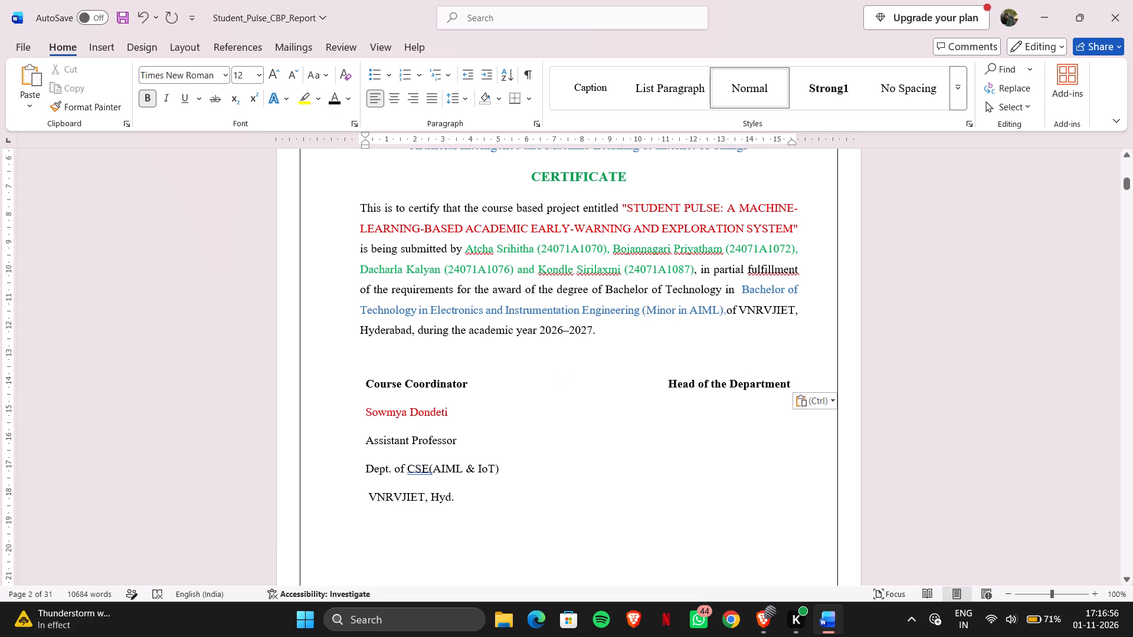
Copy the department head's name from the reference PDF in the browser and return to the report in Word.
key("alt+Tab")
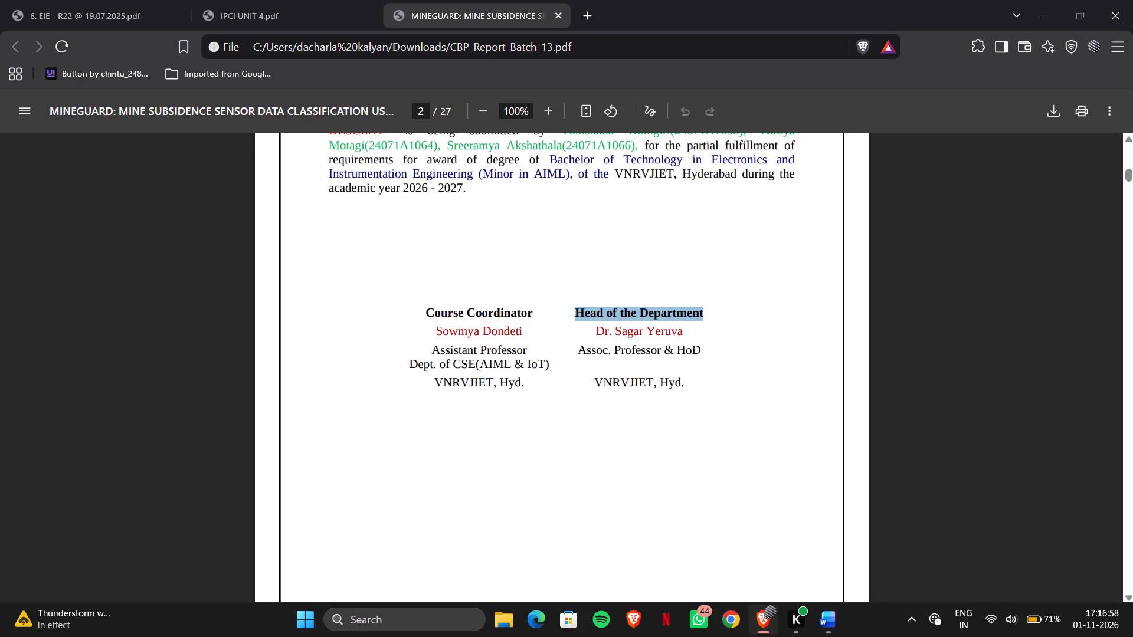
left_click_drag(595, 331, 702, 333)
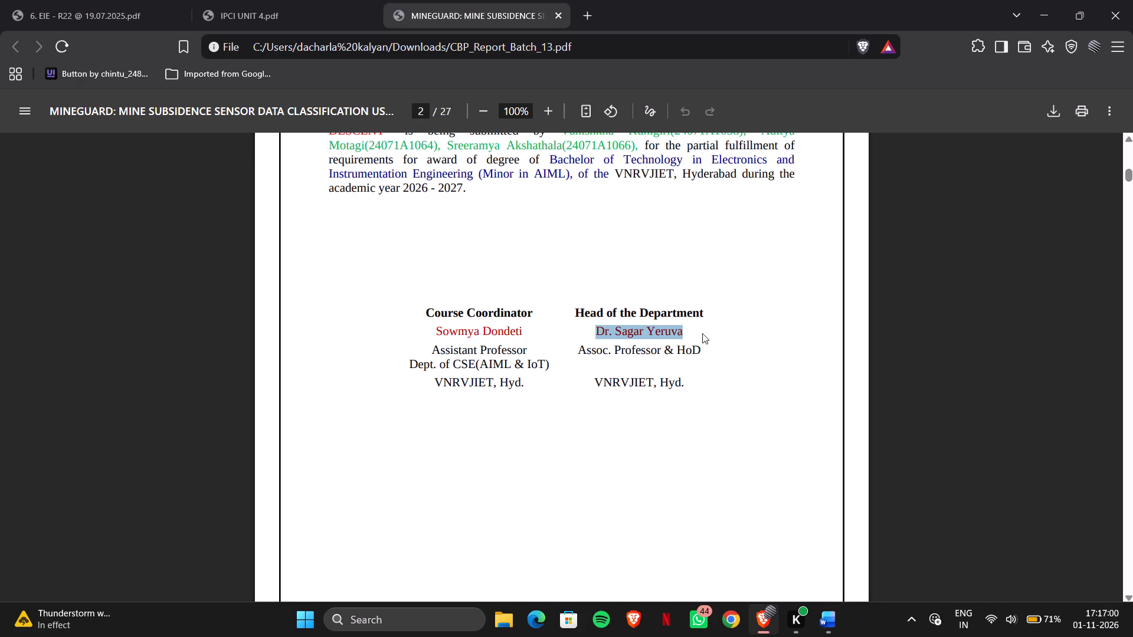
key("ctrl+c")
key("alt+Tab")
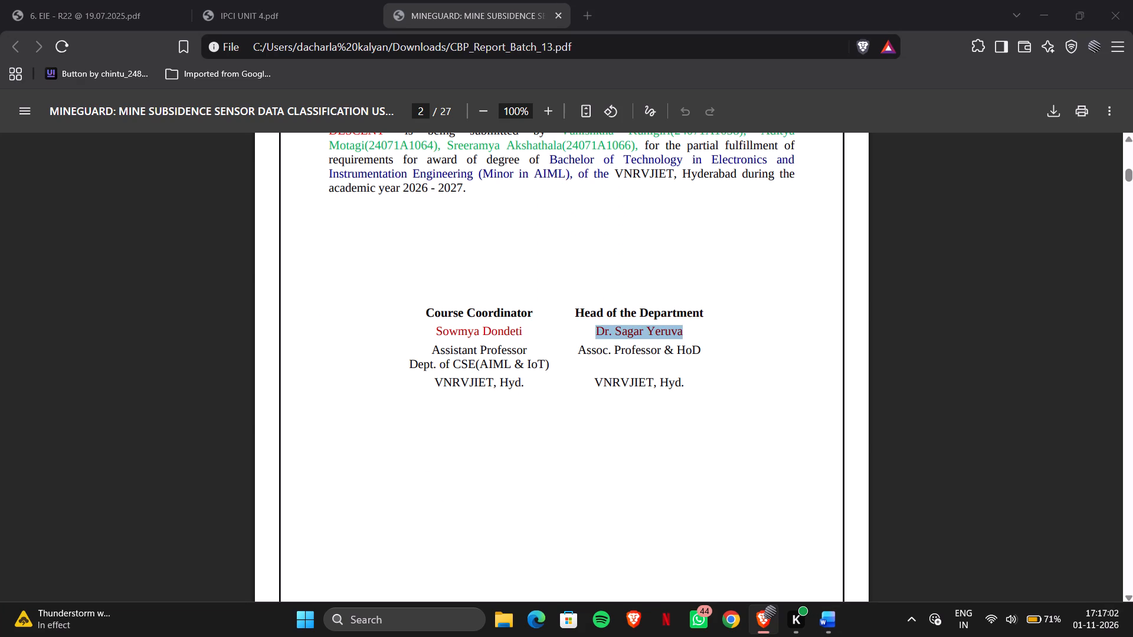
Add a line below the signatory headings and paste the copied department head's name, spaced across beneath "Head of the Department".
key("Return")
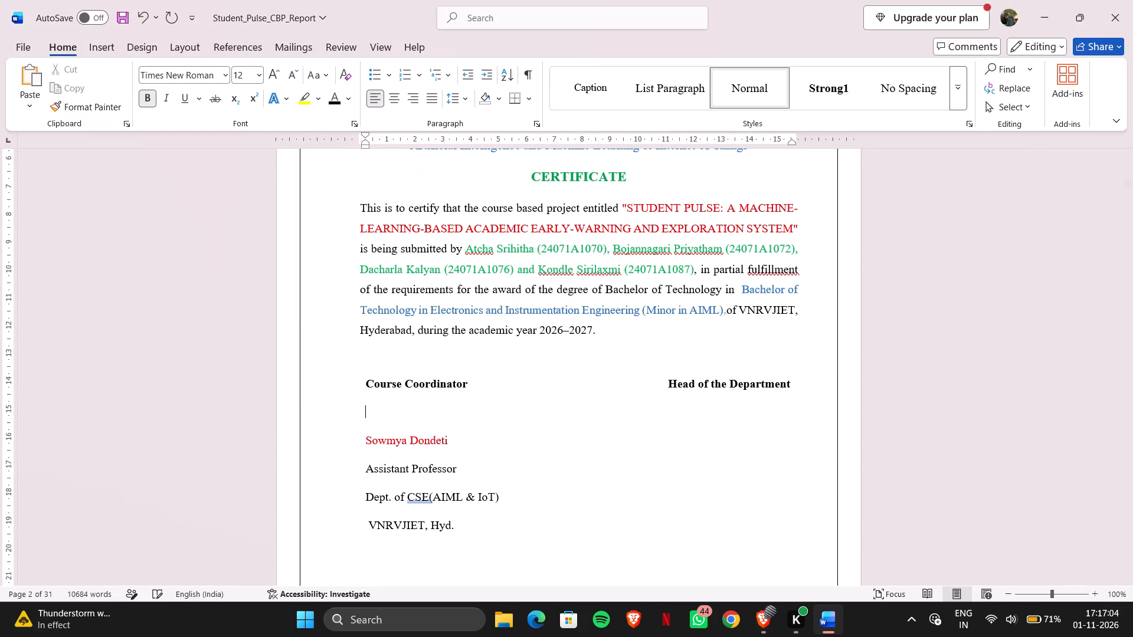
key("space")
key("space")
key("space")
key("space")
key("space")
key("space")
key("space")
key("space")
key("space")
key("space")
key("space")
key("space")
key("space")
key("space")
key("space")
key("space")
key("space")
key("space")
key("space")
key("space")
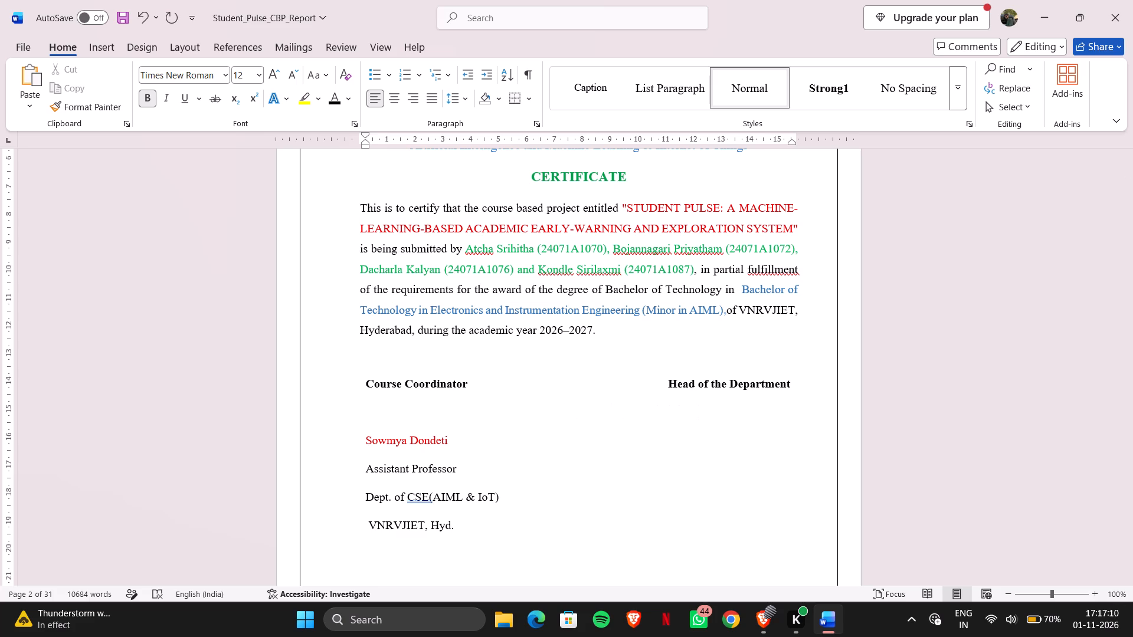
key("BackSpace")
key("ctrl+v")
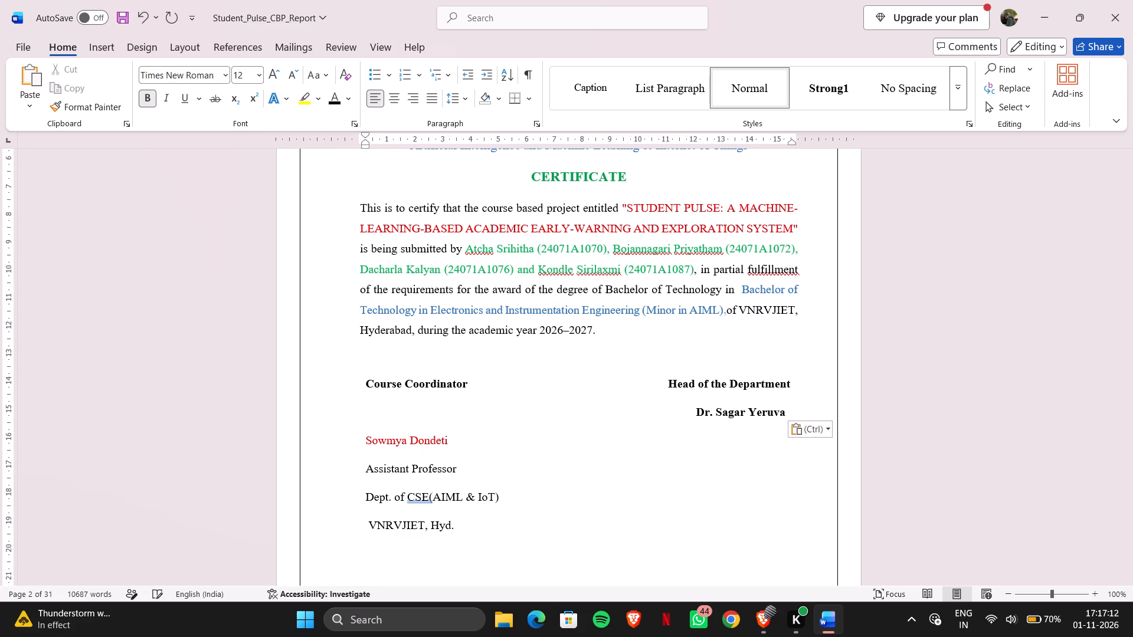
Remove the bold formatting from the department head's name line.
left_click_drag(789, 412, 713, 413)
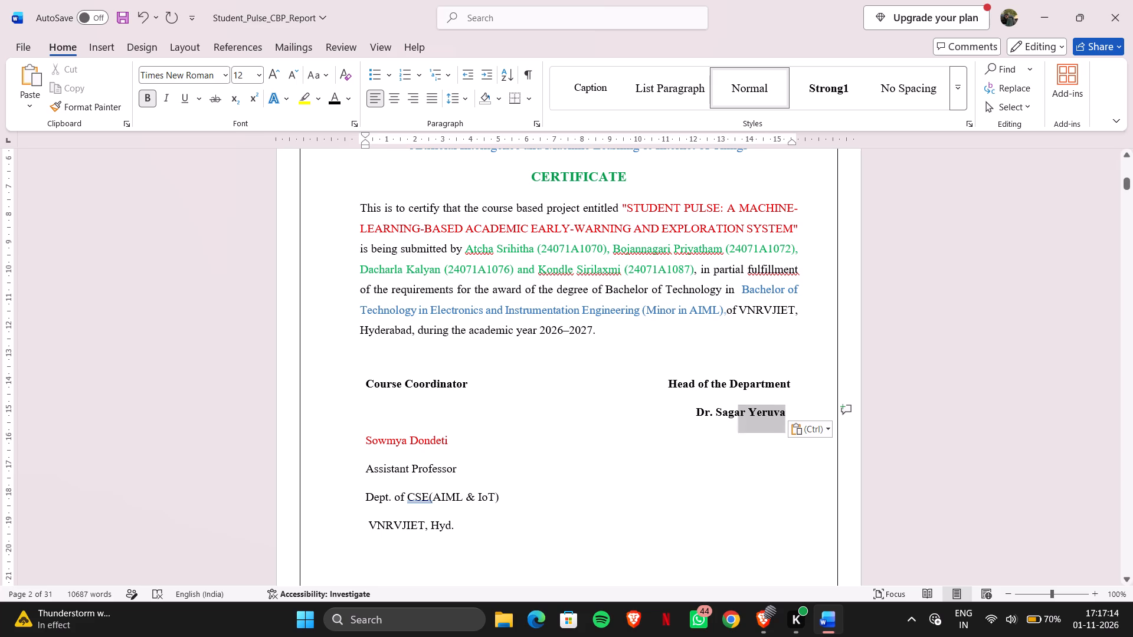
left_click_drag(713, 413, 683, 410)
left_click(693, 388)
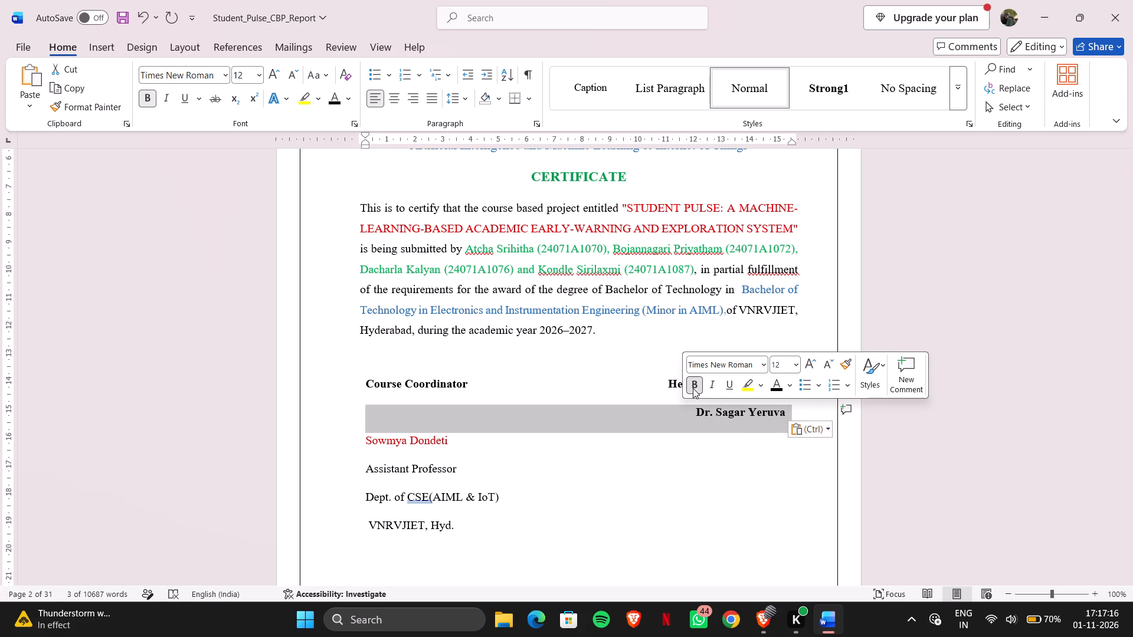
left_click(597, 426)
left_click(597, 426)
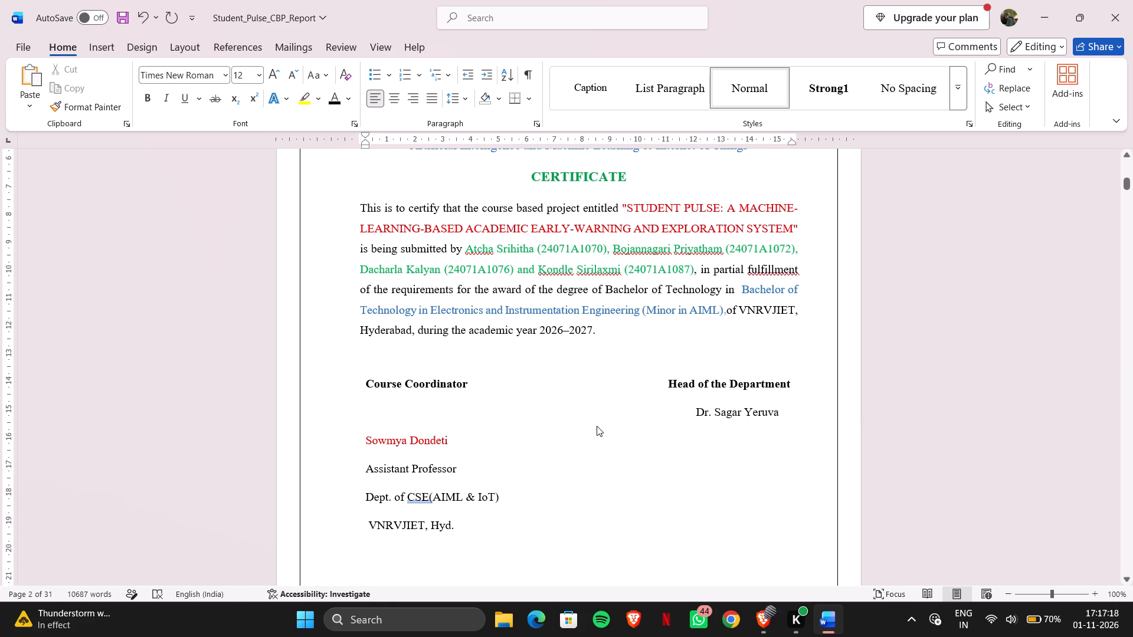
Show the formatting marks and delete all the spaces in front of the department head's name.
left_click(454, 416)
key("BackSpace")
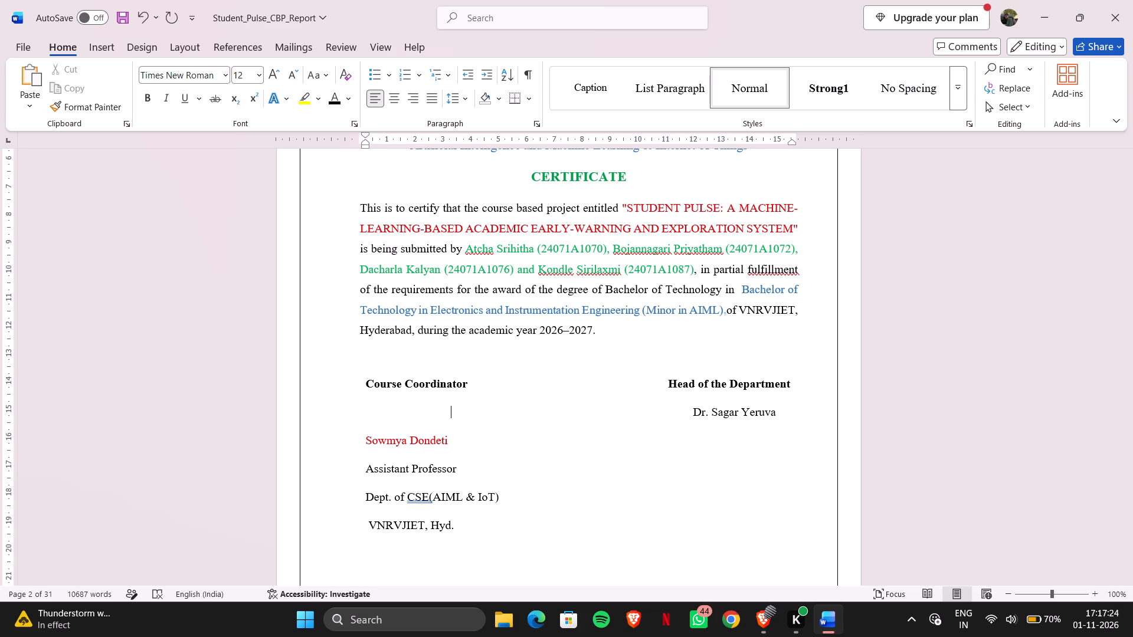
left_click(362, 427)
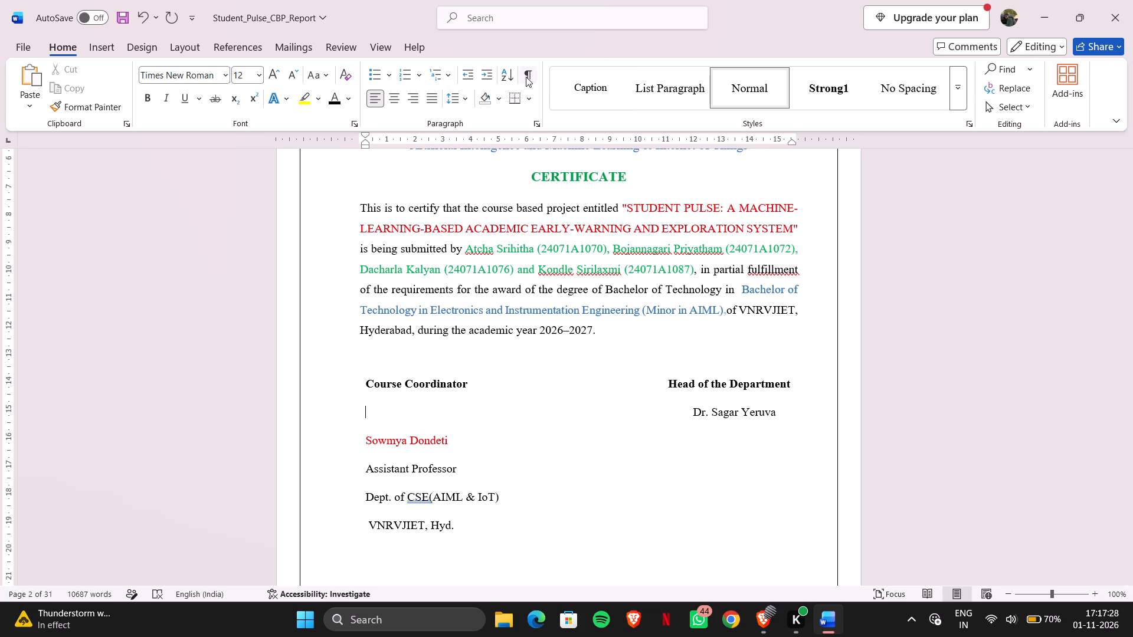
left_click(526, 77)
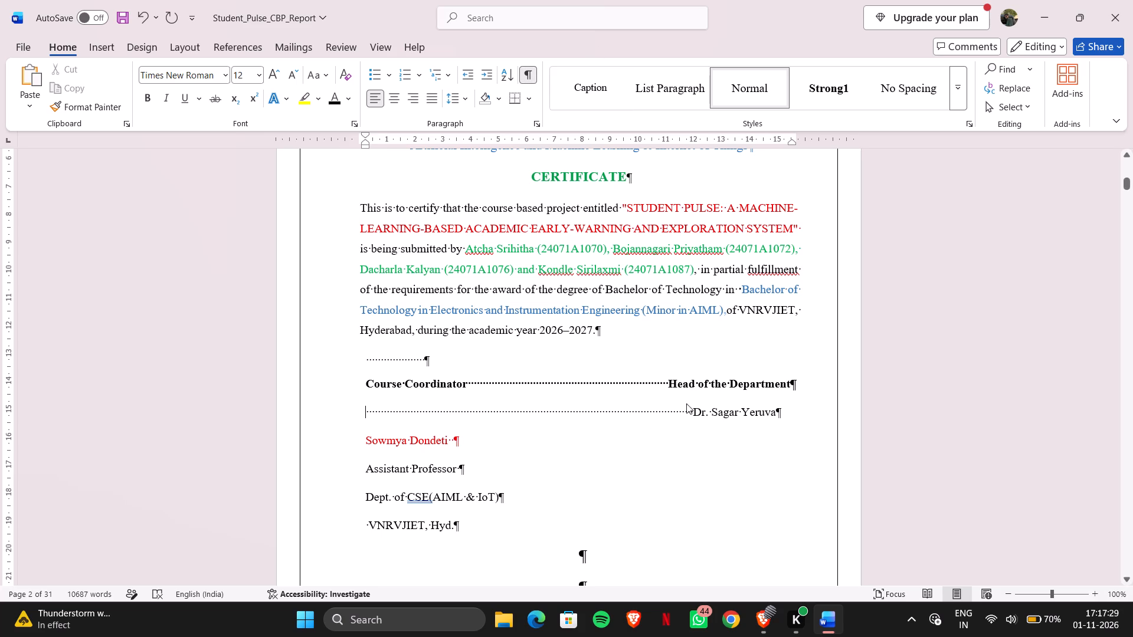
left_click_drag(366, 415, 693, 413)
key("BackSpace")
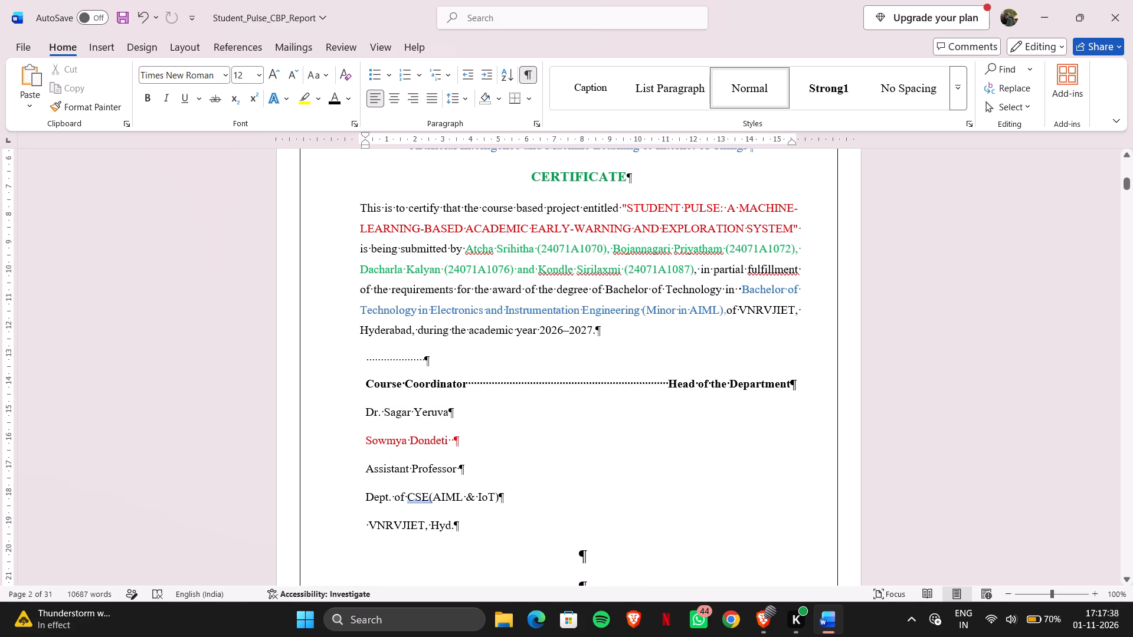
Right-align the department head's name line beneath the signatory headings.
left_click(367, 429)
left_click_drag(362, 409, 454, 411)
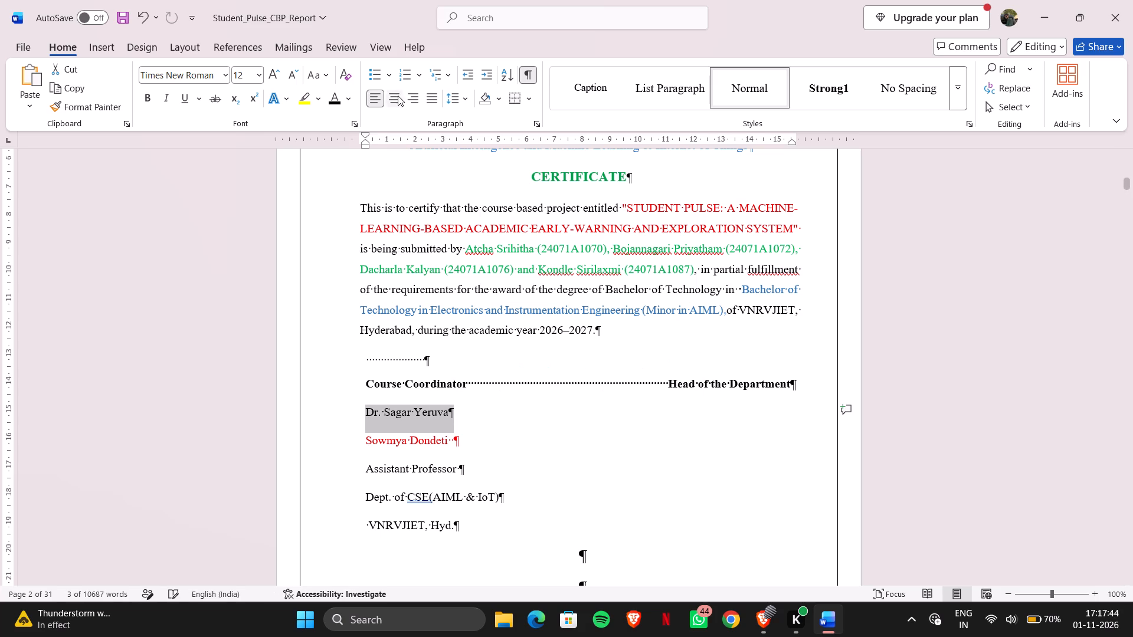
left_click(411, 101)
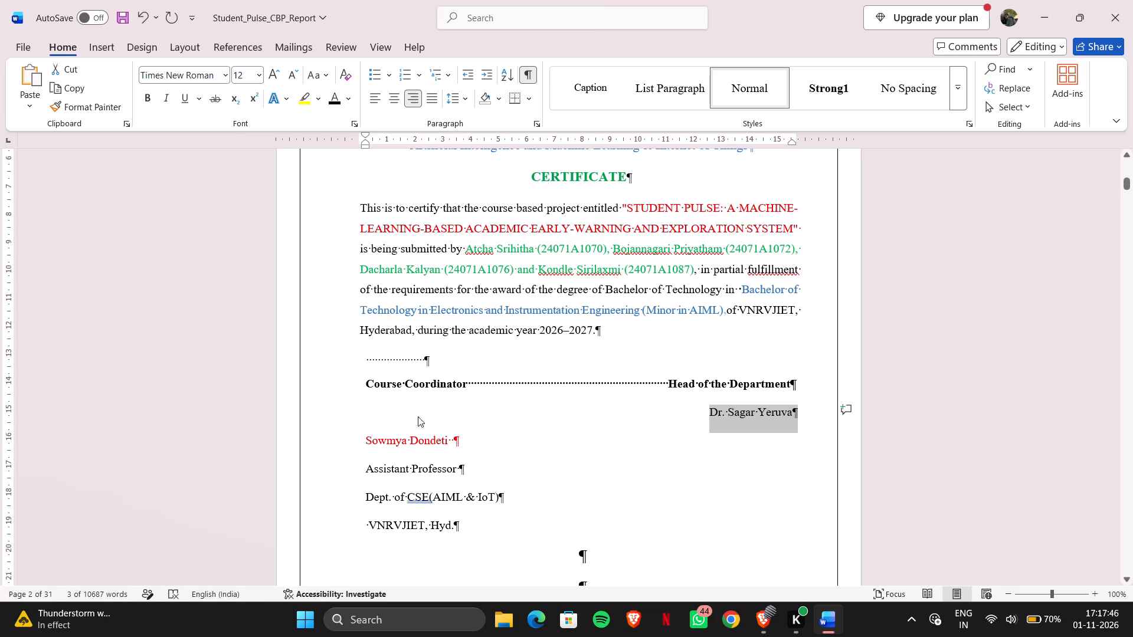
Bring the Course Coordinator's name up toward the department head's name line, starting from the beginning of the coordinator's name.
left_click(404, 418)
left_click(386, 424)
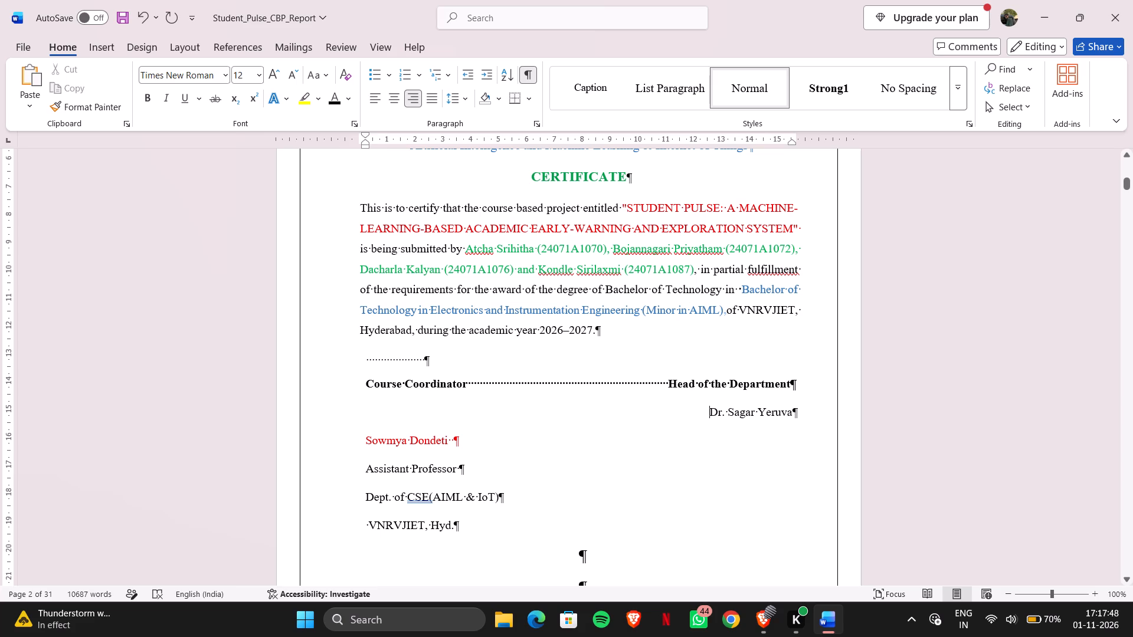
key("Left")
left_click(364, 440)
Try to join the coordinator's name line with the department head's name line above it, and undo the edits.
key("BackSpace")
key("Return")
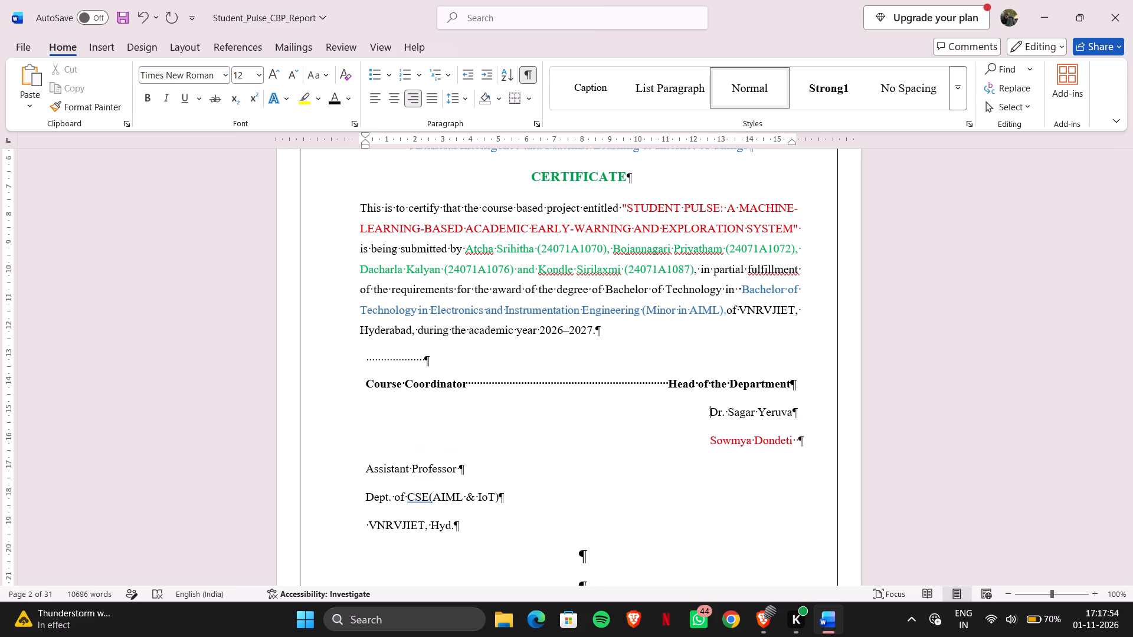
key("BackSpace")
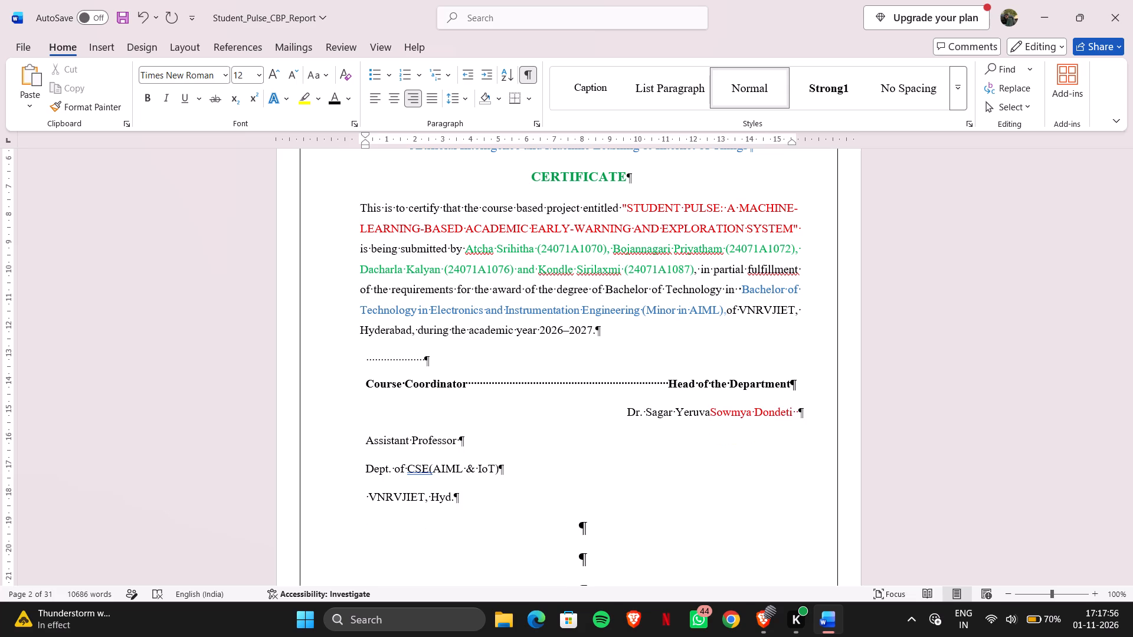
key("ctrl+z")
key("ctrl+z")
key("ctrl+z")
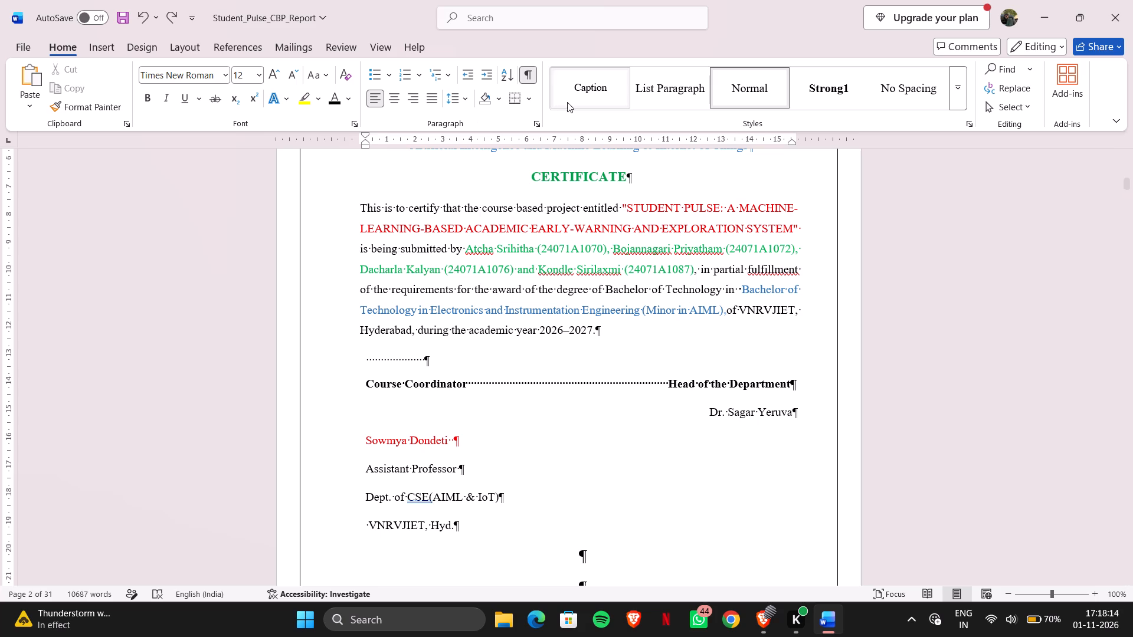
Hide the formatting marks and delete the whole typed signatory block, from the "Course Coordinator" line to "VNRVJIET, Hyd.".
left_click(529, 76)
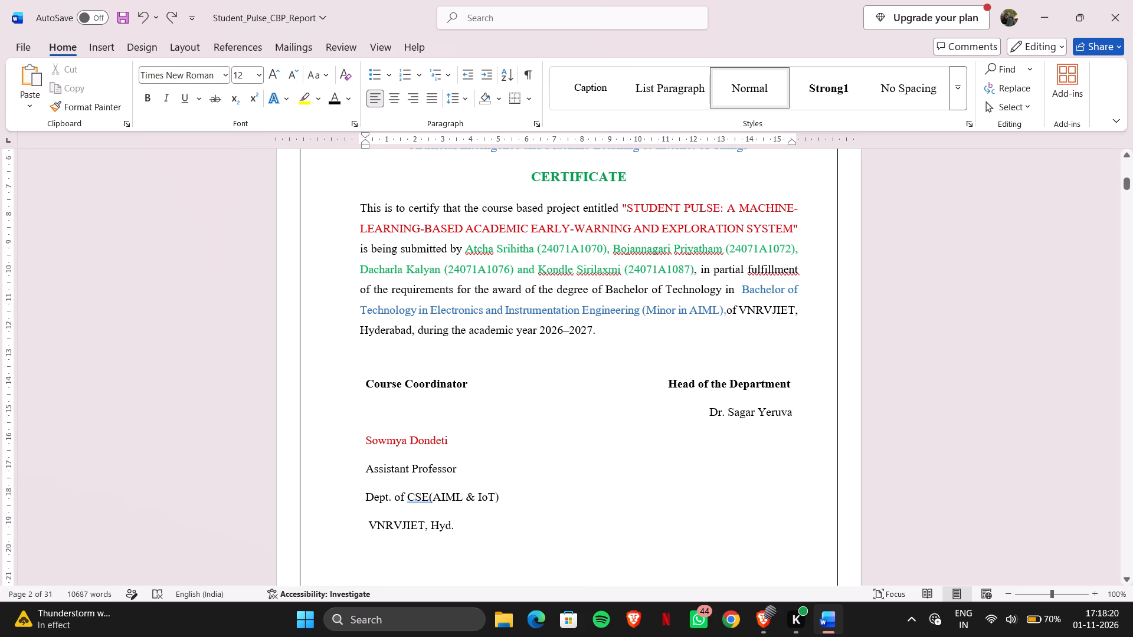
left_click_drag(361, 389, 696, 535)
key("BackSpace")
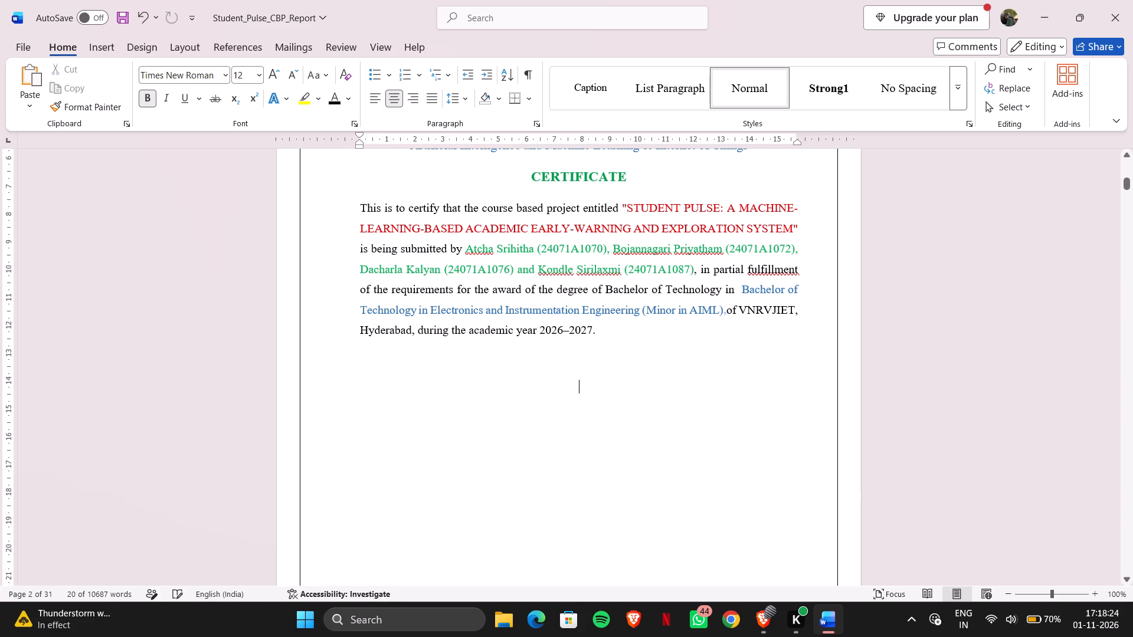
Insert a table with two columns and five rows below the certificate paragraph in place of the signatory block.
left_click(112, 43)
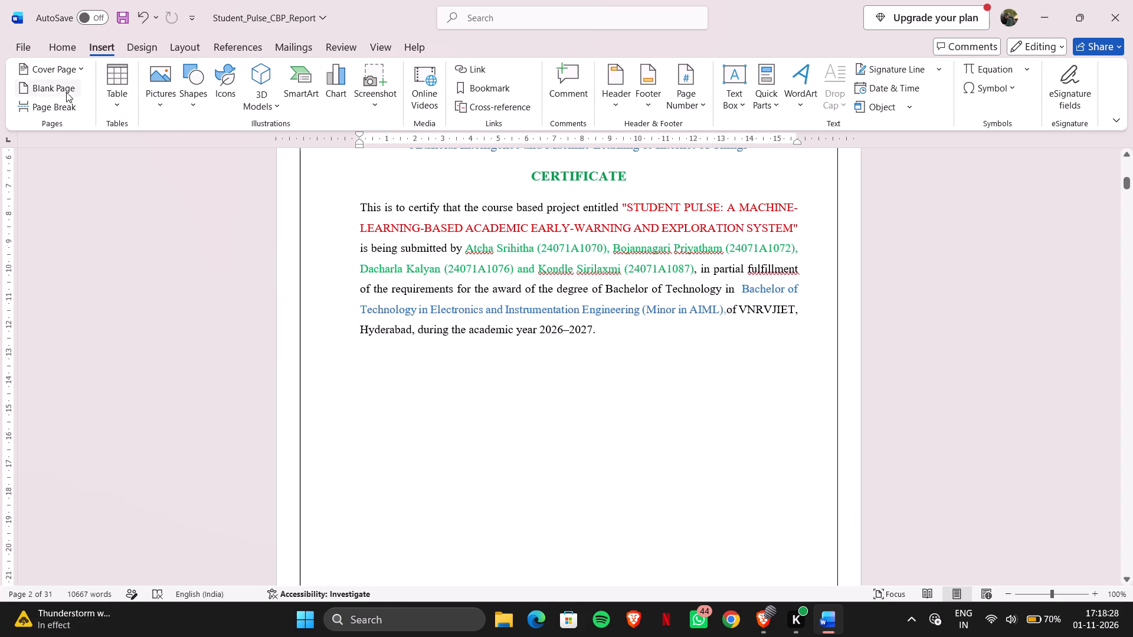
left_click(110, 103)
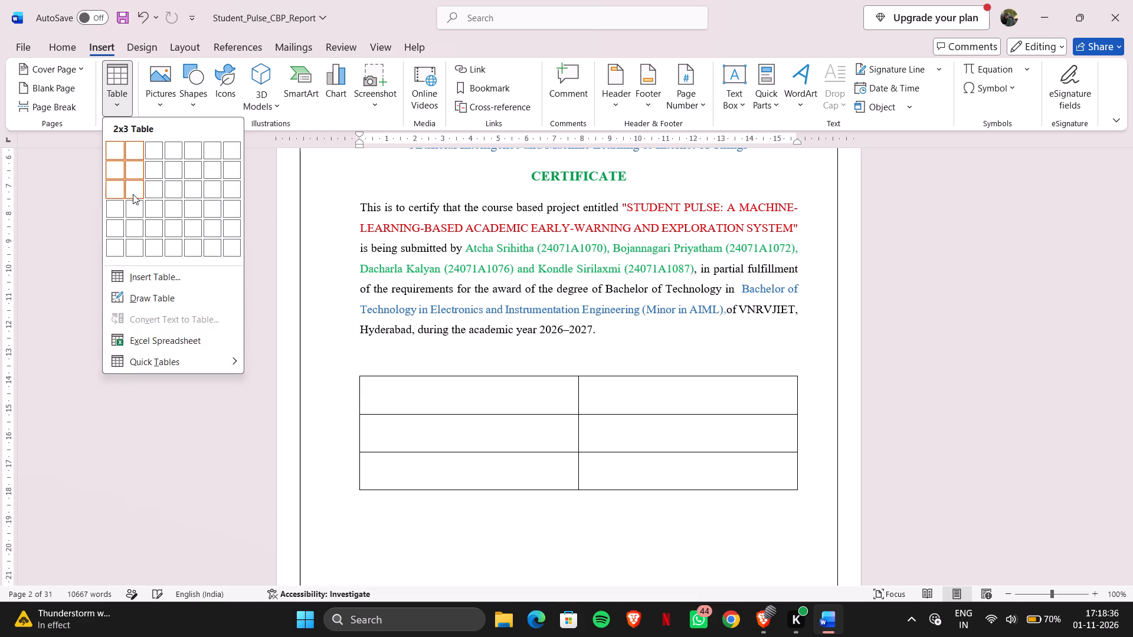
left_click(136, 224)
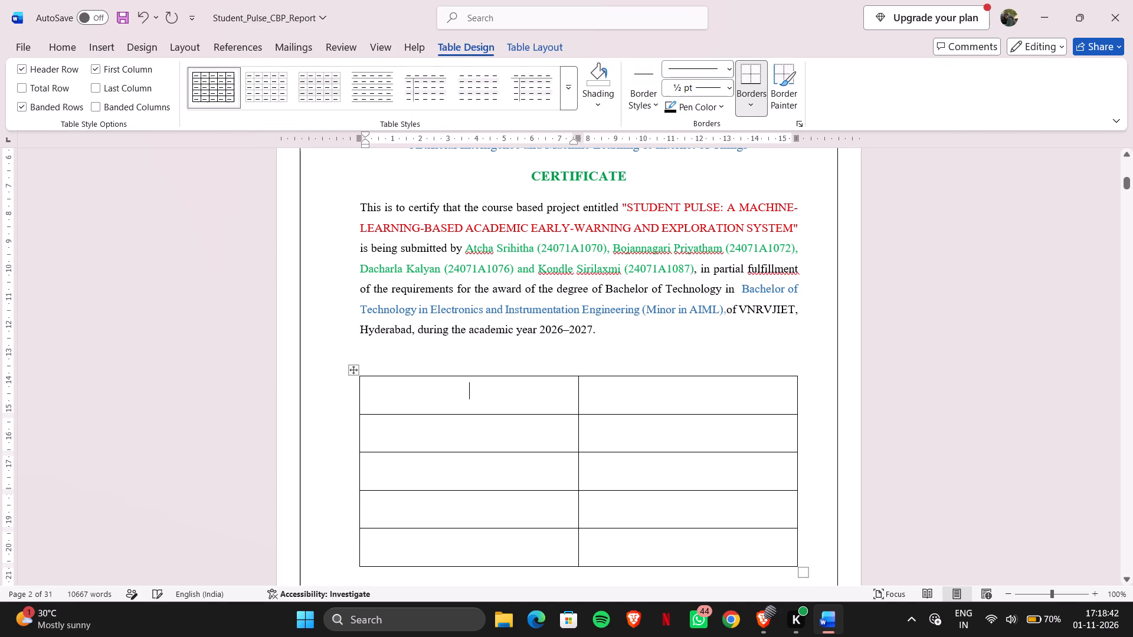
Narrow the signatory table to about 8 cm wide, keeping its two columns equal.
left_click_drag(806, 572, 670, 490)
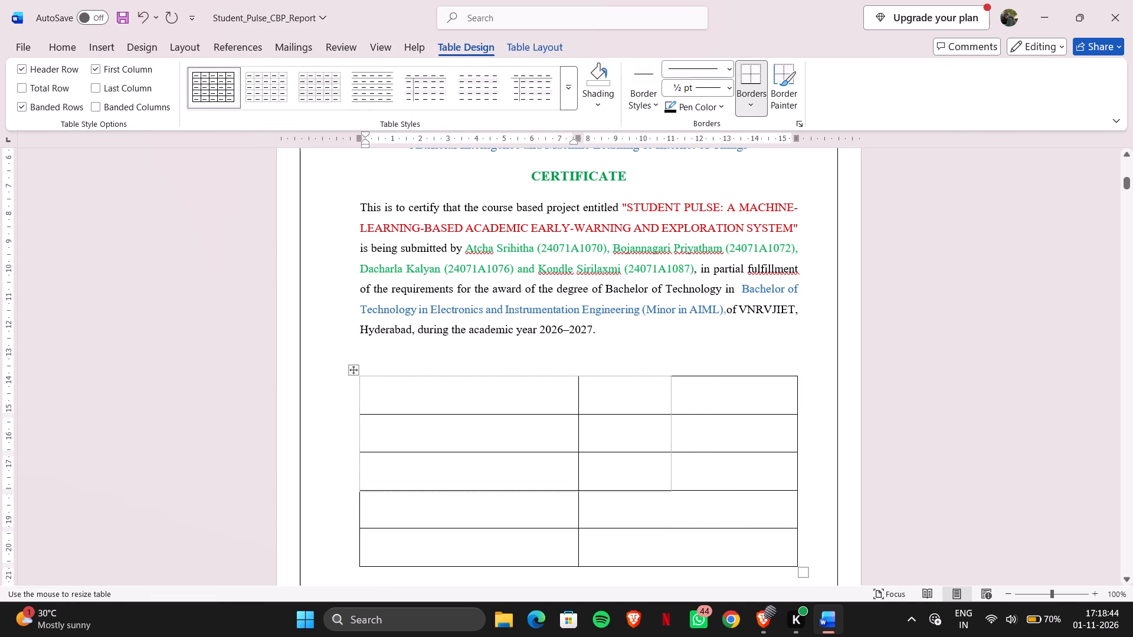
left_click_drag(670, 490, 661, 497)
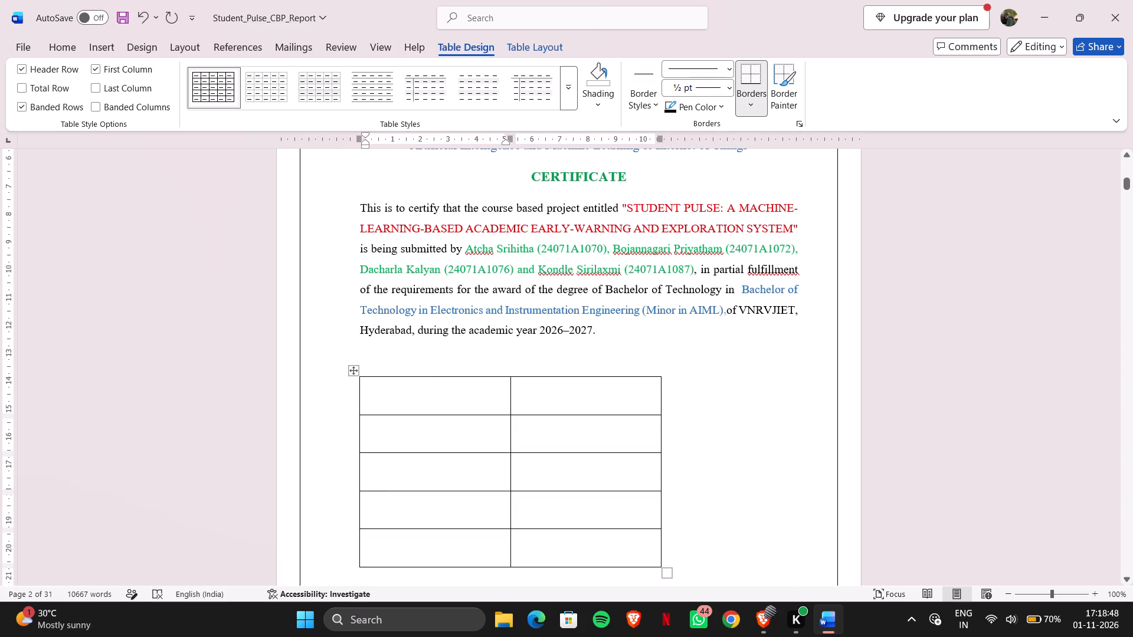
left_click_drag(355, 377, 372, 373)
left_click(339, 373)
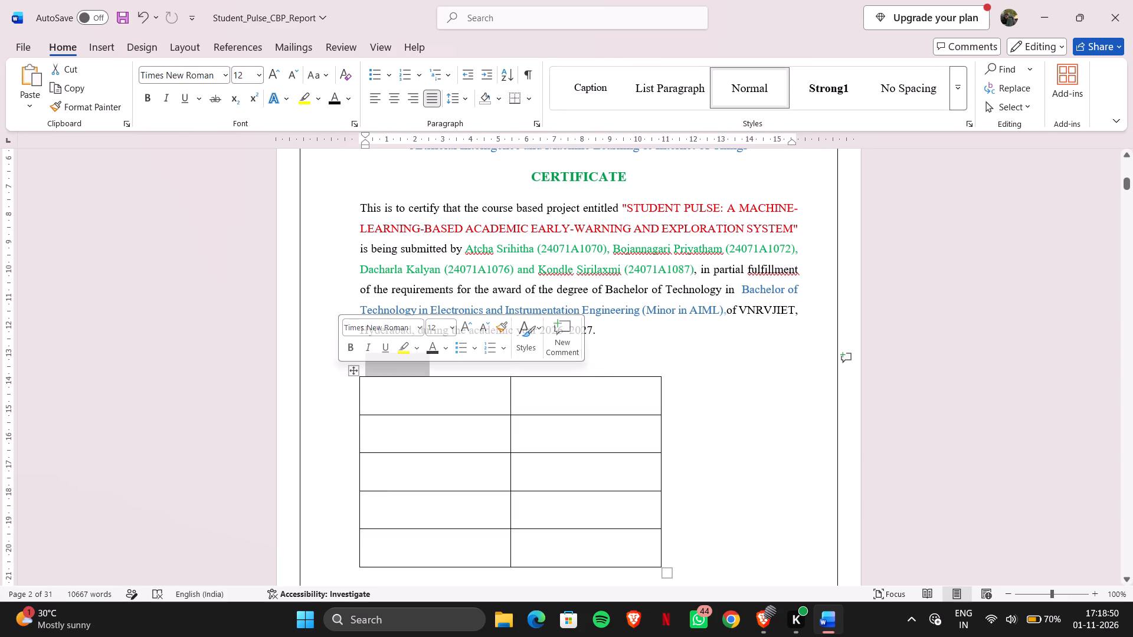
left_click(446, 383)
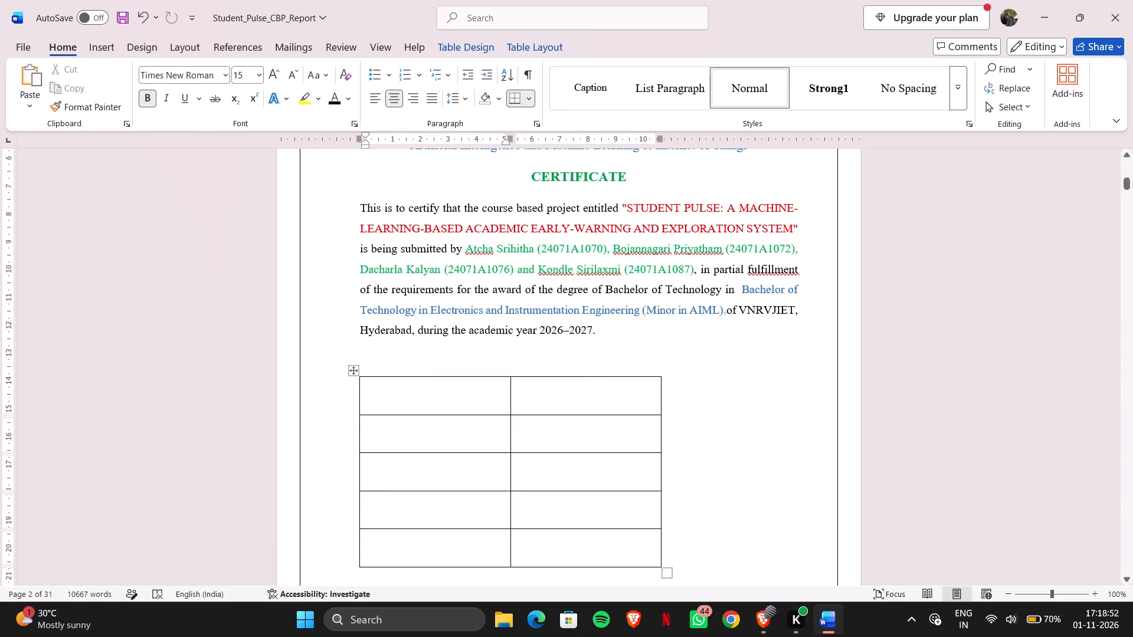
left_click_drag(460, 377, 542, 382)
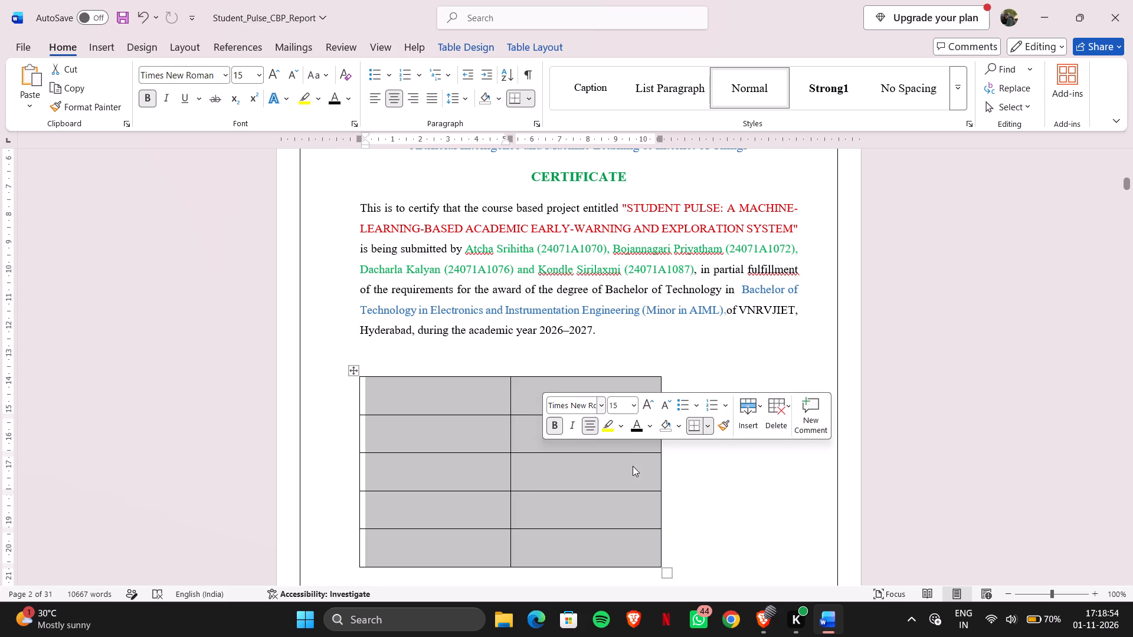
left_click_drag(667, 574, 587, 527)
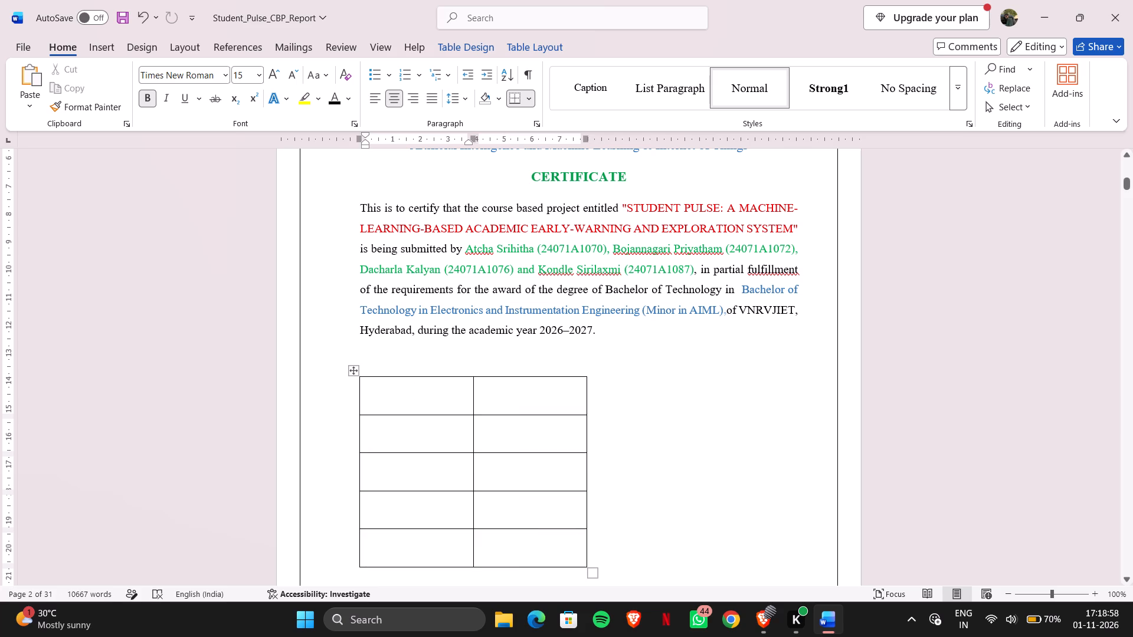
left_click_drag(472, 566, 485, 566)
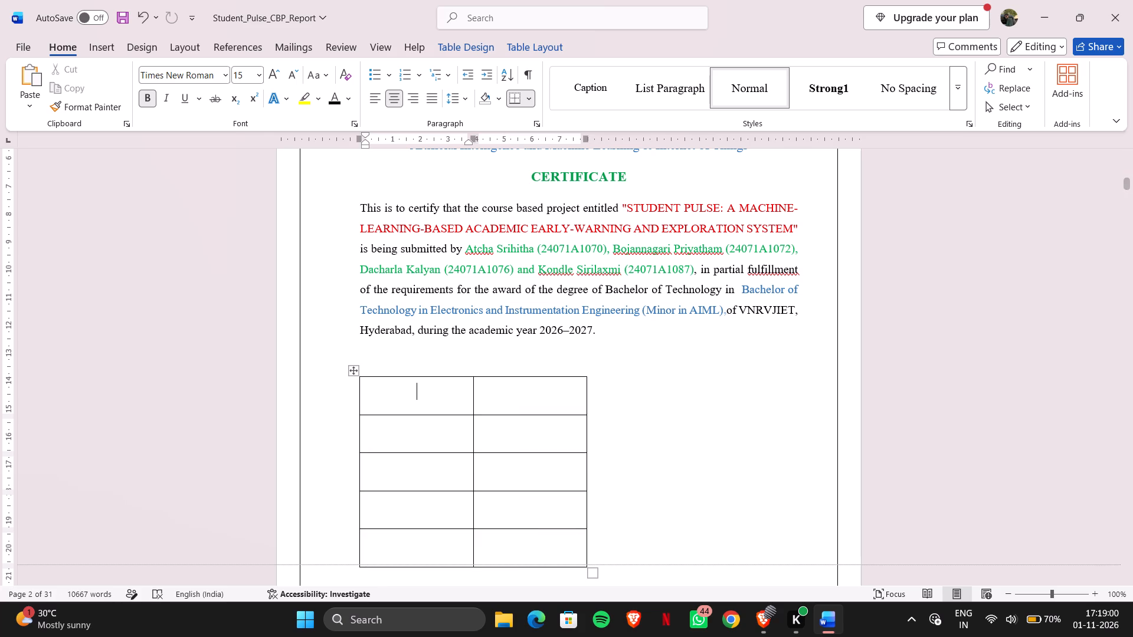
left_click_drag(485, 566, 488, 566)
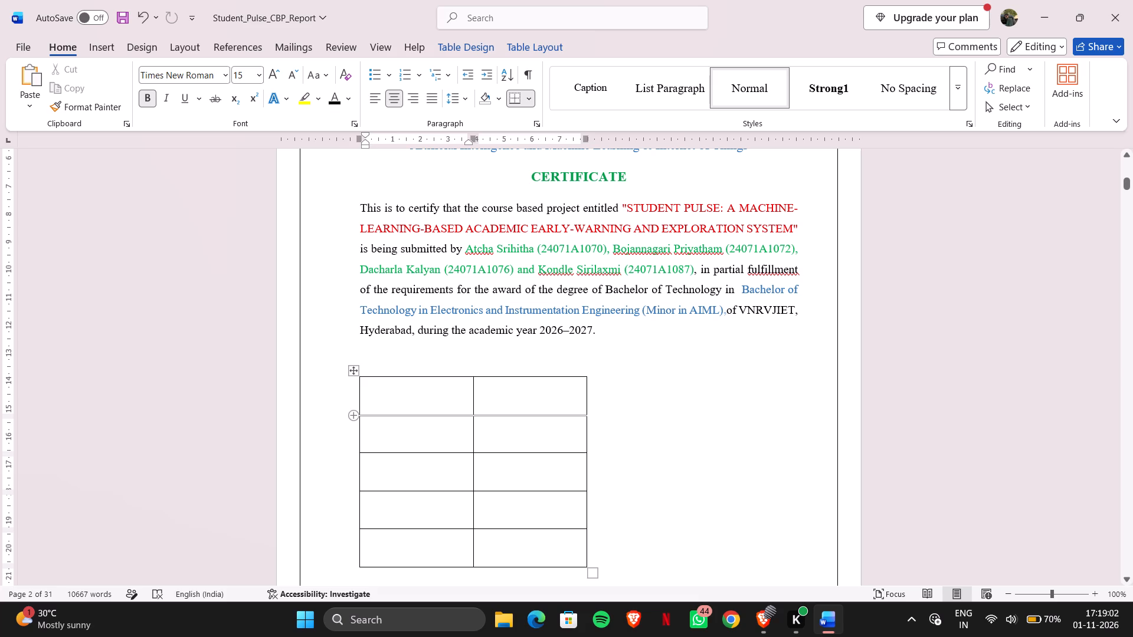
Move the empty signatory table about 3.4 cm to the right beneath the certificate paragraph.
left_click(345, 414)
left_click(349, 464)
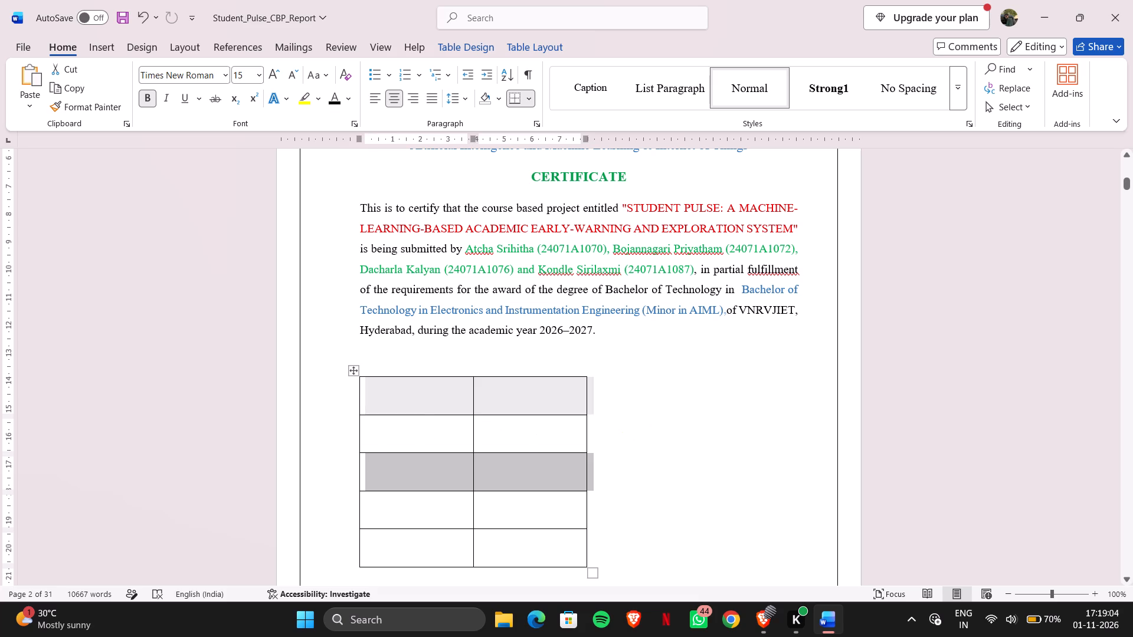
left_click_drag(353, 372, 388, 365)
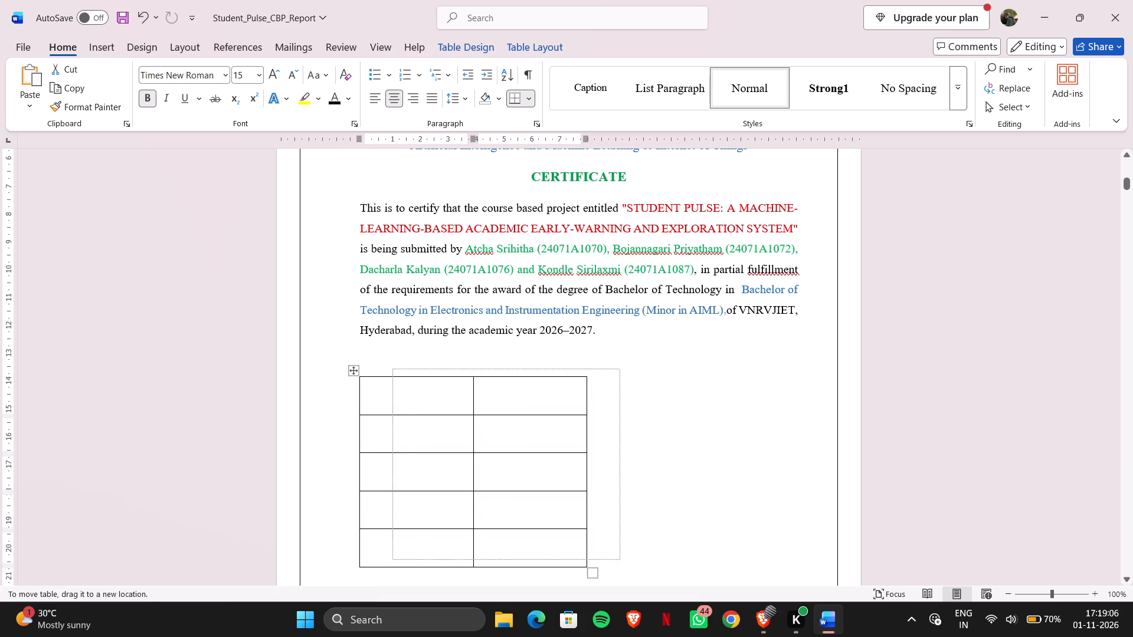
left_click_drag(388, 365, 459, 369)
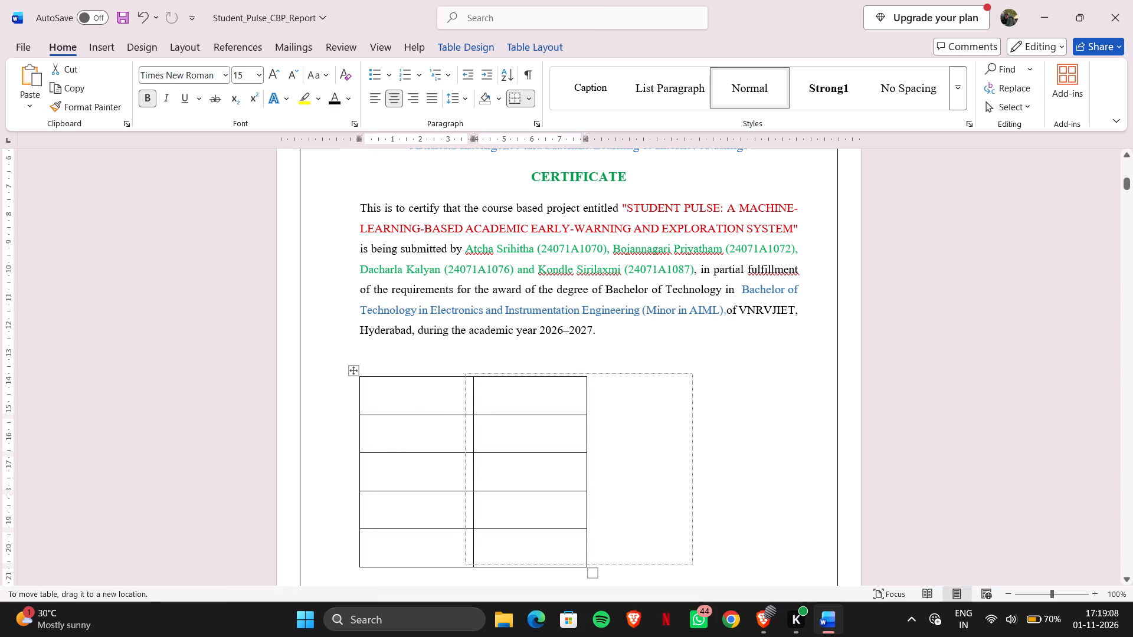
left_click_drag(459, 369, 465, 373)
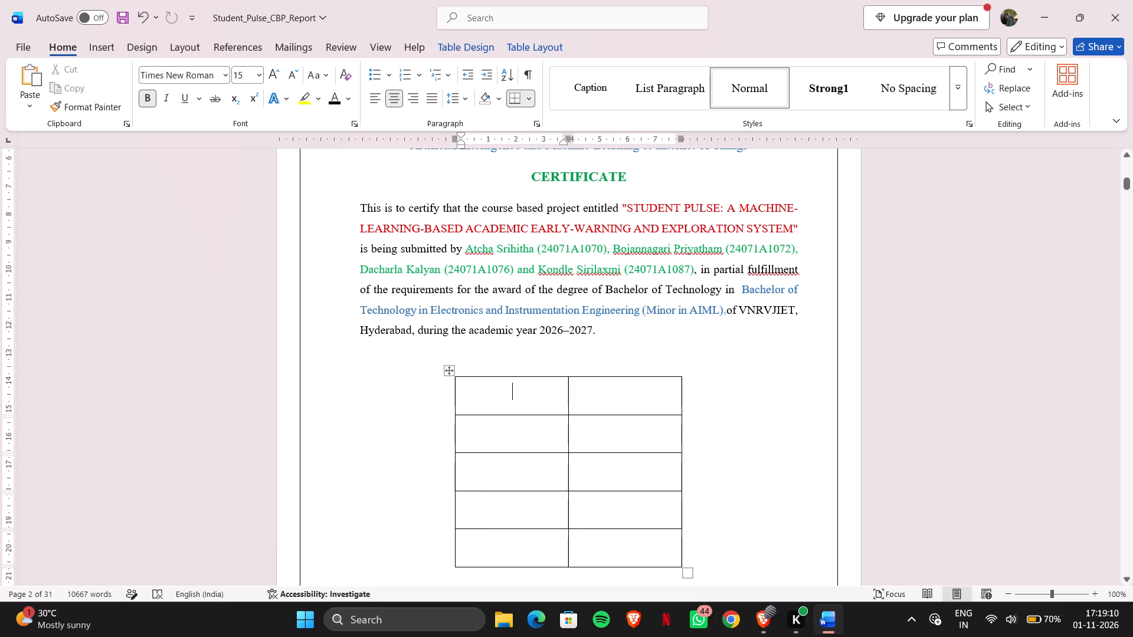
Widen the signatory table to about 10 cm, keeping its two columns equal, and try to extend its left edge outward.
left_click_drag(687, 574, 692, 558)
left_click_drag(692, 558, 743, 526)
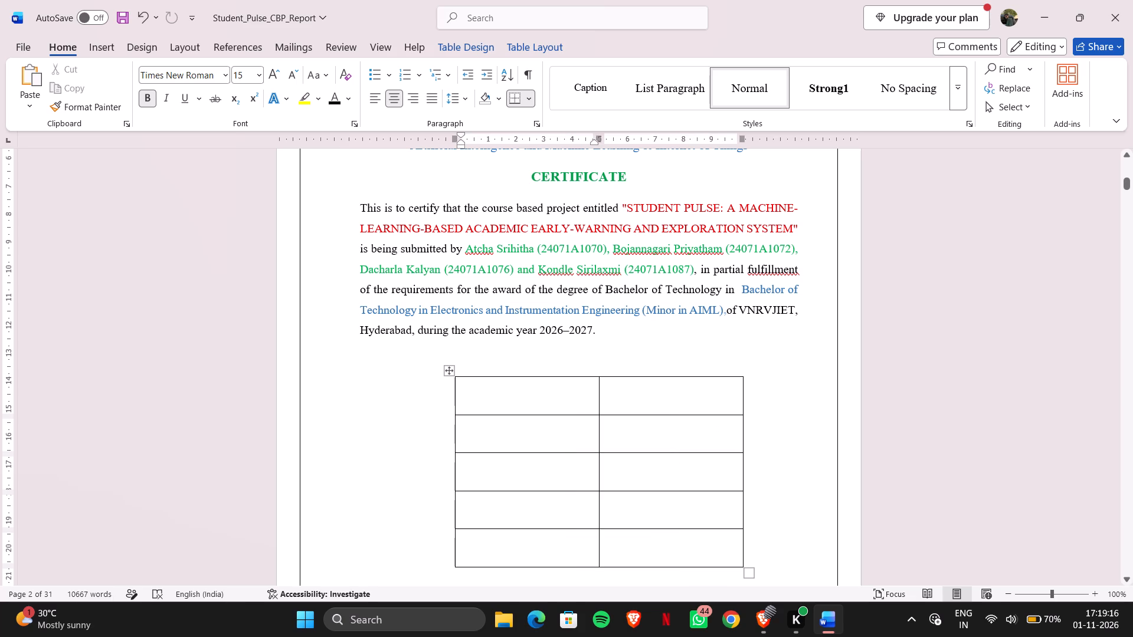
left_click_drag(457, 392, 452, 393)
left_click_drag(452, 393, 428, 393)
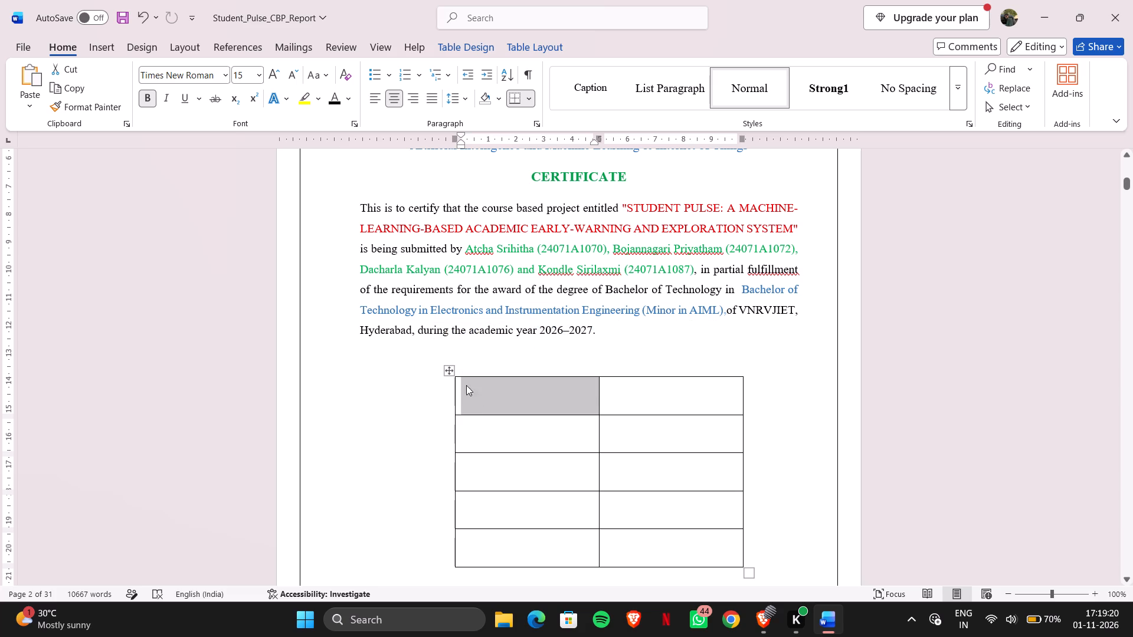
left_click(423, 409)
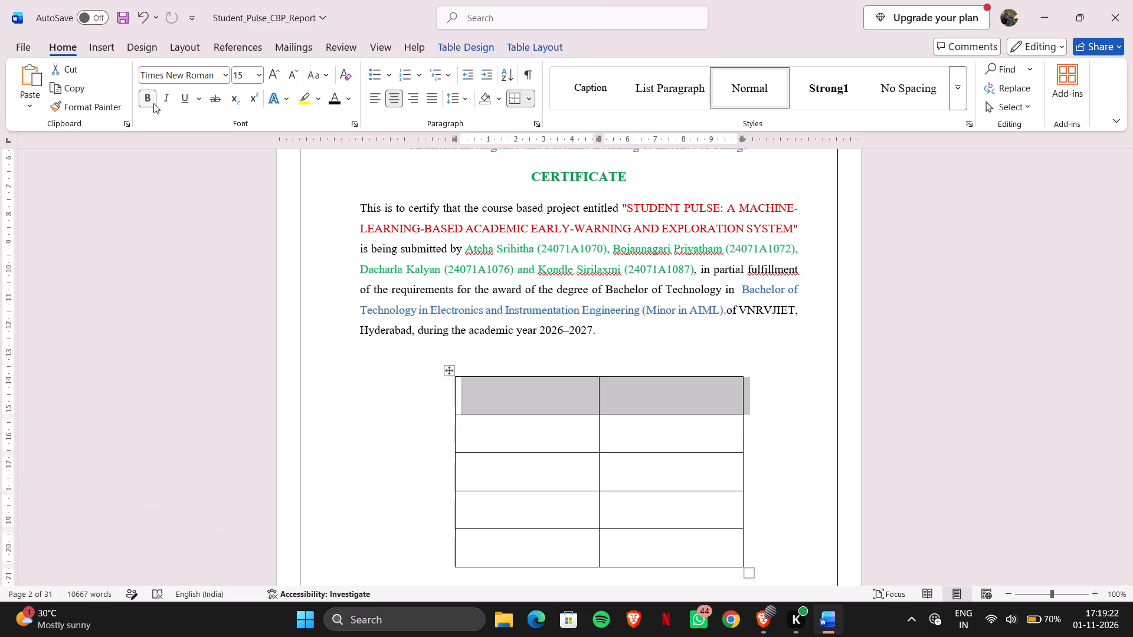
left_click(505, 406)
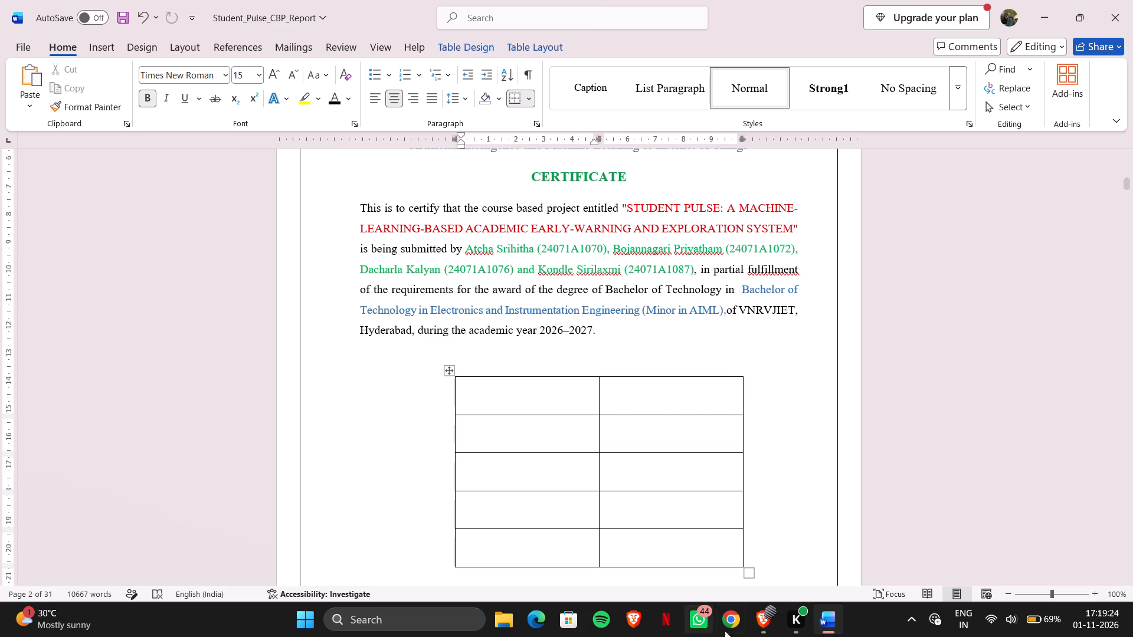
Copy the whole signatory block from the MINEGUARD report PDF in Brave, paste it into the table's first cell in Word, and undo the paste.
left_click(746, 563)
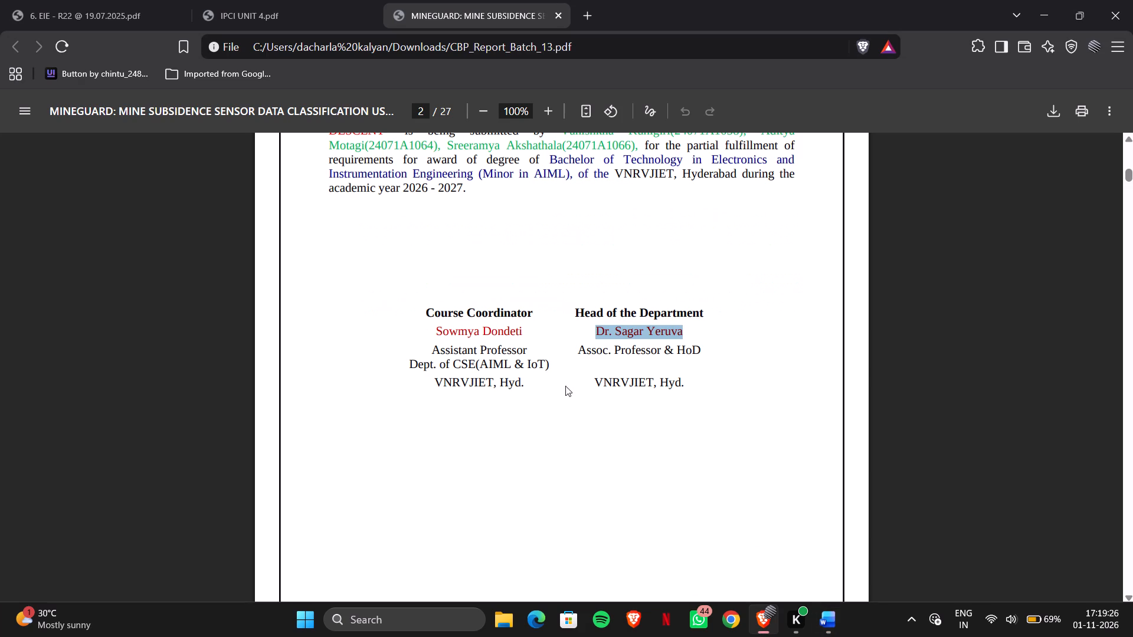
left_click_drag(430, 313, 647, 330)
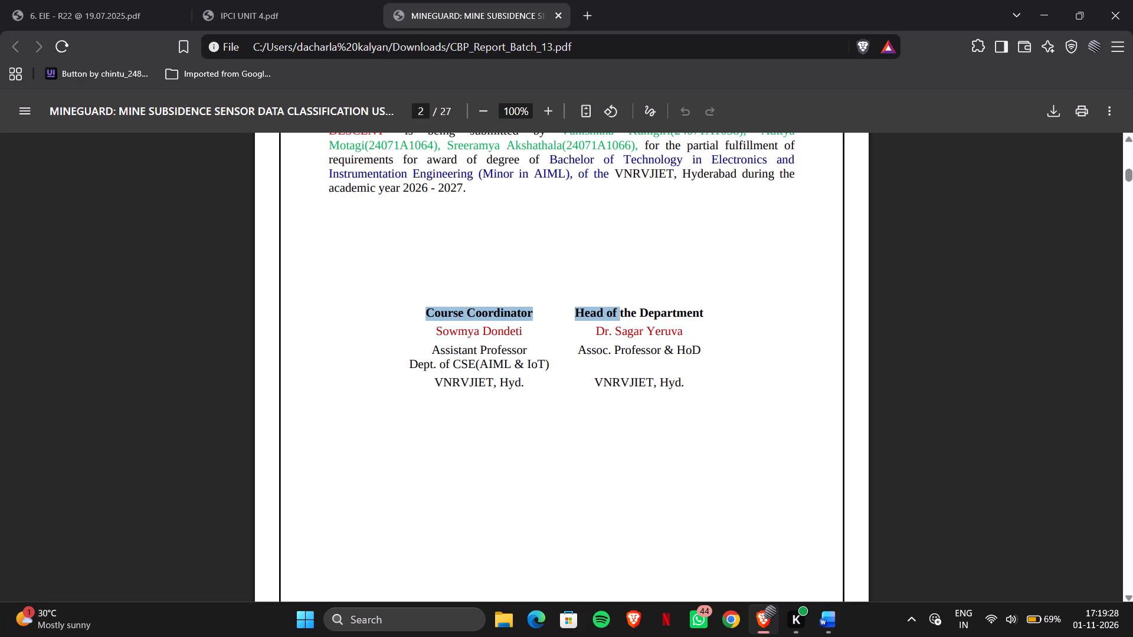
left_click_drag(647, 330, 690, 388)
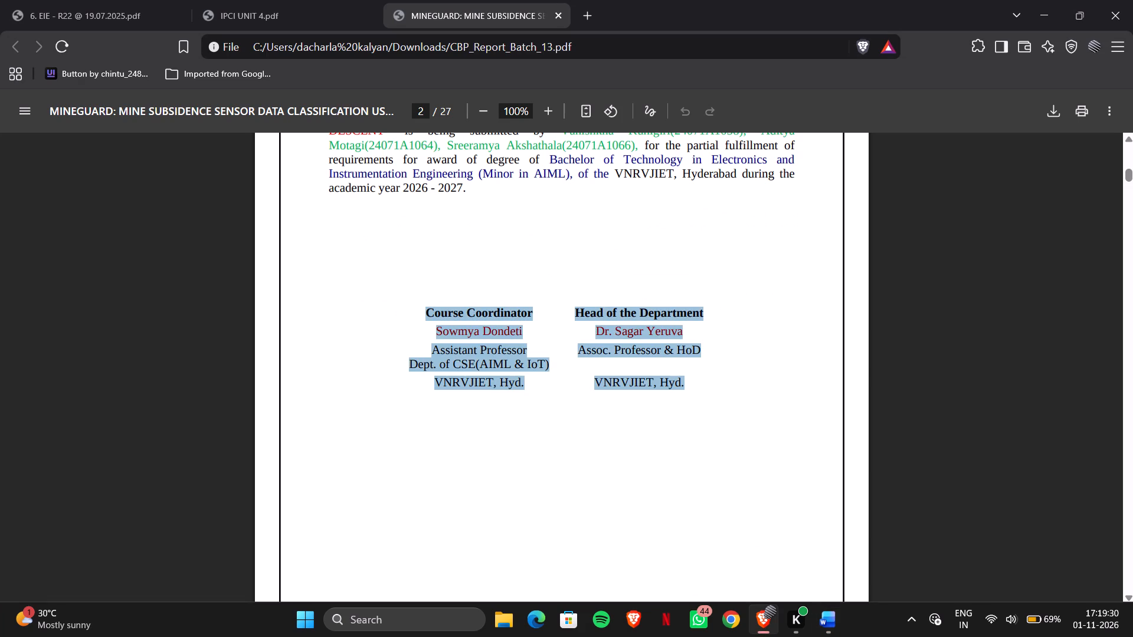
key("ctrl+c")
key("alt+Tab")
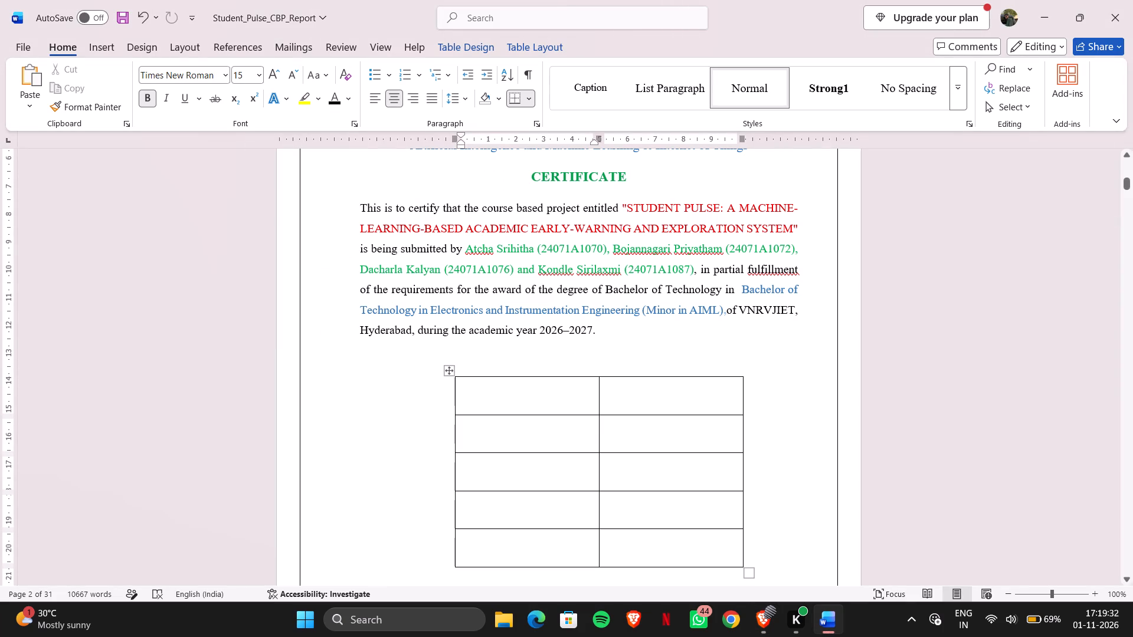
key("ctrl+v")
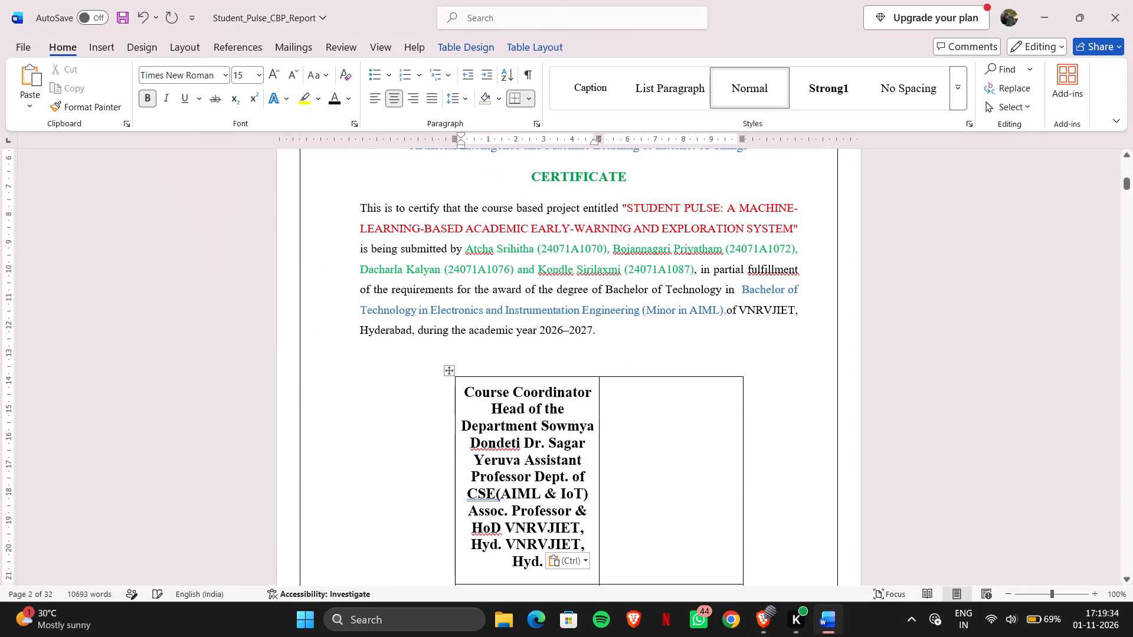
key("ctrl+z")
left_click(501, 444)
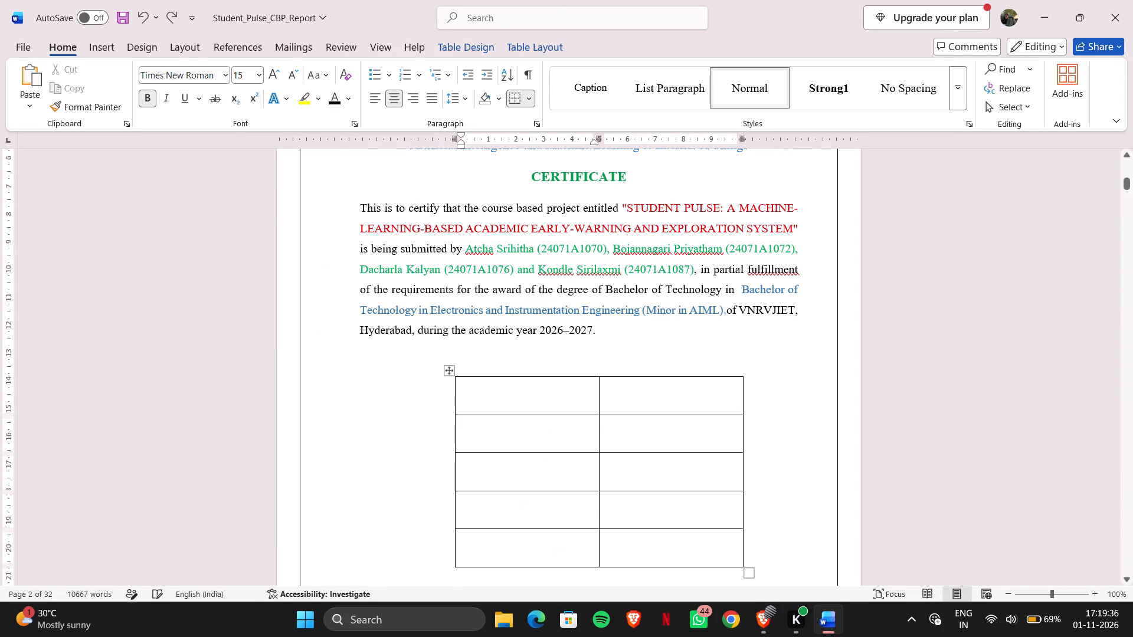
Copy only the "Course Coordinator" heading from the PDF in Brave into the first cell of the signatory table in Word.
key("alt+Tab")
left_click(539, 314)
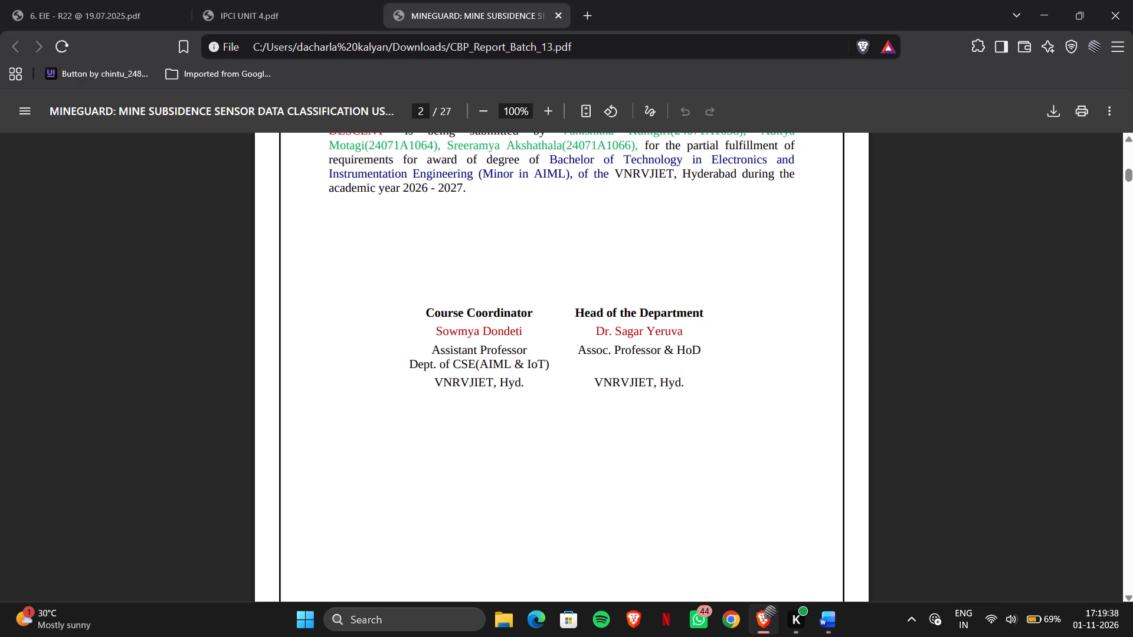
left_click_drag(539, 314, 430, 317)
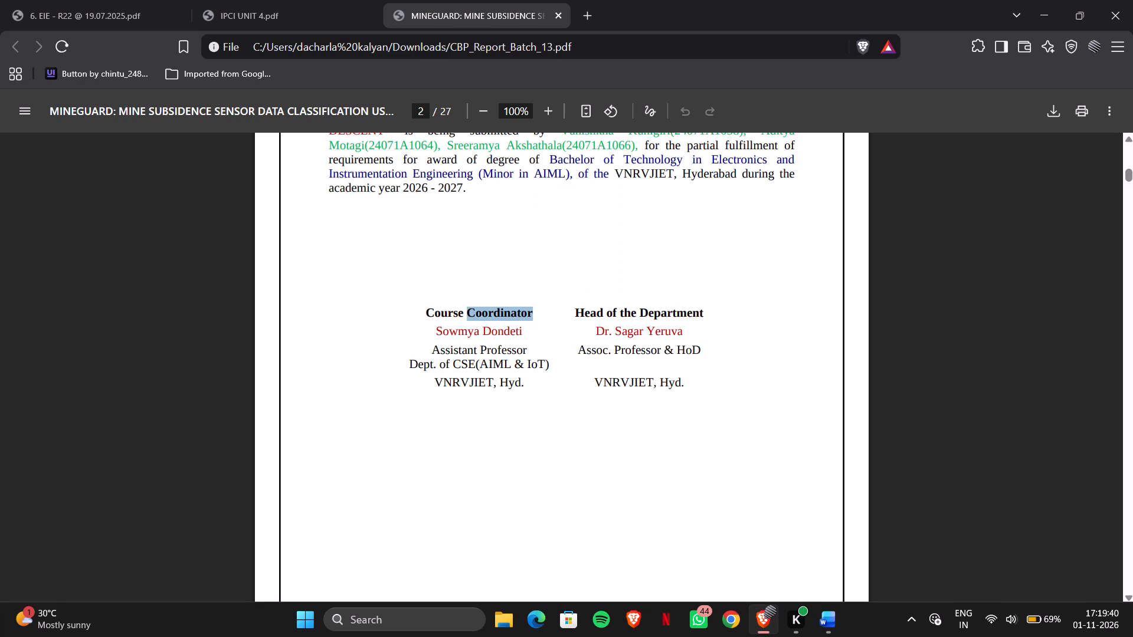
left_click_drag(423, 313, 552, 313)
key("ctrl+c")
key("alt+Tab")
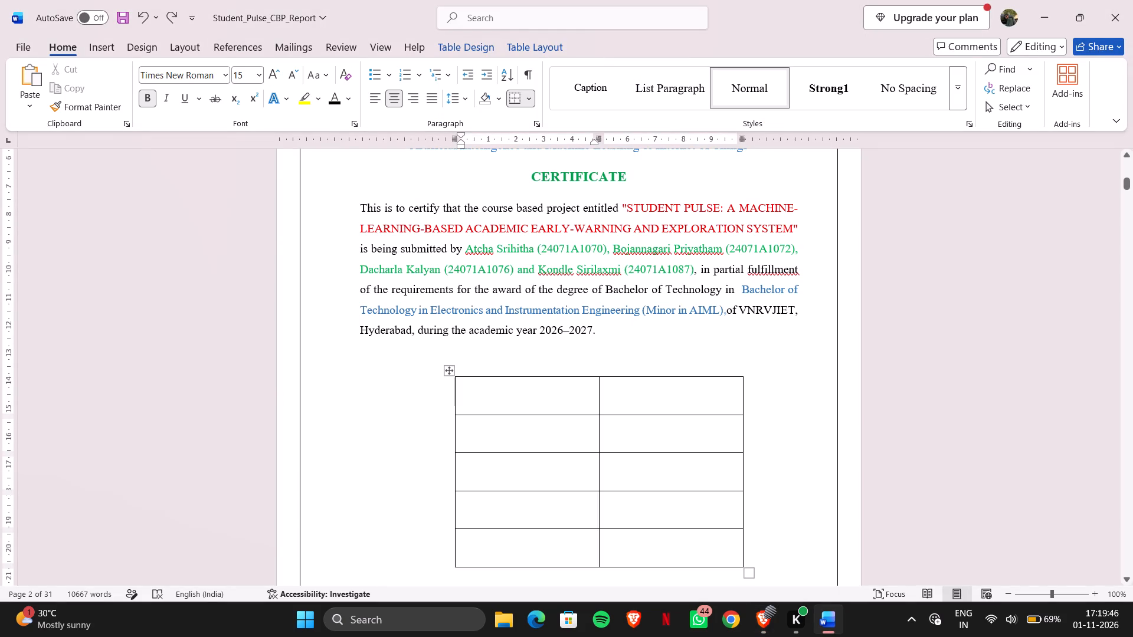
left_click(502, 392)
key("ctrl+v")
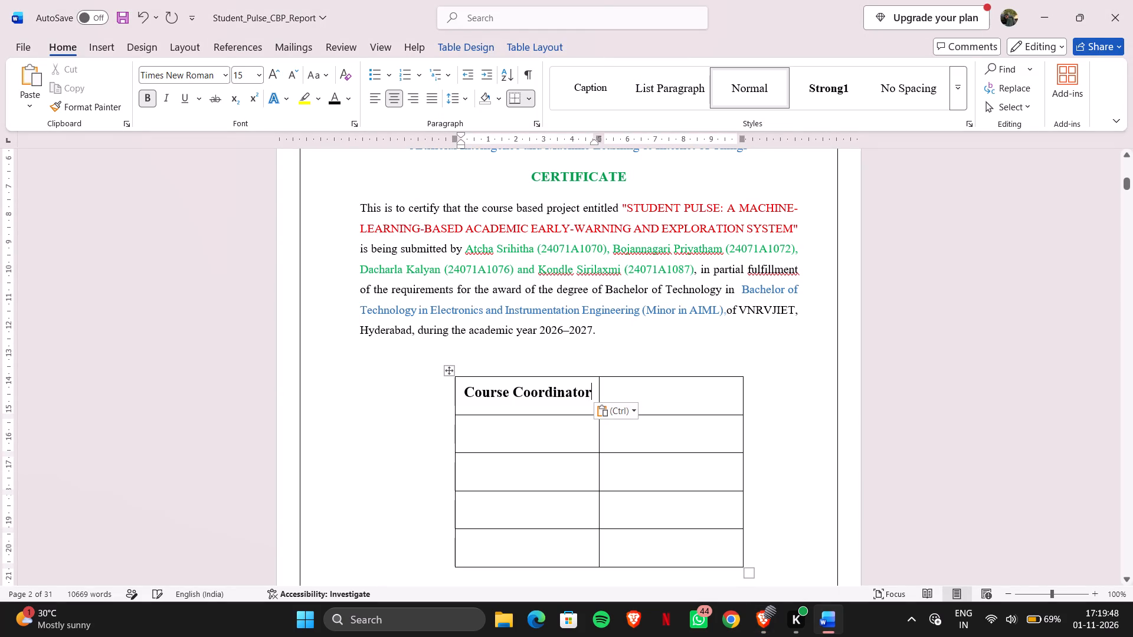
Set the "Course Coordinator" heading in the signatory table to 12 pt.
left_click_drag(592, 393, 466, 395)
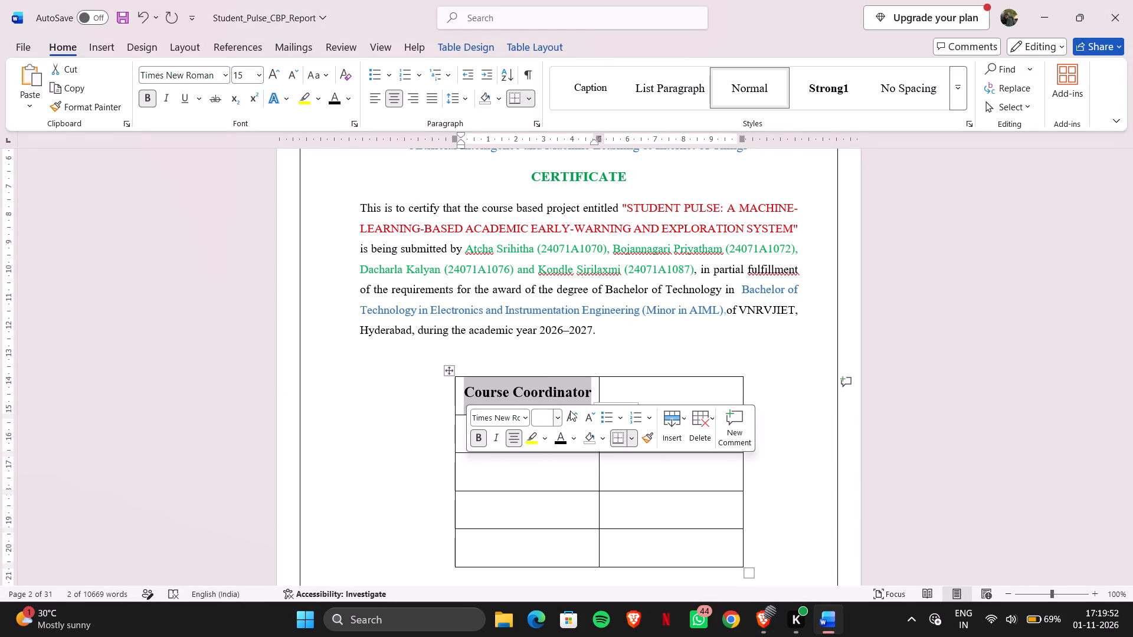
left_click(554, 417)
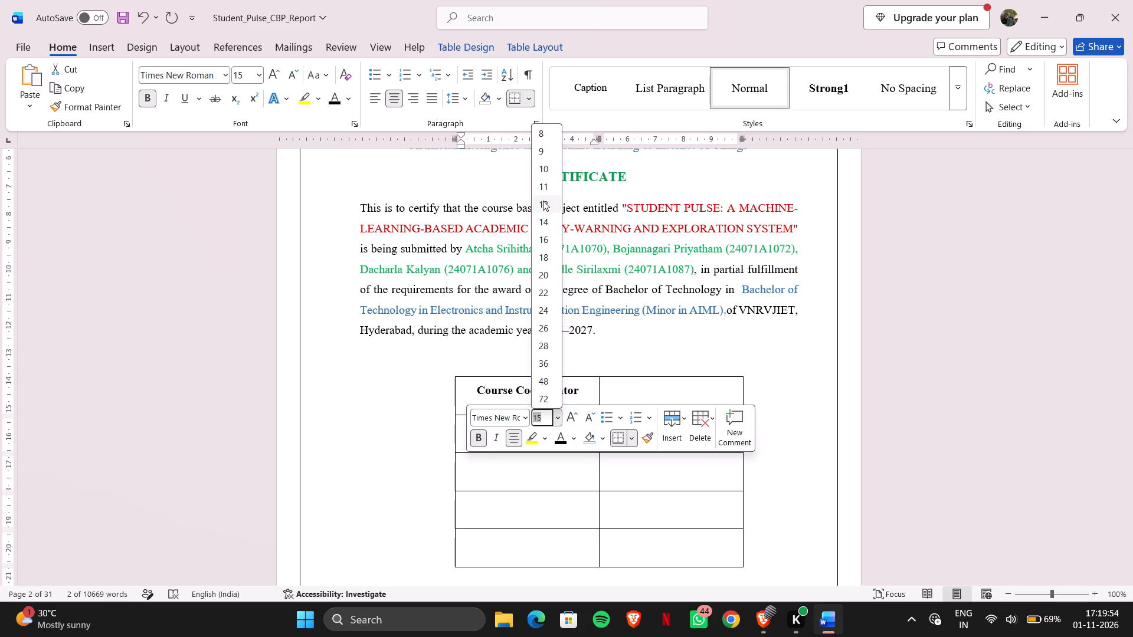
left_click(543, 206)
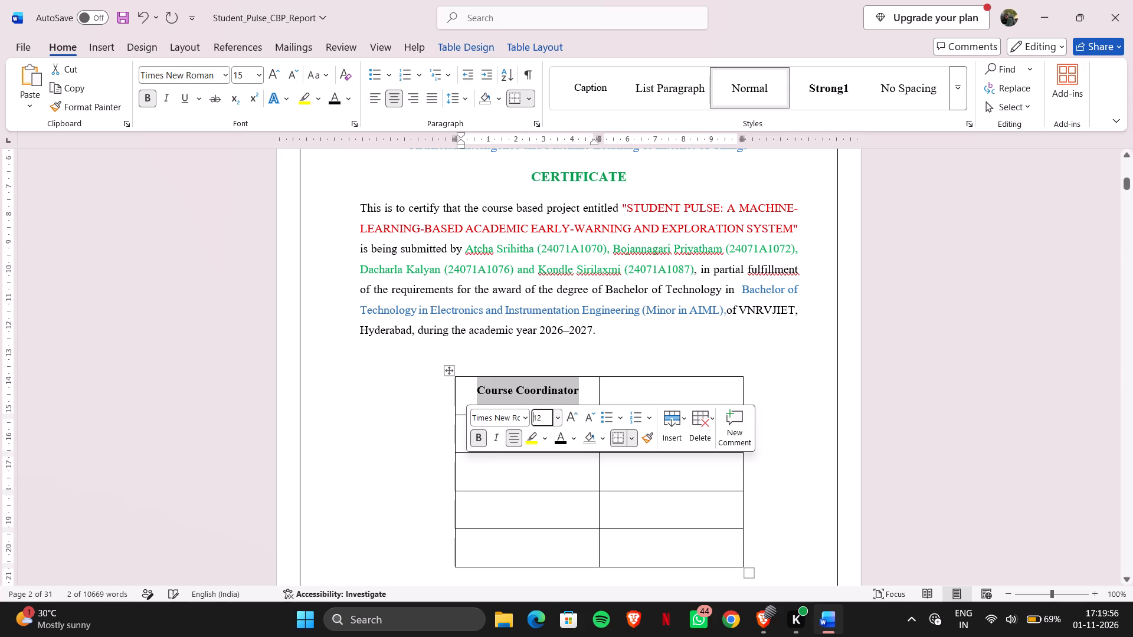
Copy the "Head of the Department" heading from the PDF in Brave into the second cell of the Word table's first row.
left_click(641, 398)
key("alt+Tab")
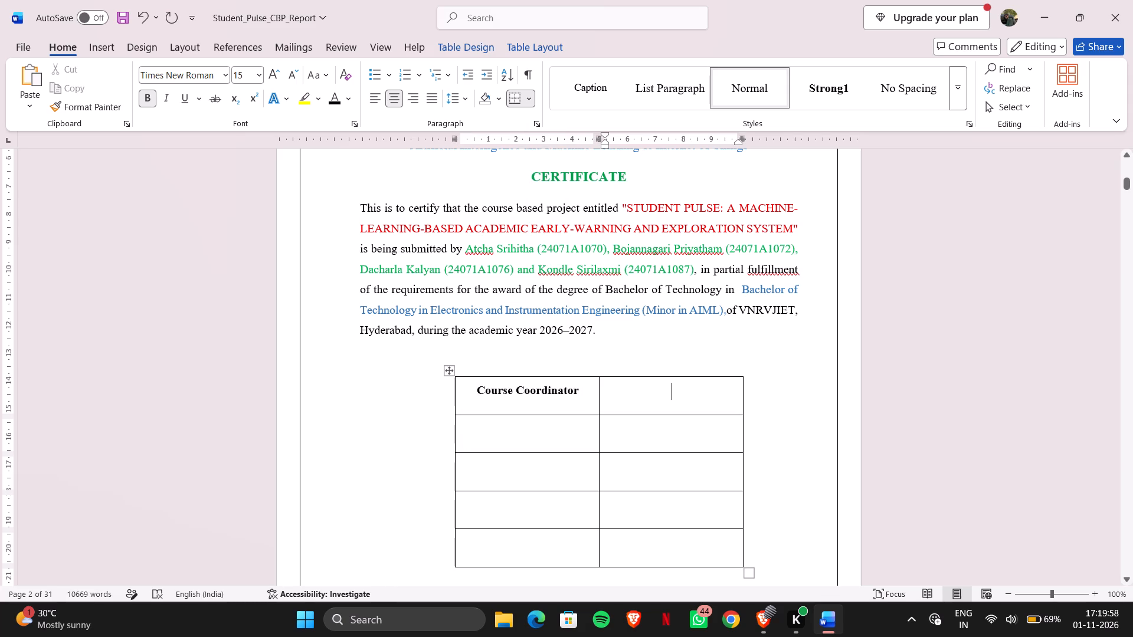
left_click_drag(705, 312, 570, 311)
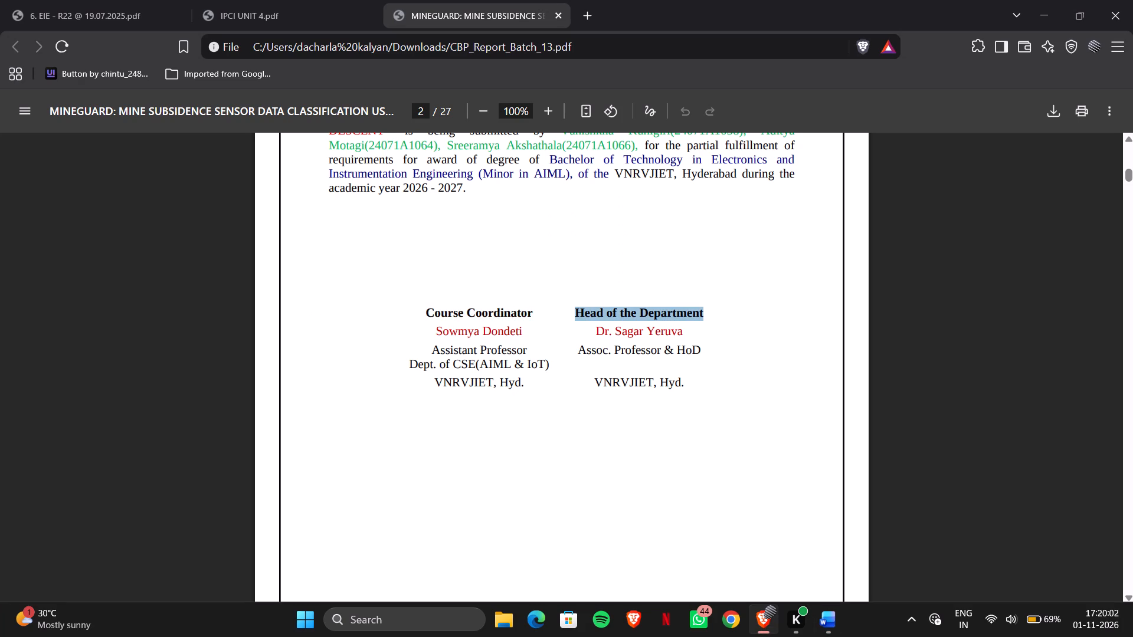
key("ctrl+c")
key("alt+Tab")
key("ctrl+v")
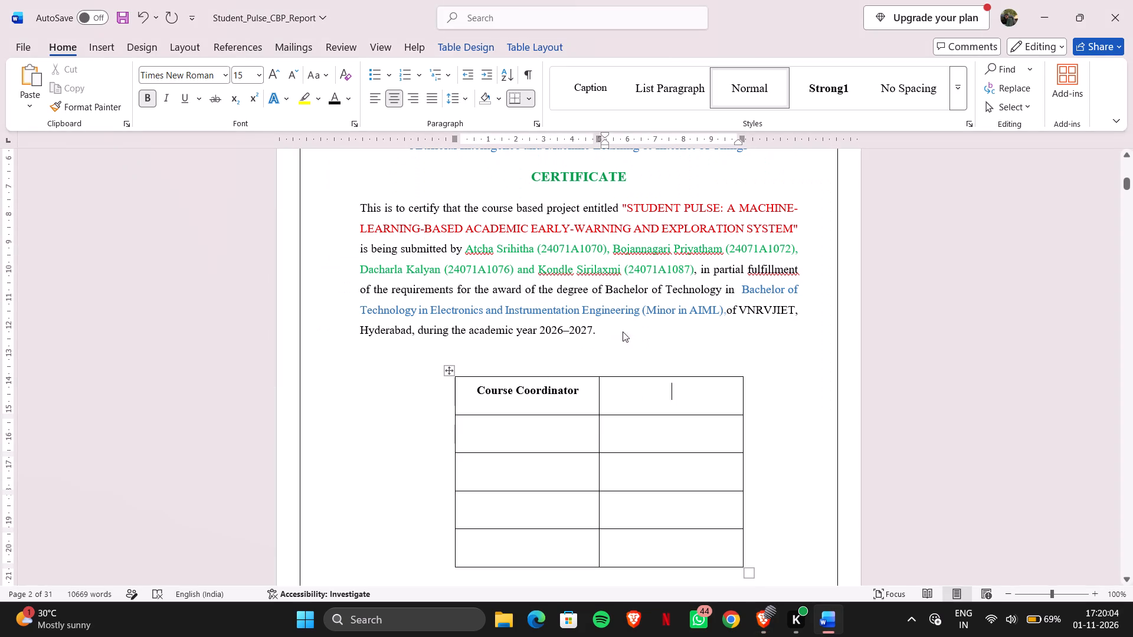
Widen the table's second column to about 8 cm so "Head of the Department" fits on one line.
left_click(744, 449)
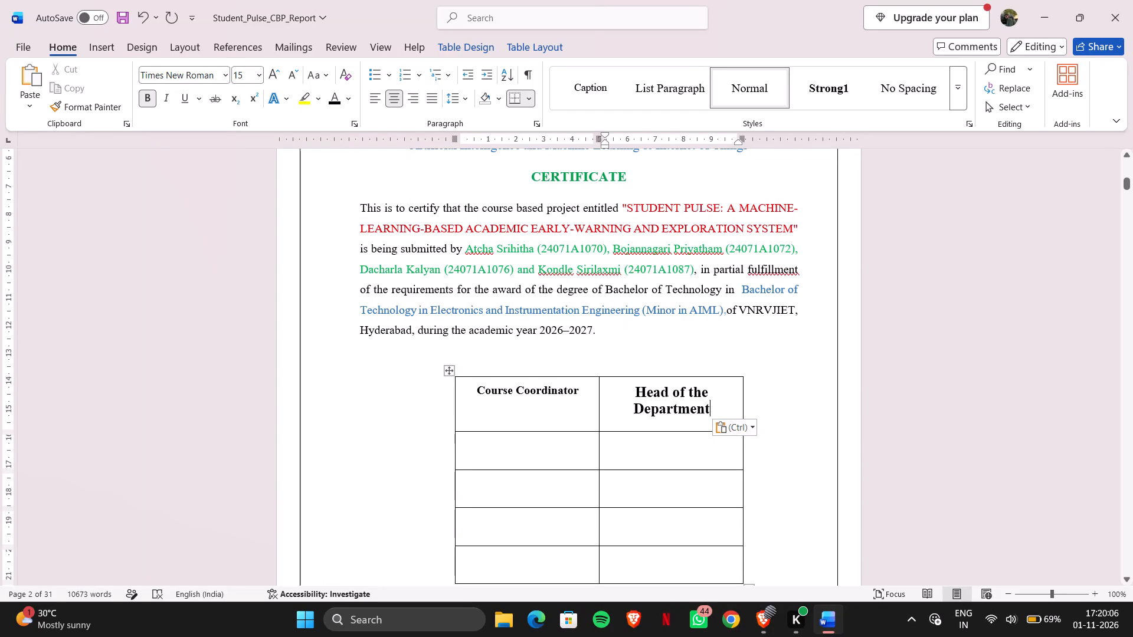
left_click(759, 459)
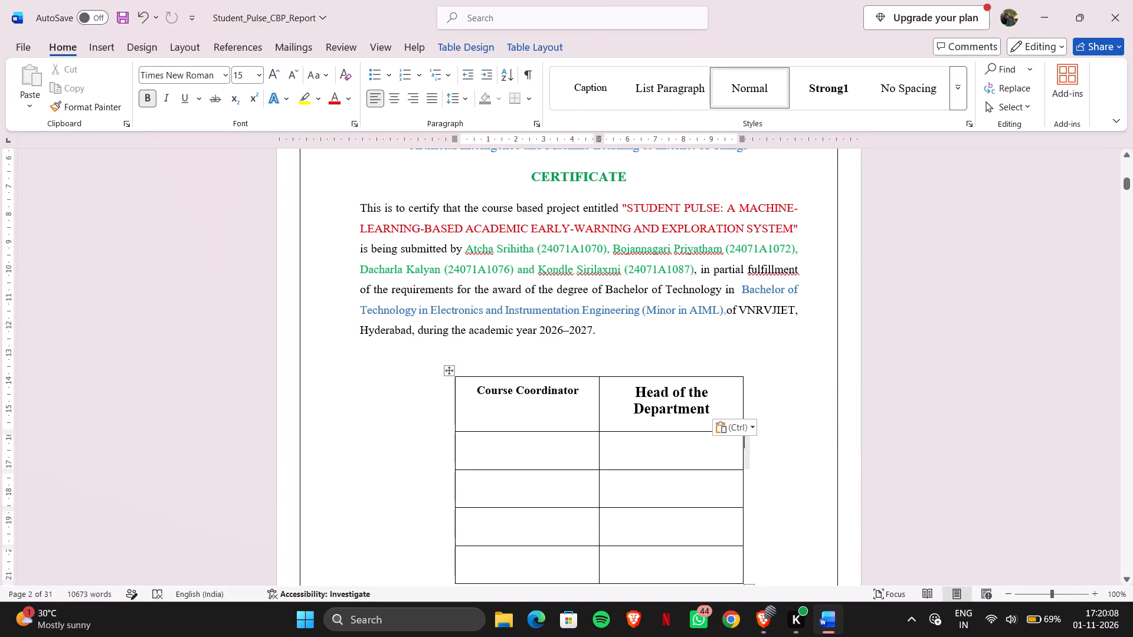
left_click_drag(742, 454, 771, 450)
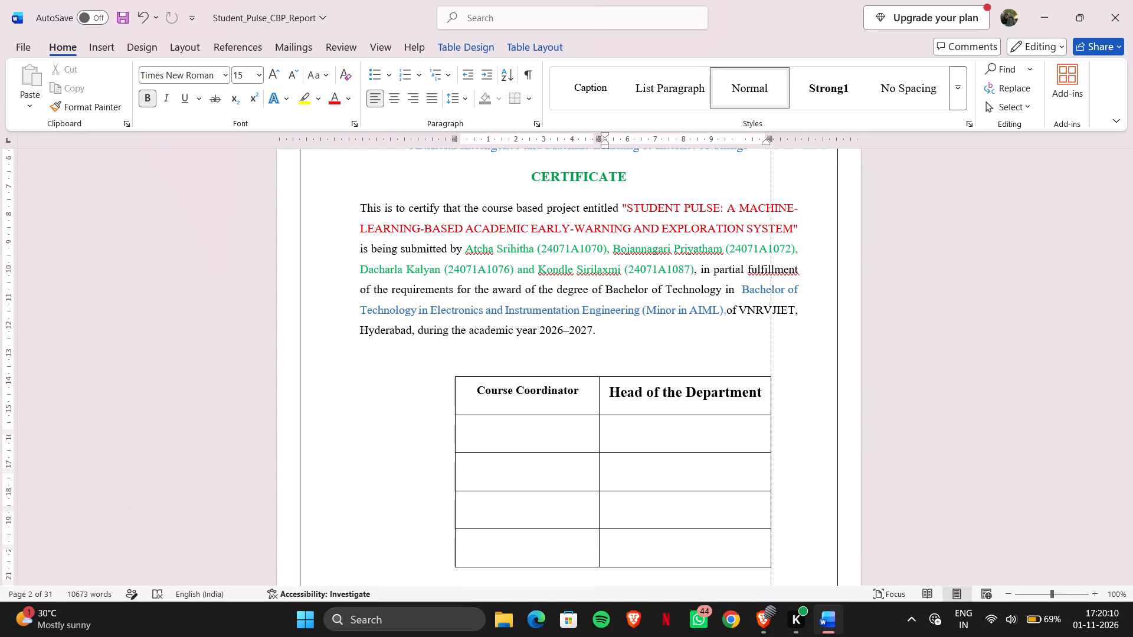
left_click_drag(771, 450, 813, 442)
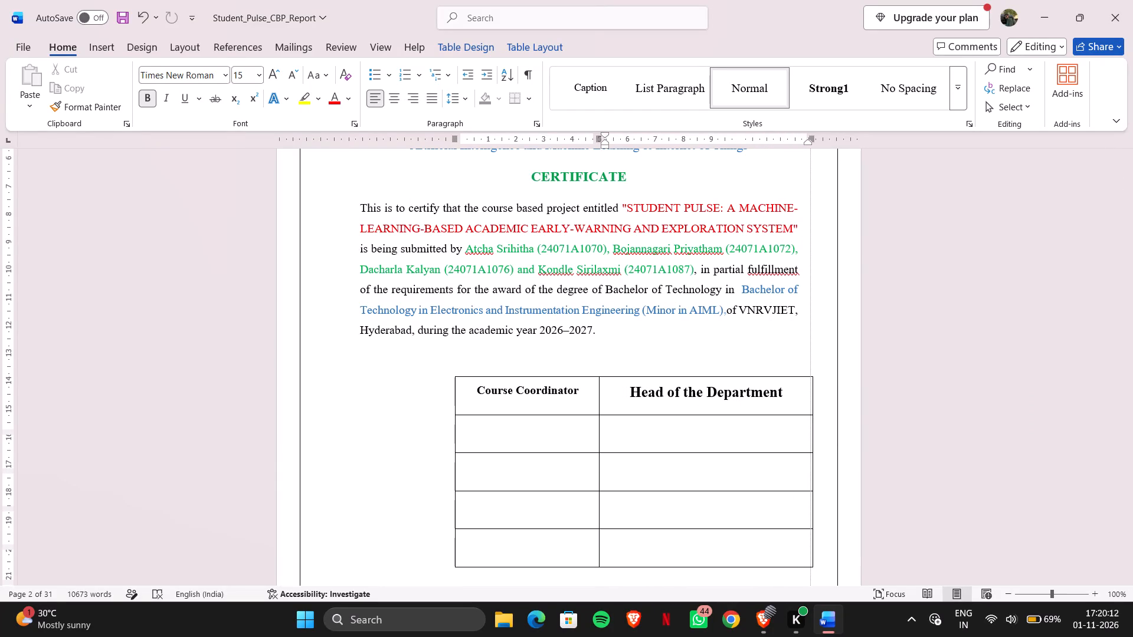
left_click_drag(813, 442, 821, 440)
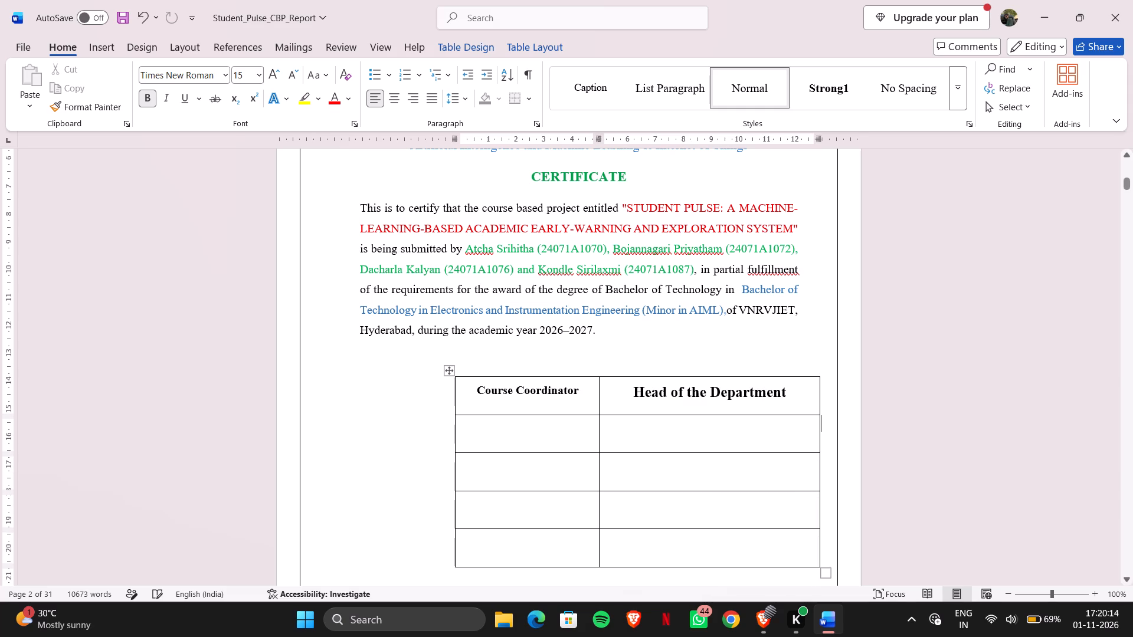
Set the "Head of the Department" heading in the signatory table to 12 pt.
left_click_drag(791, 395, 637, 389)
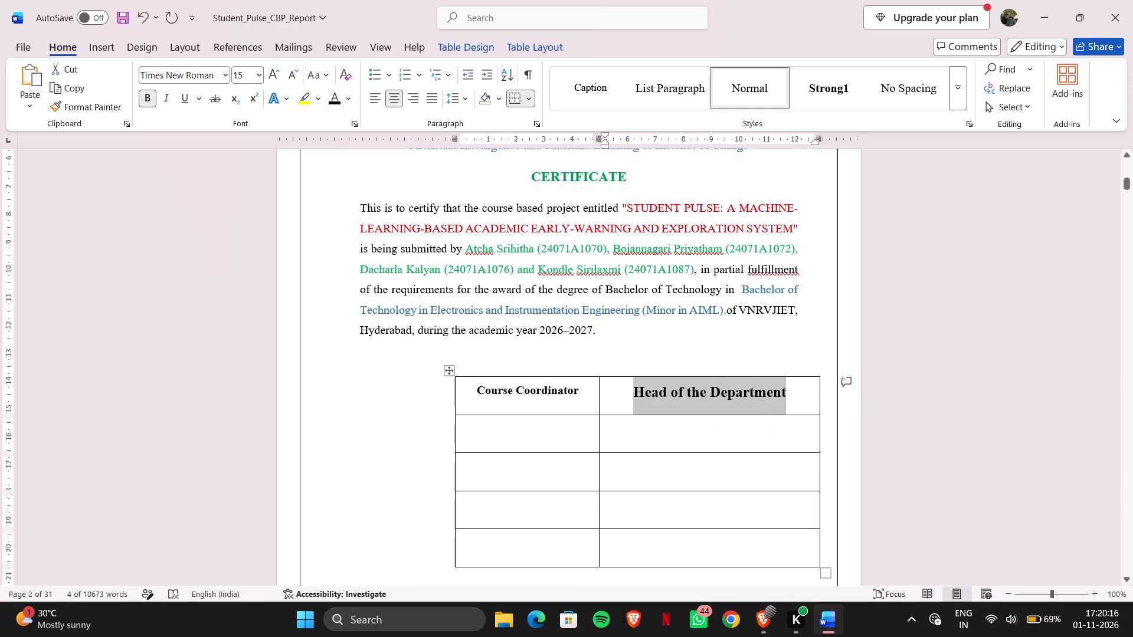
left_click(258, 73)
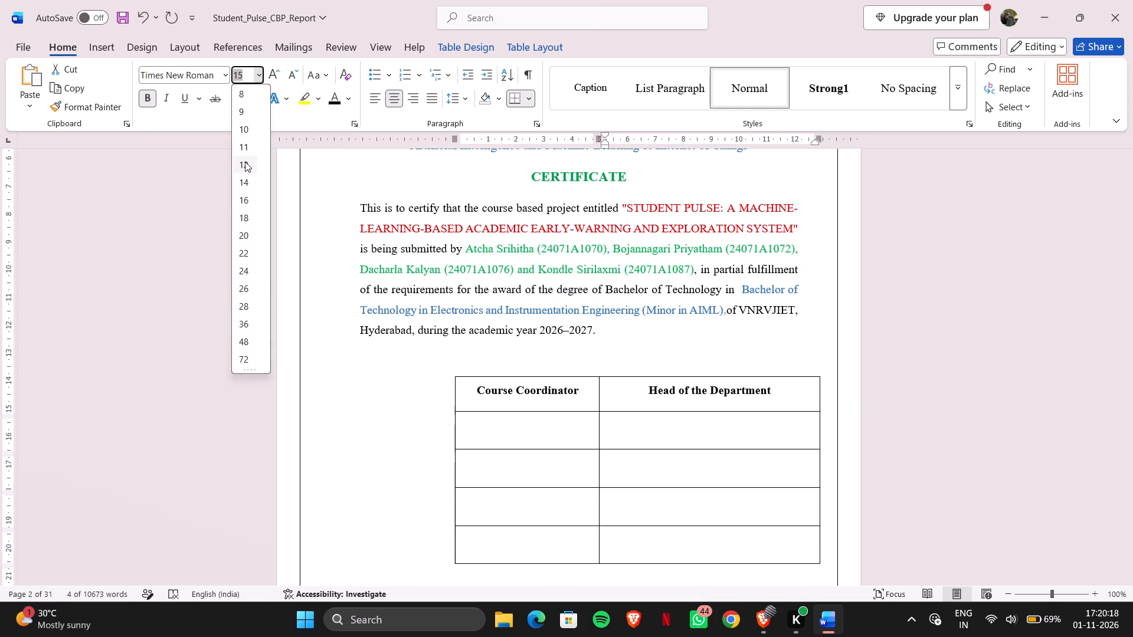
left_click(245, 162)
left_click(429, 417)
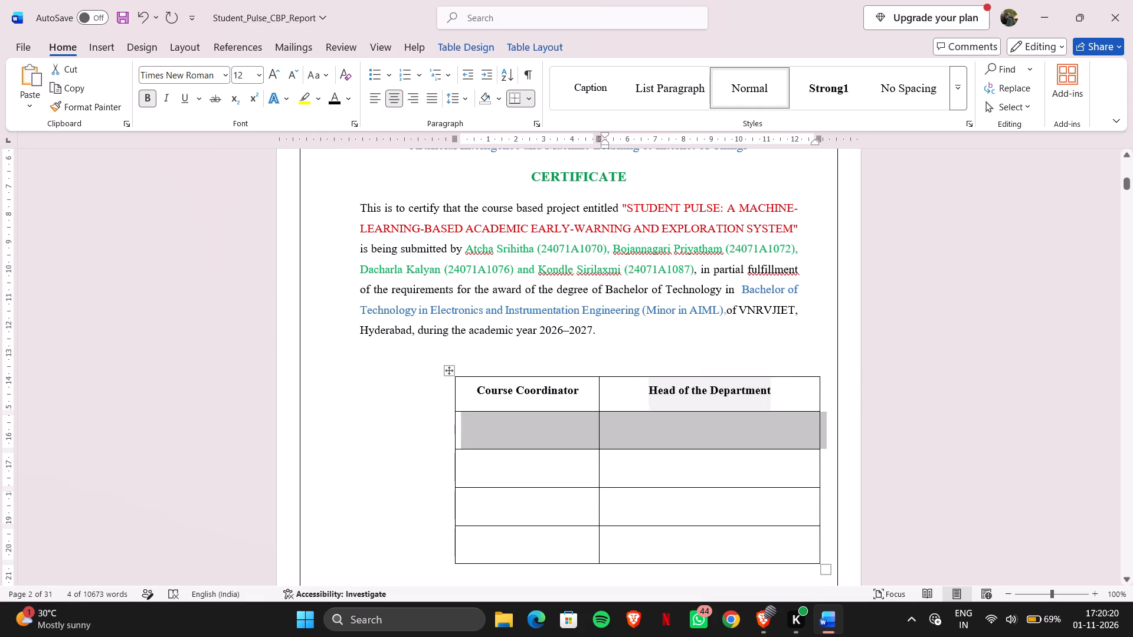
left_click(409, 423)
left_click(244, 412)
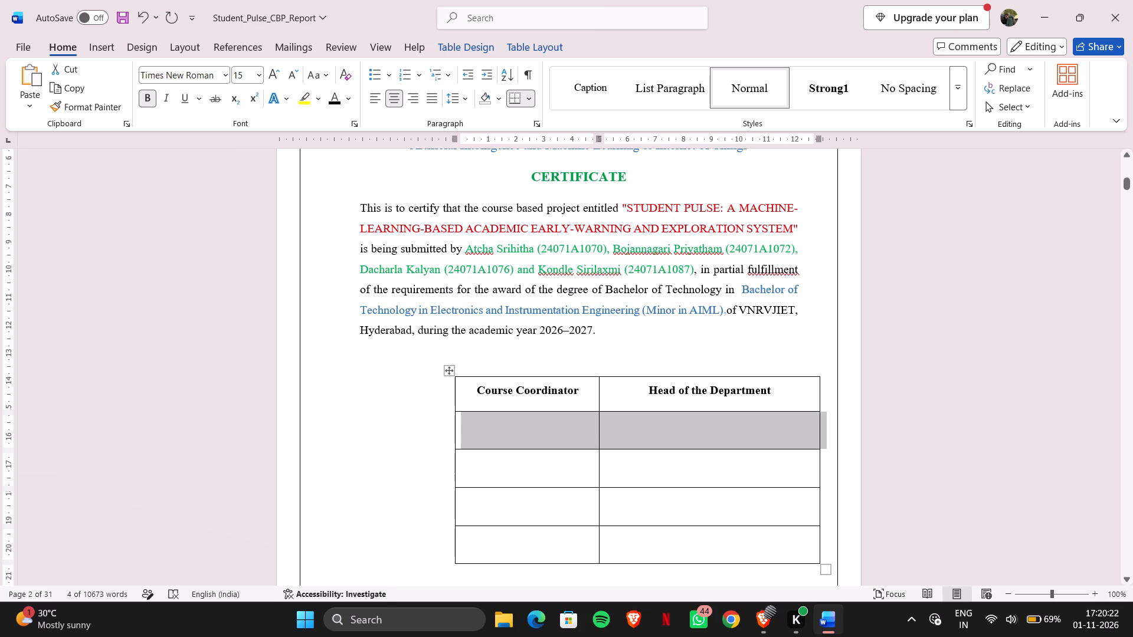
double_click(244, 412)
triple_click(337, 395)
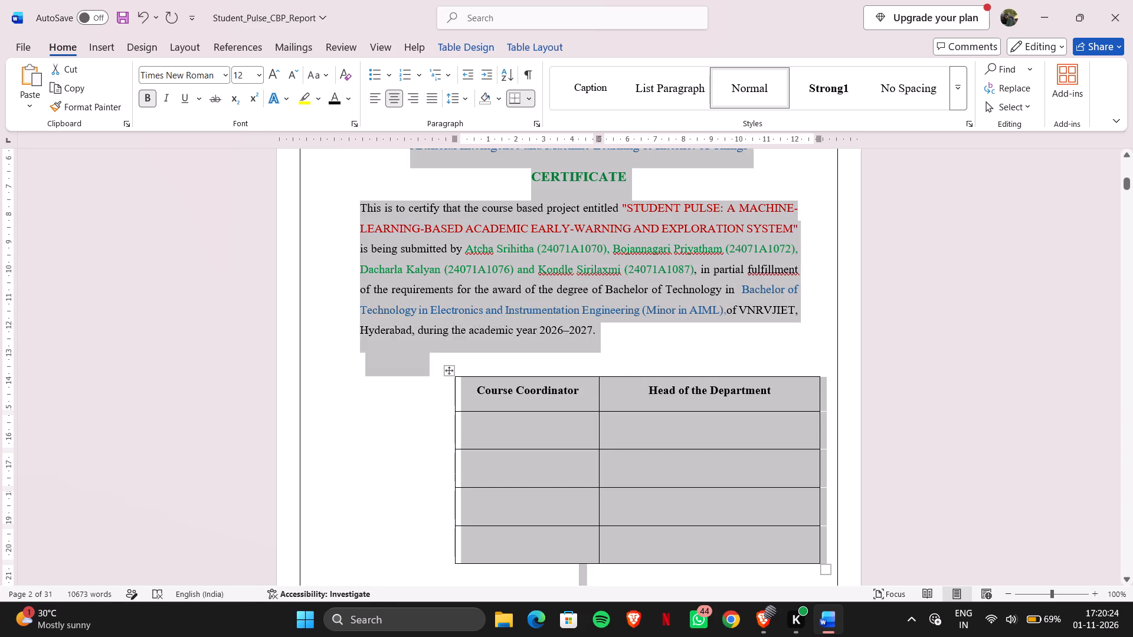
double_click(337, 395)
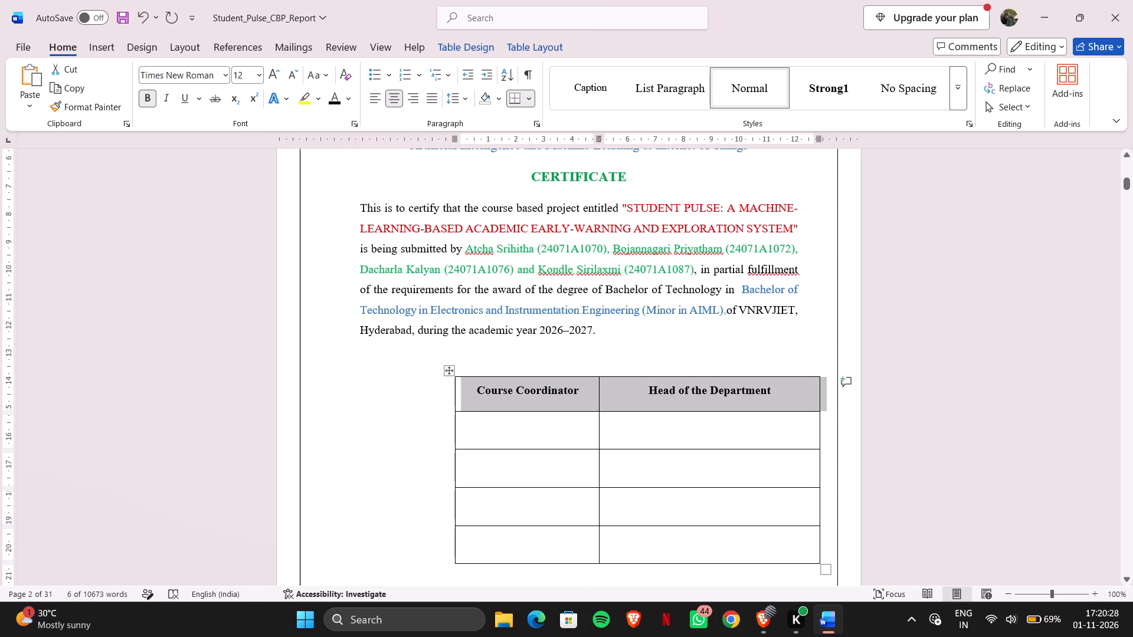
Widen the signatory table's "Course Coordinator" column to about 10 cm by moving its outer edge toward the page border.
left_click_drag(454, 457, 343, 456)
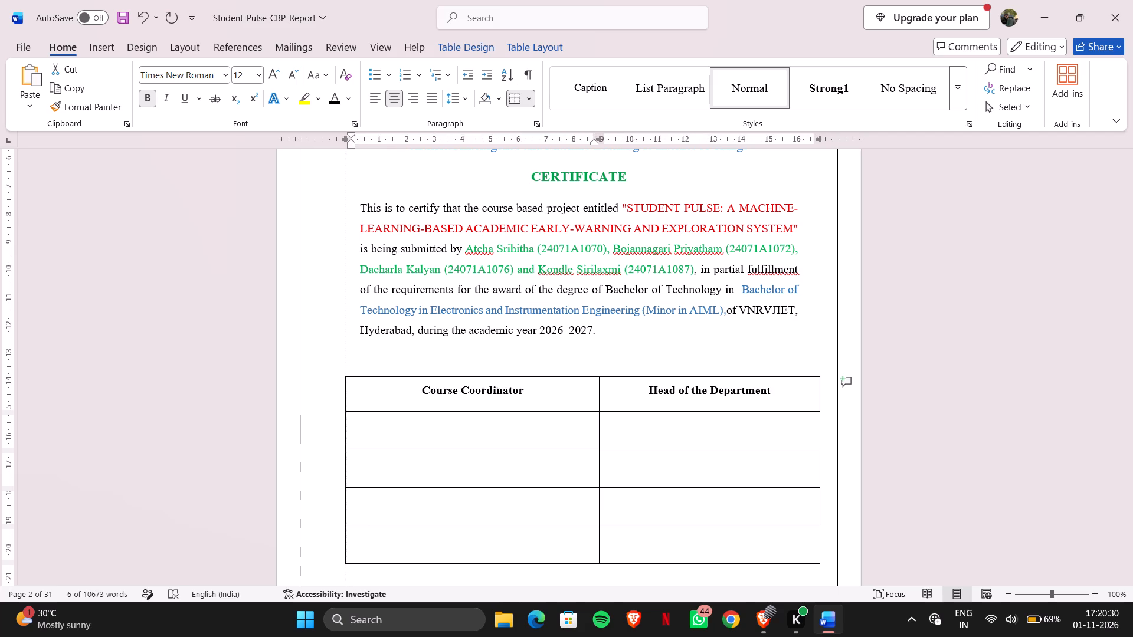
left_click_drag(343, 456, 315, 444)
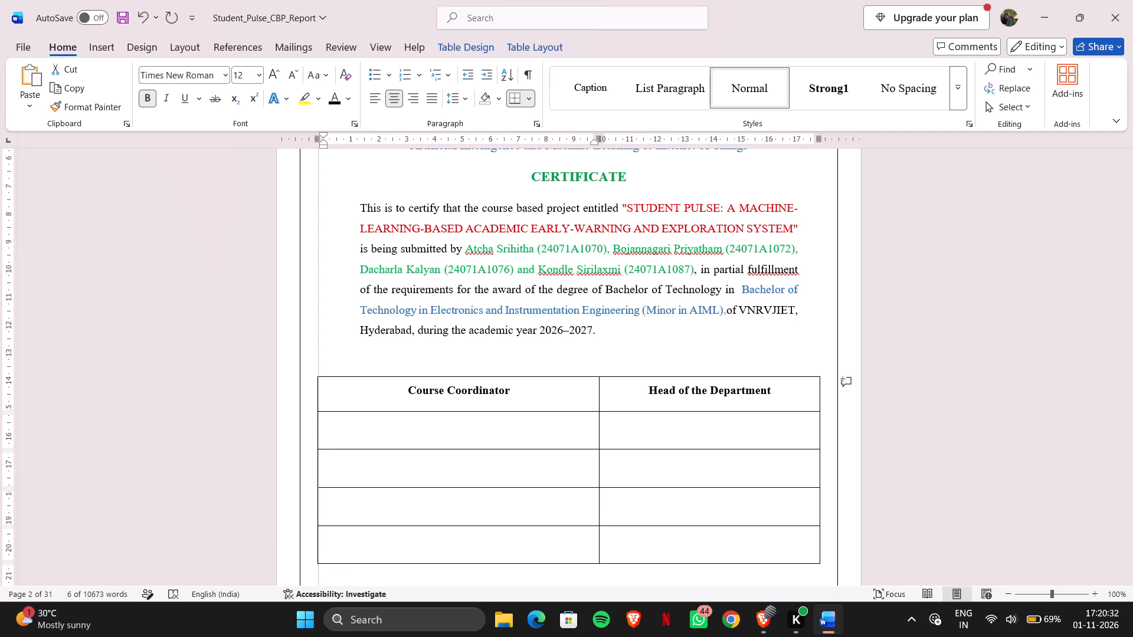
left_click_drag(315, 444, 315, 444)
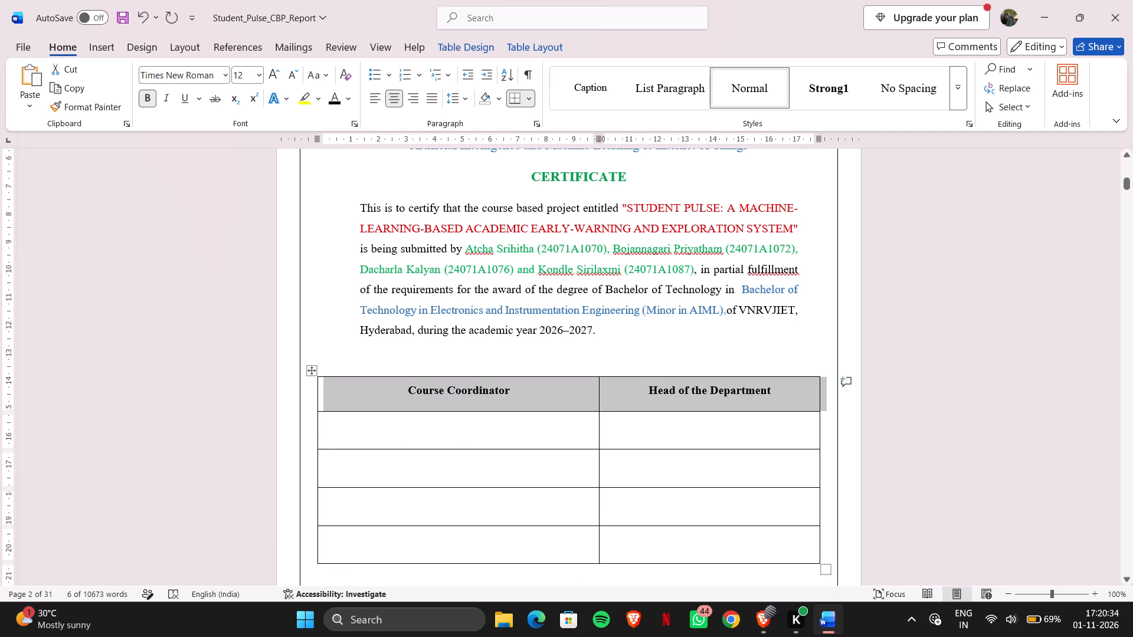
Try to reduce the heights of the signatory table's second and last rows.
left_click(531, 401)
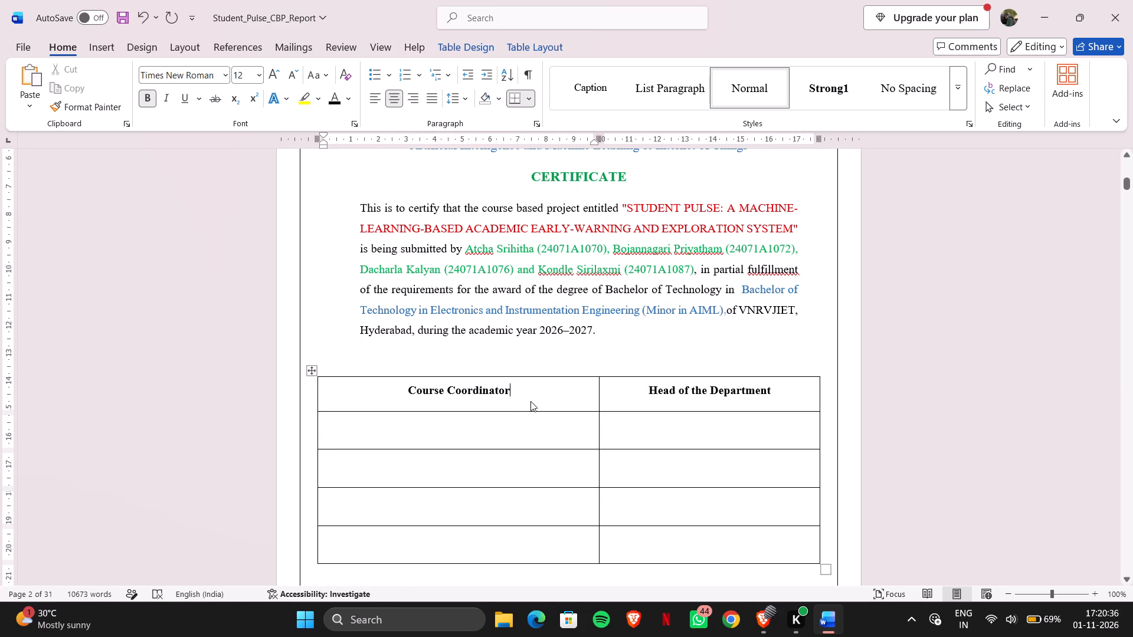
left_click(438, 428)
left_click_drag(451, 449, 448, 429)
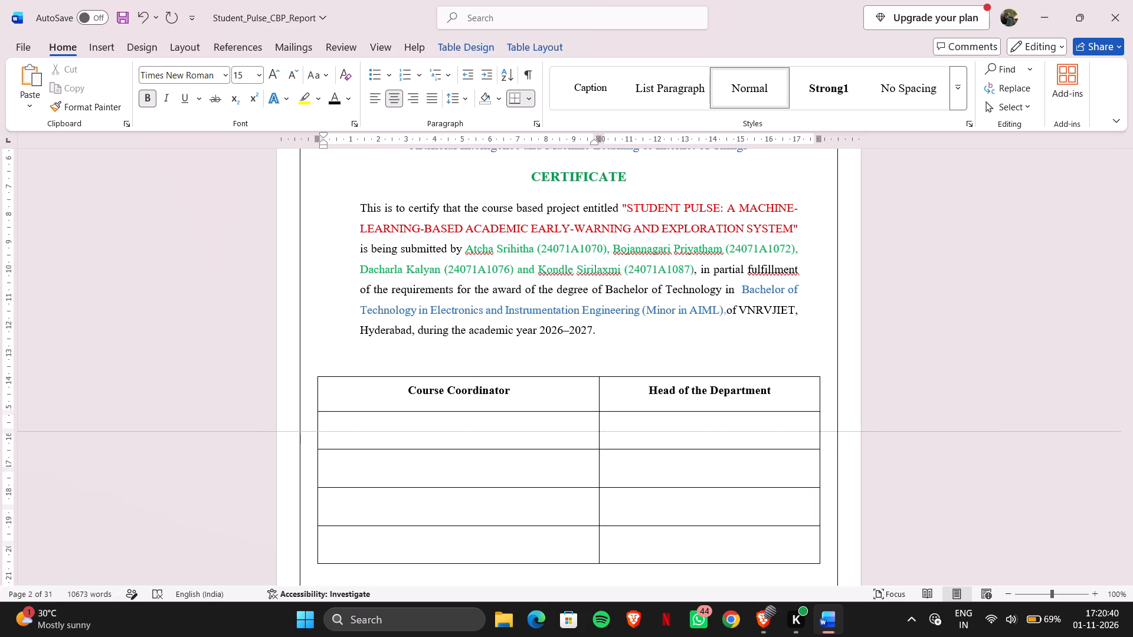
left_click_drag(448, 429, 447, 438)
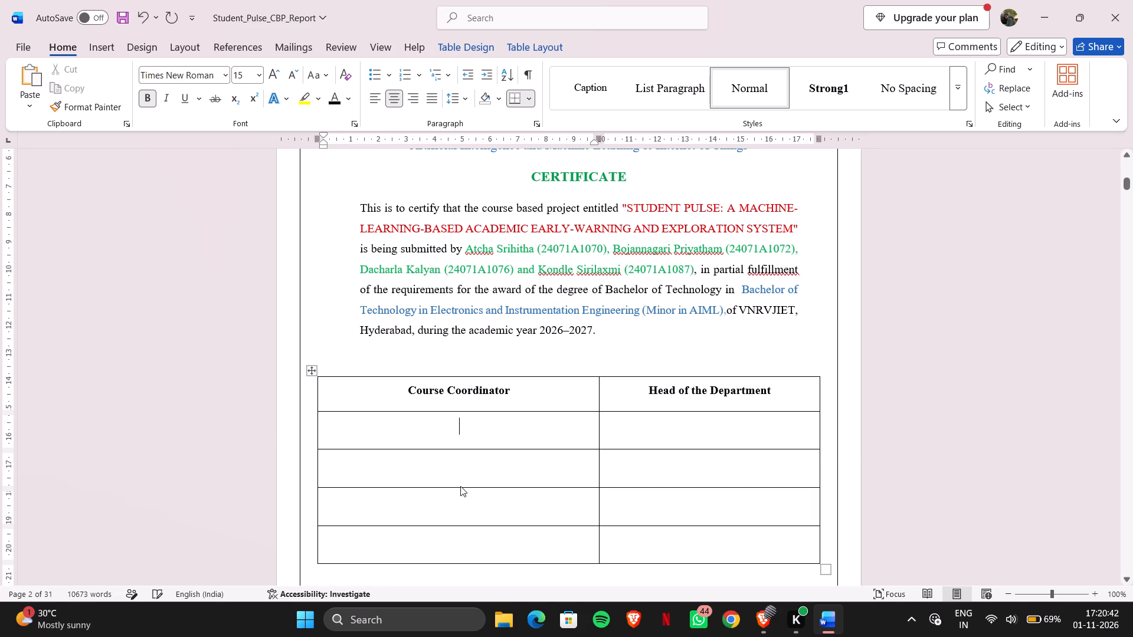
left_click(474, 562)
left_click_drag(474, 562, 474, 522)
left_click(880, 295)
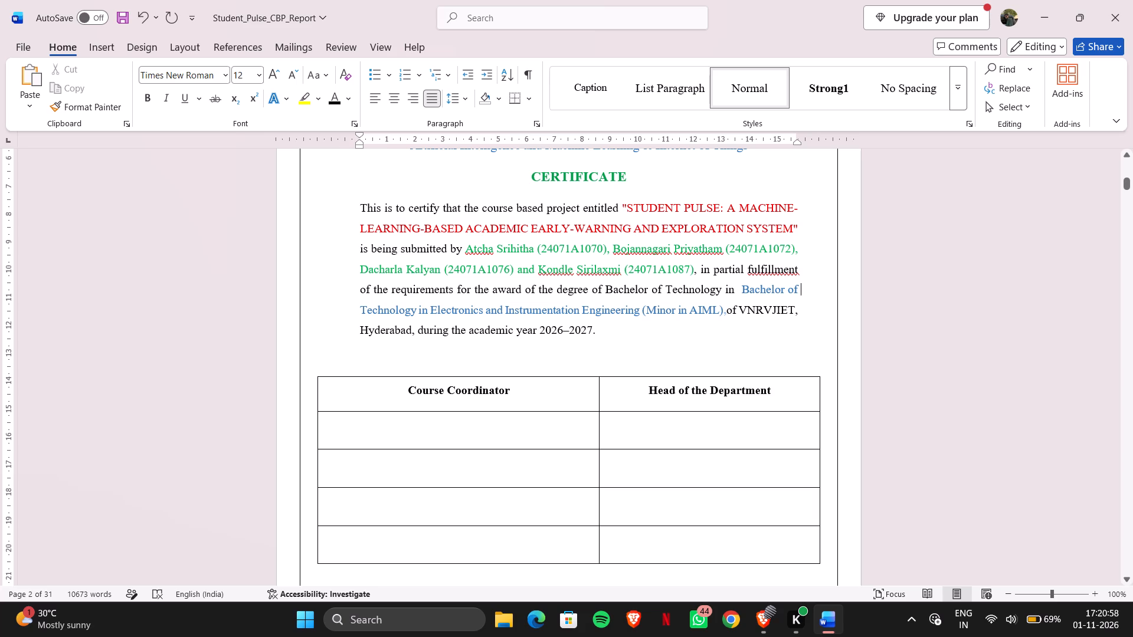
Switch to Brave, search the web for "pdf to word" in a new tab and open iLovePDF's PDF to Word converter.
scroll(729, 300, "up", 9)
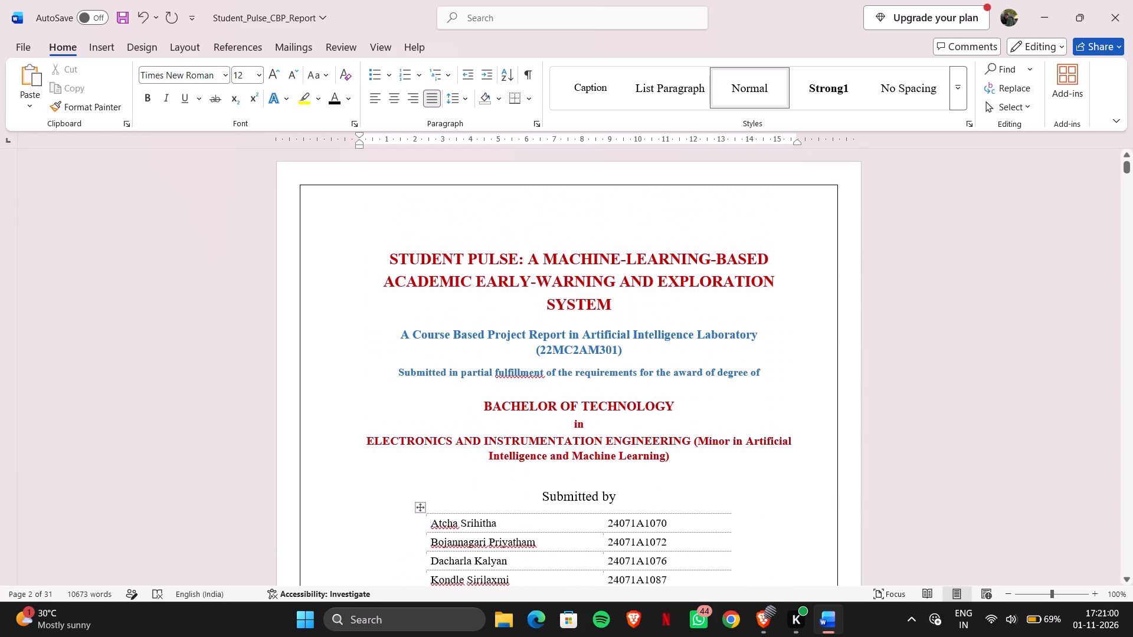
scroll(729, 300, "up", 1)
left_click(754, 556)
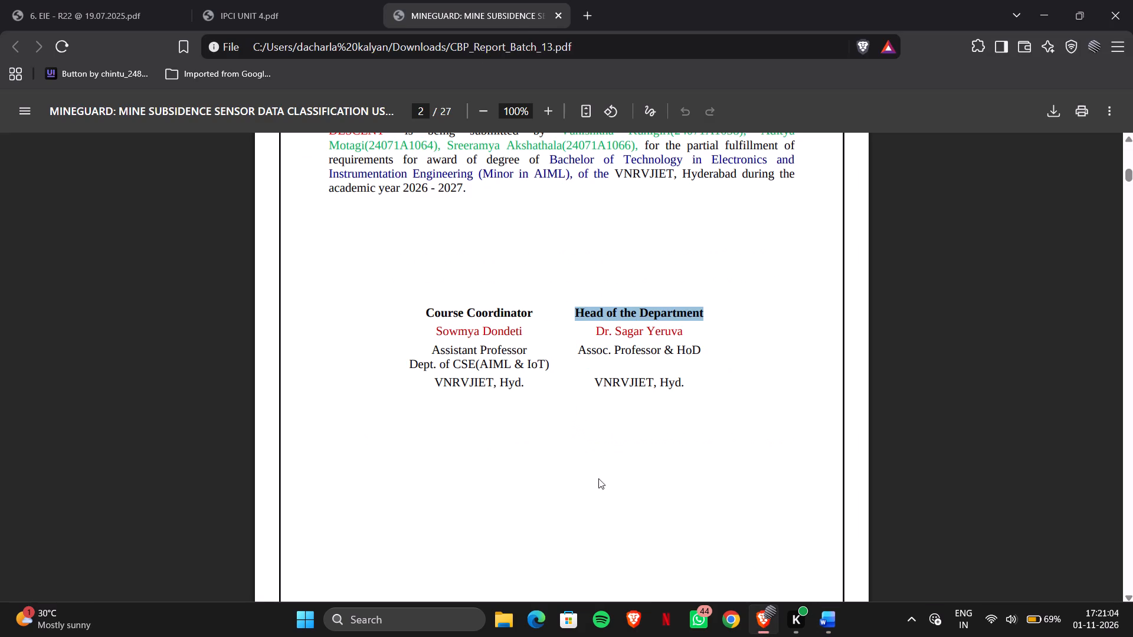
left_click(584, 18)
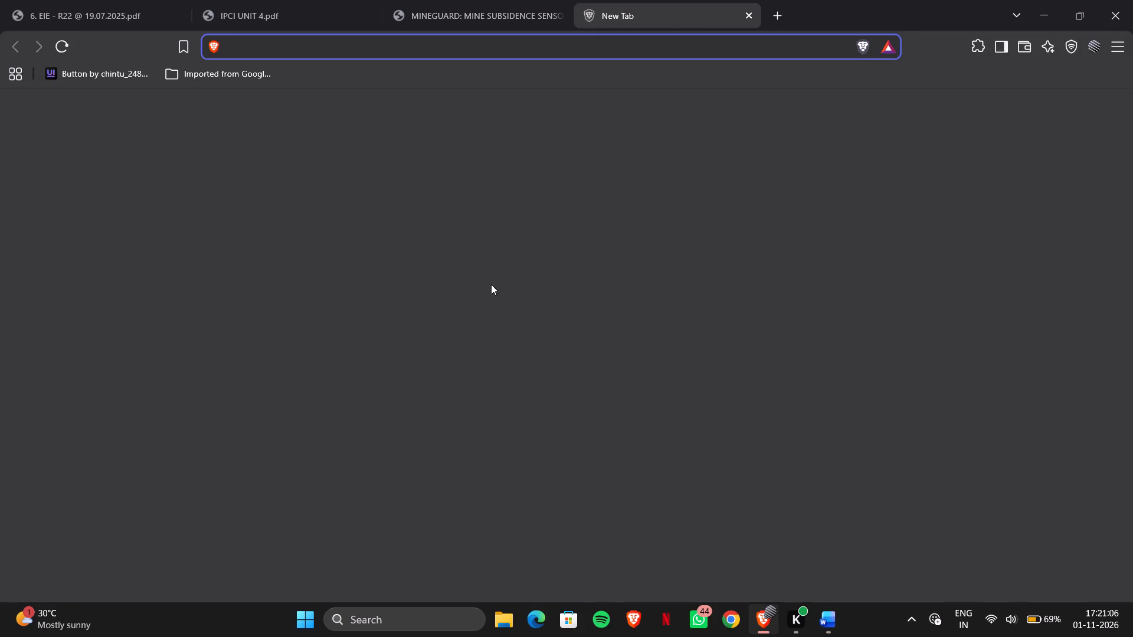
left_click(531, 222)
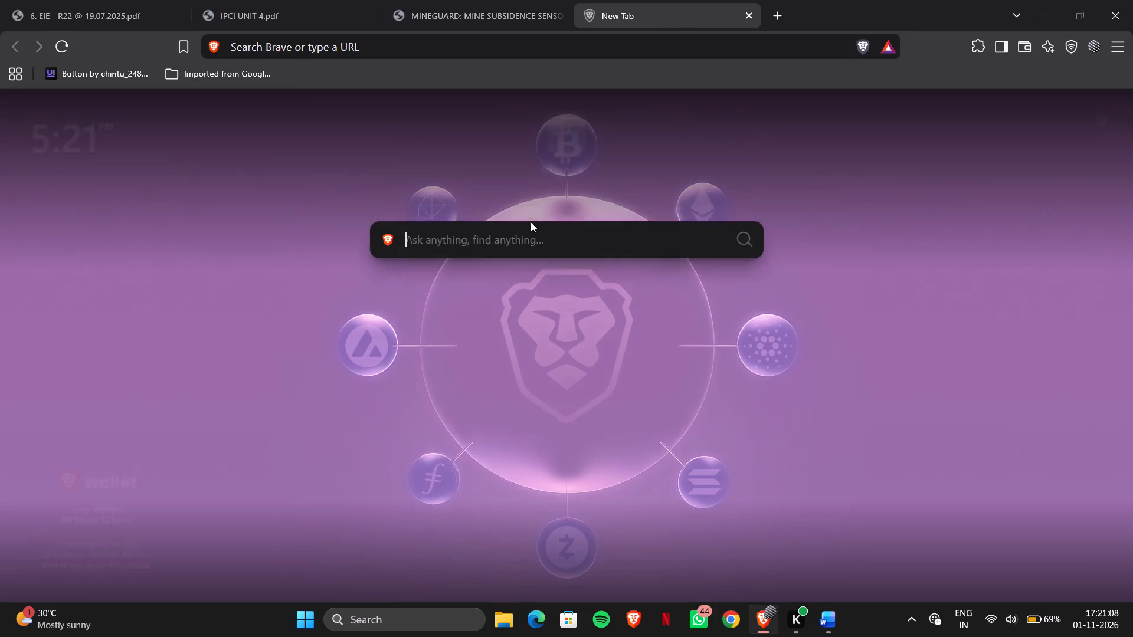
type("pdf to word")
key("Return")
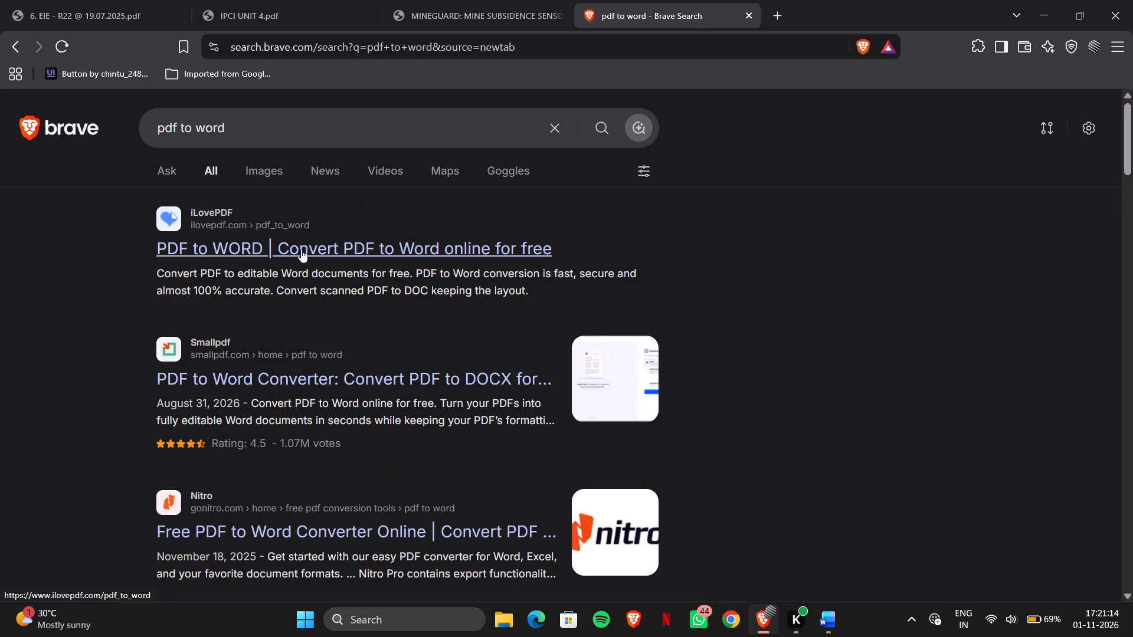
left_click(301, 249)
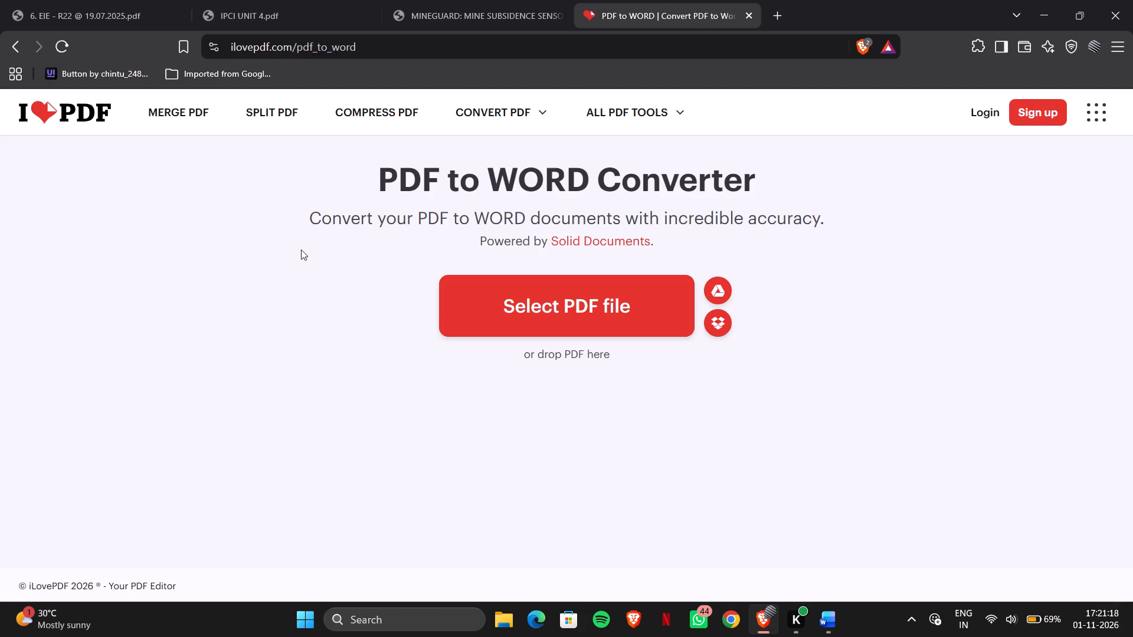
Select the CBP_Report_Batch_13 PDF from the Downloads folder for conversion.
left_click(530, 310)
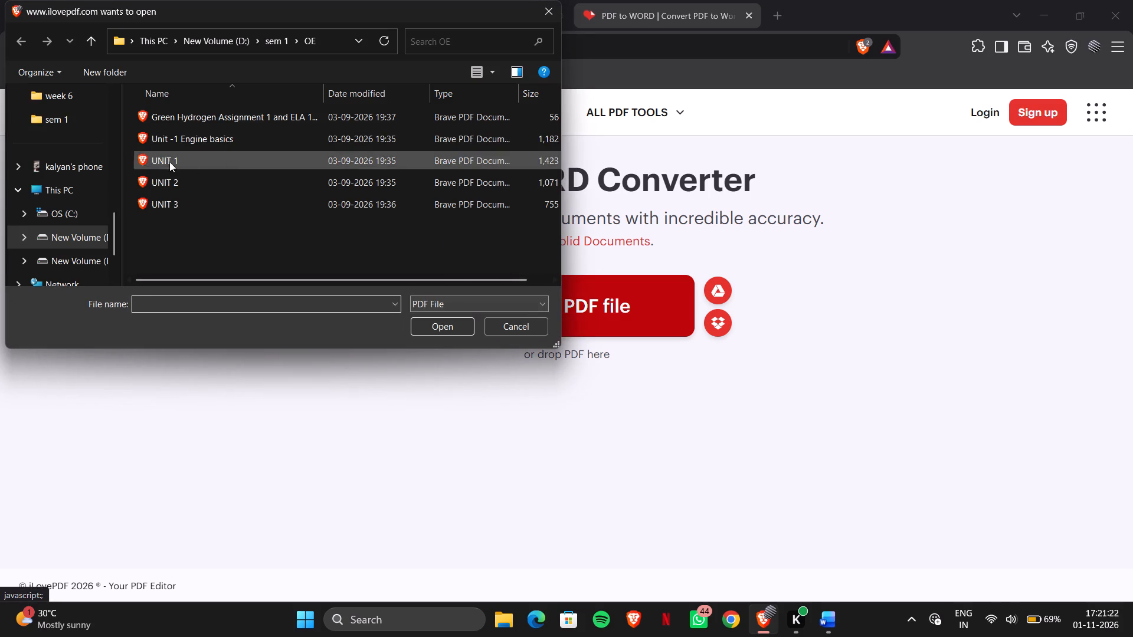
scroll(86, 232, "up", 2)
scroll(81, 181, "down", 1)
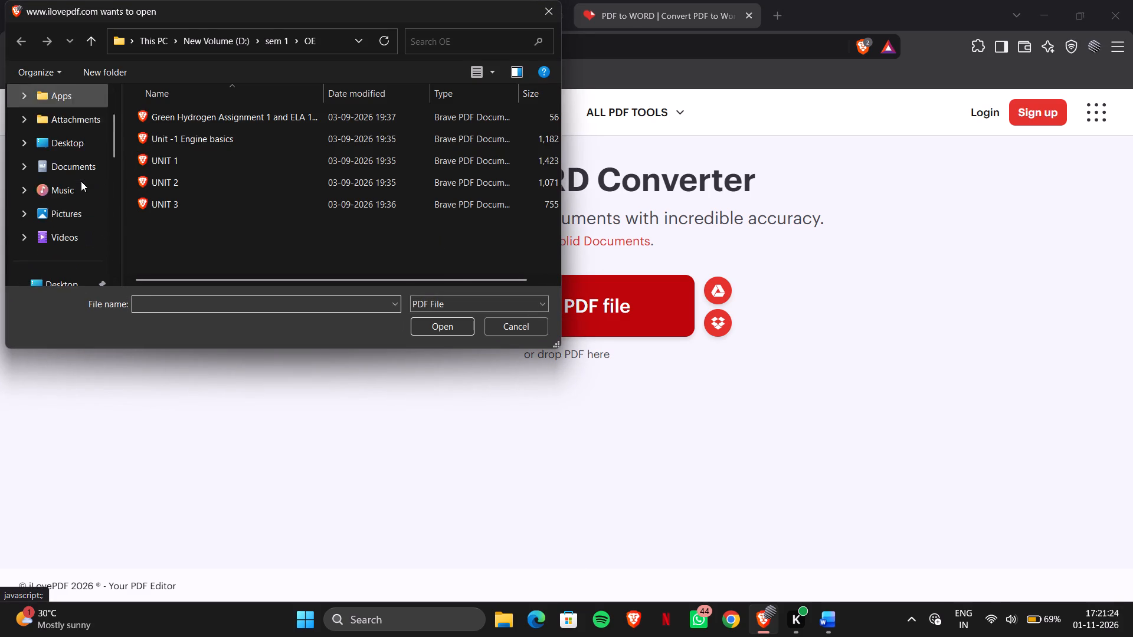
scroll(81, 181, "down", 1)
left_click(79, 242)
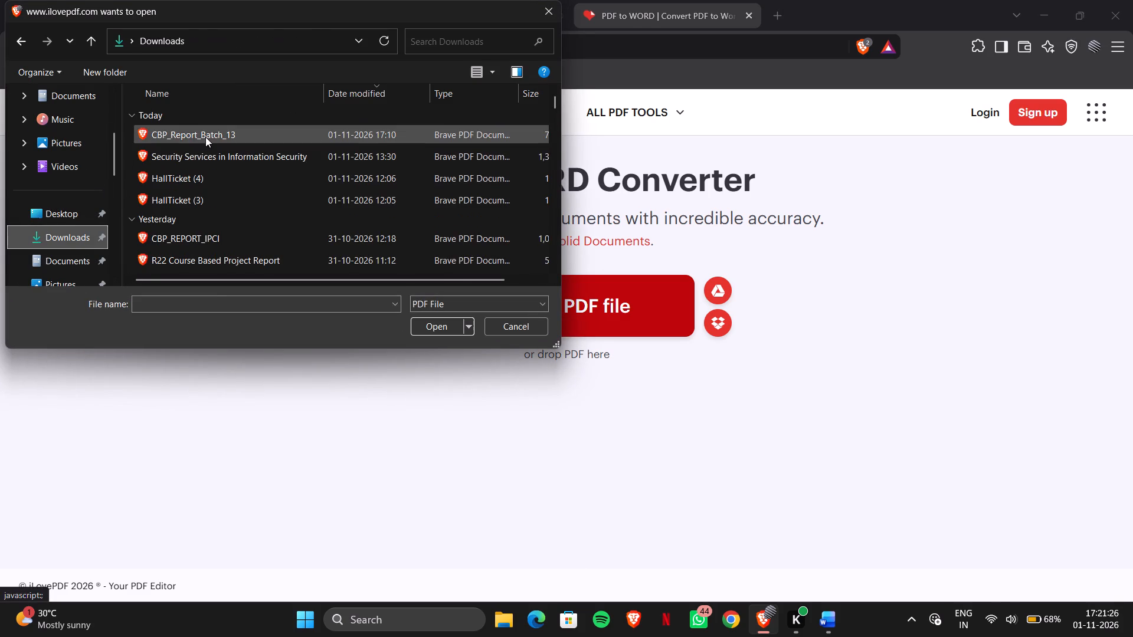
left_click(206, 136)
left_click(434, 321)
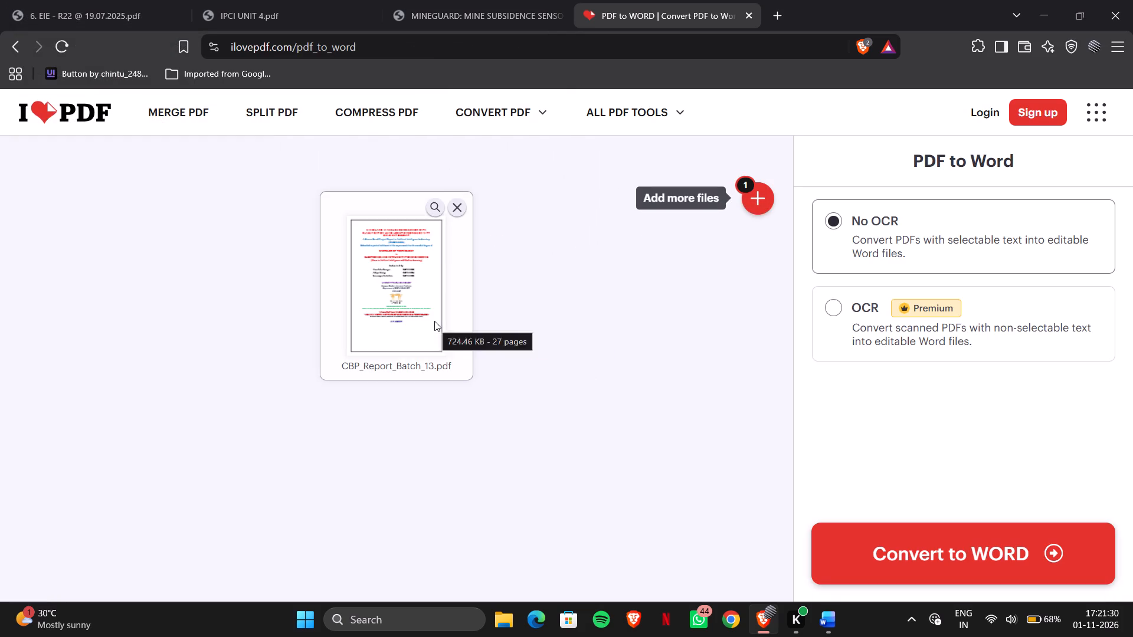
Convert the CBP_Report_Batch_13 PDF to Word without OCR and save the converted file.
left_click(939, 540)
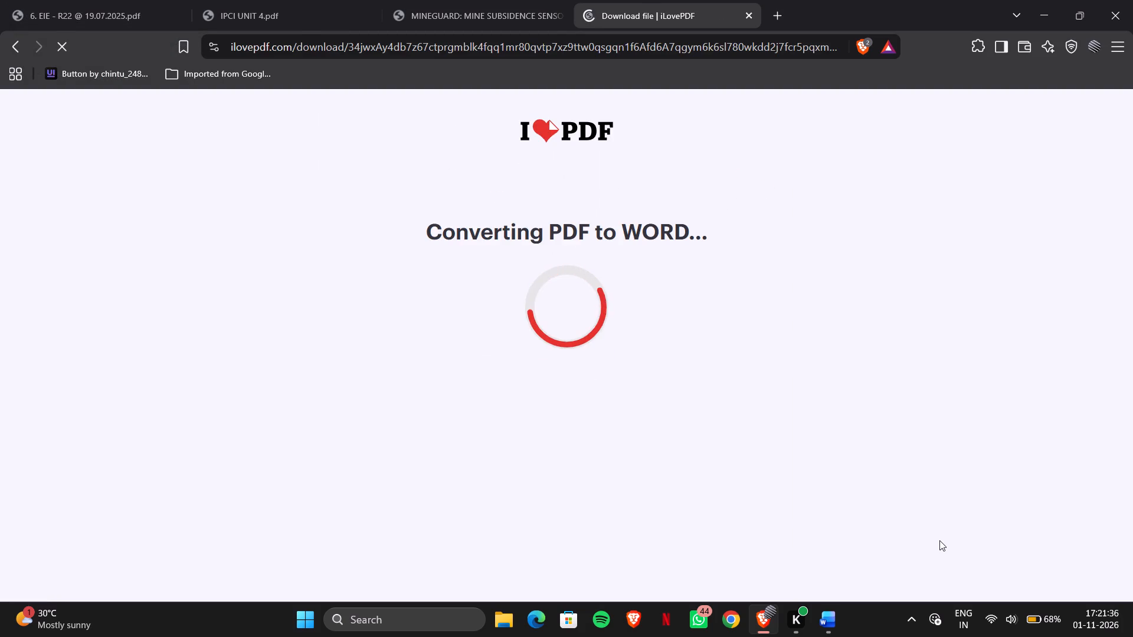
left_click(652, 248)
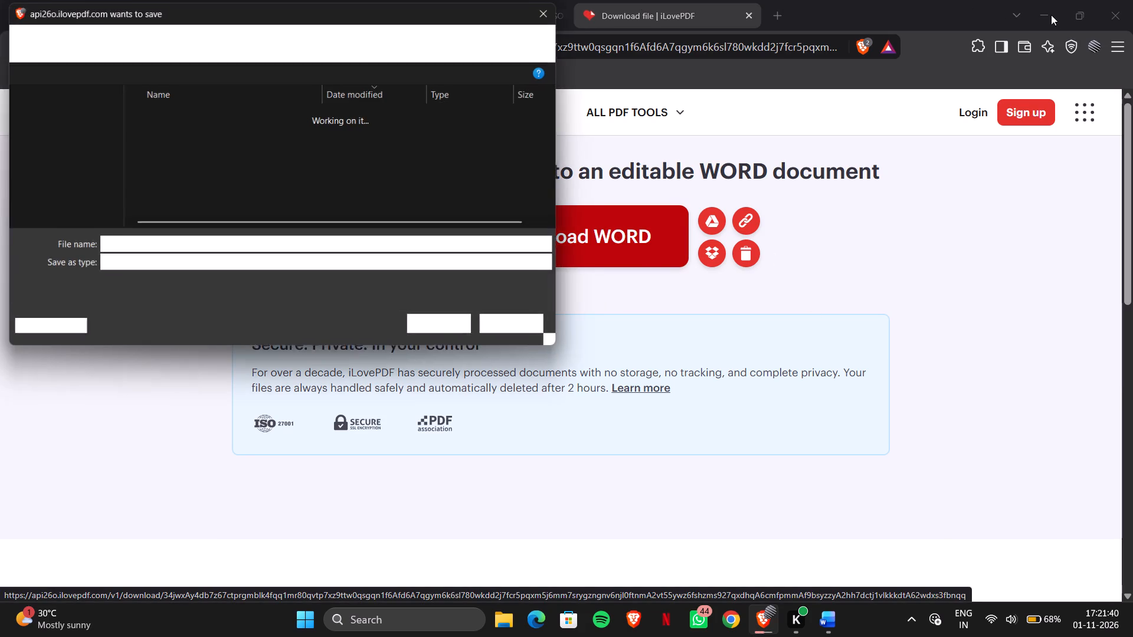
left_click(436, 333)
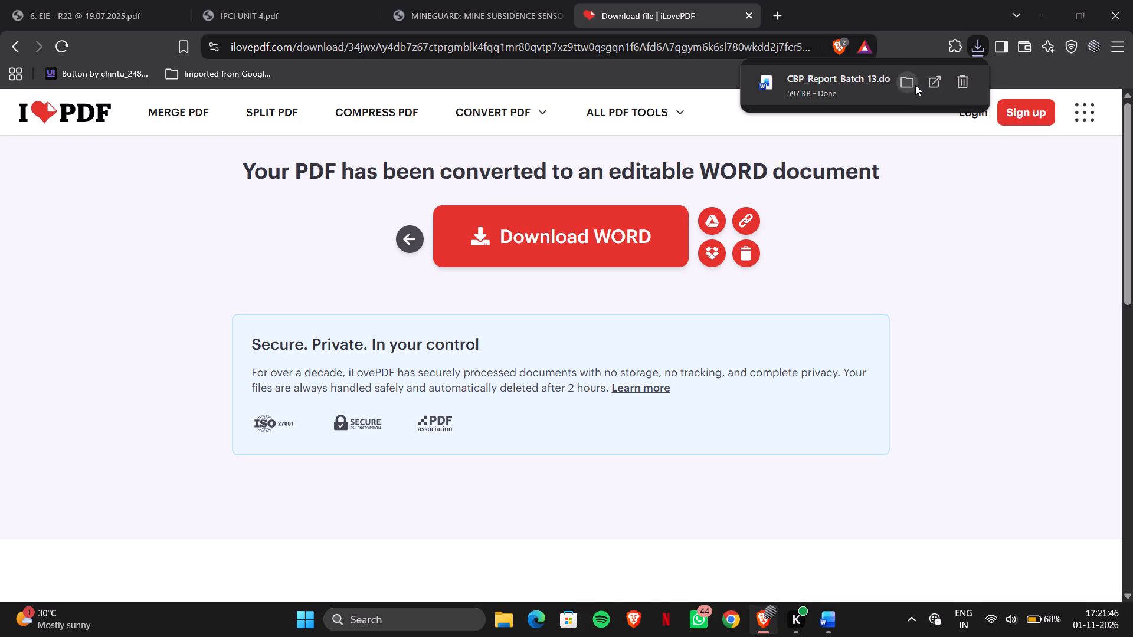
Open the converted CBP_Report_Batch_13 document from Downloads in Word, close the Downloads window and enable editing.
left_click(915, 85)
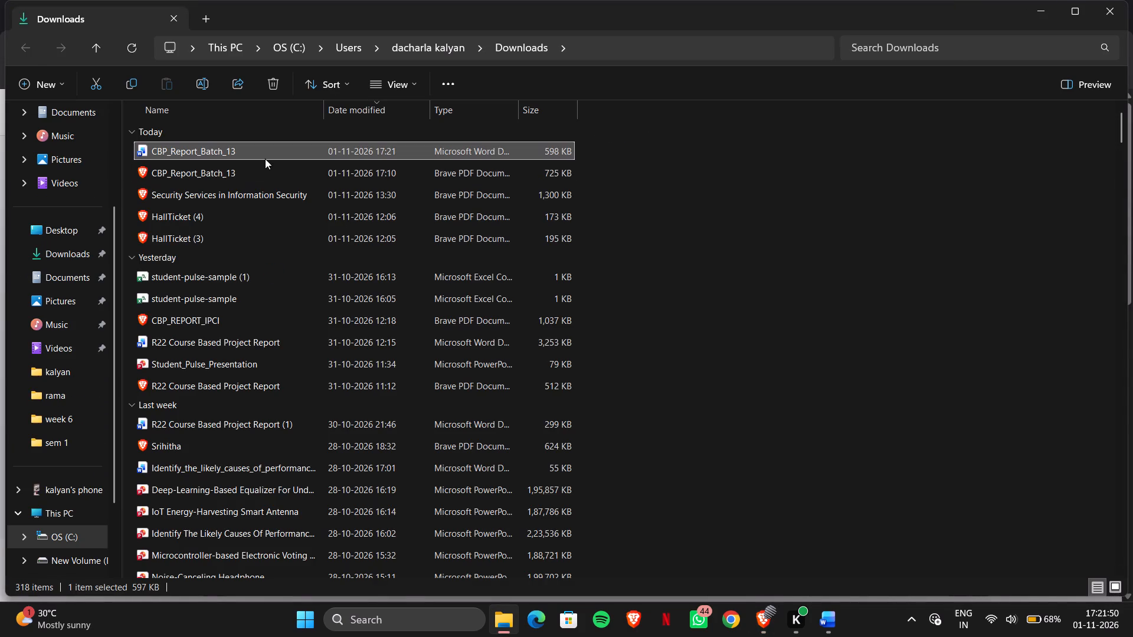
double_click(273, 152)
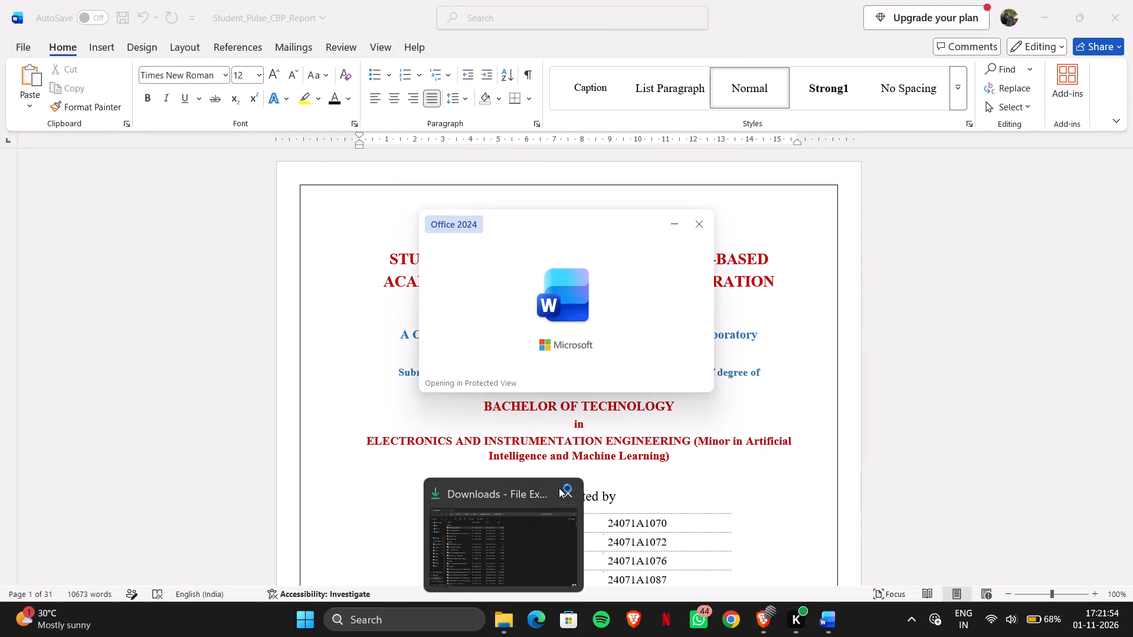
left_click(569, 491)
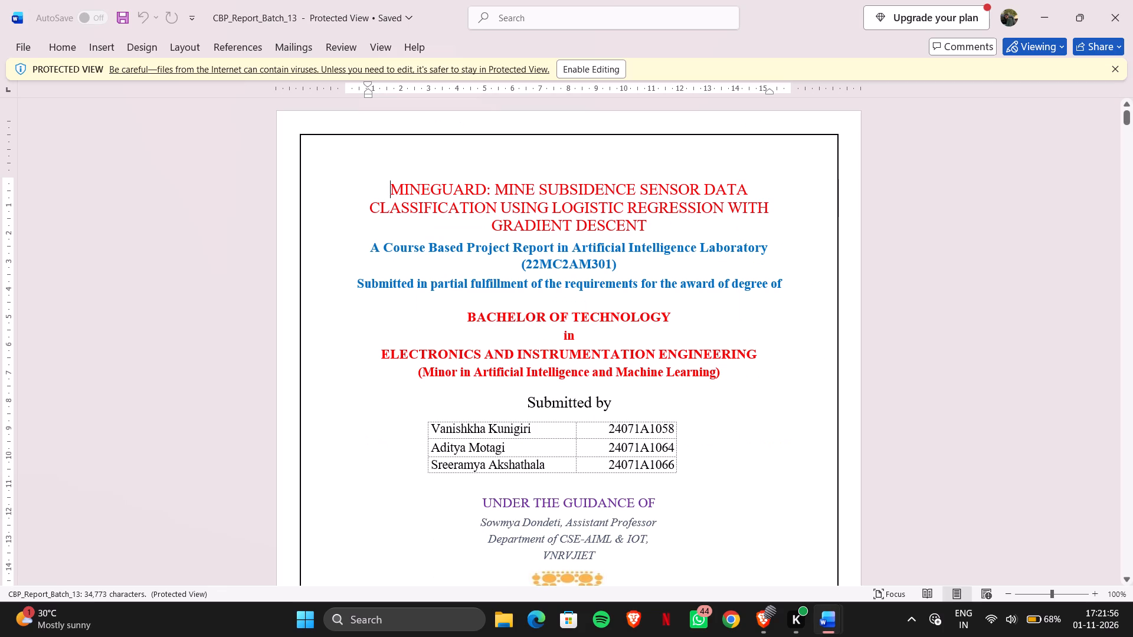
left_click(586, 69)
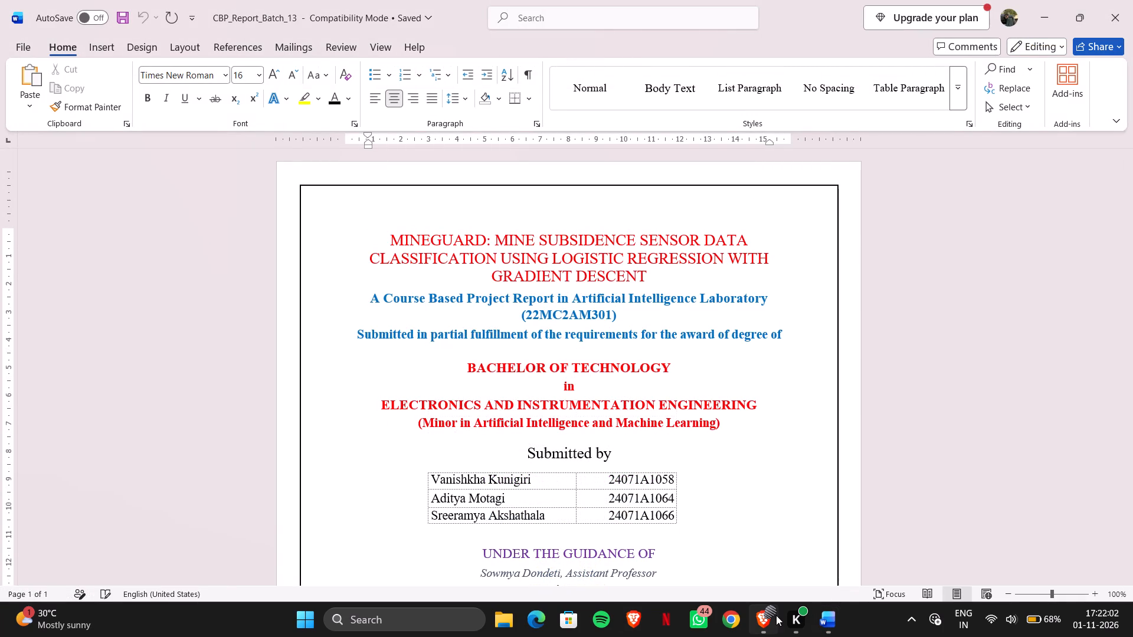
Add a fourth row to the cover page's Submitted by table and enter the fourth student's name and roll number.
left_click(535, 482)
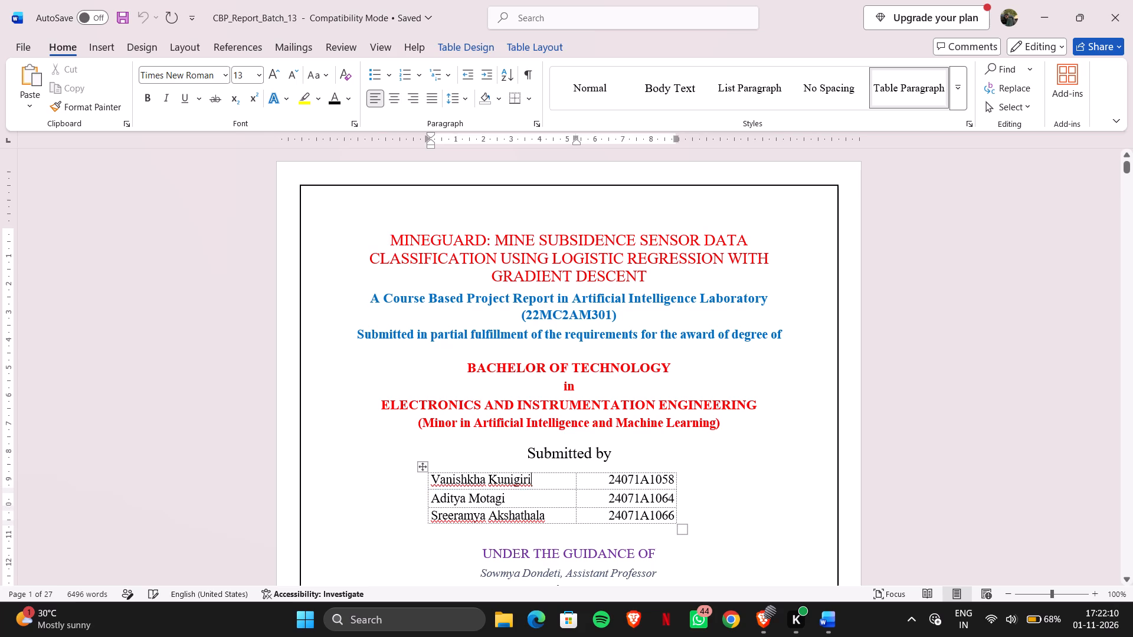
left_click(421, 521)
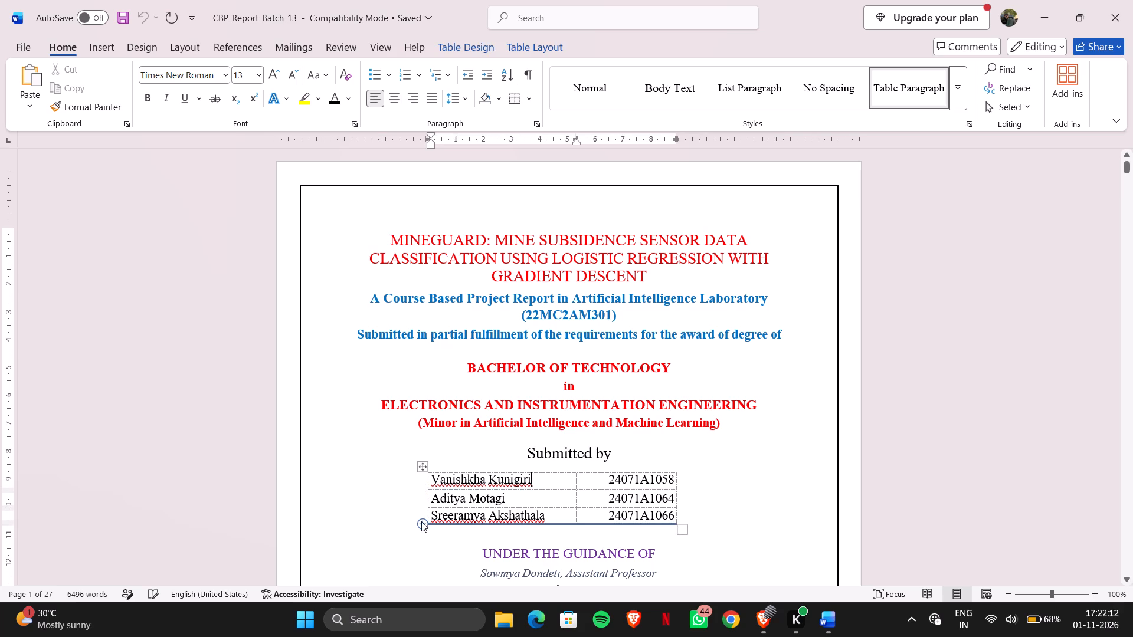
left_click(775, 495)
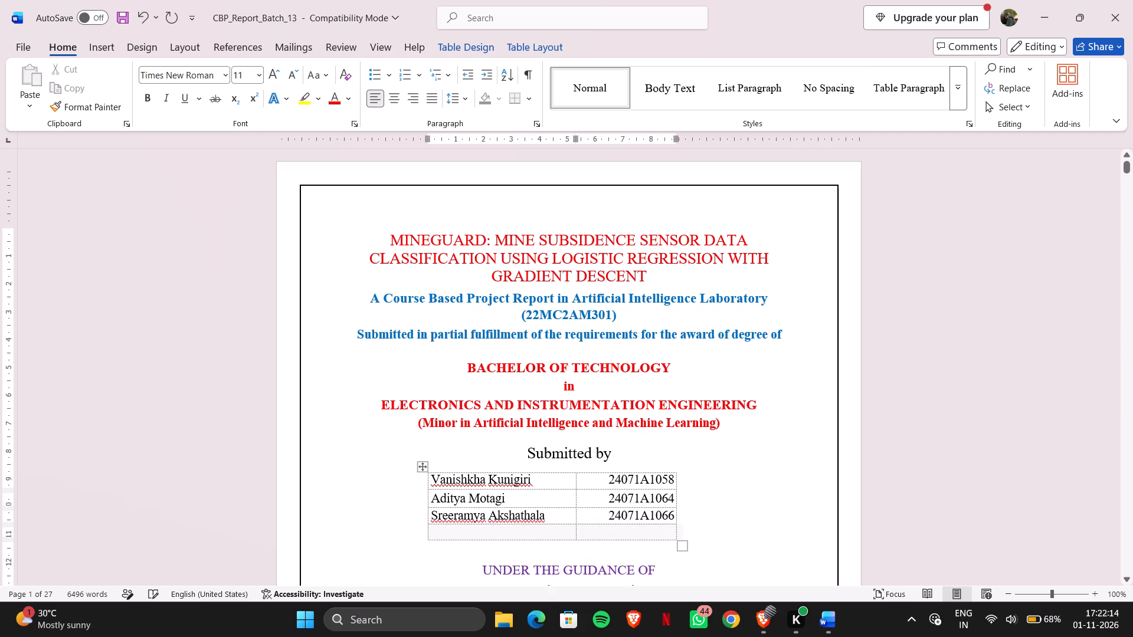
left_click(456, 539)
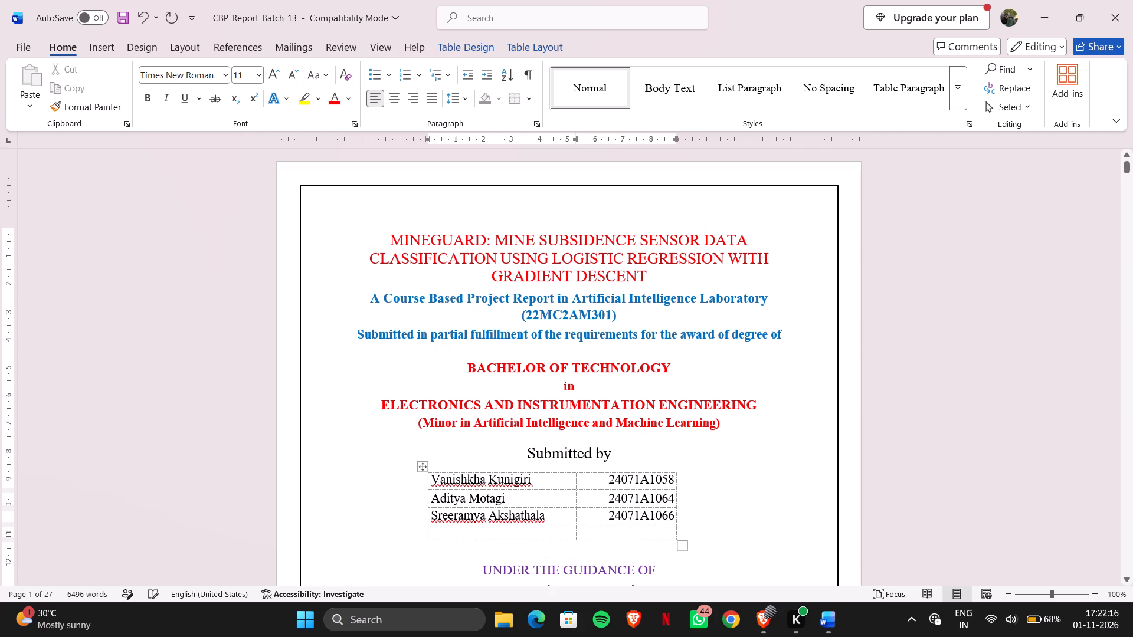
left_click(460, 536)
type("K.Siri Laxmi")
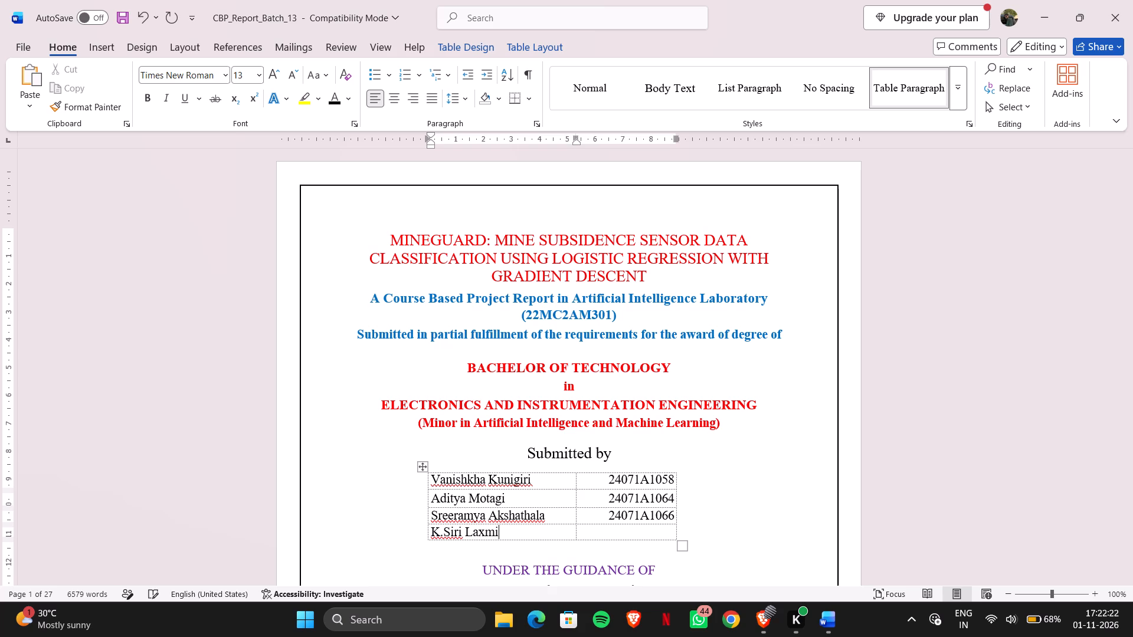
left_click(625, 530)
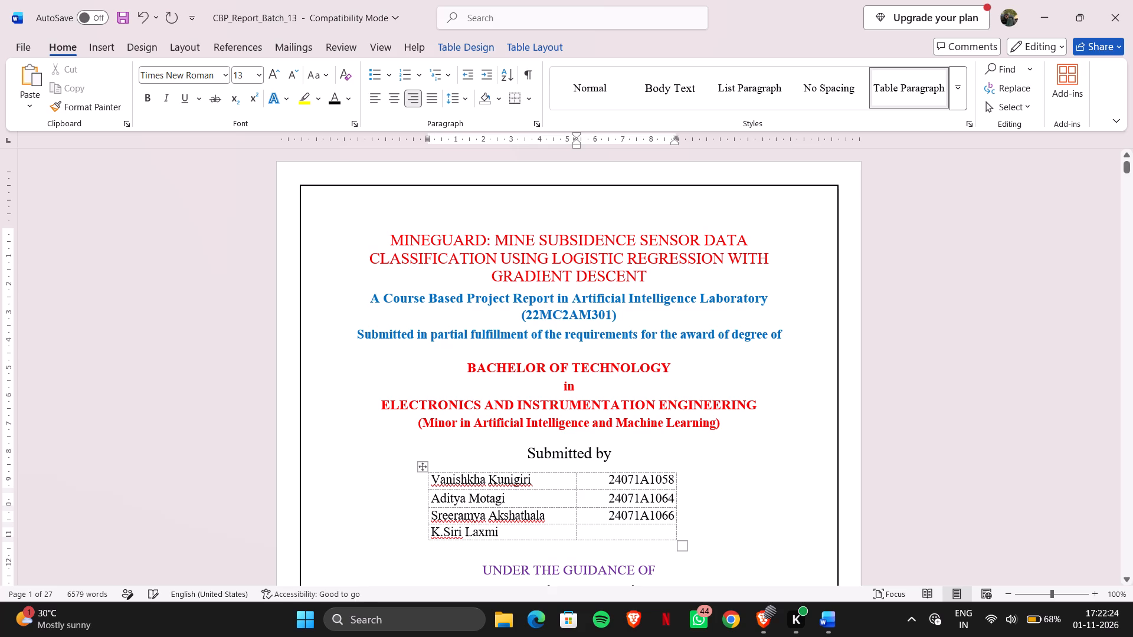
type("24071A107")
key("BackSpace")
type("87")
Replace the last digits of the roll numbers in the first three rows with those of the project's own students.
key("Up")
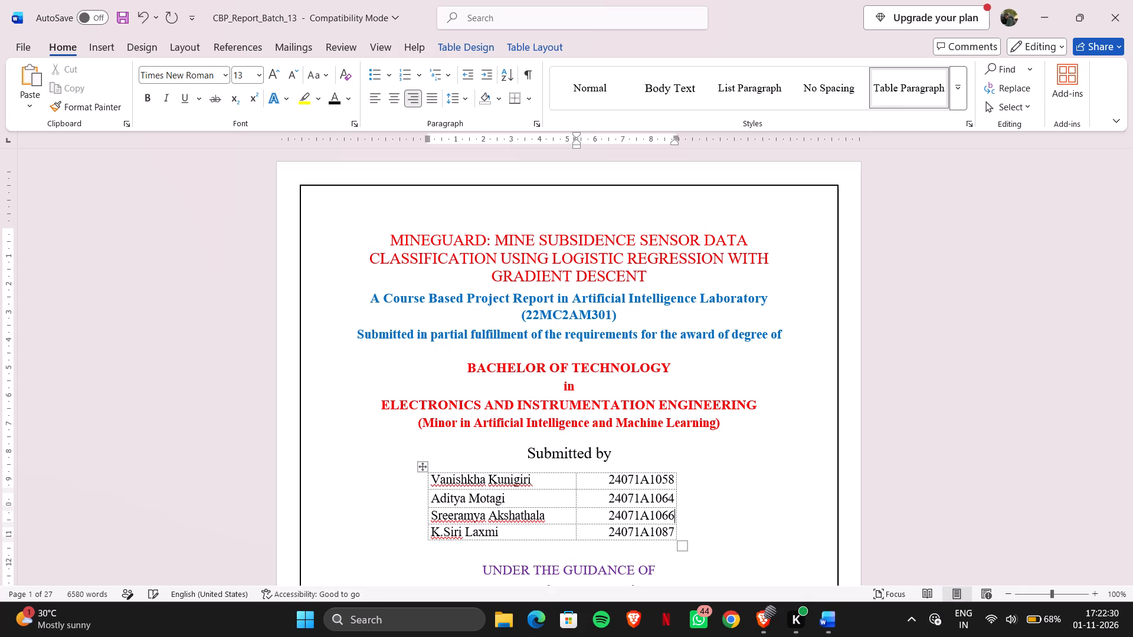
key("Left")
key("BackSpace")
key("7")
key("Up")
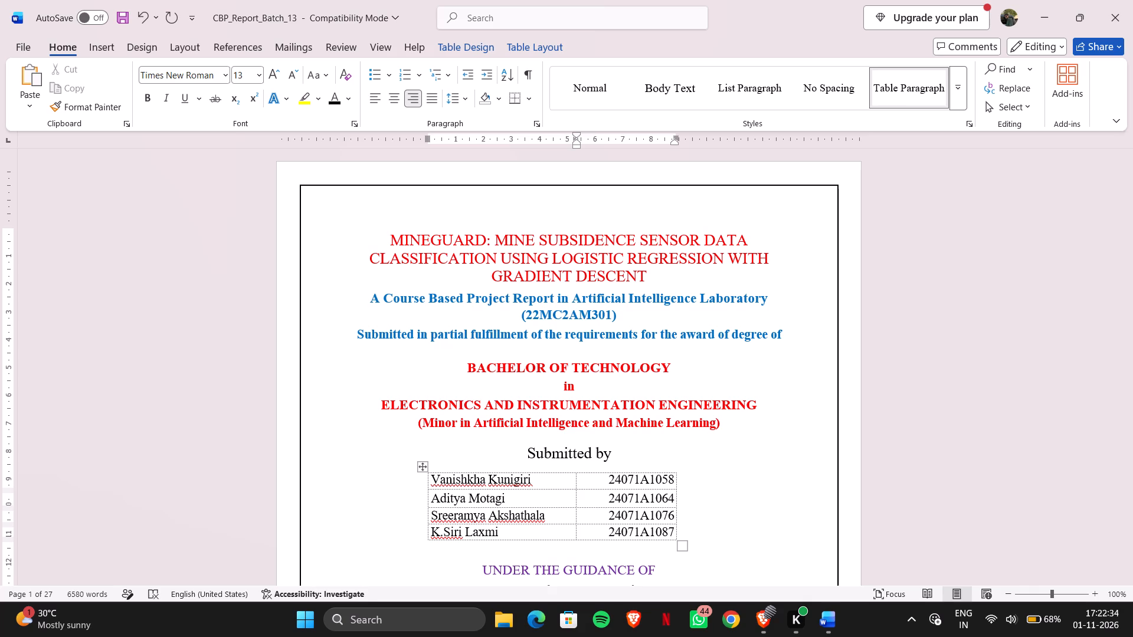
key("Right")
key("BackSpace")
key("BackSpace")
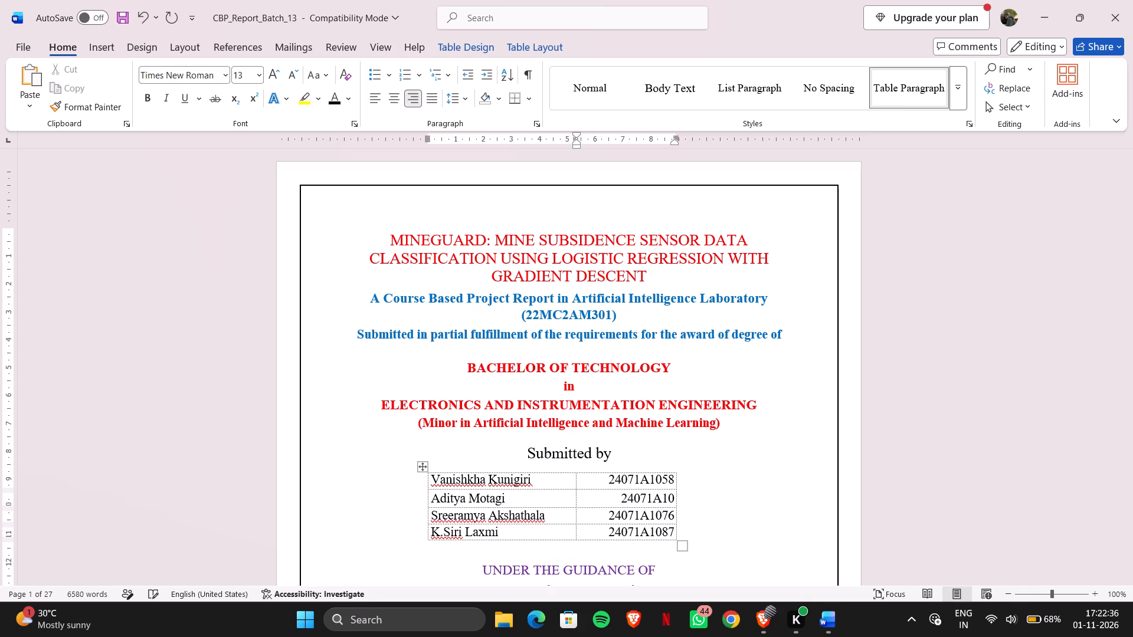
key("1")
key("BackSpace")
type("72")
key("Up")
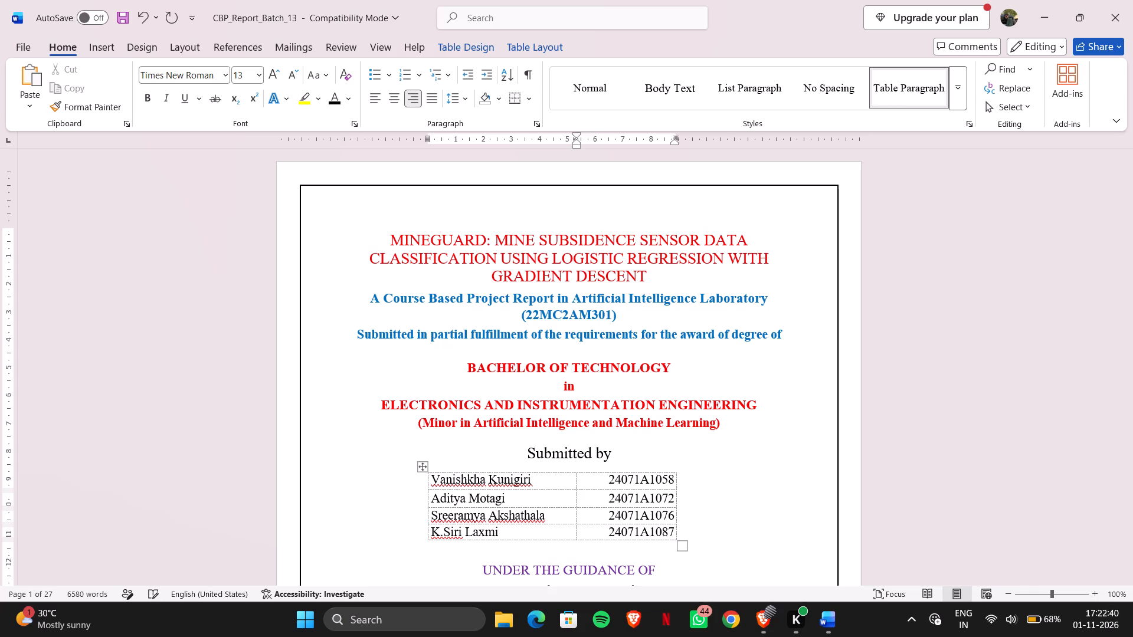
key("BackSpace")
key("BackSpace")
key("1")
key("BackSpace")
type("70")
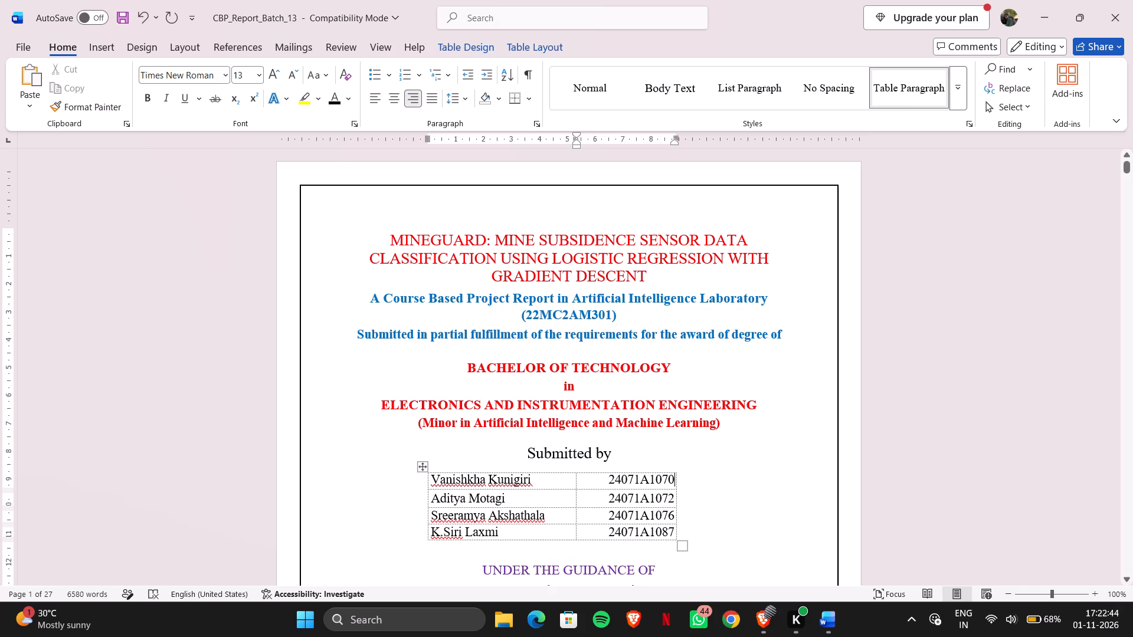
Replace the name in the first row of the Submitted by table with the first project student's name.
left_click(532, 478)
key("BackSpace")
key("BackSpace")
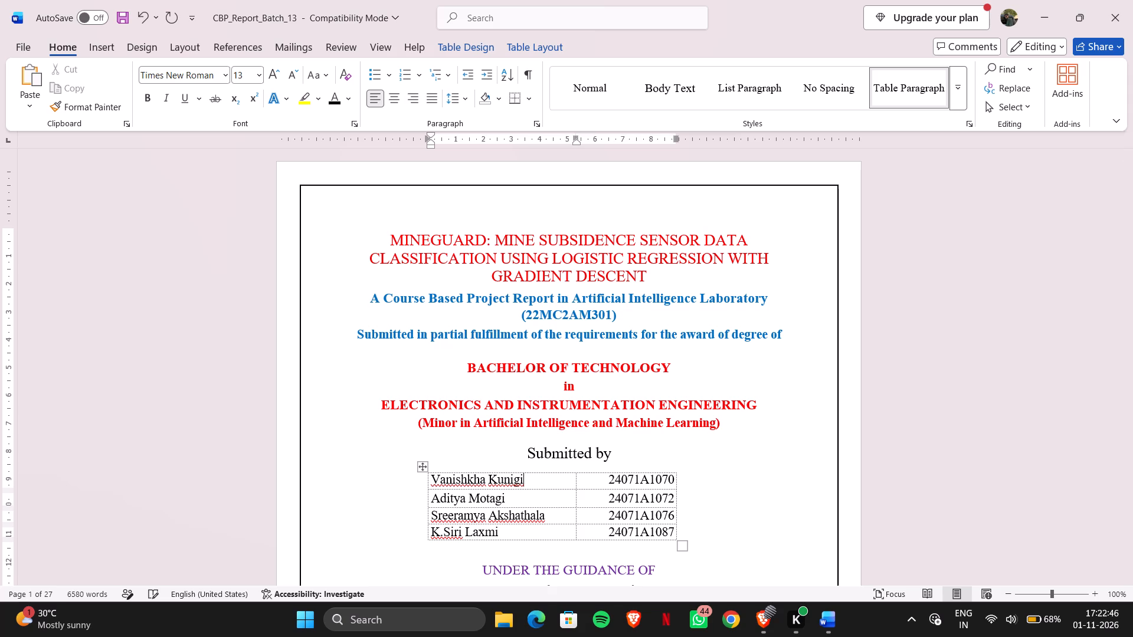
key("BackSpace")
key("BackSpace")
key("BackSpace")
key("BackSpace")
key("BackSpace")
key("BackSpace")
key("BackSpace")
key("BackSpace")
key("BackSpace")
key("BackSpace")
key("BackSpace")
key("BackSpace")
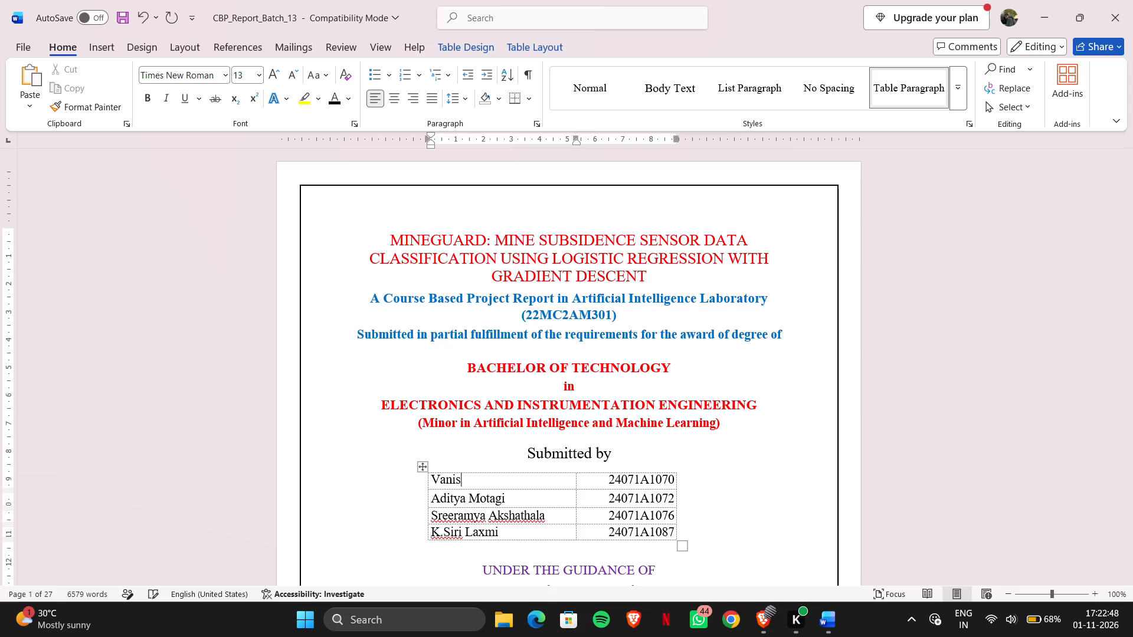
key("BackSpace")
key("BackSpace")
key("BackSpace")
key("BackSpace")
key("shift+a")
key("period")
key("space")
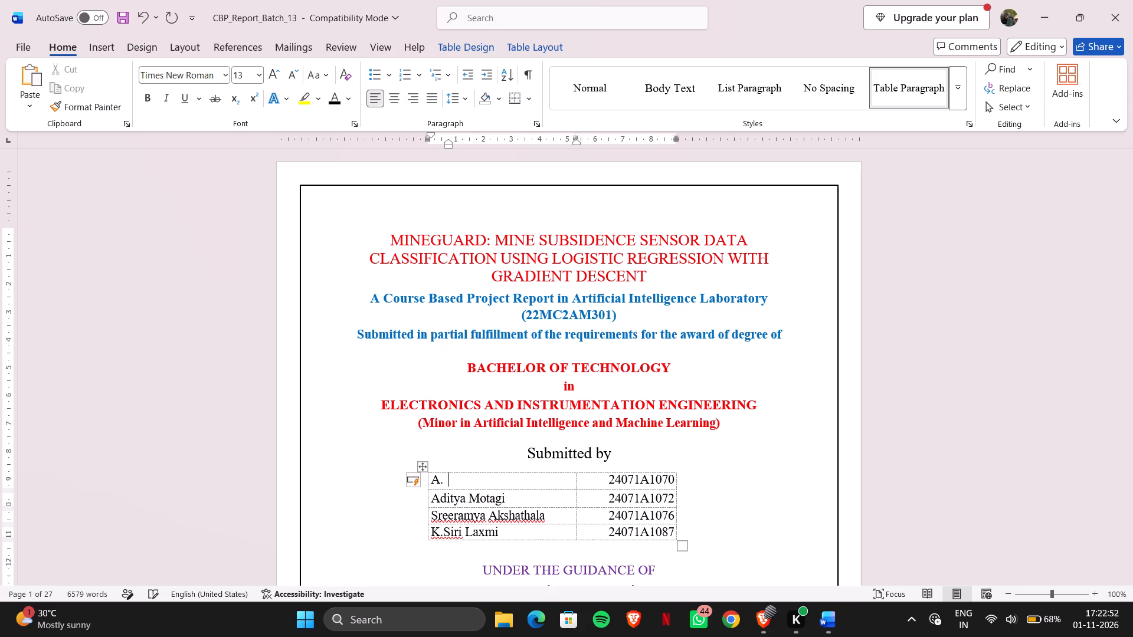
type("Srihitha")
Replace the name in the second row of the Submitted by table with the second project student's name.
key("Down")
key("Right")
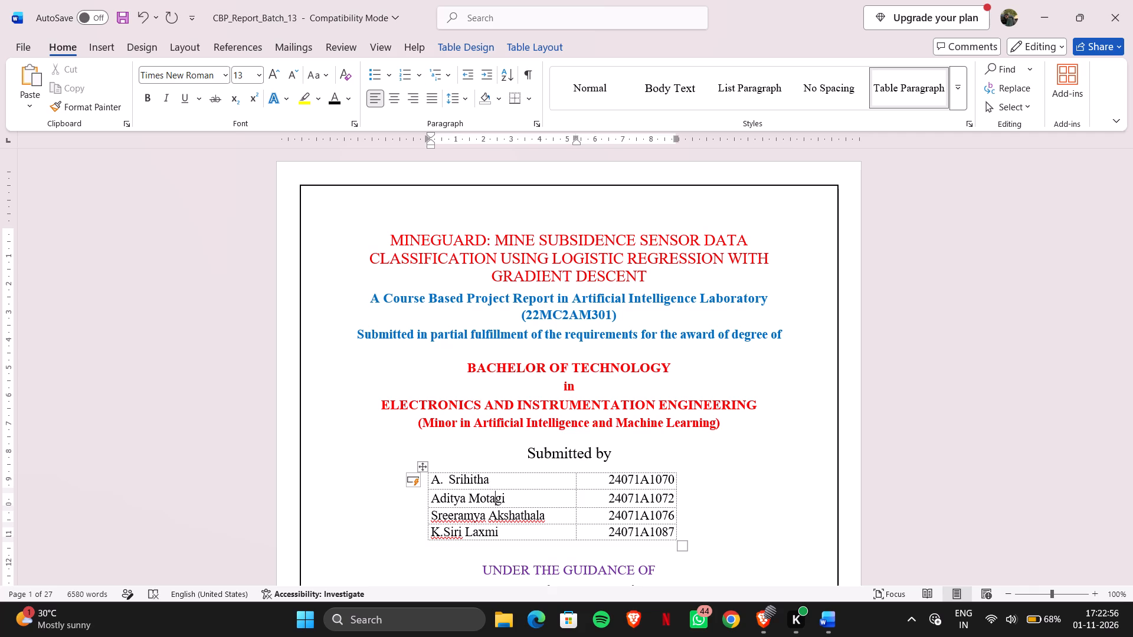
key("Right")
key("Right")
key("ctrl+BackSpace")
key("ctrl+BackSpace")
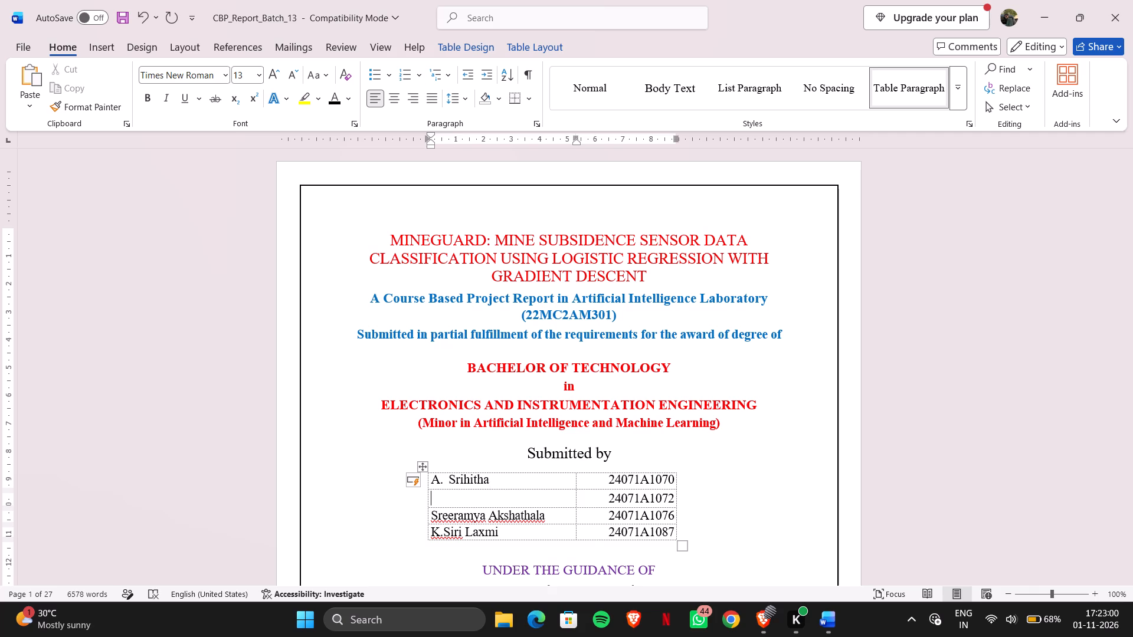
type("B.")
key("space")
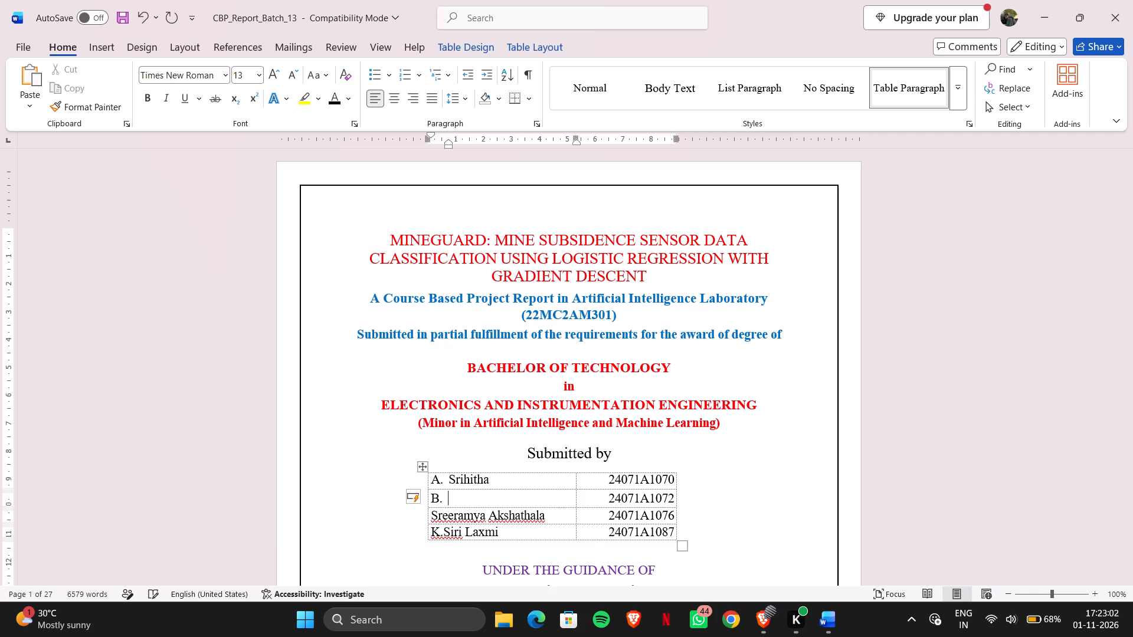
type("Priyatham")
Clear the name in the third row of the Submitted by table and enter the initial D.
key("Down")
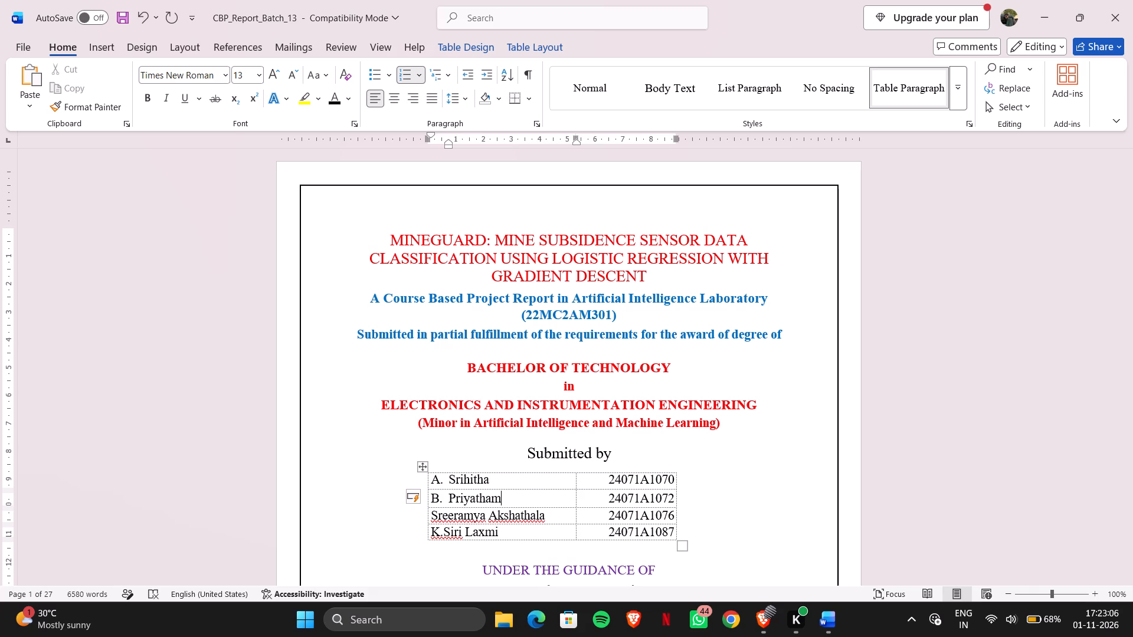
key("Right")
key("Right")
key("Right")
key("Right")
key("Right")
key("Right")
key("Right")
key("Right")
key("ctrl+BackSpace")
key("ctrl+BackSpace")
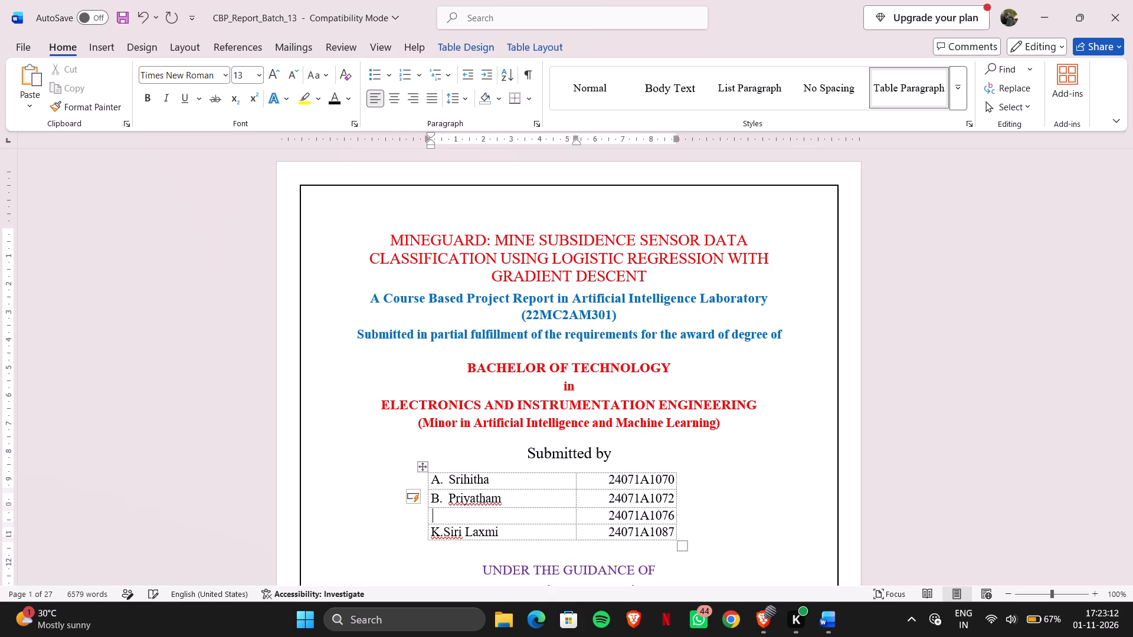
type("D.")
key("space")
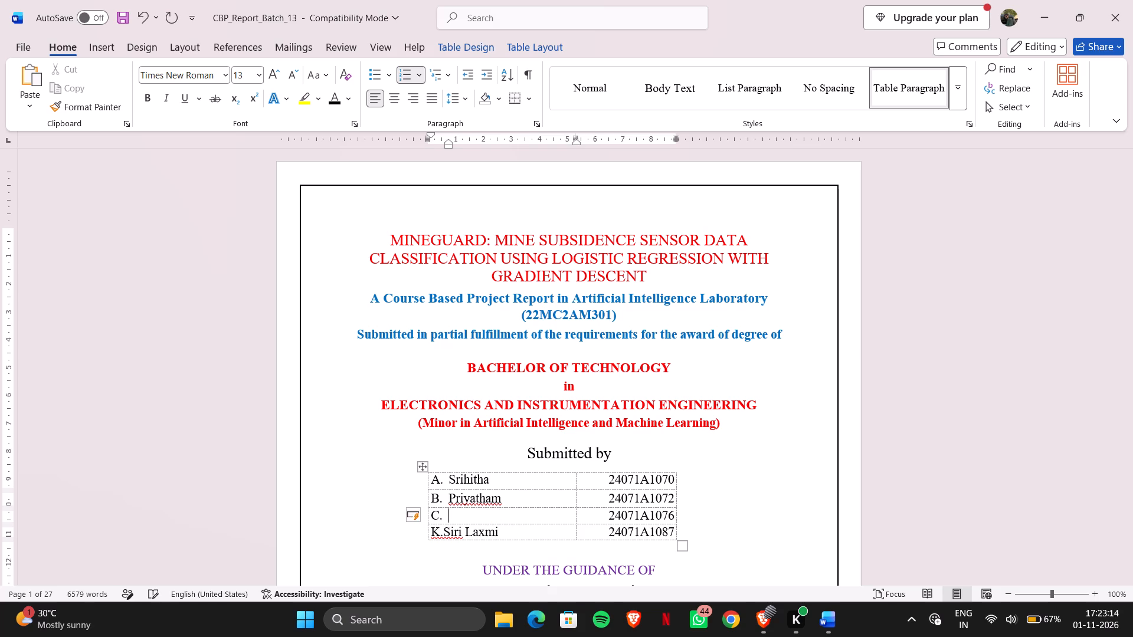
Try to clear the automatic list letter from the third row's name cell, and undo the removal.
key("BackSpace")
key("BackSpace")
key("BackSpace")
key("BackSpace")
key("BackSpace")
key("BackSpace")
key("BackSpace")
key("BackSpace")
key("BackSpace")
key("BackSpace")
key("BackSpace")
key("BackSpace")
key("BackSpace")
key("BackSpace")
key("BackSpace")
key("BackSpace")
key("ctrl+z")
Remove the automatic list letter from the name cell in the third row of the Submitted by table.
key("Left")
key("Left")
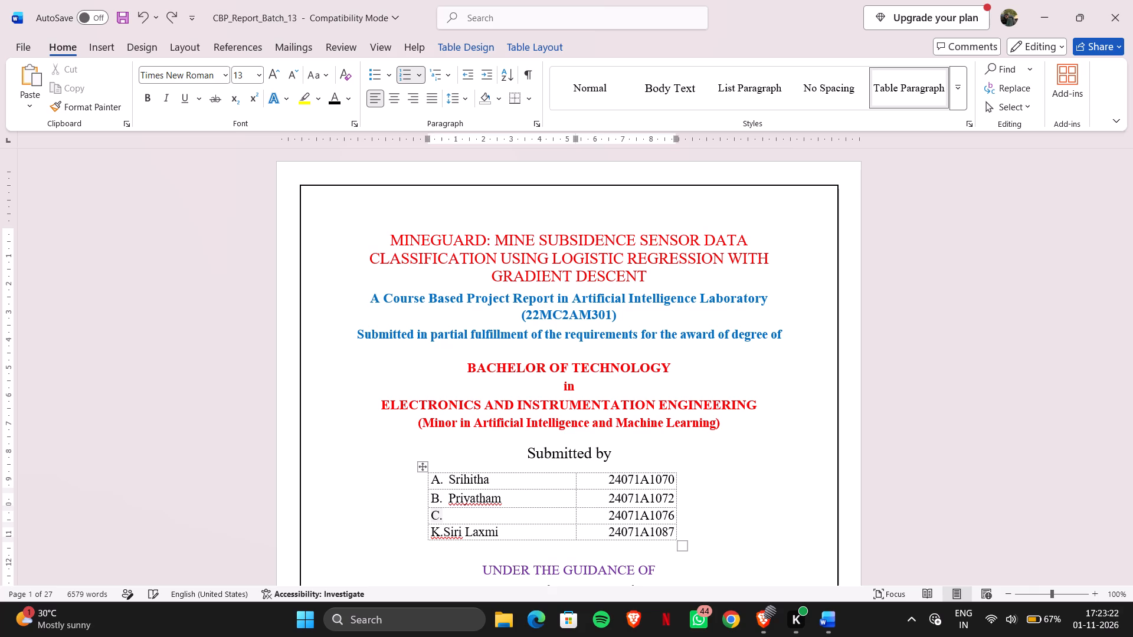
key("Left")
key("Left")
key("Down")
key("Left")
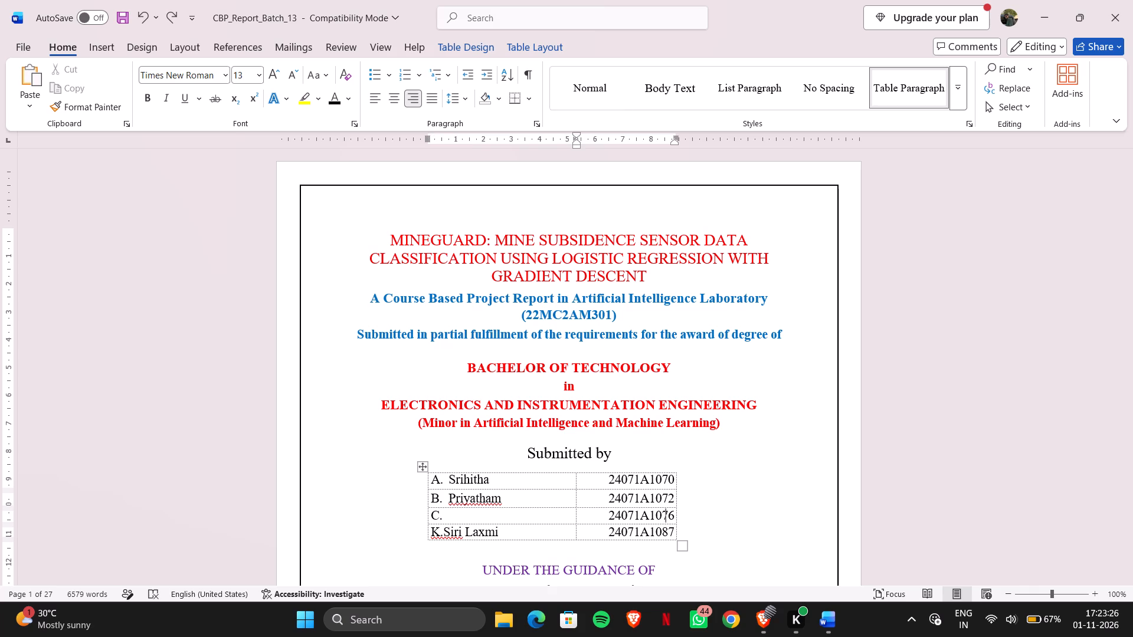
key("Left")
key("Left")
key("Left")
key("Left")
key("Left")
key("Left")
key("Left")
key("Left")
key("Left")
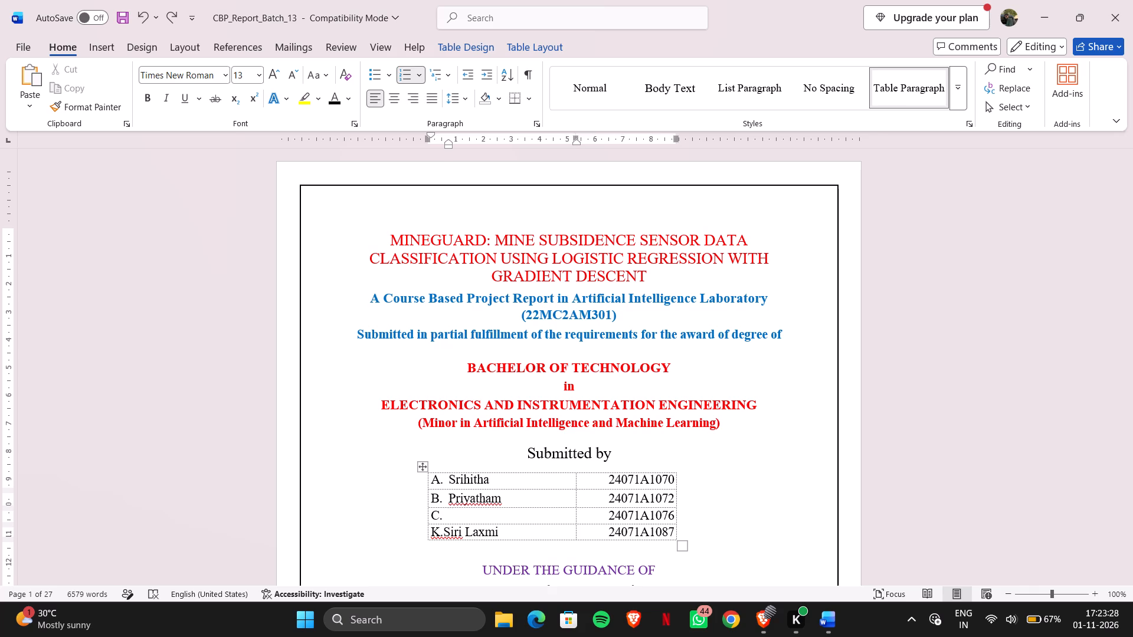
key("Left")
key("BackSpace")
Enter the third project student's name with the initial D. in the third row of the Submitted by table.
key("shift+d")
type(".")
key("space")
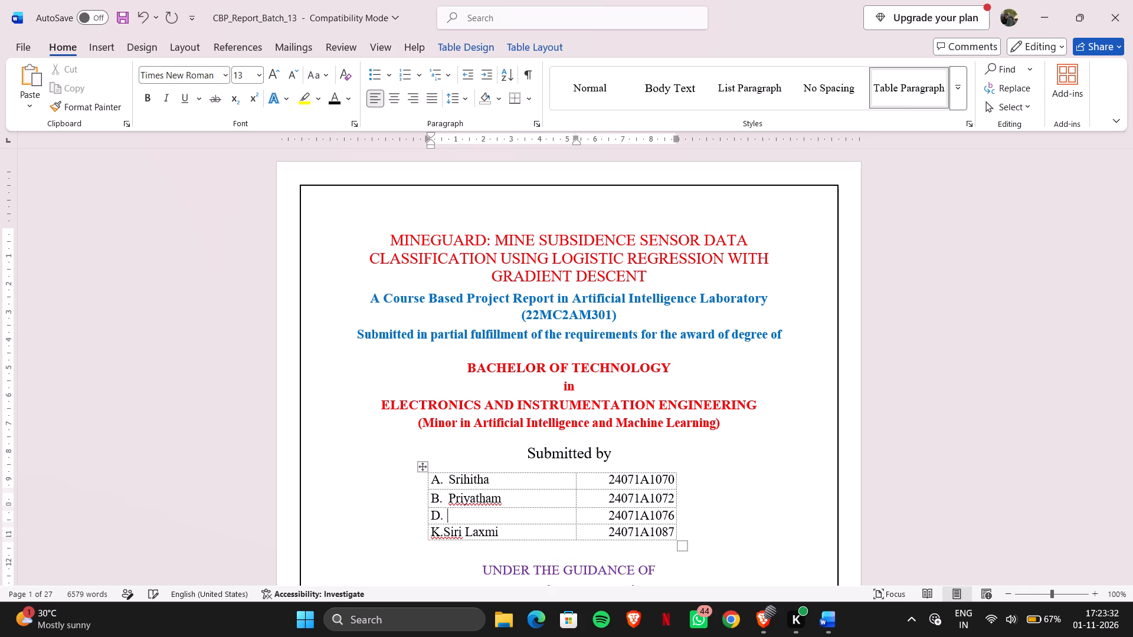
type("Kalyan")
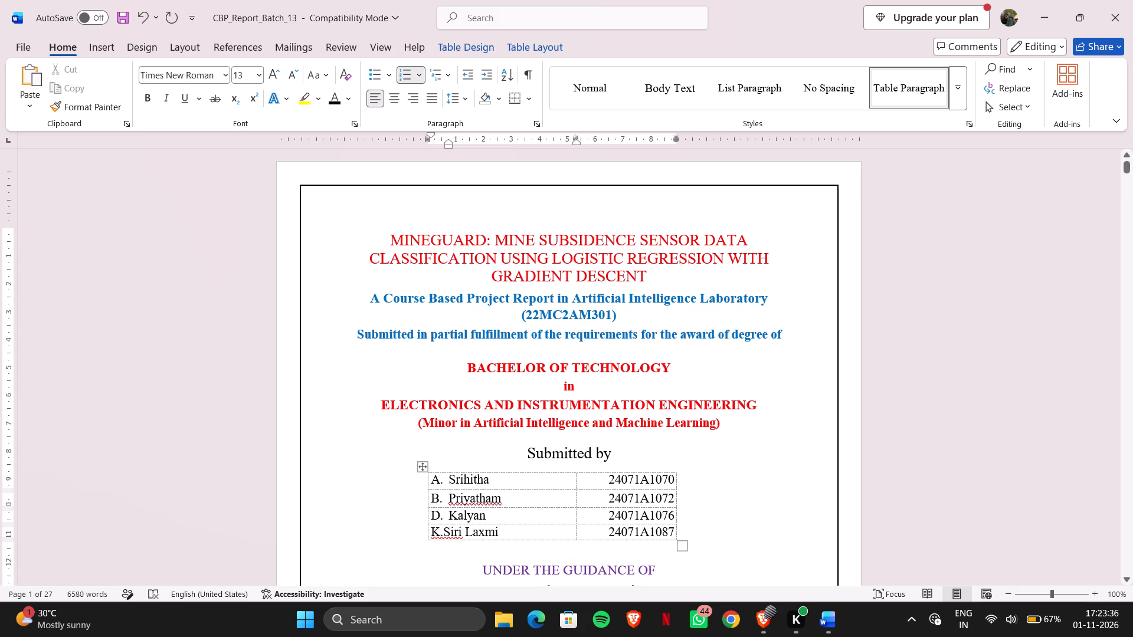
left_click(918, 446)
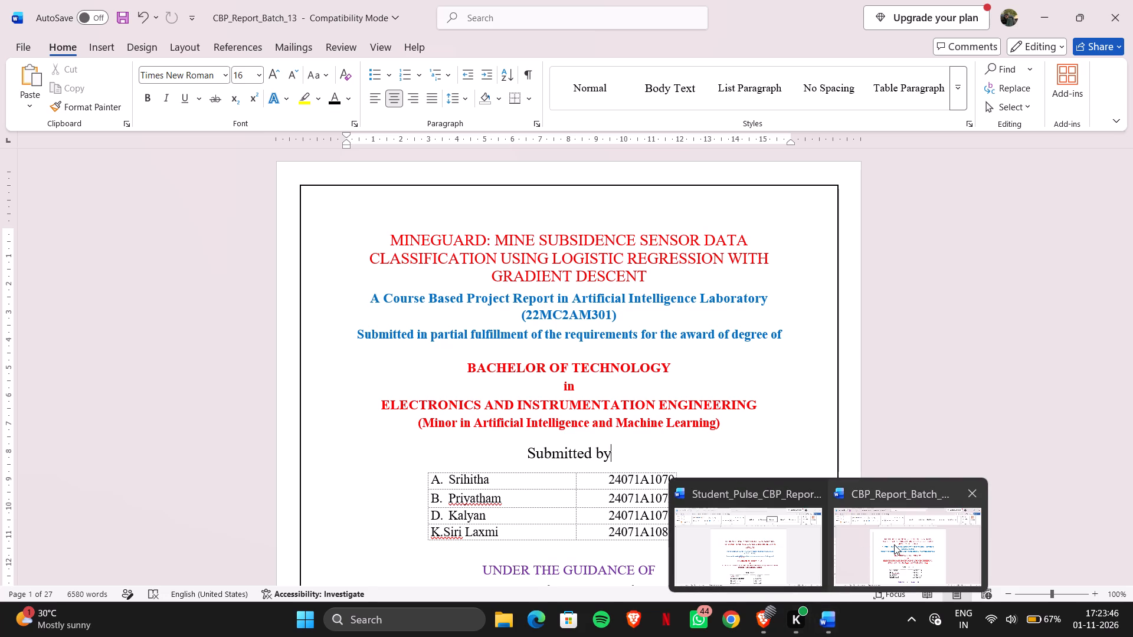
Replace the MineGuard cover title with "STUDENT PULSE: A MACHINE-LEARNING-BASED ACADEMIC EARLY-WARNING AND EXPLORATION SYSTEM" copied from the Student_Pulse_CBP_Report document.
left_click(770, 554)
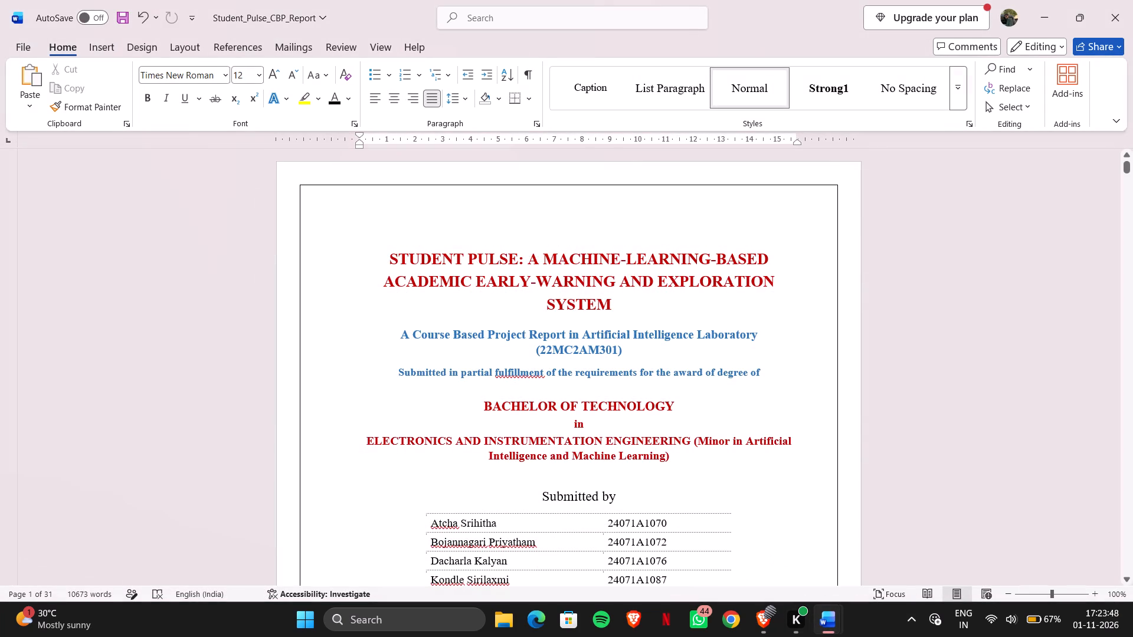
left_click_drag(613, 307, 404, 264)
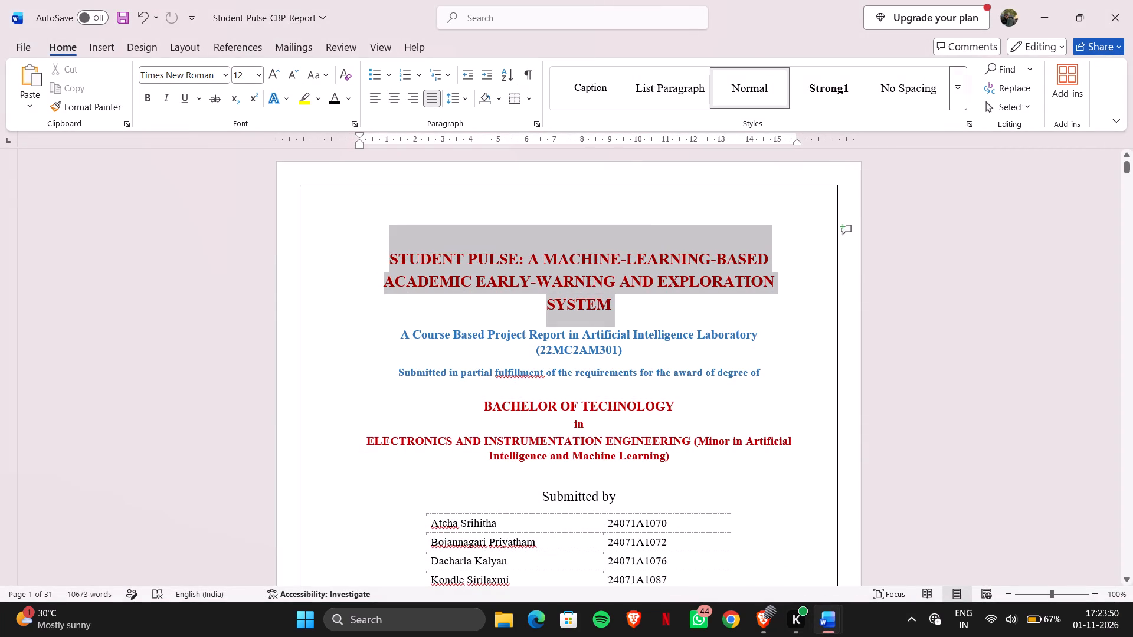
left_click_drag(404, 264, 401, 258)
key("ctrl+c")
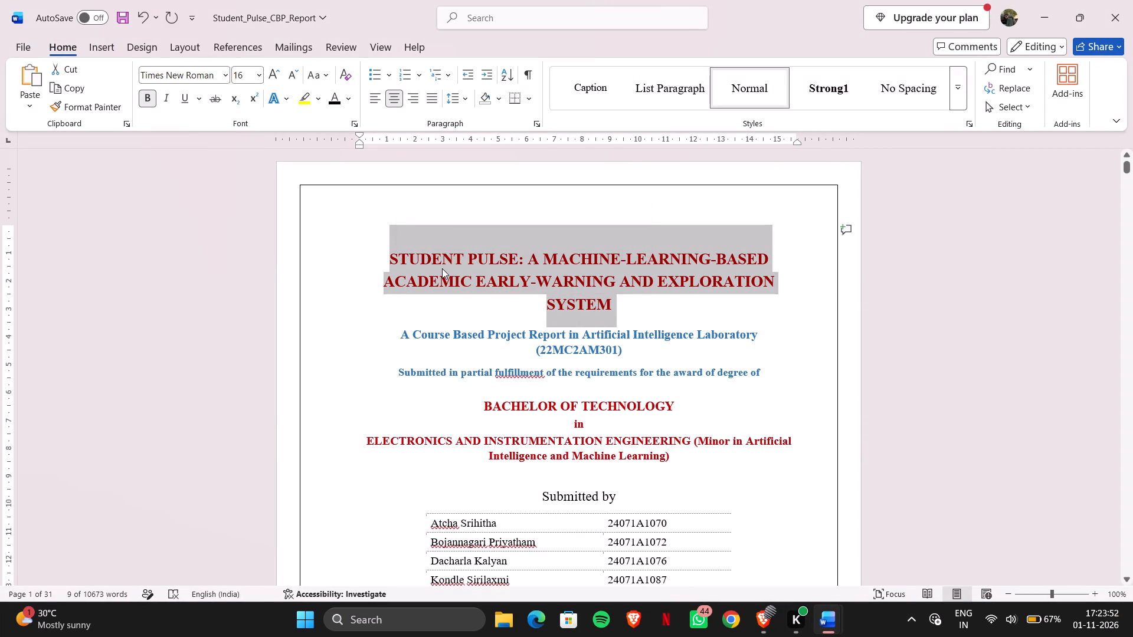
key("alt+Tab")
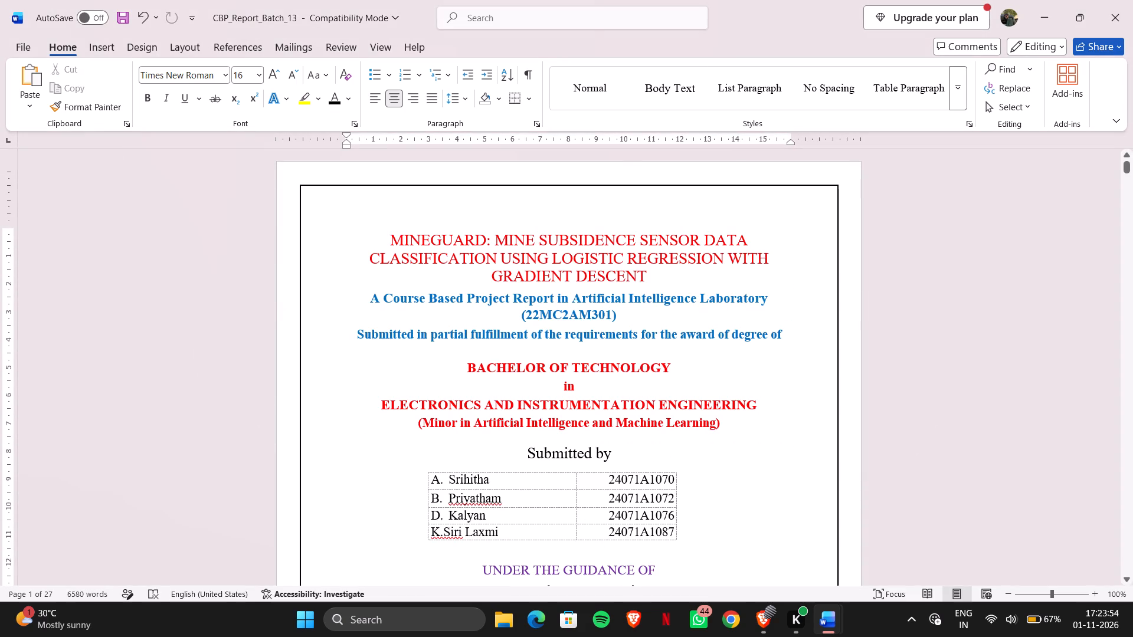
left_click_drag(643, 279, 410, 244)
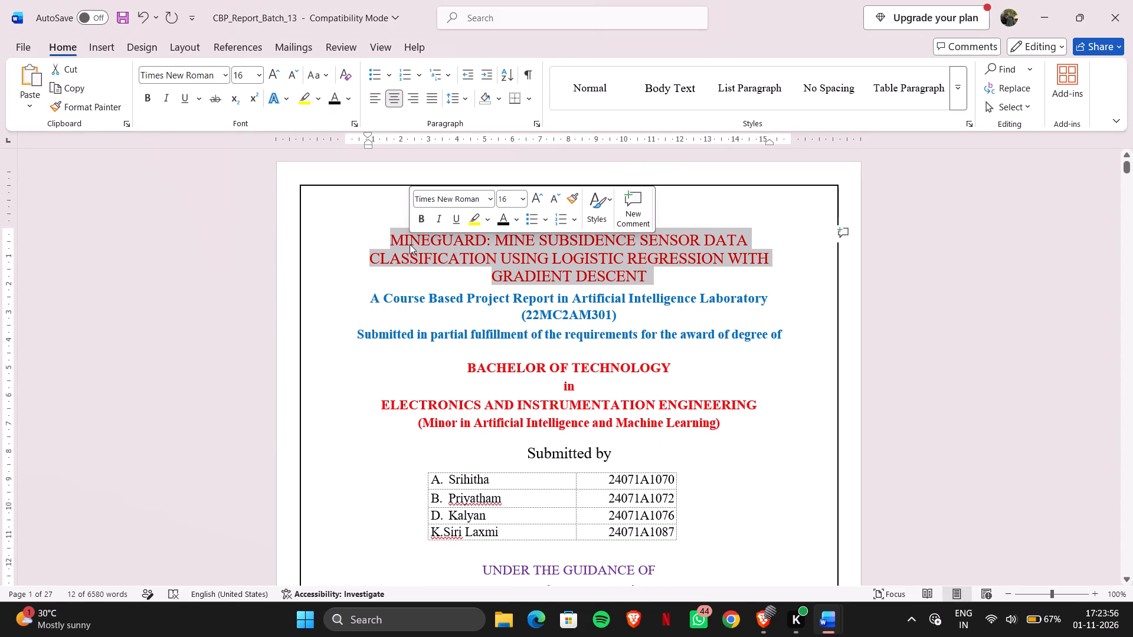
key("ctrl+v")
Set the font colour of the new Student Pulse cover title to standard red.
left_click_drag(605, 305, 361, 249)
left_click(463, 221)
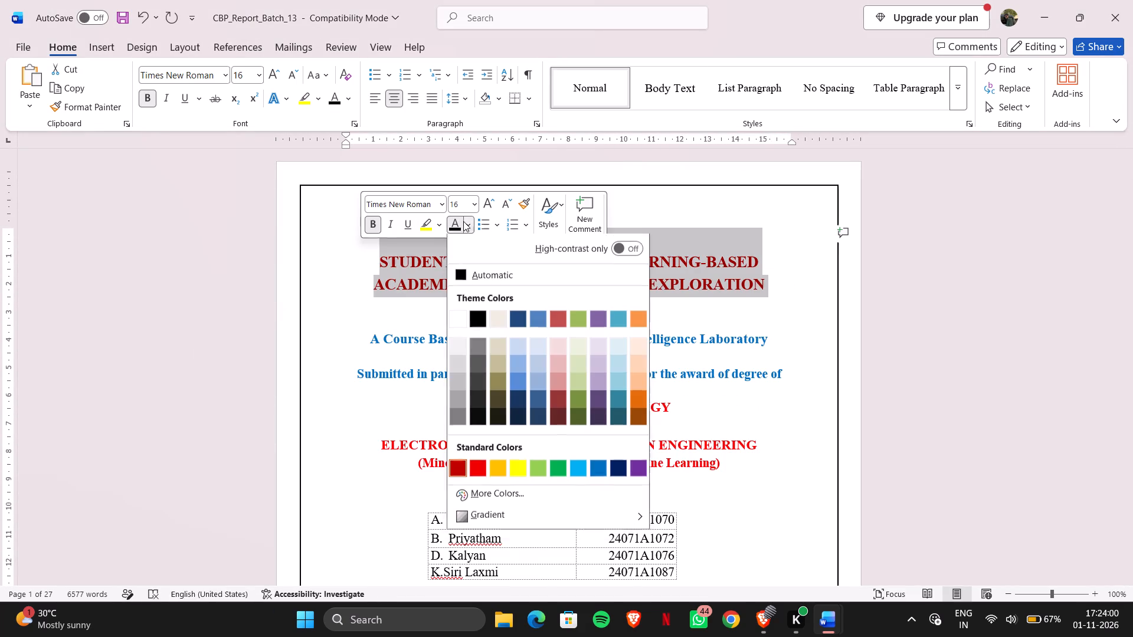
left_click(481, 468)
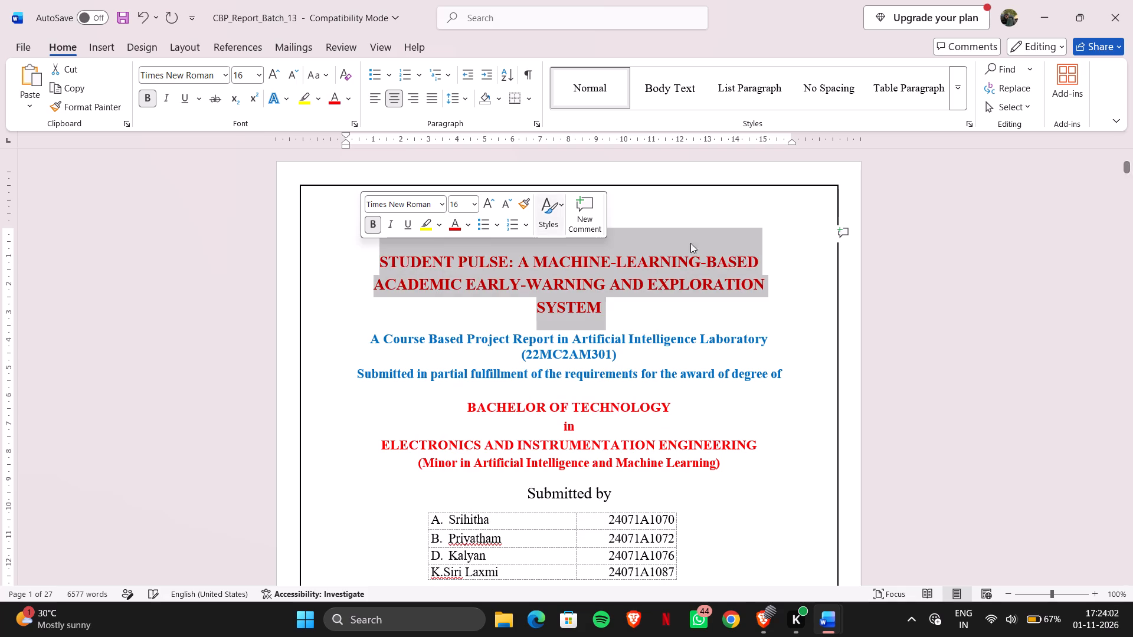
left_click(808, 285)
Replace the project title and student list in the Certificate paragraph with the corresponding text copied from the Certificate page of Student_Pulse_CBP_Report.
scroll(647, 365, "down", 1)
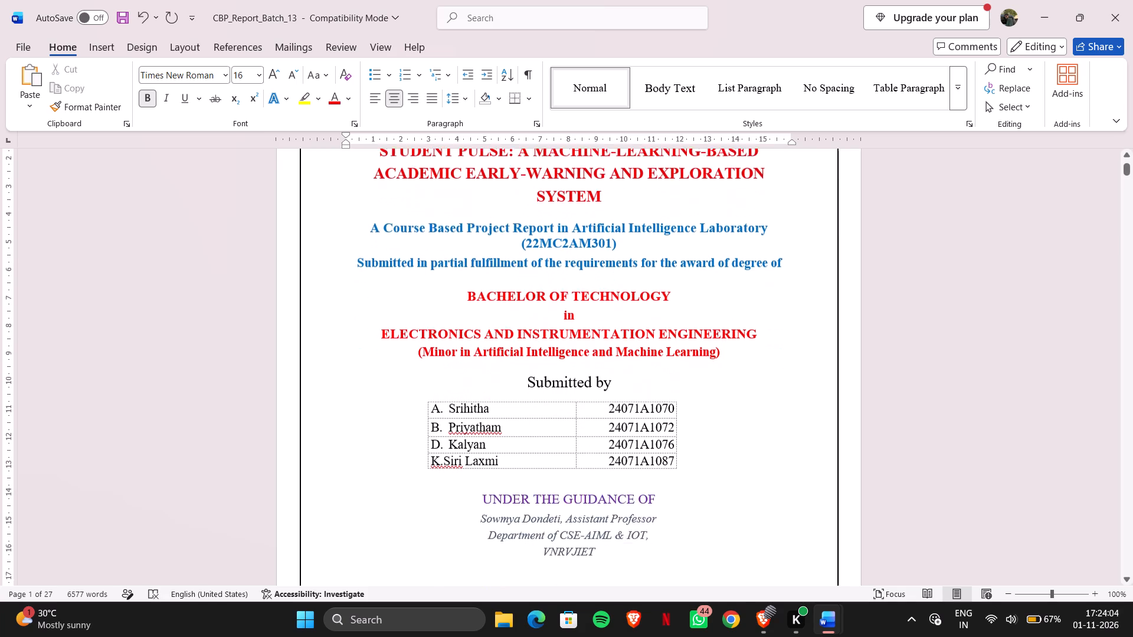
scroll(647, 365, "down", 2)
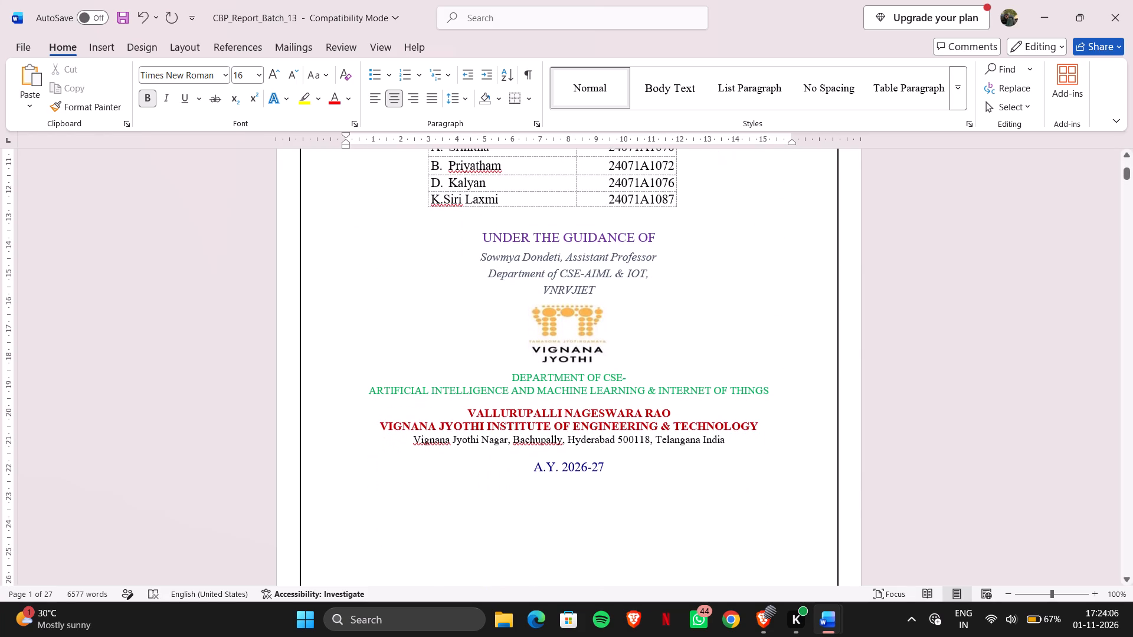
scroll(647, 365, "down", 1)
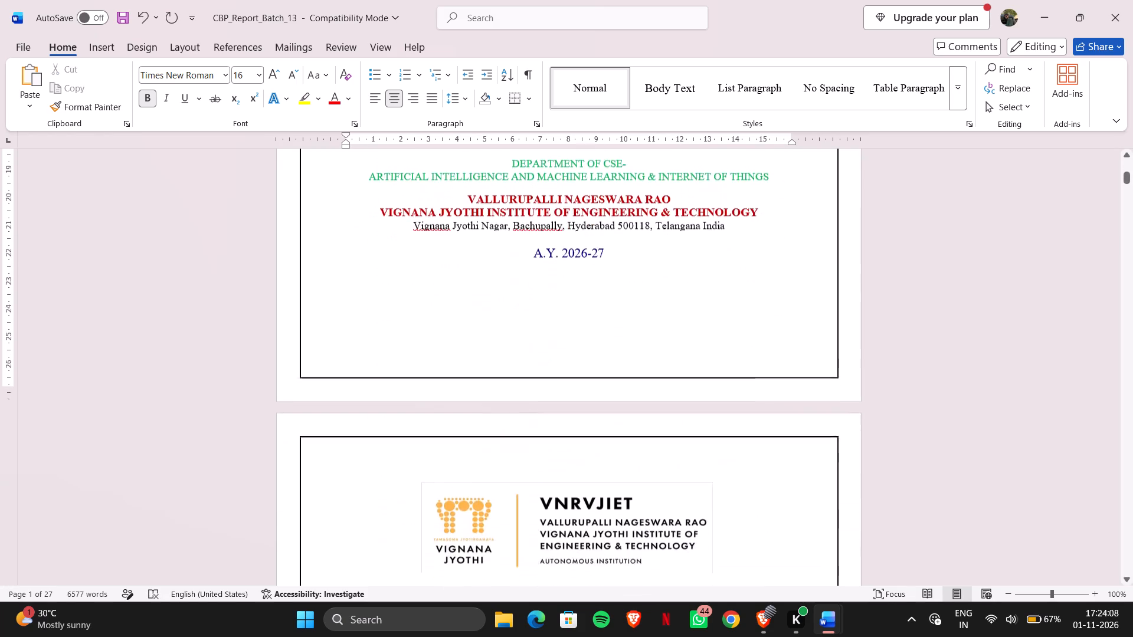
scroll(647, 365, "down", 1)
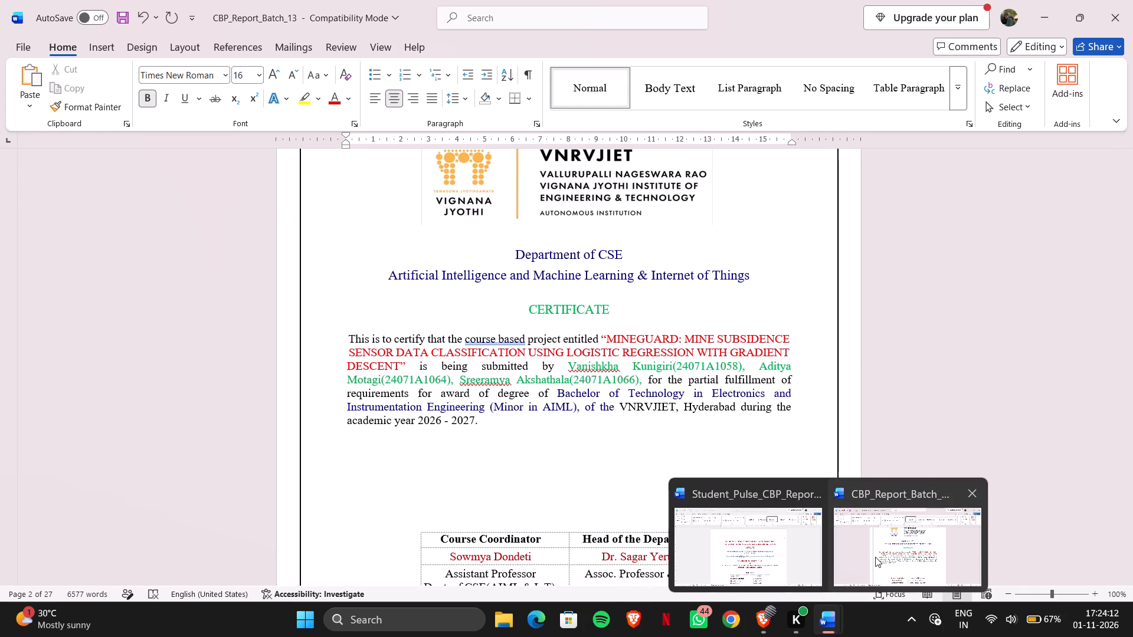
left_click(862, 554)
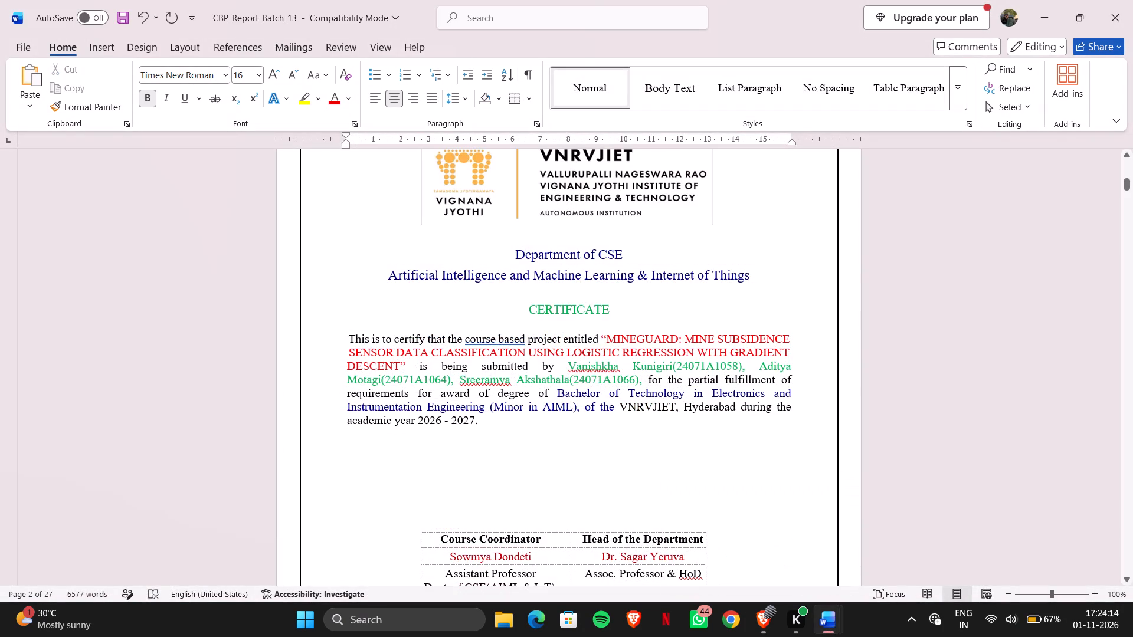
left_click(766, 563)
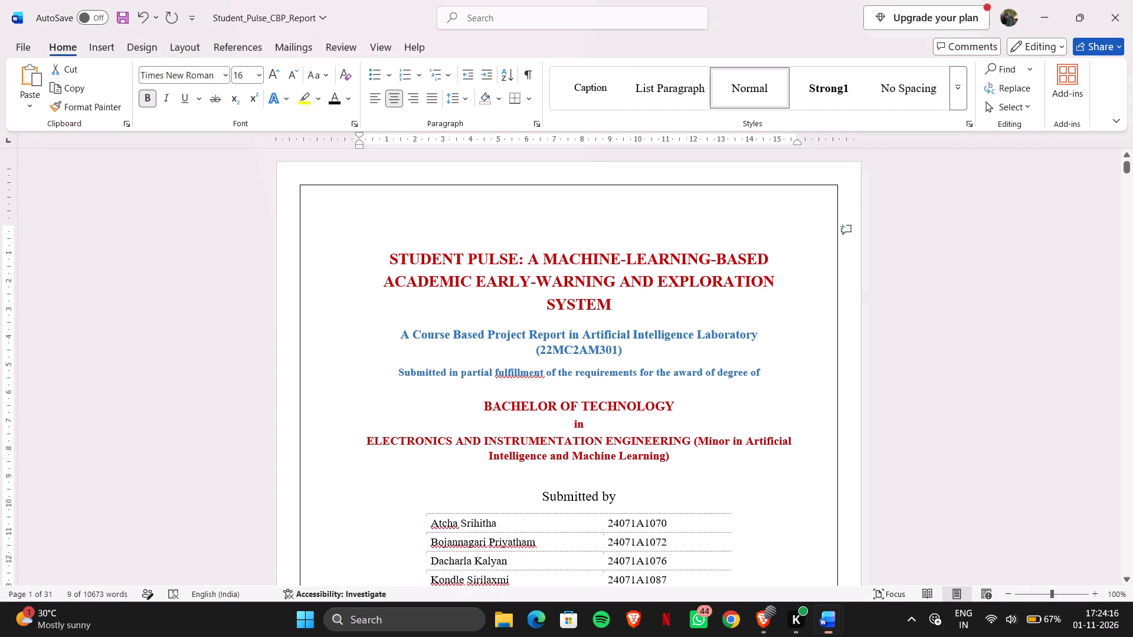
scroll(713, 488, "down", 7)
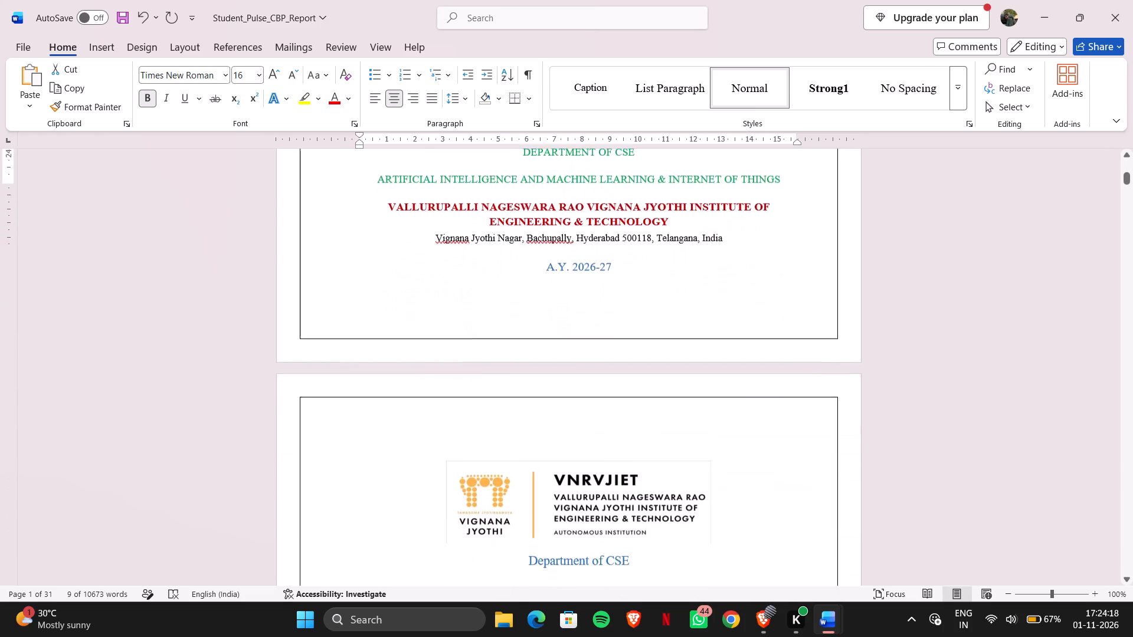
scroll(713, 488, "down", 1)
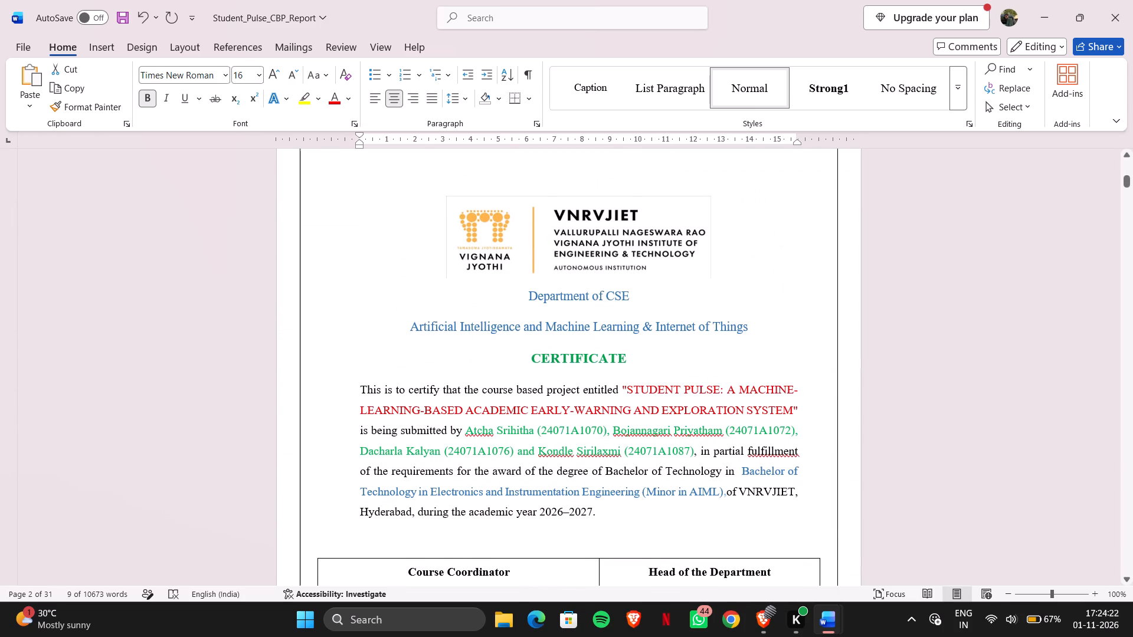
left_click_drag(620, 387, 690, 449)
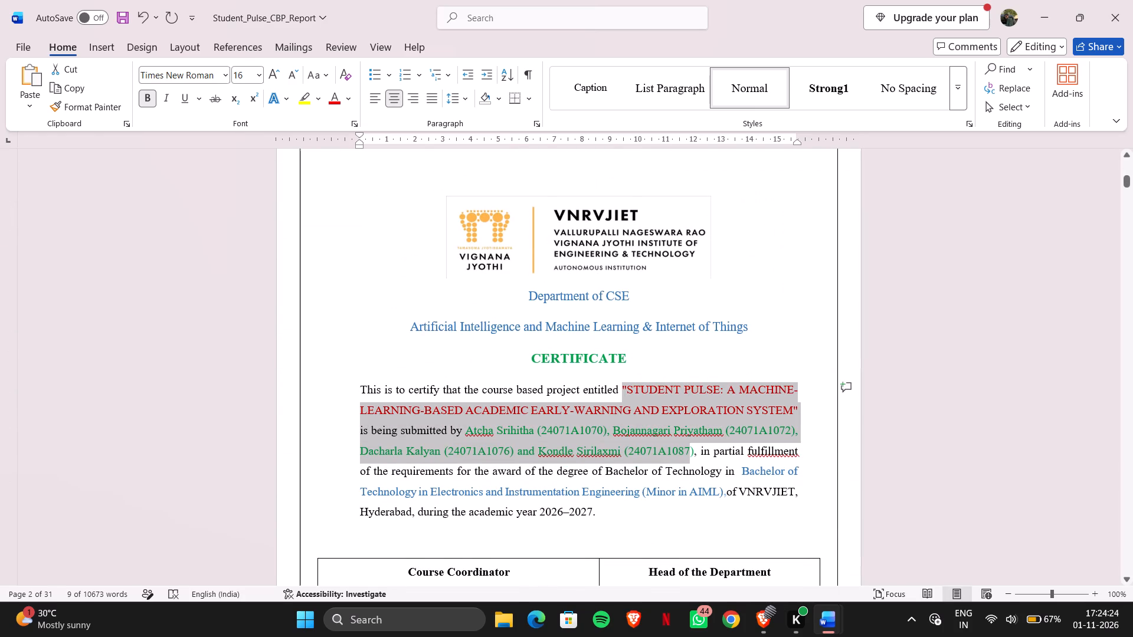
left_click_drag(690, 449, 695, 451)
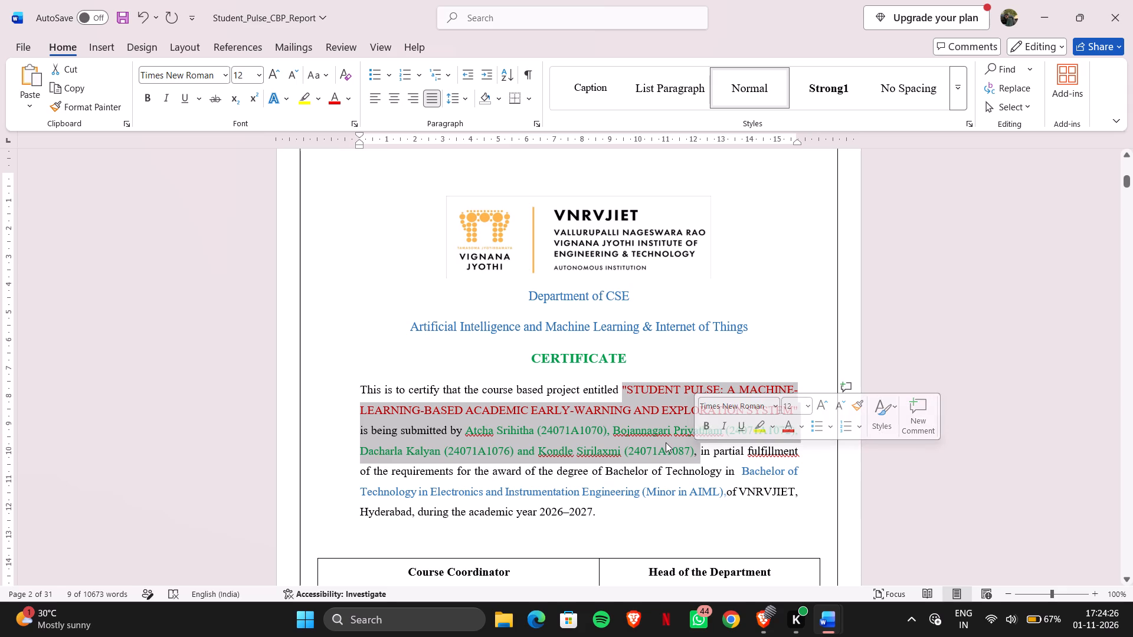
key("ctrl+c")
key("alt+Tab")
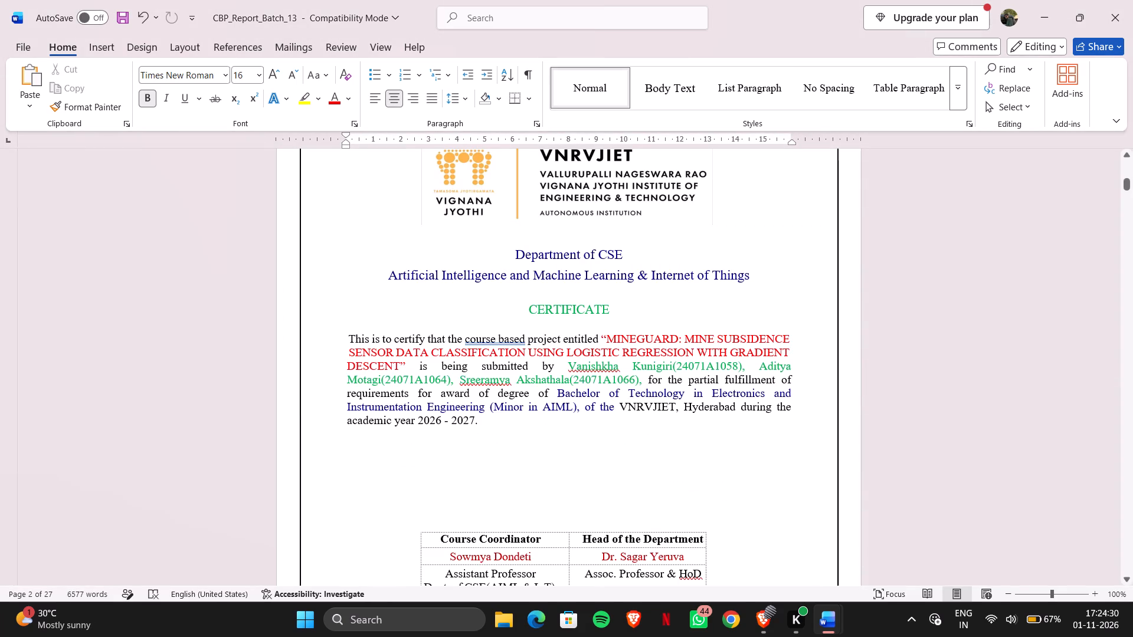
left_click_drag(600, 337, 628, 375)
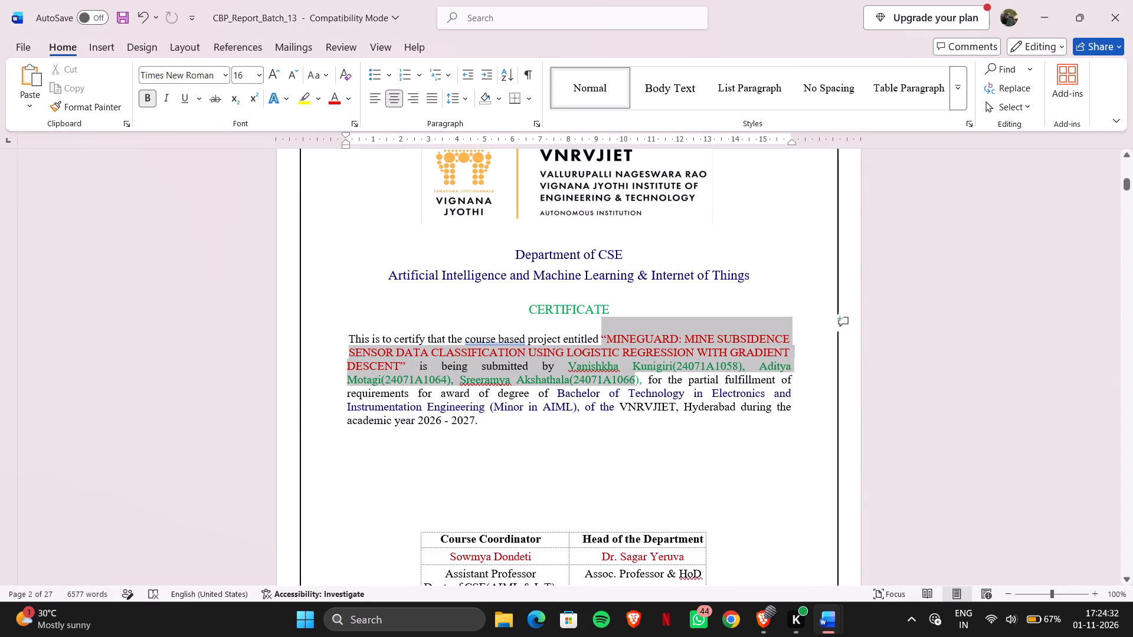
left_click_drag(628, 375, 637, 380)
key("ctrl+v")
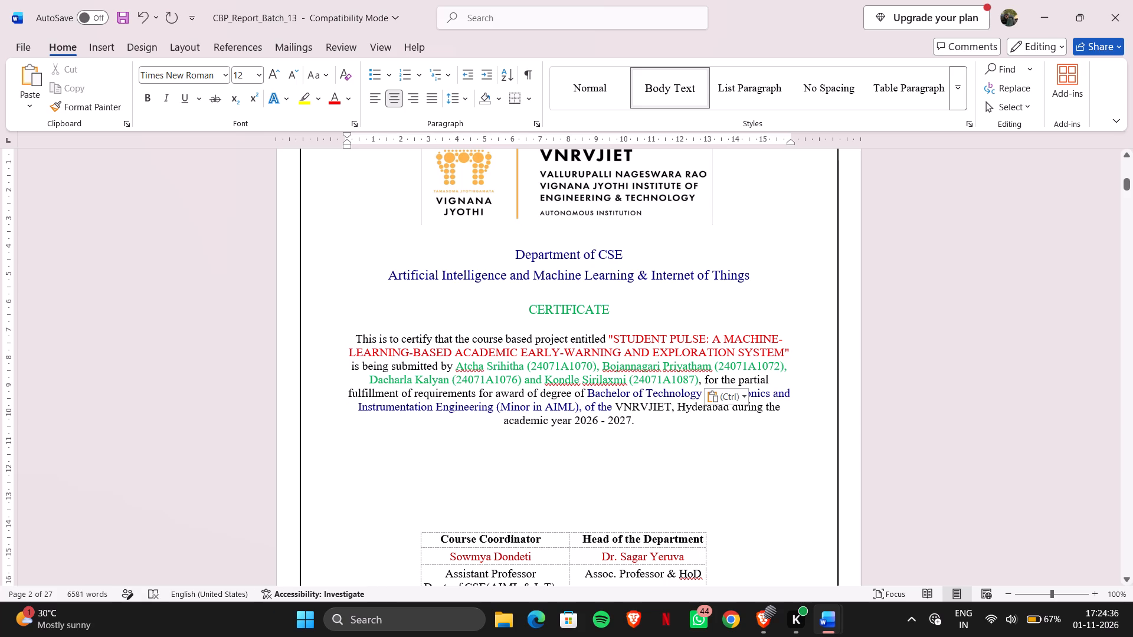
Justify the Certificate paragraph.
left_click_drag(351, 337, 650, 437)
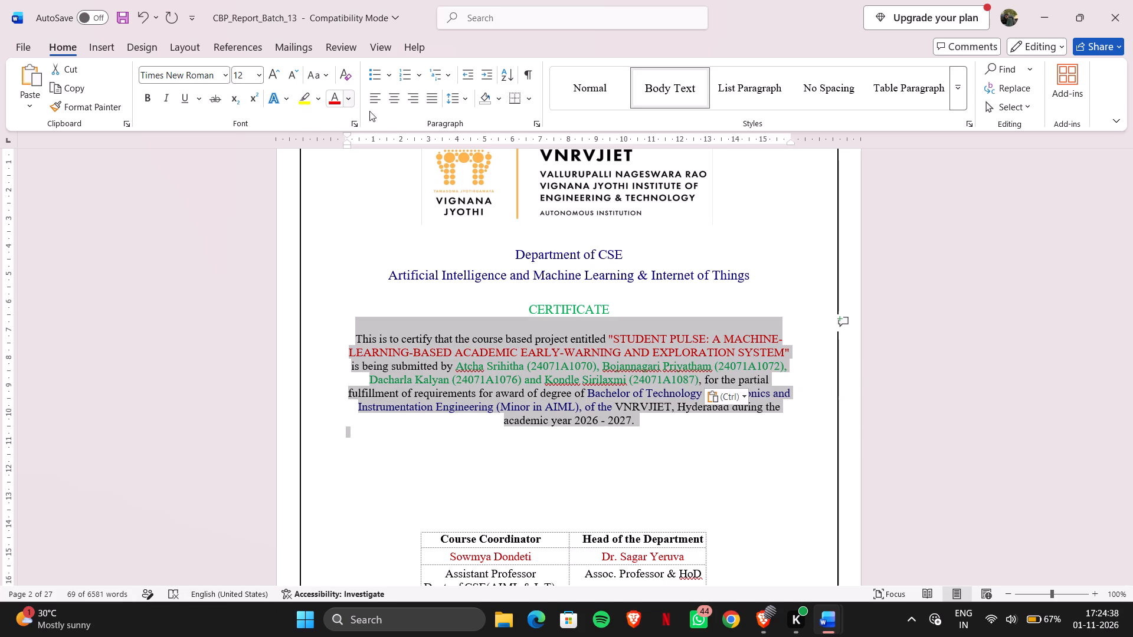
left_click(429, 103)
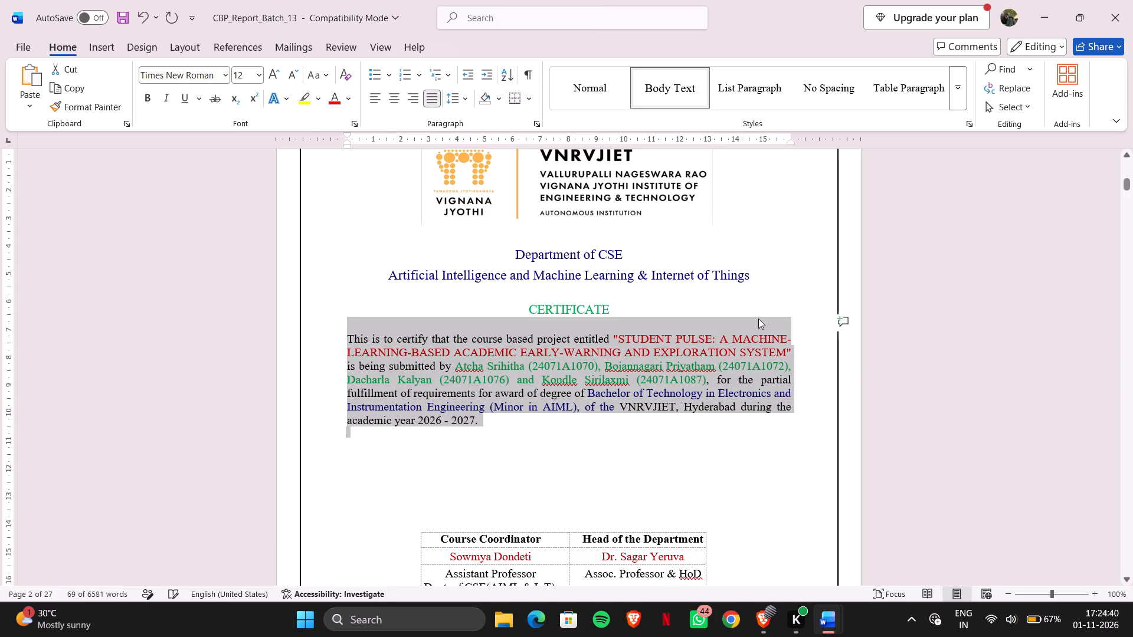
left_click(782, 306)
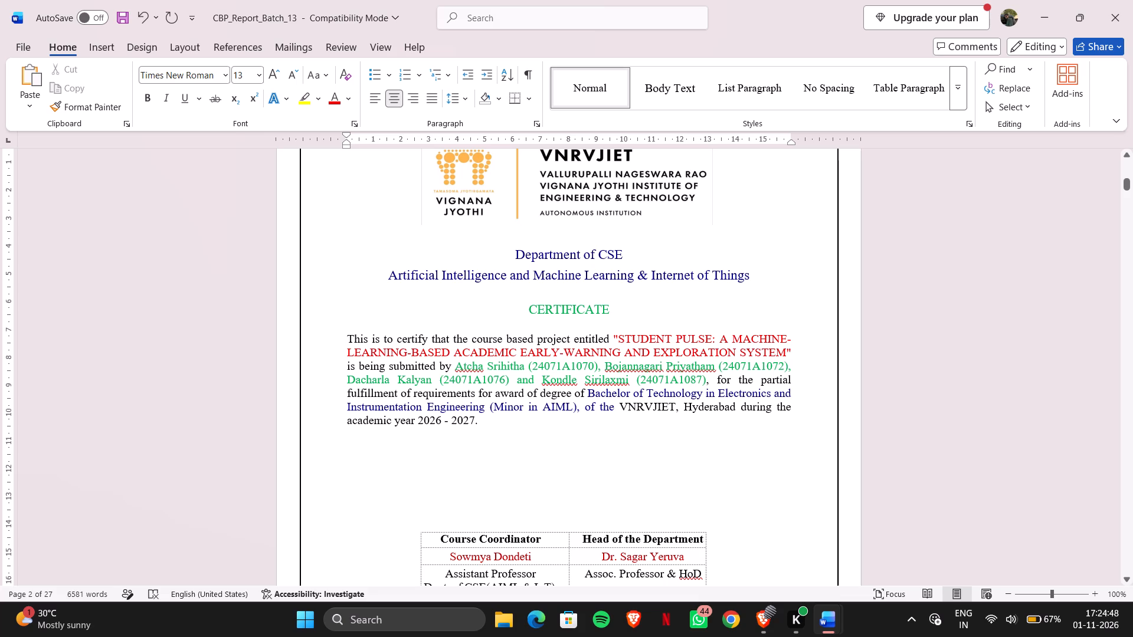
Delete one blank line between the Certificate paragraph and the Course Coordinator table.
left_click(523, 465)
scroll(523, 465, "down", 1)
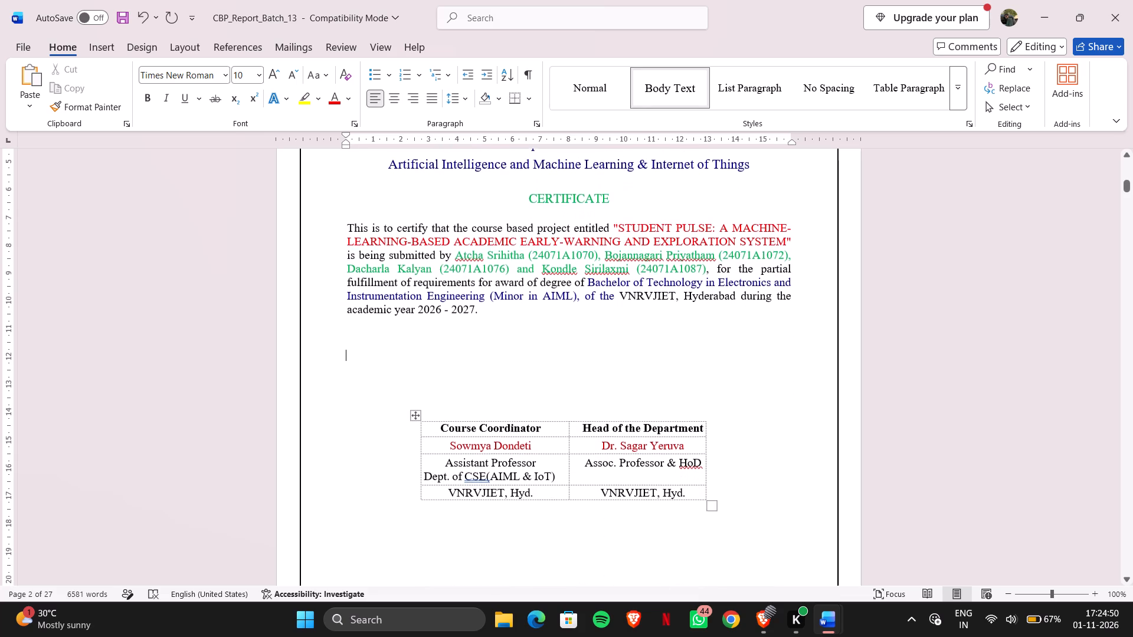
left_click(487, 386)
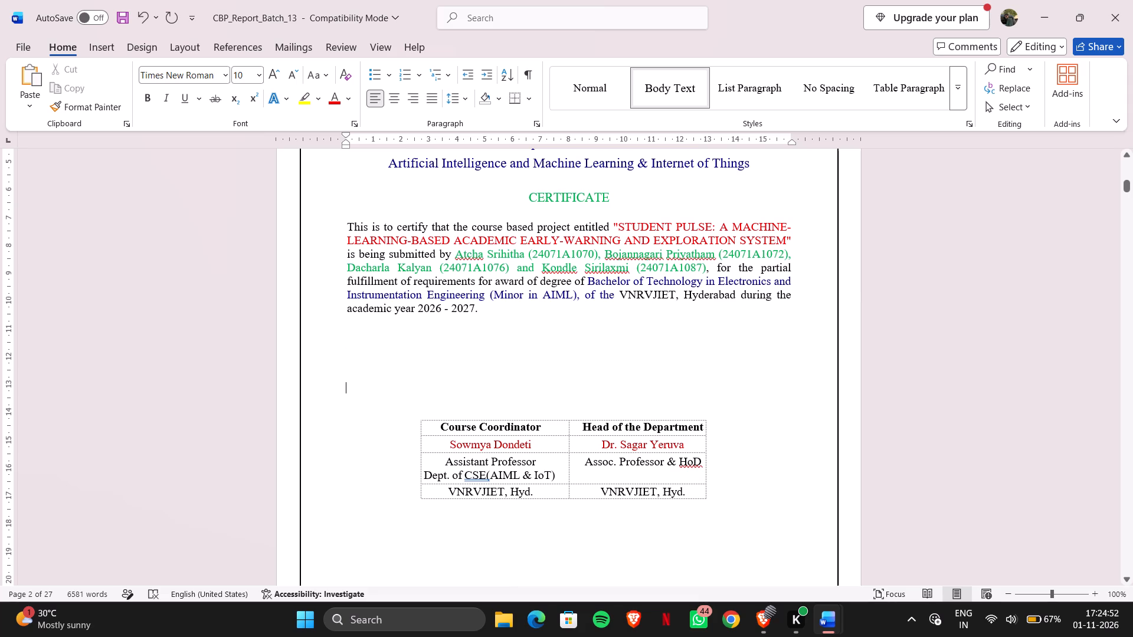
key("BackSpace")
scroll(576, 340, "up", 1)
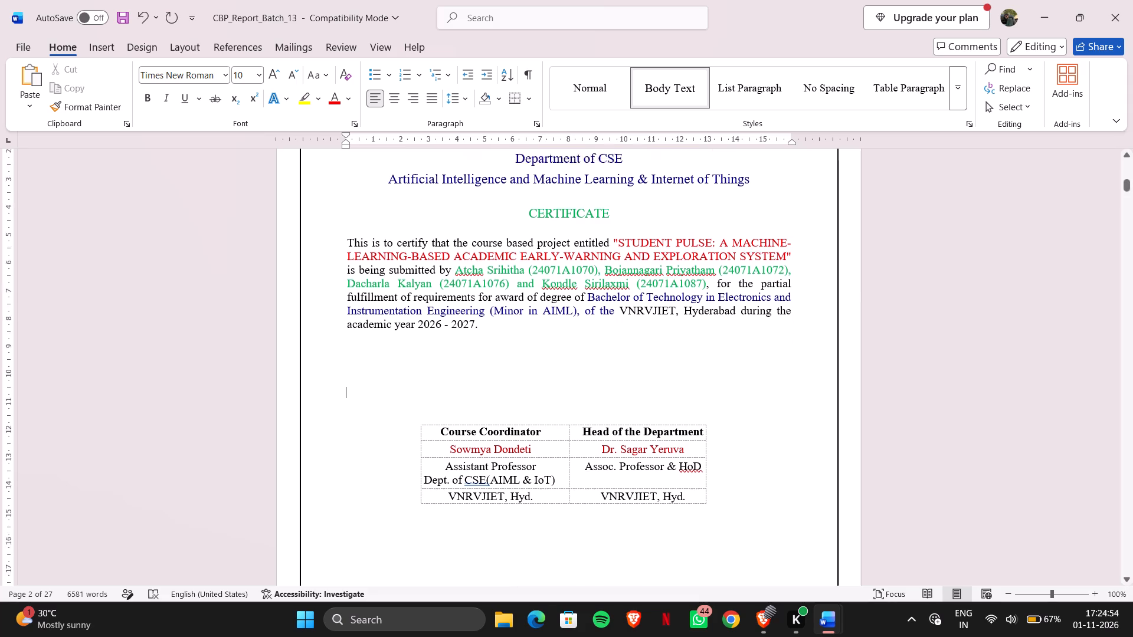
scroll(576, 340, "up", 1)
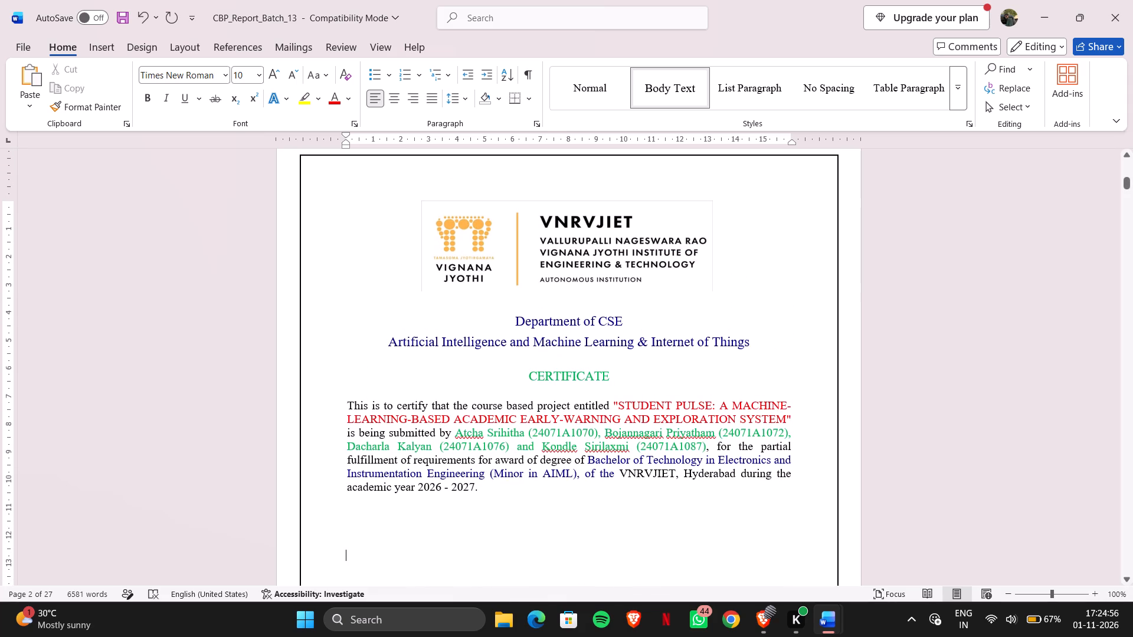
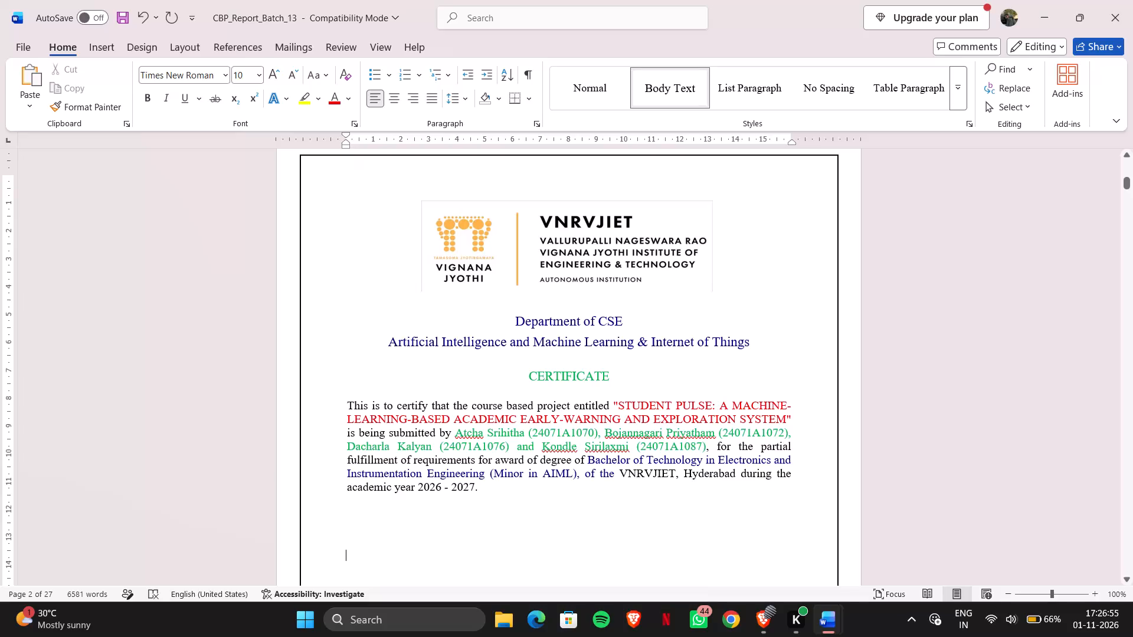
Replace the quoted MineGuard title in the Declaration paragraph with the copied Student Pulse title, removing the student-list text pasted with it.
scroll(554, 347, "down", 4)
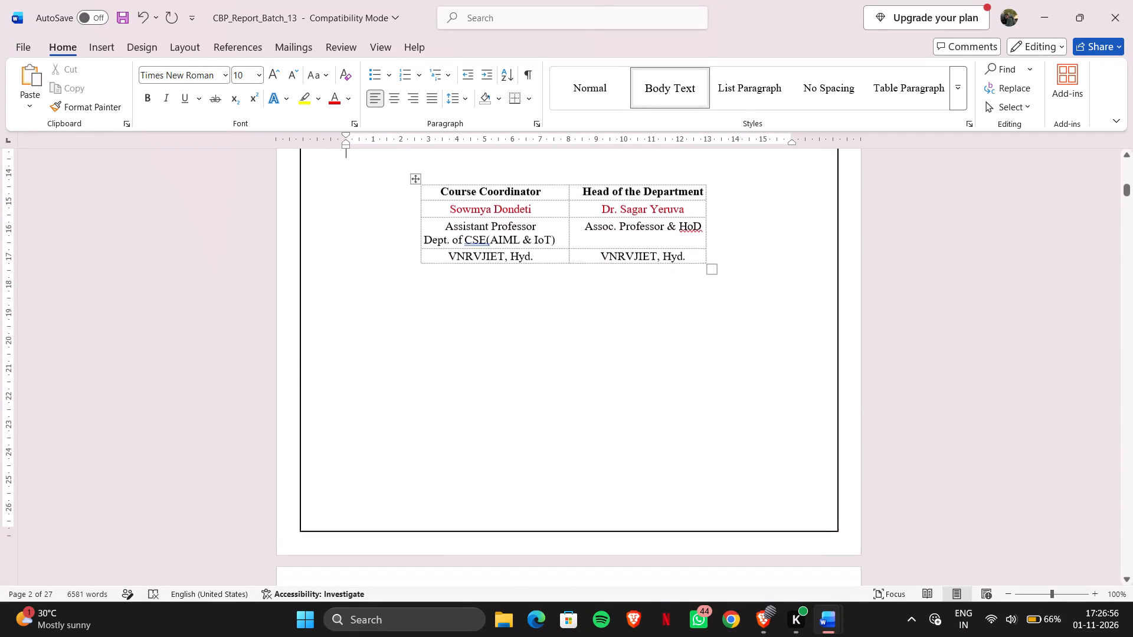
scroll(554, 347, "down", 3)
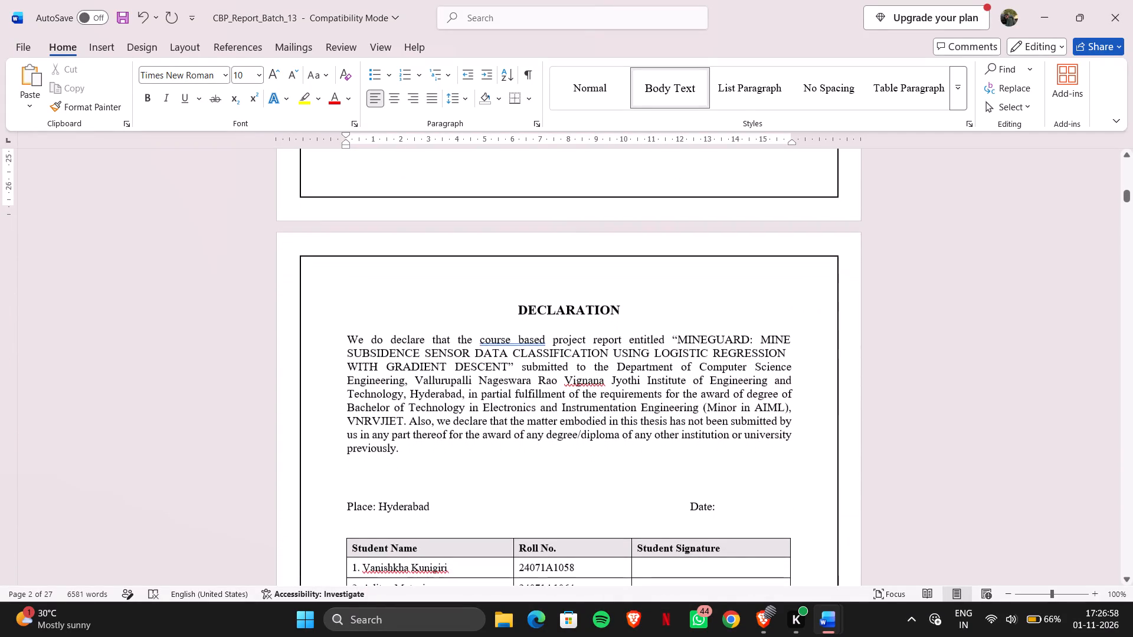
scroll(554, 347, "down", 1)
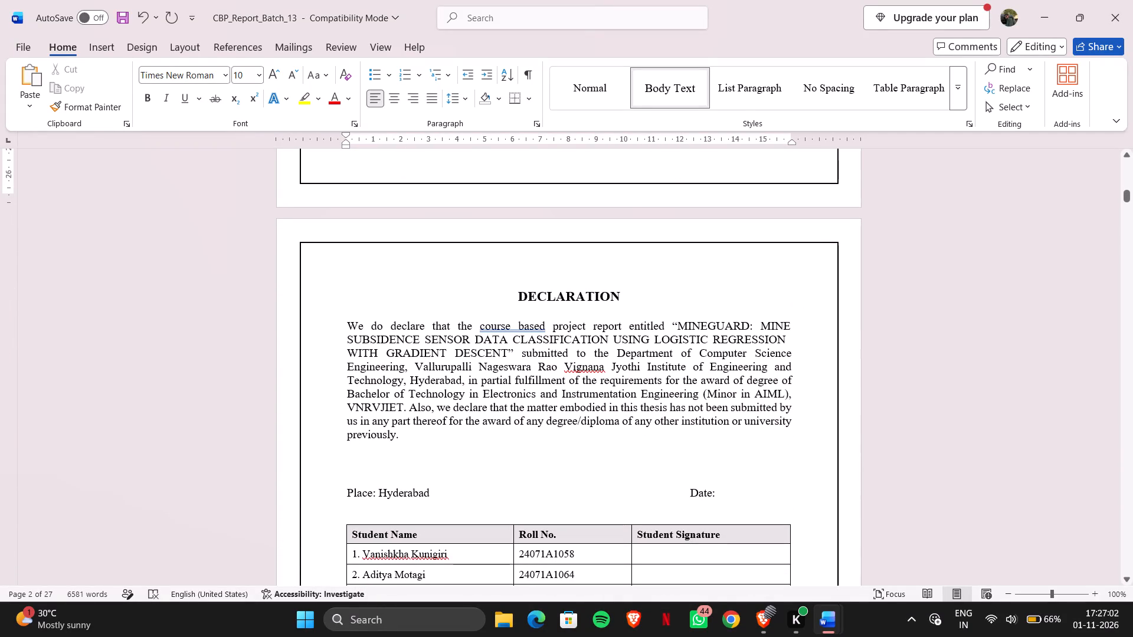
left_click_drag(672, 323, 509, 353)
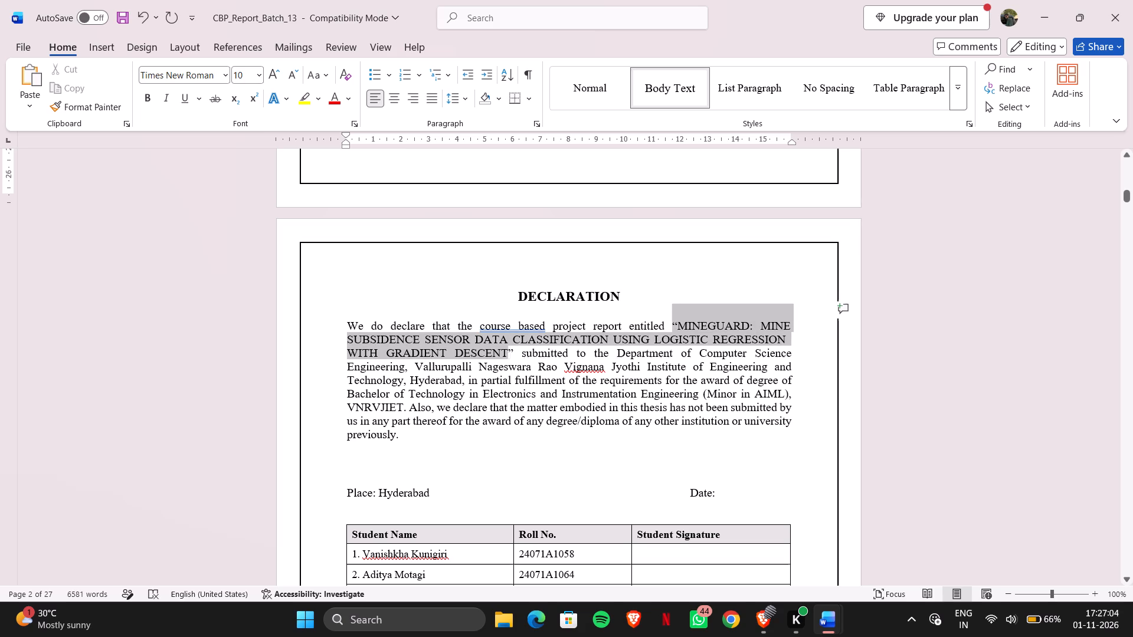
left_click_drag(509, 353, 513, 353)
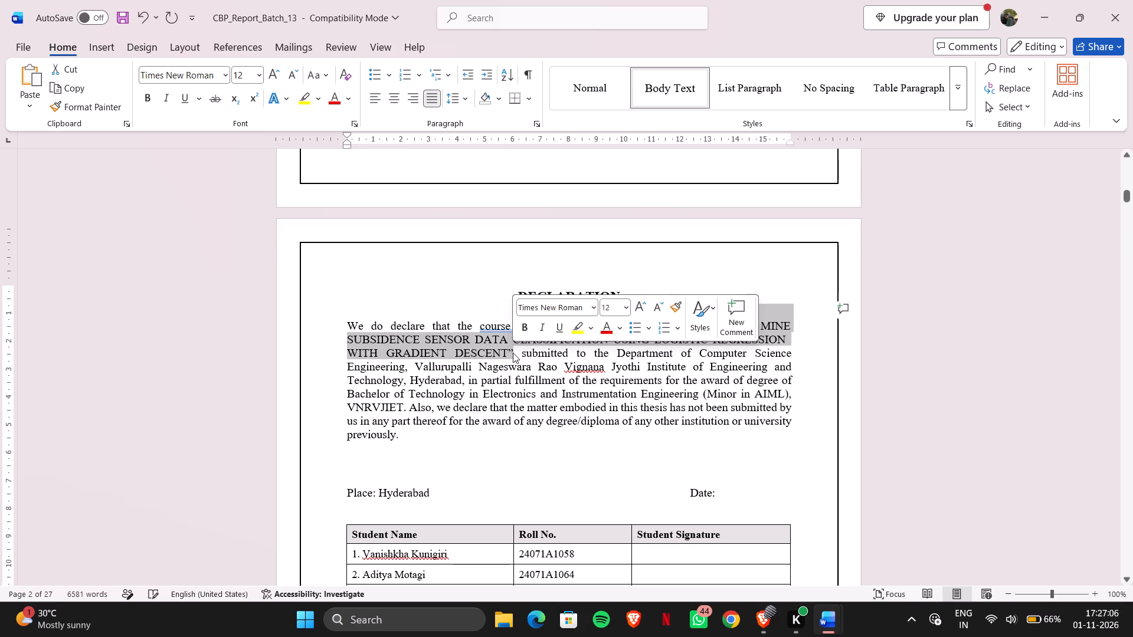
key("ctrl+v")
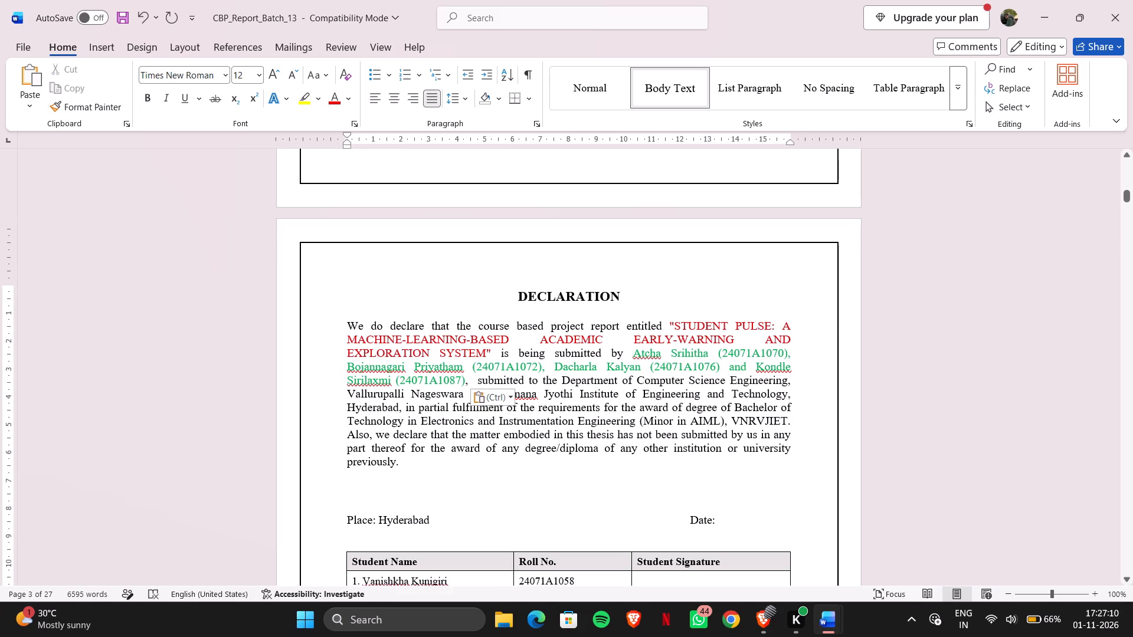
left_click_drag(496, 352, 488, 375)
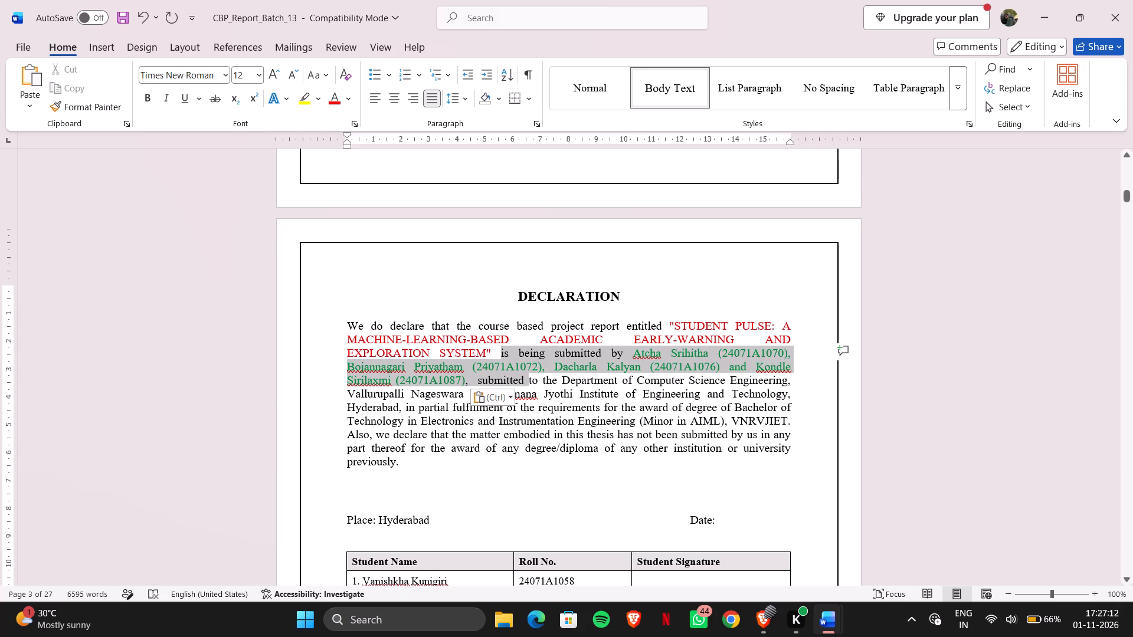
left_click_drag(488, 375, 470, 380)
key("BackSpace")
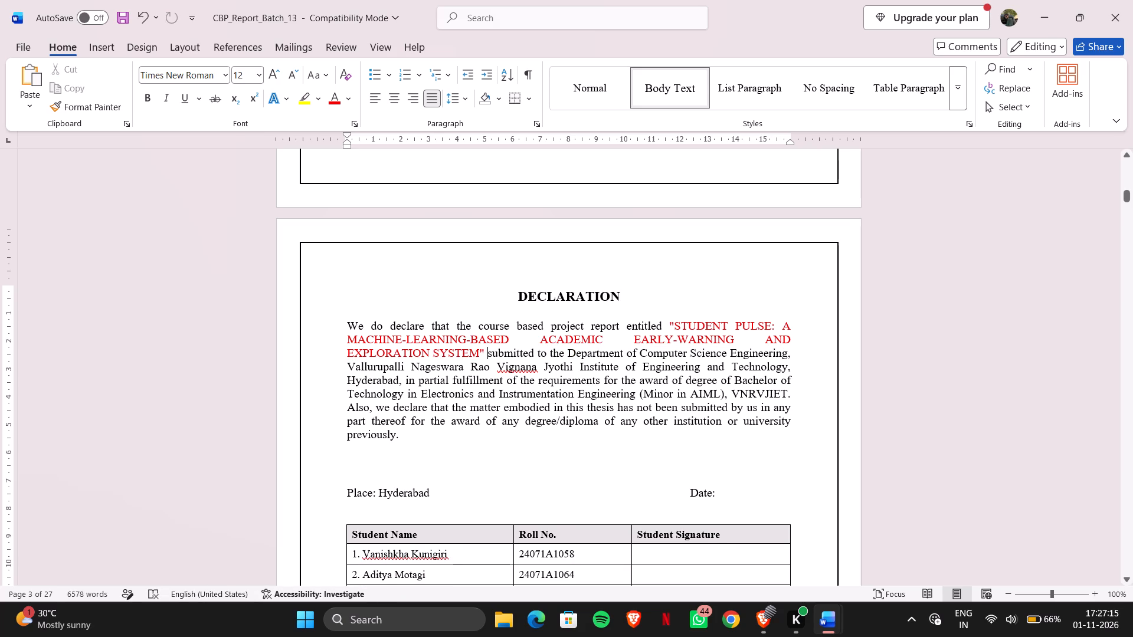
Set the font colour of the Student Pulse title in the Declaration paragraph to black.
left_click_drag(669, 323, 512, 346)
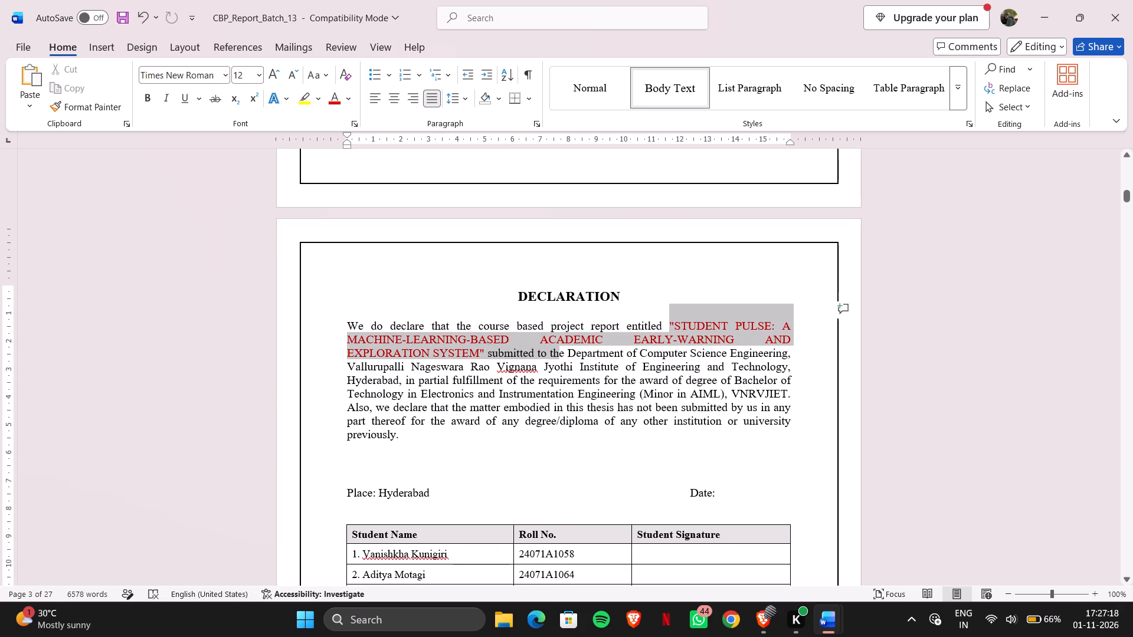
left_click_drag(512, 346, 484, 355)
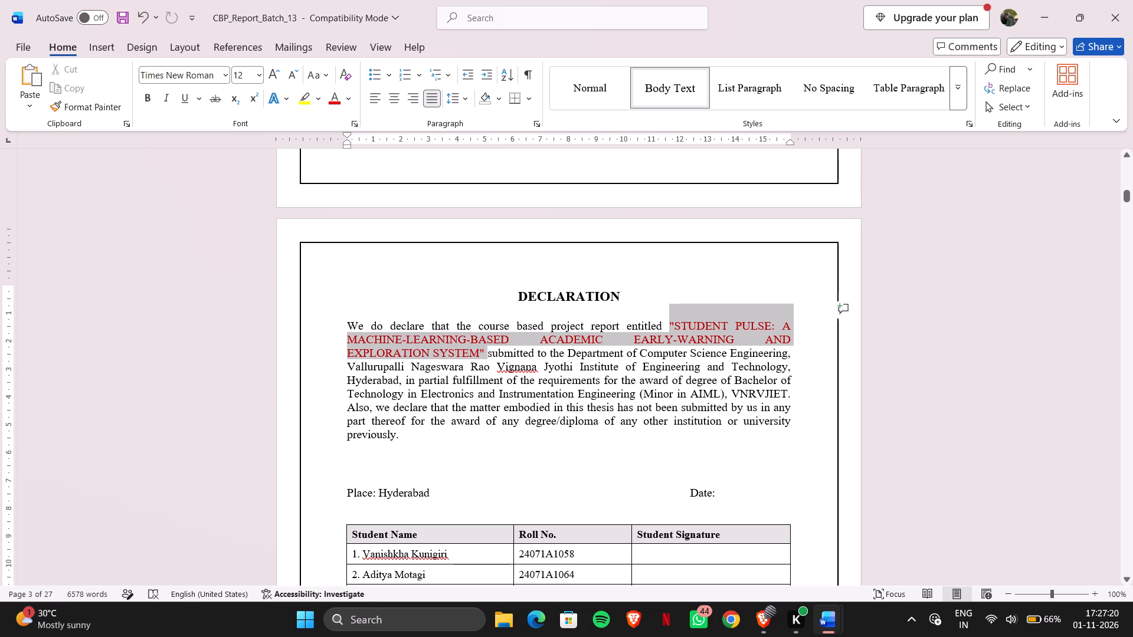
left_click_drag(484, 355, 484, 355)
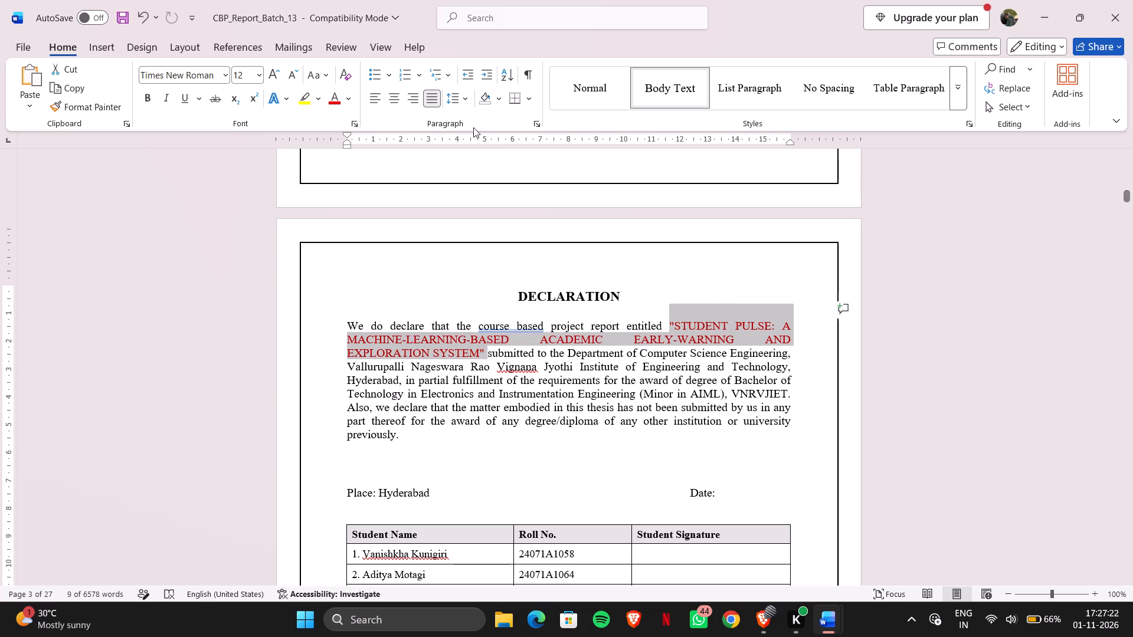
left_click(350, 96)
left_click(342, 146)
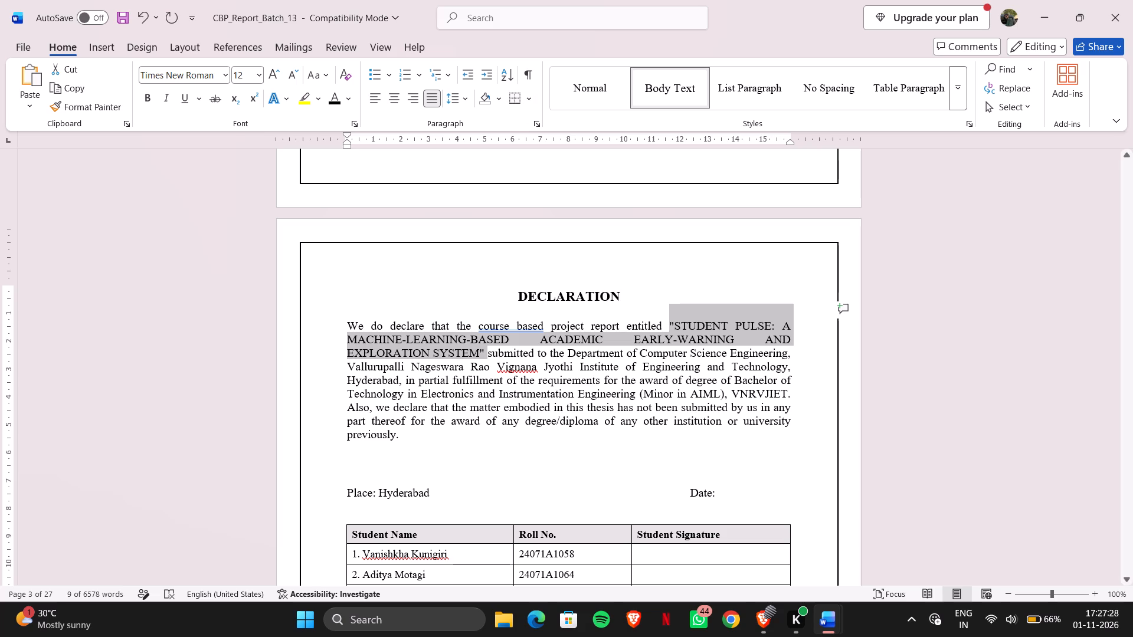
left_click(502, 268)
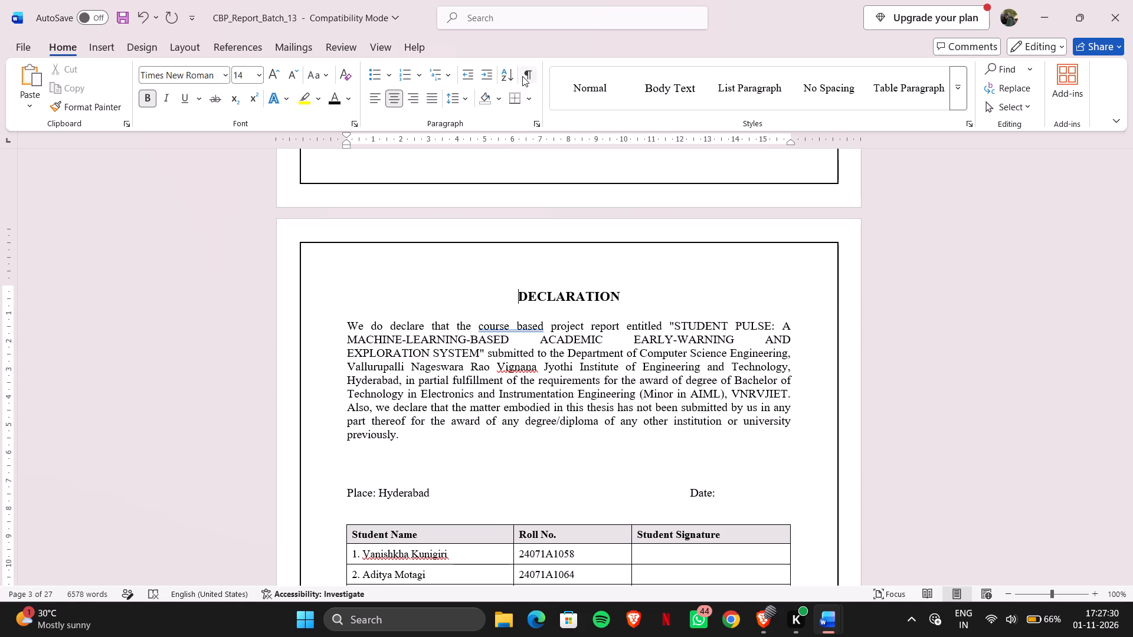
With formatting marks shown temporarily, close the wide gap in the Declaration title so it reads "MACHINE-LEARNING-BASE ACADEMIC" with one space.
left_click(523, 75)
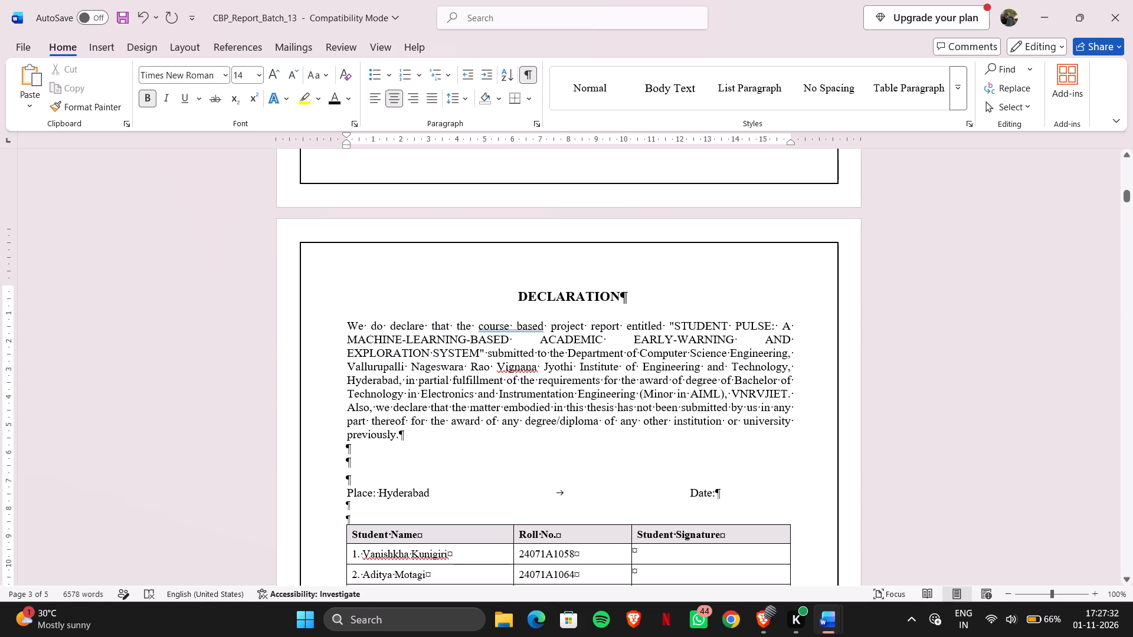
left_click(541, 338)
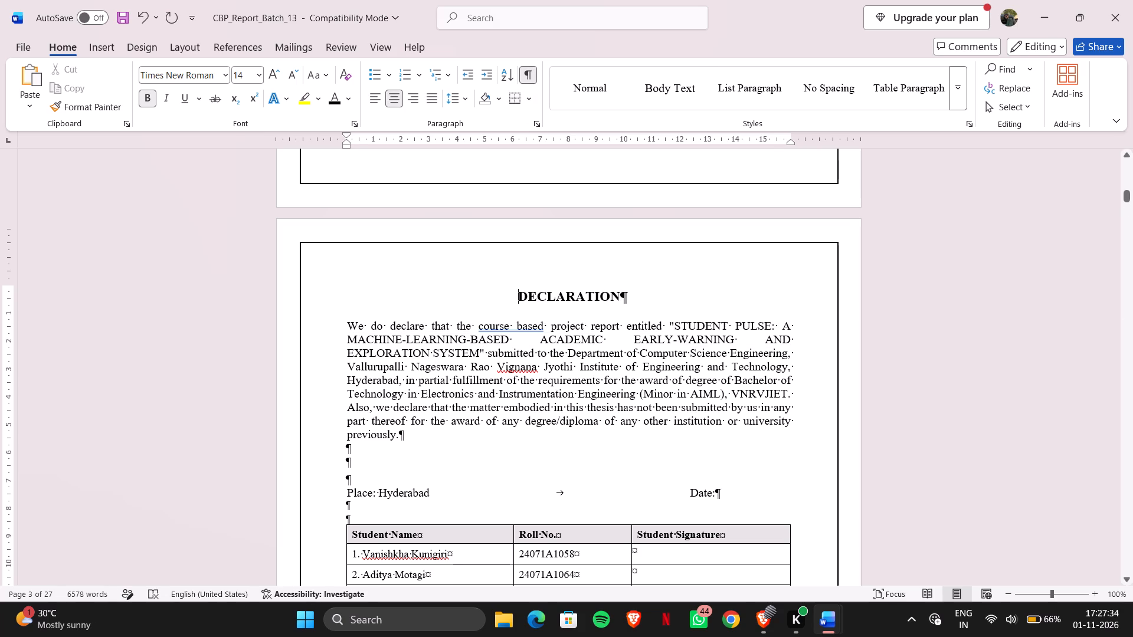
key("BackSpace")
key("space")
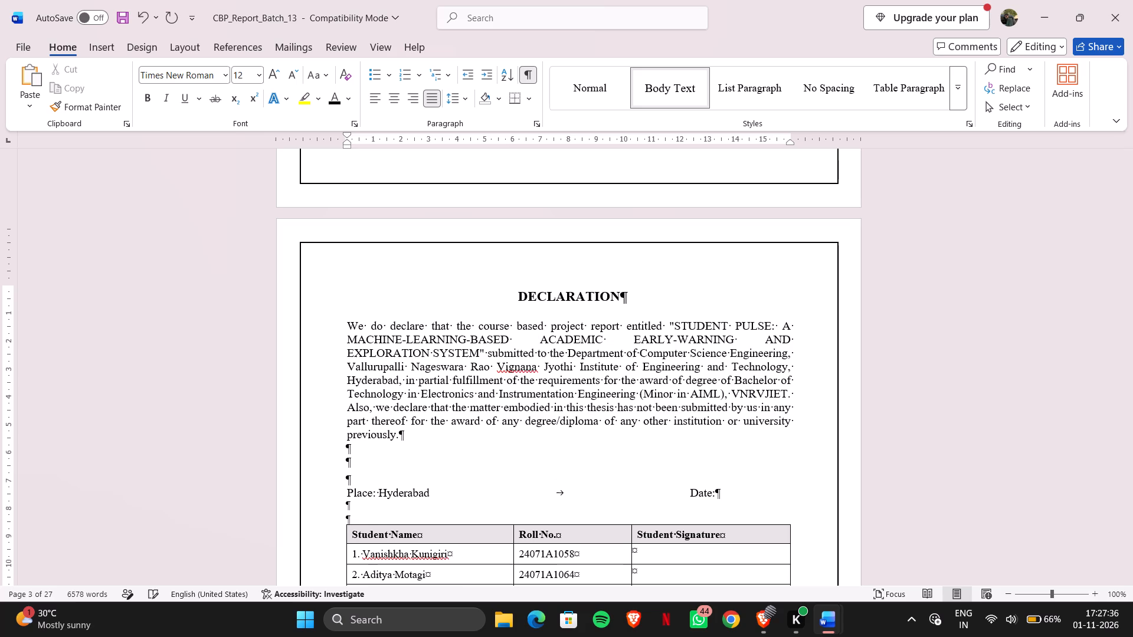
key("BackSpace")
key("BackSpace")
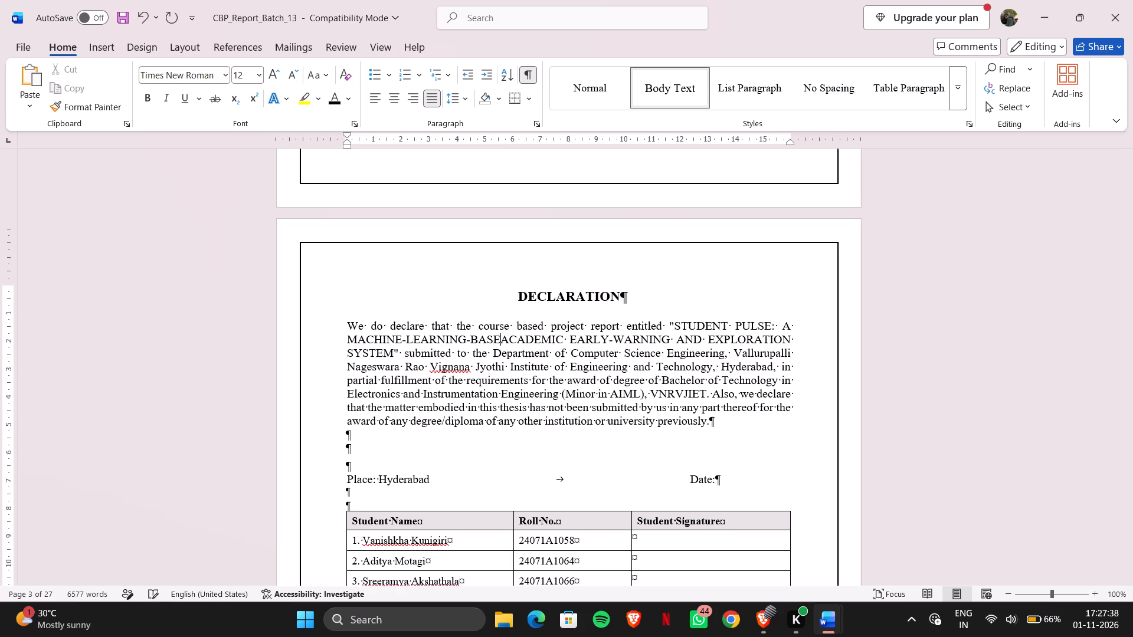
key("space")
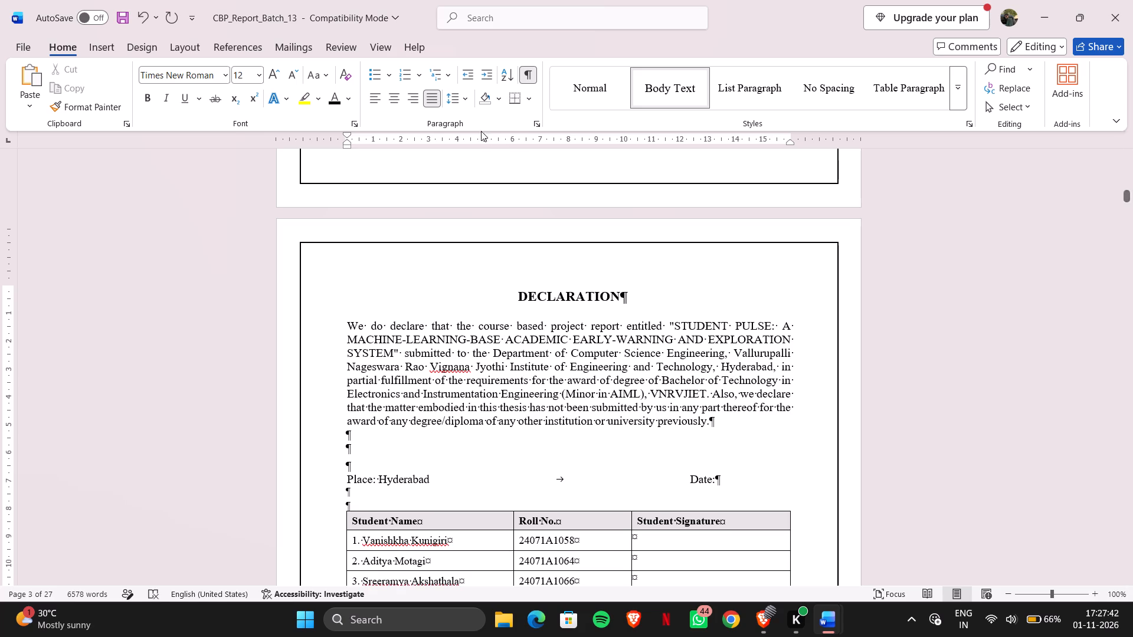
left_click(526, 70)
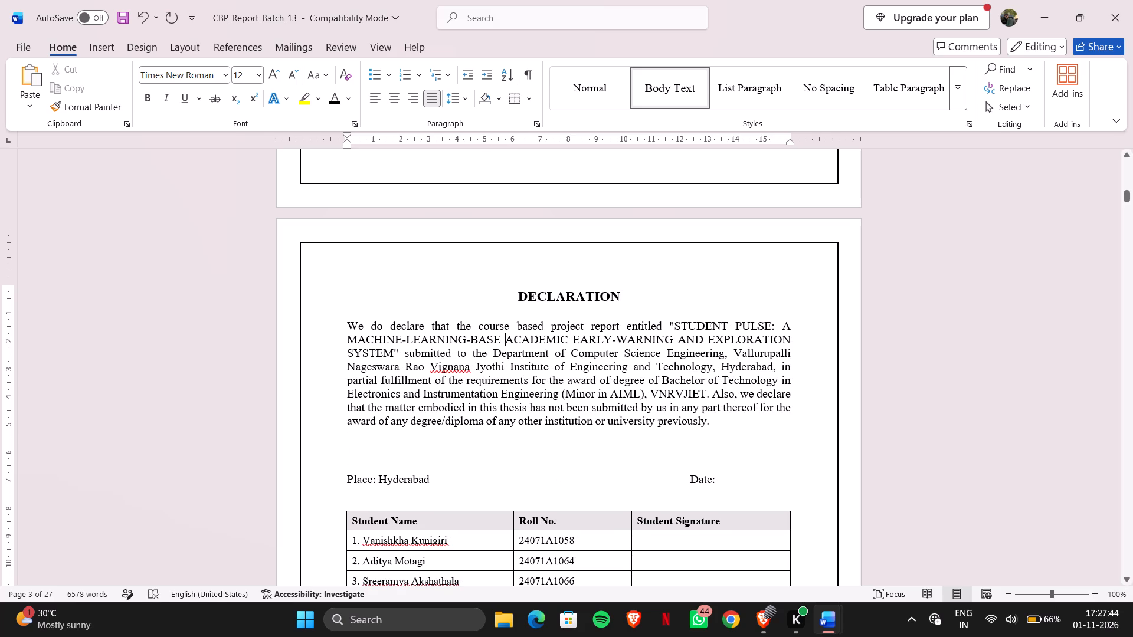
left_click(913, 376)
Update the three roll numbers in the Declaration table to those of the first three students listed in the Certificate paragraph.
scroll(654, 440, "down", 1)
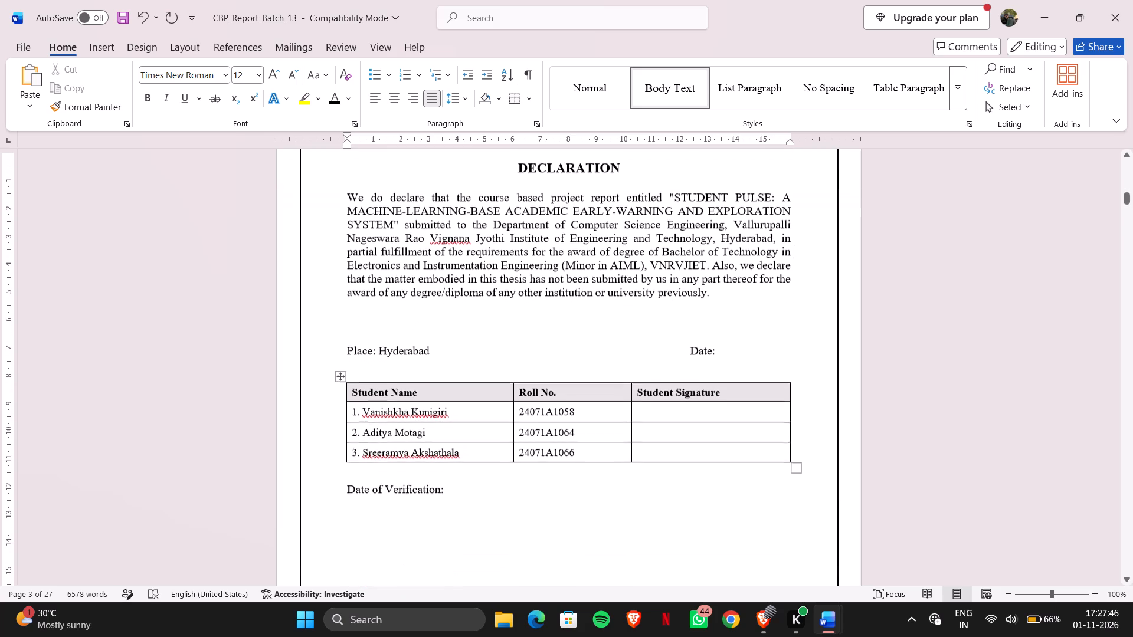
scroll(654, 440, "down", 1)
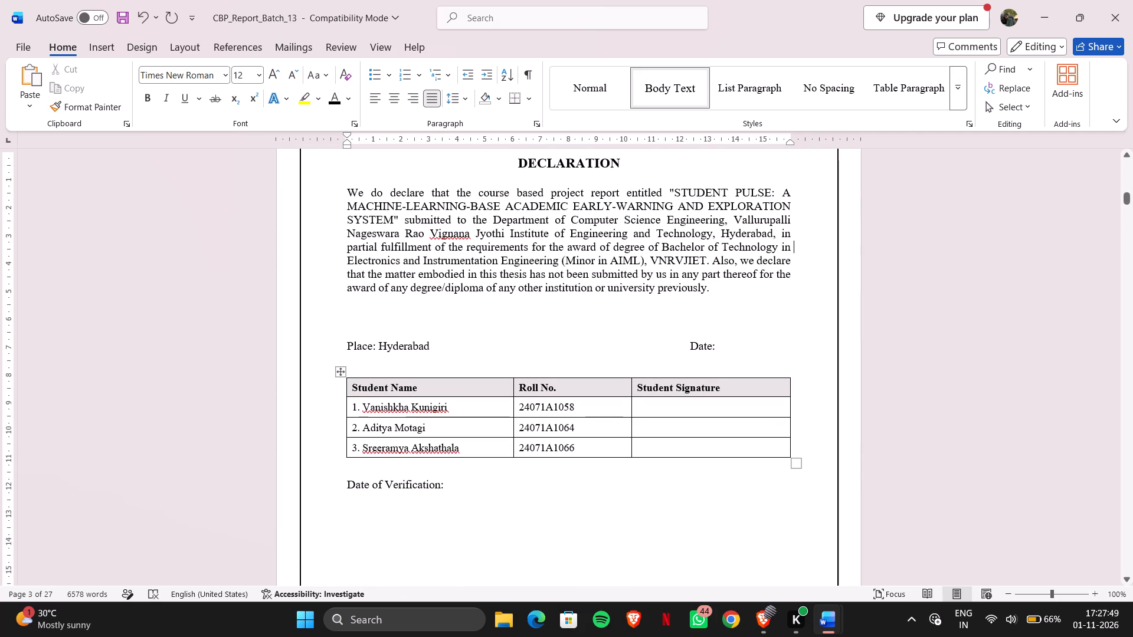
left_click(584, 411)
key("BackSpace")
key("BackSpace")
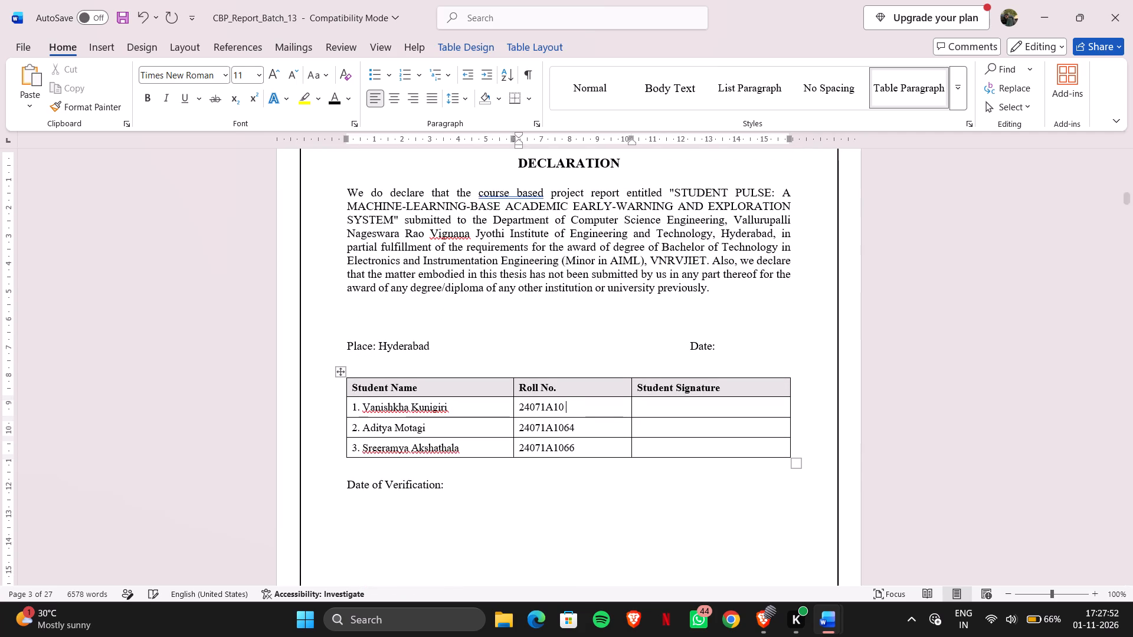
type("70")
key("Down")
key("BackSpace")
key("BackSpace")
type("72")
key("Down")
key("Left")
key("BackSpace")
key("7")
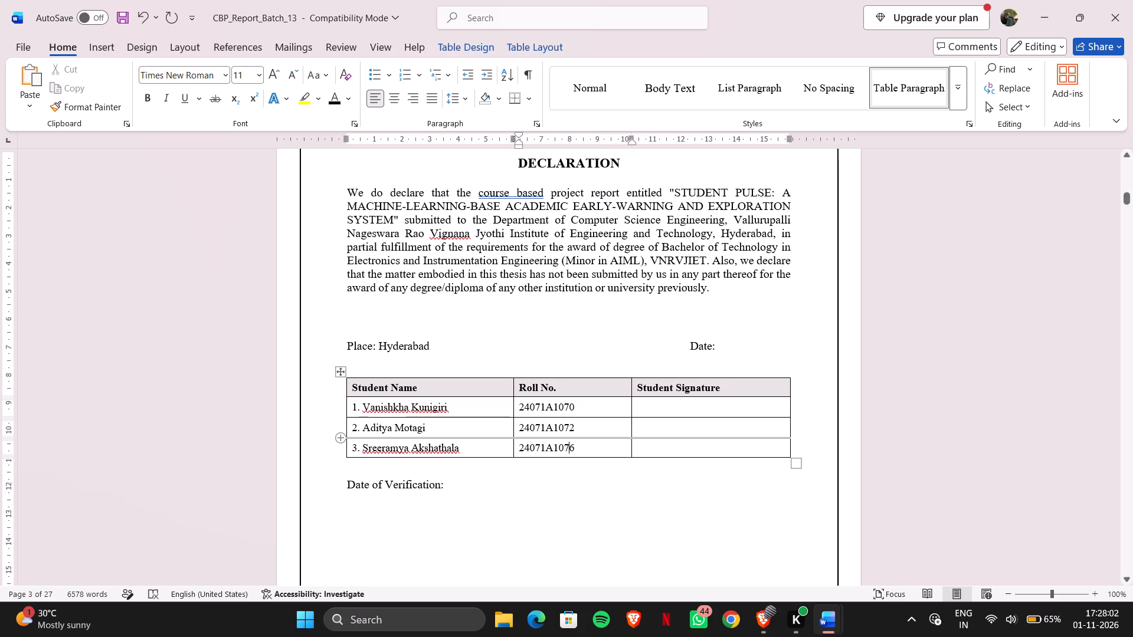
Add a fourth row at the end of the Declaration table and enter "4." with the fourth student's initial and given name.
left_click(342, 461)
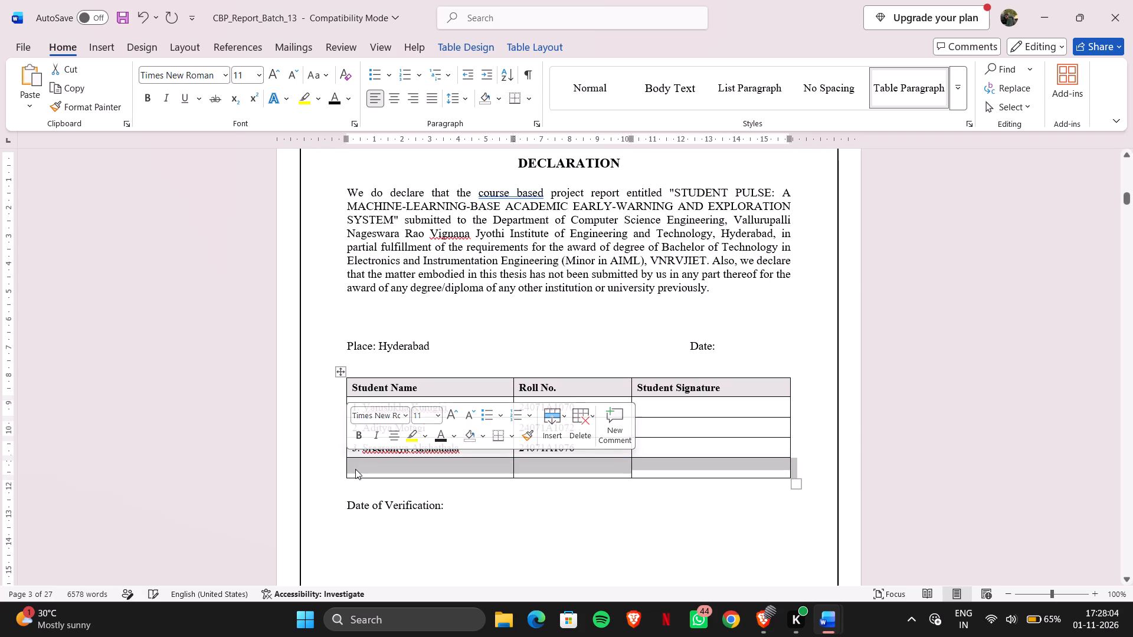
left_click(362, 469)
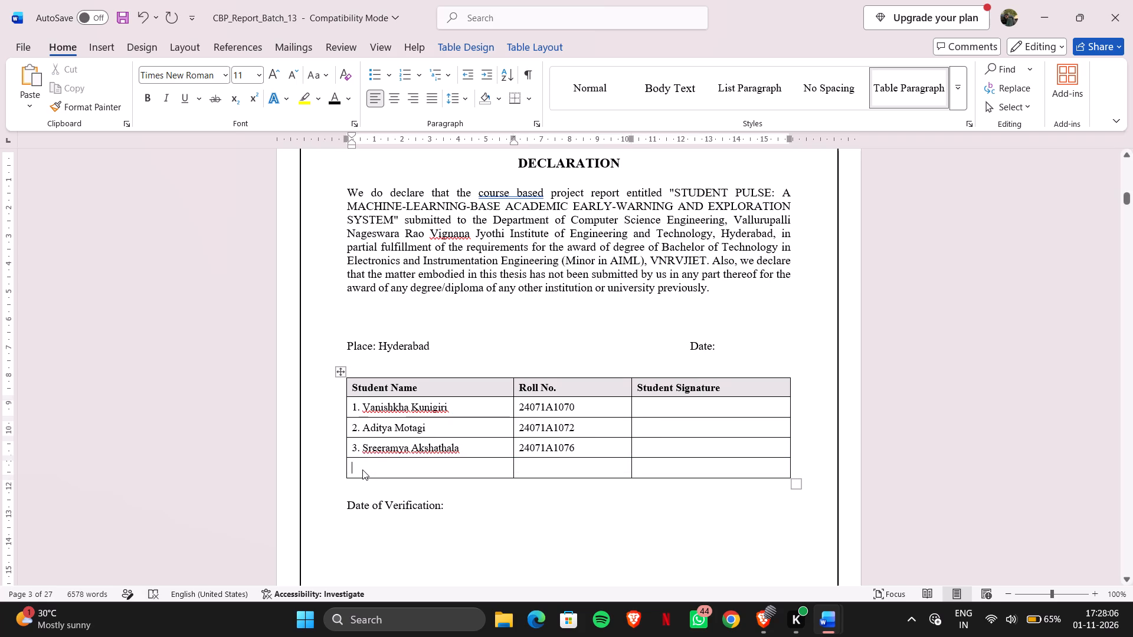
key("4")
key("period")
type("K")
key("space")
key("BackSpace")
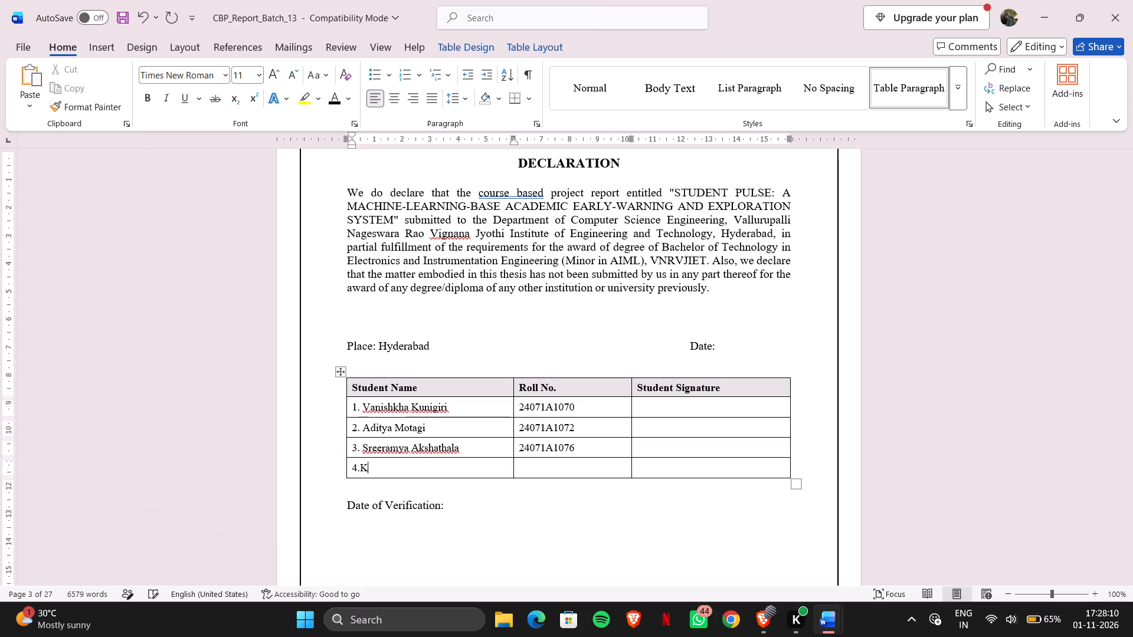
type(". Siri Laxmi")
Replace the first two student names in the Declaration table with the initial and given name of the first two Student Pulse students.
left_click_drag(456, 409, 368, 405)
key("BackSpace")
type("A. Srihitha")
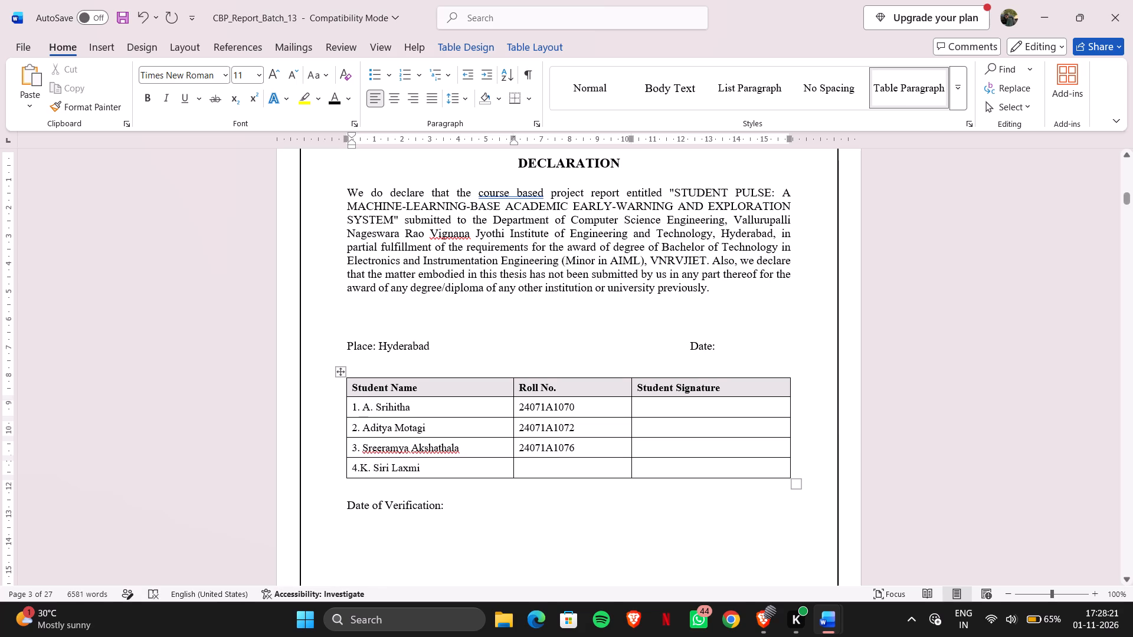
left_click_drag(435, 430, 367, 431)
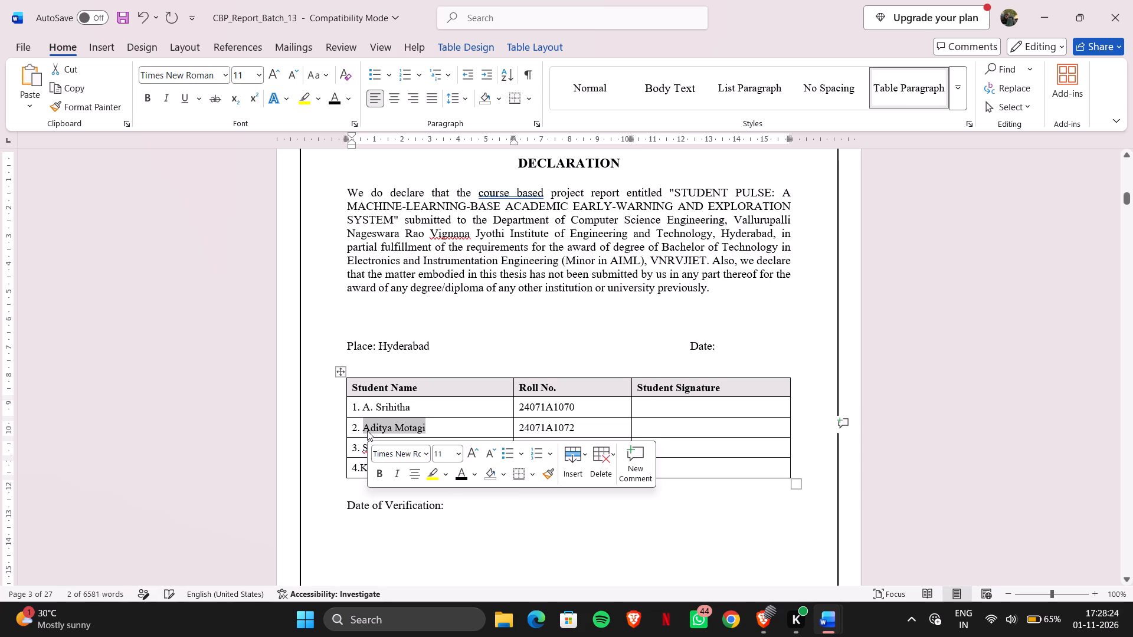
key("BackSpace")
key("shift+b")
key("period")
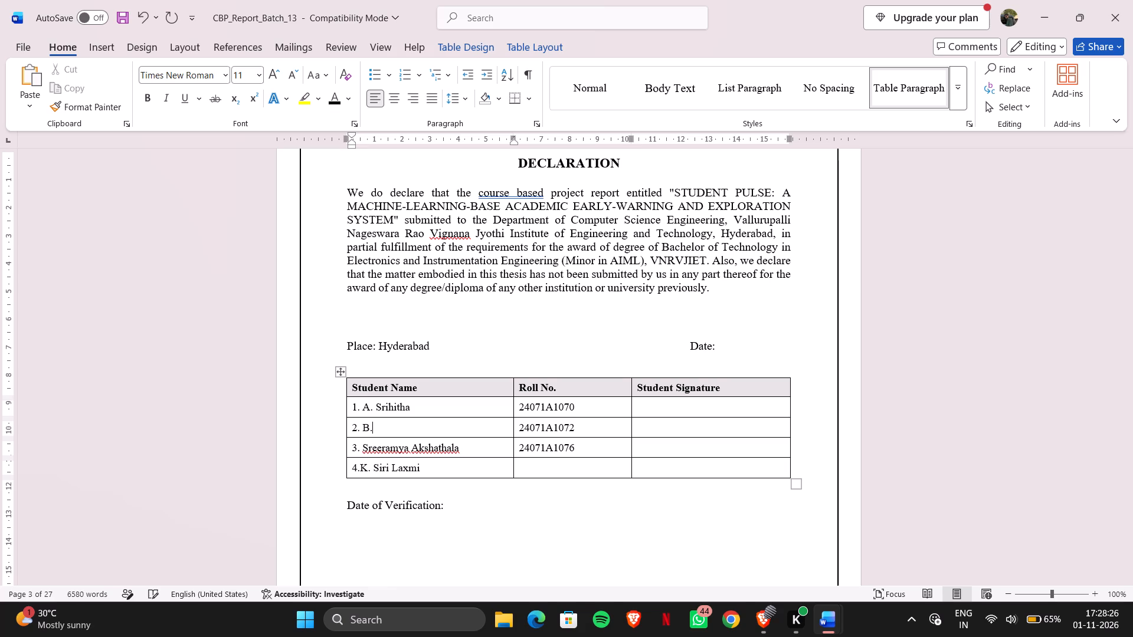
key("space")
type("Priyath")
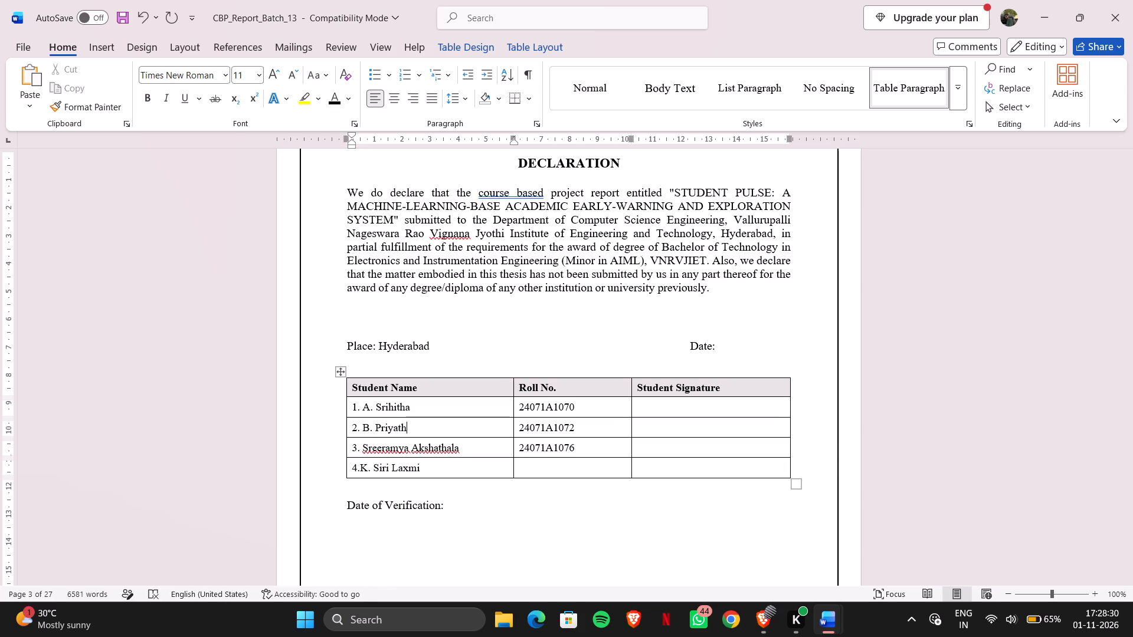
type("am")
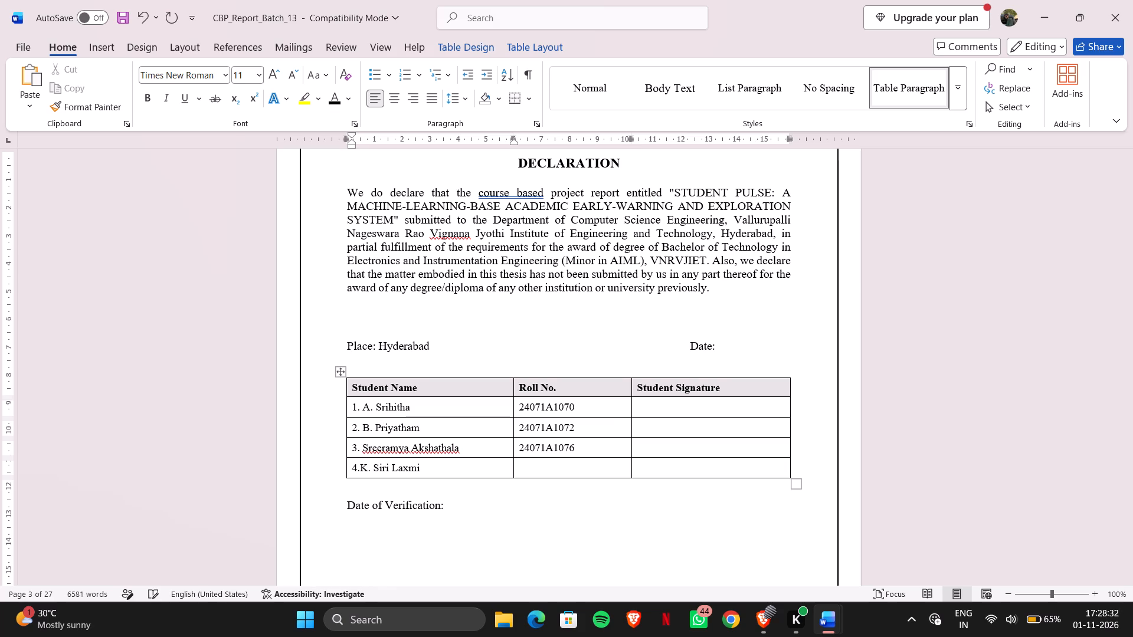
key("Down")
Replace the third student name in the Declaration table with the initial and given name of the third Student Pulse student.
left_click_drag(471, 450, 374, 448)
key("BackSpace")
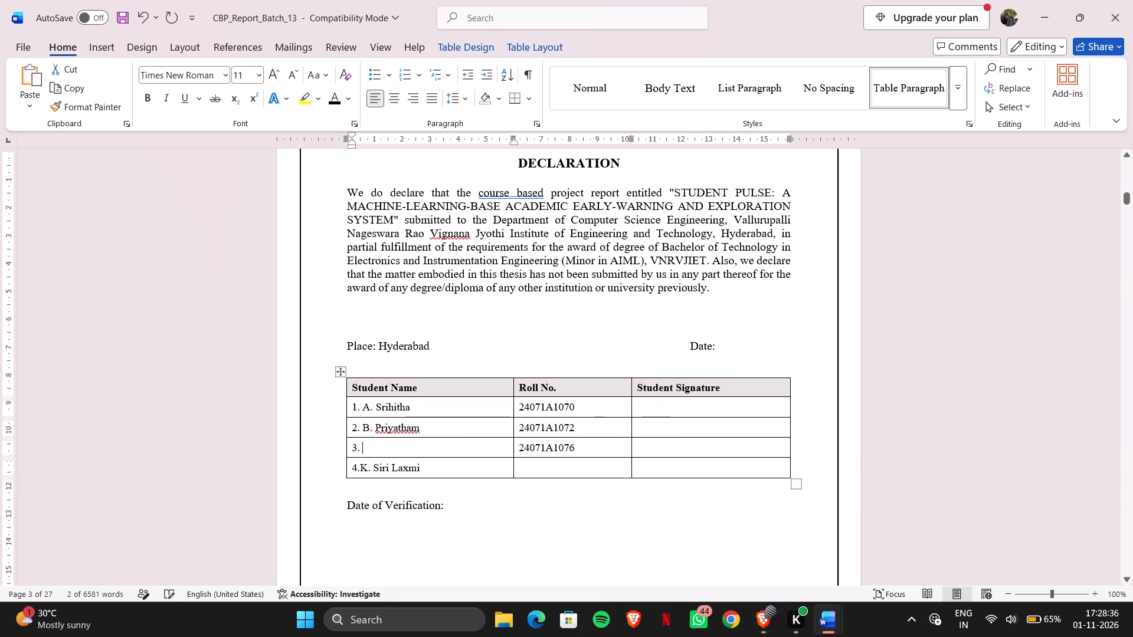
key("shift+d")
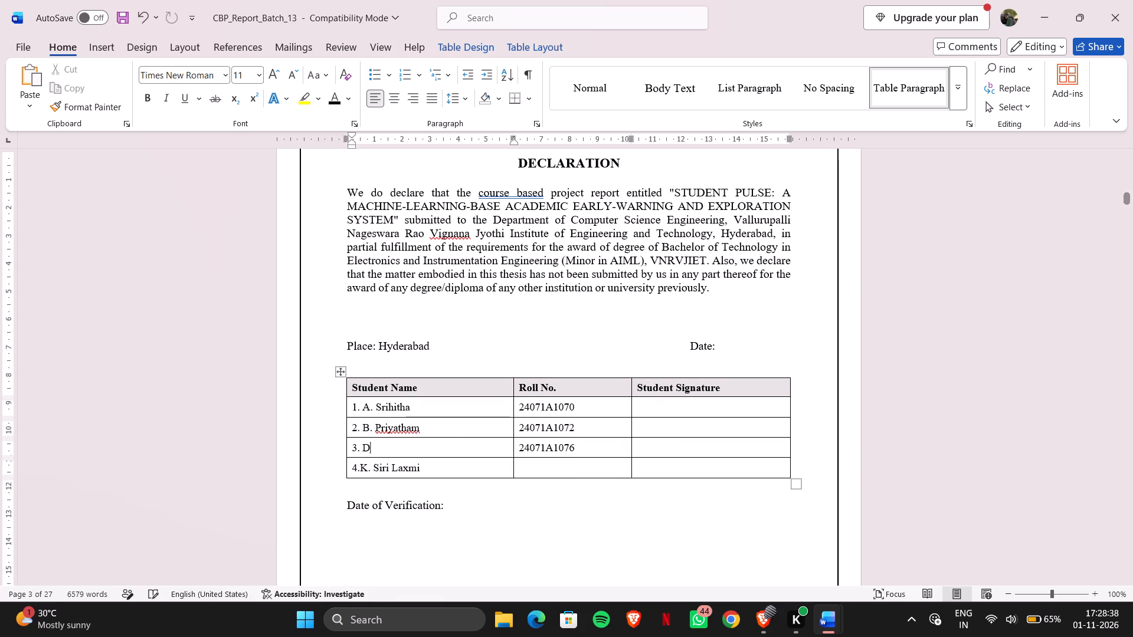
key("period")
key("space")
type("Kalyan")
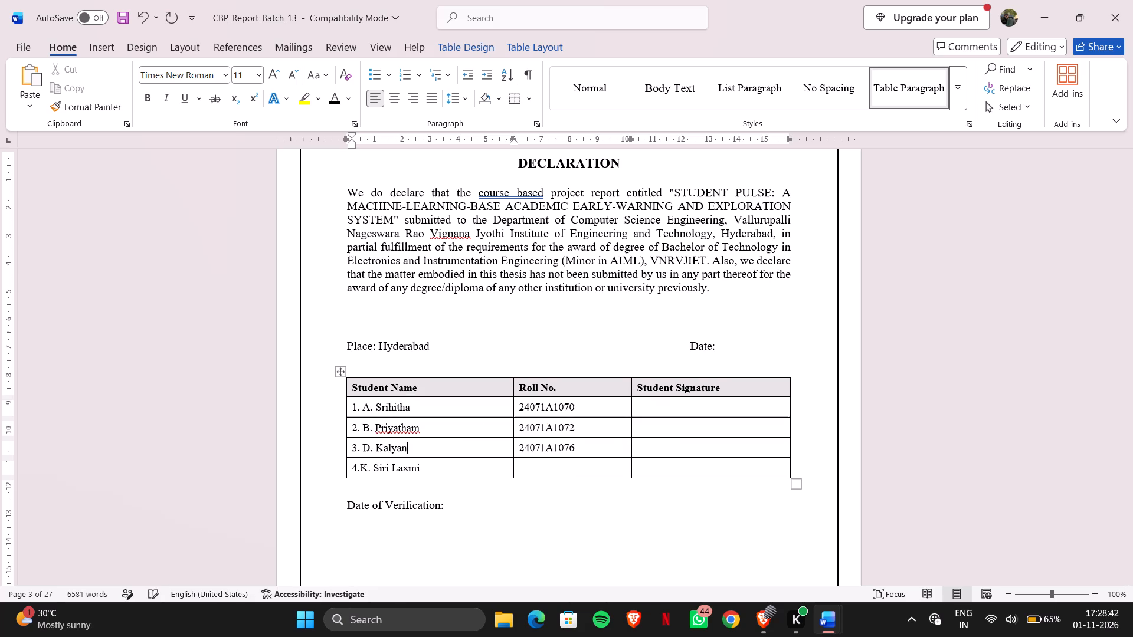
Enter the fourth student's roll number in the last row of the Declaration table.
left_click(541, 468)
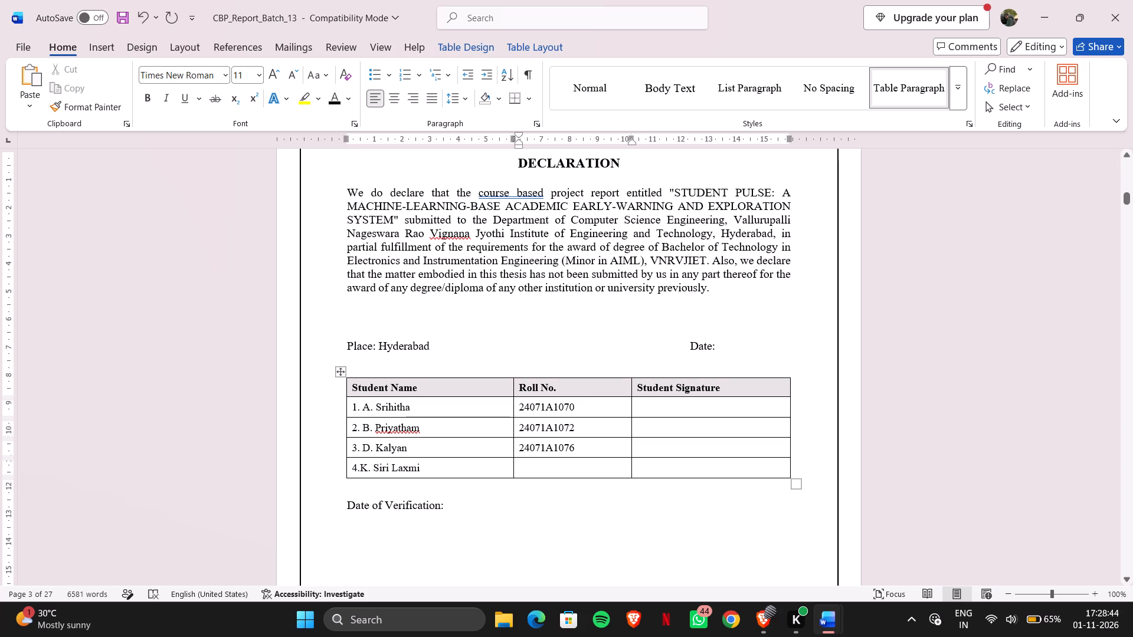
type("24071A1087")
left_click(585, 551)
Update the first two roll numbers in the Acknowledgement's student list to match those in the Declaration table.
scroll(585, 551, "down", 2)
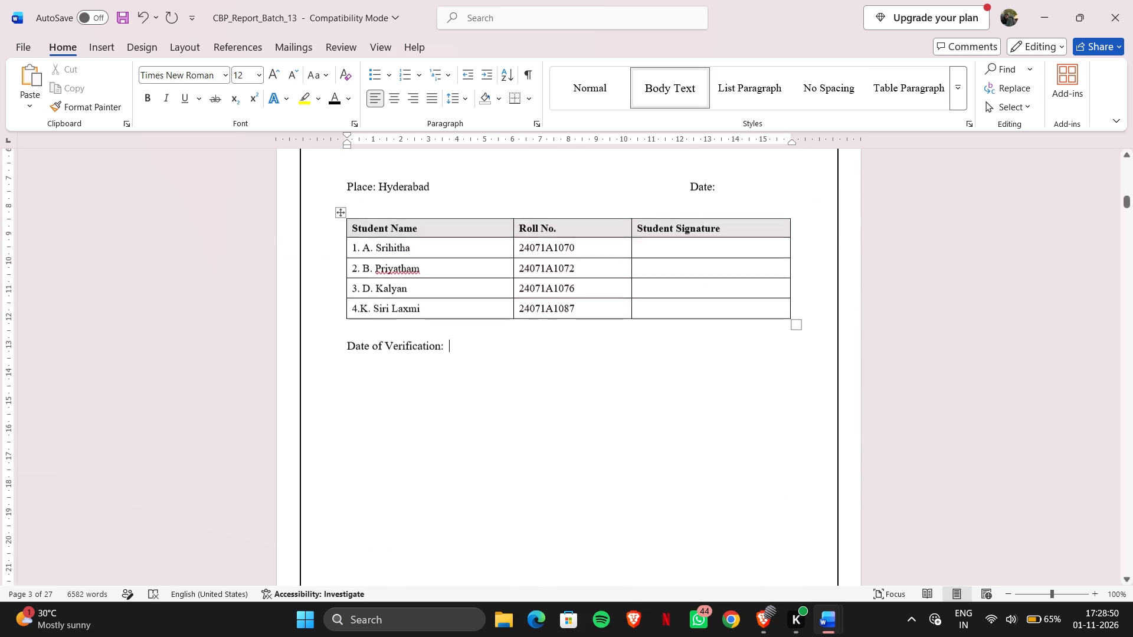
scroll(585, 551, "down", 2)
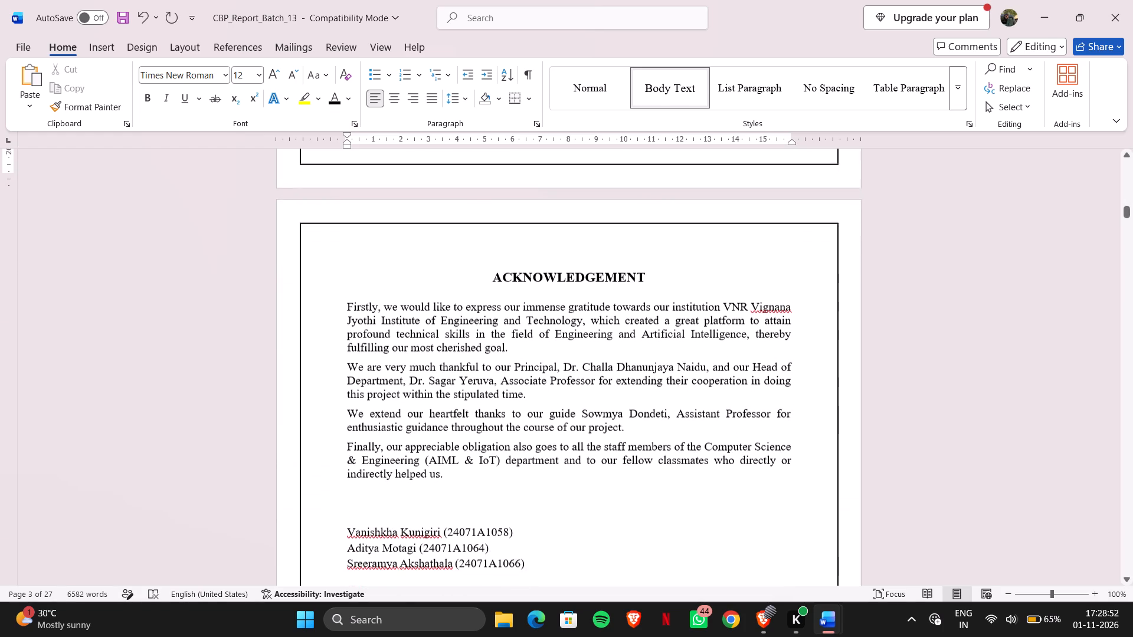
scroll(585, 551, "down", 1)
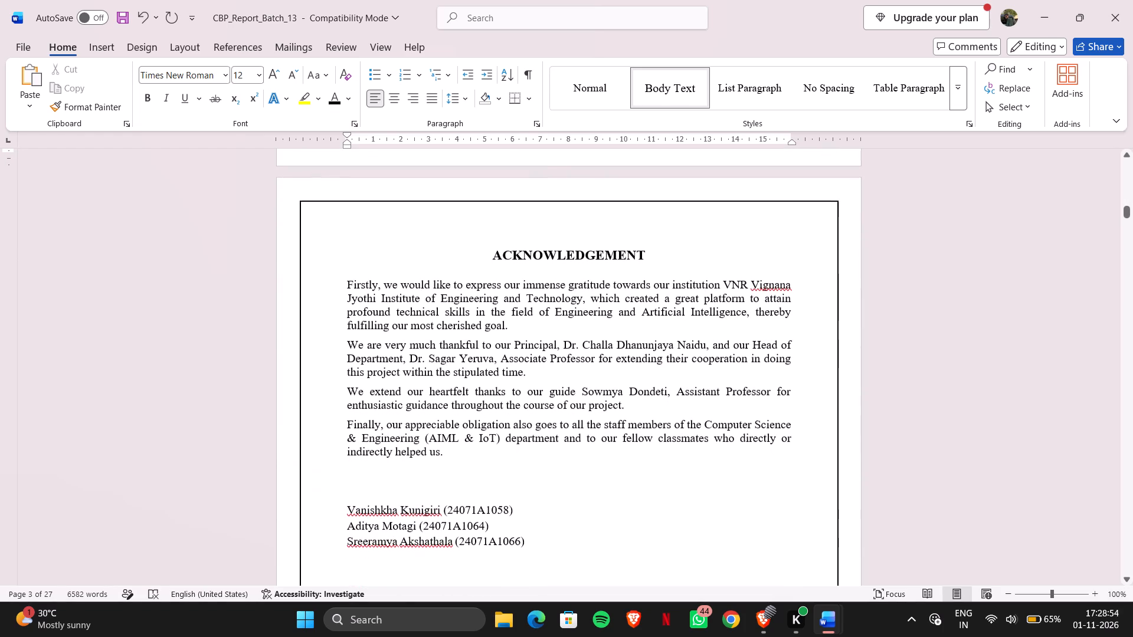
scroll(585, 551, "down", 1)
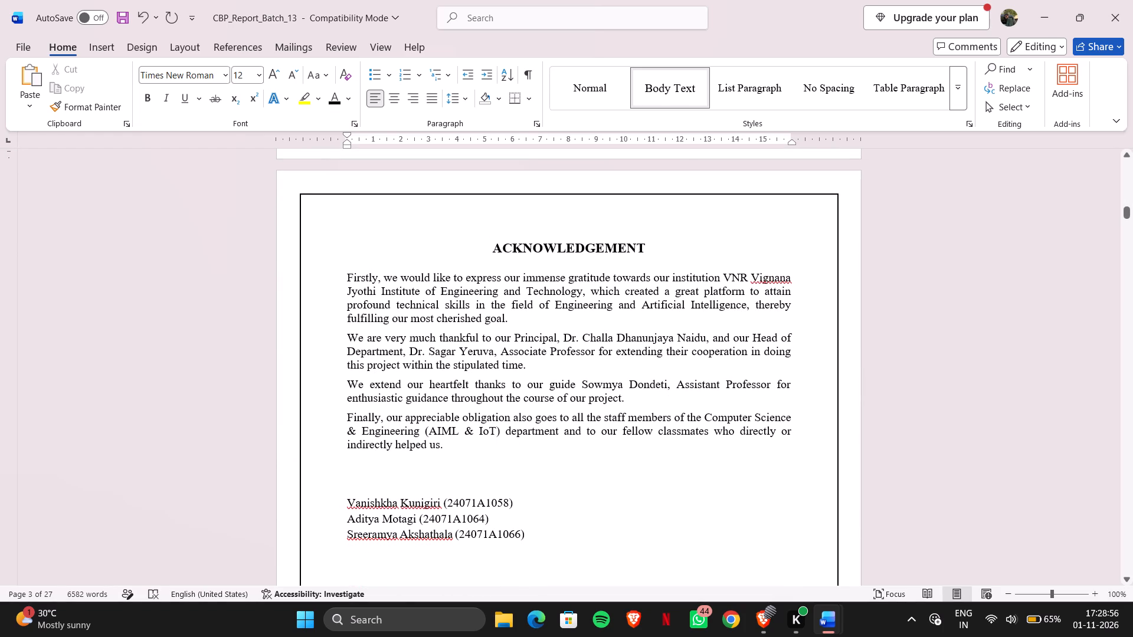
scroll(565, 461, "down", 1)
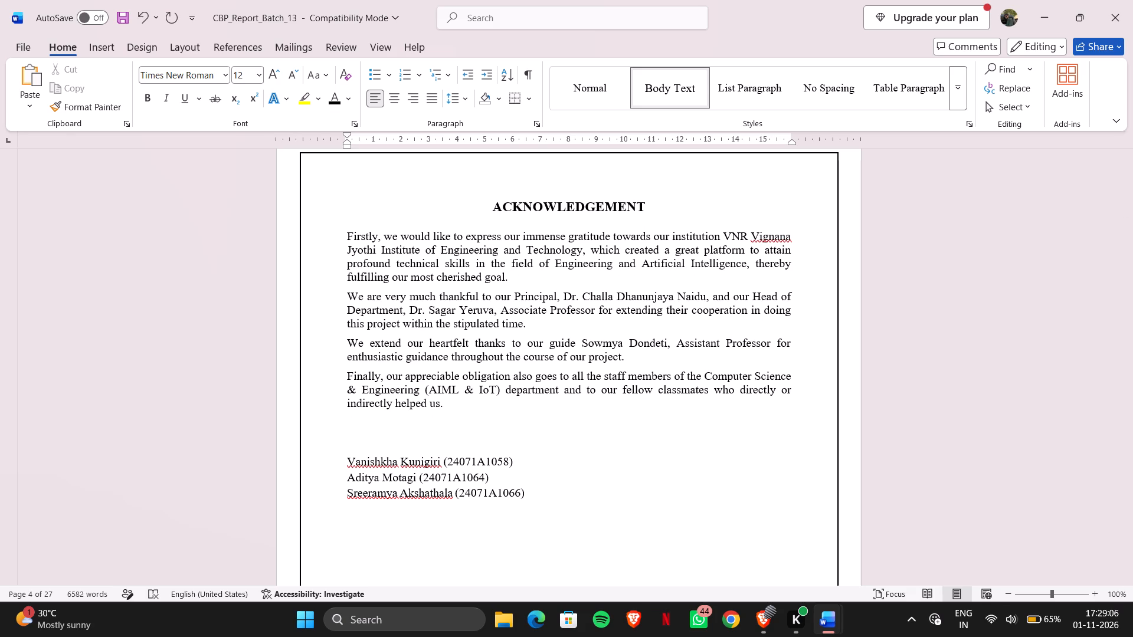
scroll(565, 461, "down", 1)
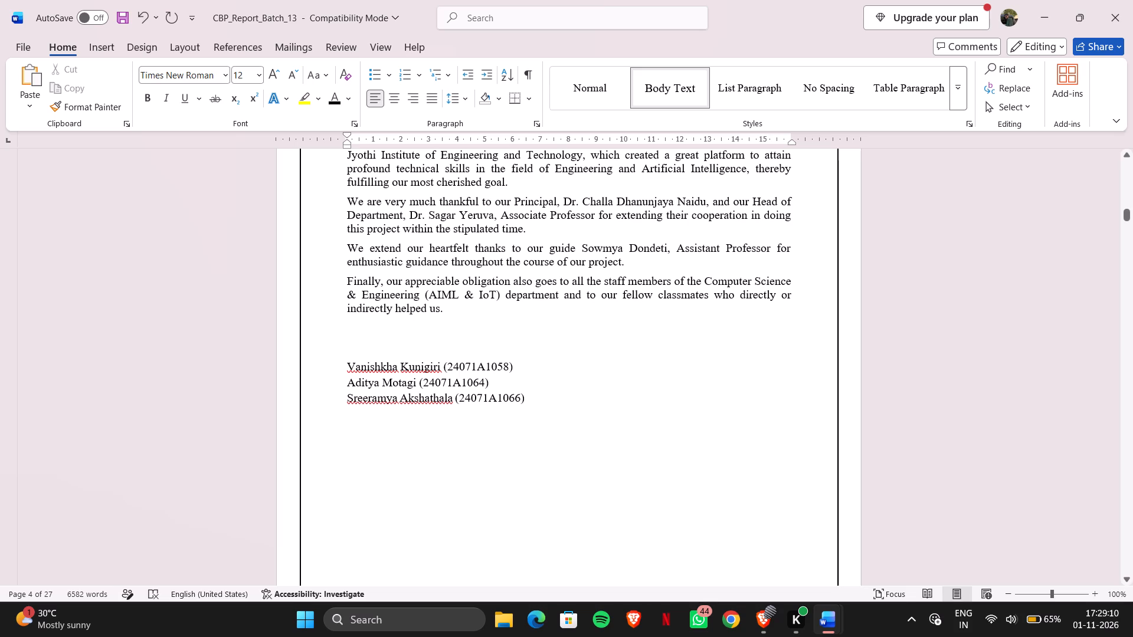
left_click(509, 366)
key("BackSpace")
key("BackSpace")
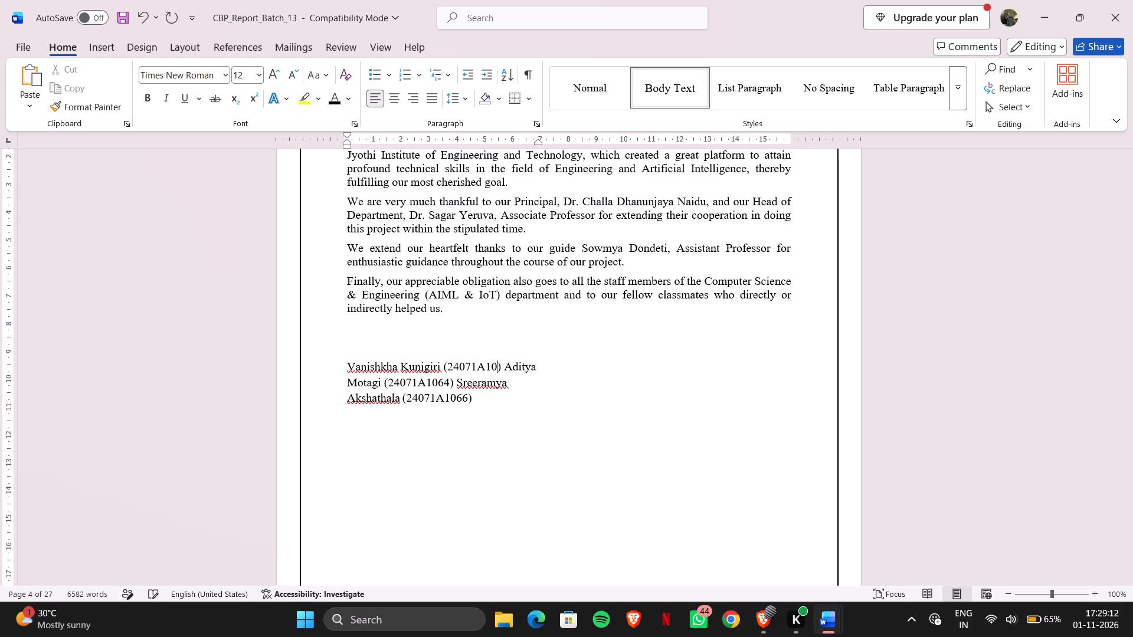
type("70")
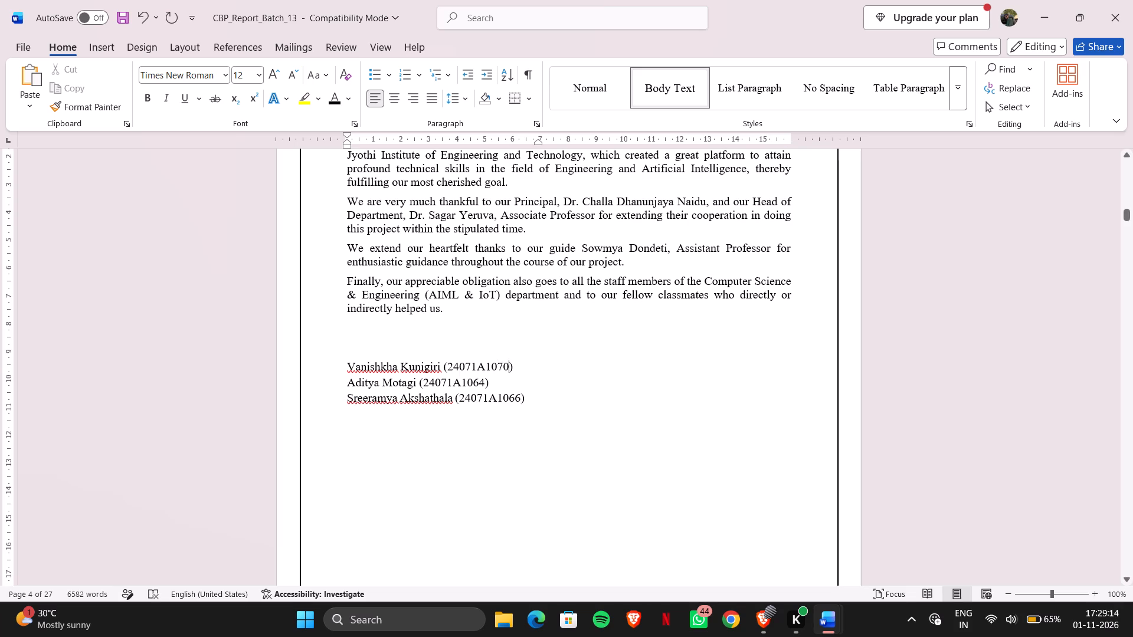
left_click(483, 385)
key("BackSpace")
key("BackSpace")
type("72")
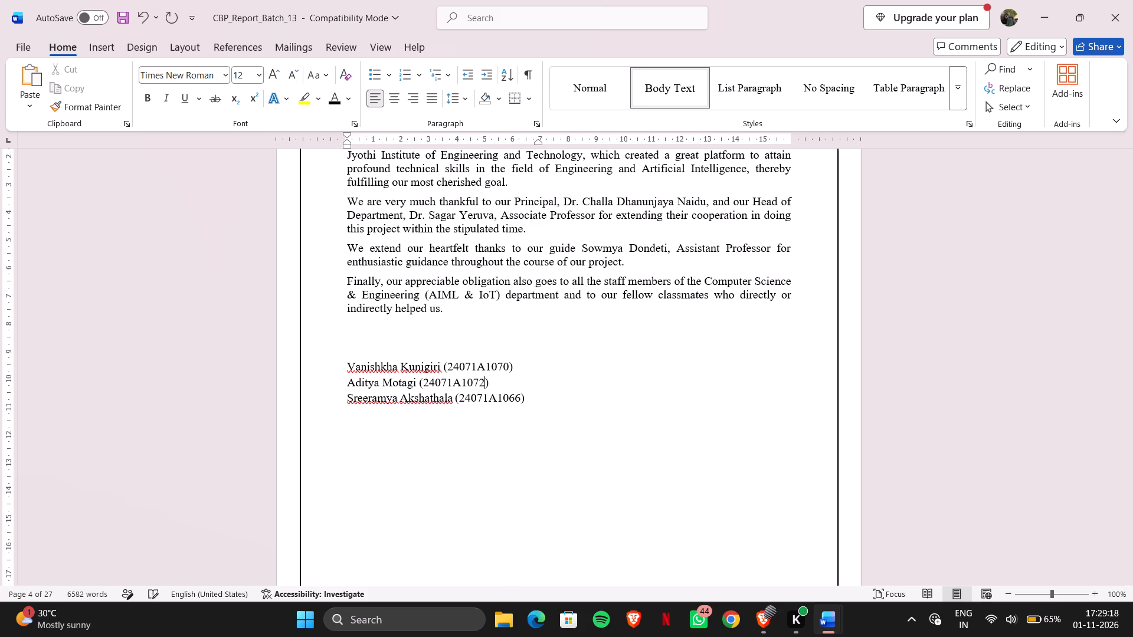
Update the third roll number in the Acknowledgement's student list to match the third student's in the Declaration table.
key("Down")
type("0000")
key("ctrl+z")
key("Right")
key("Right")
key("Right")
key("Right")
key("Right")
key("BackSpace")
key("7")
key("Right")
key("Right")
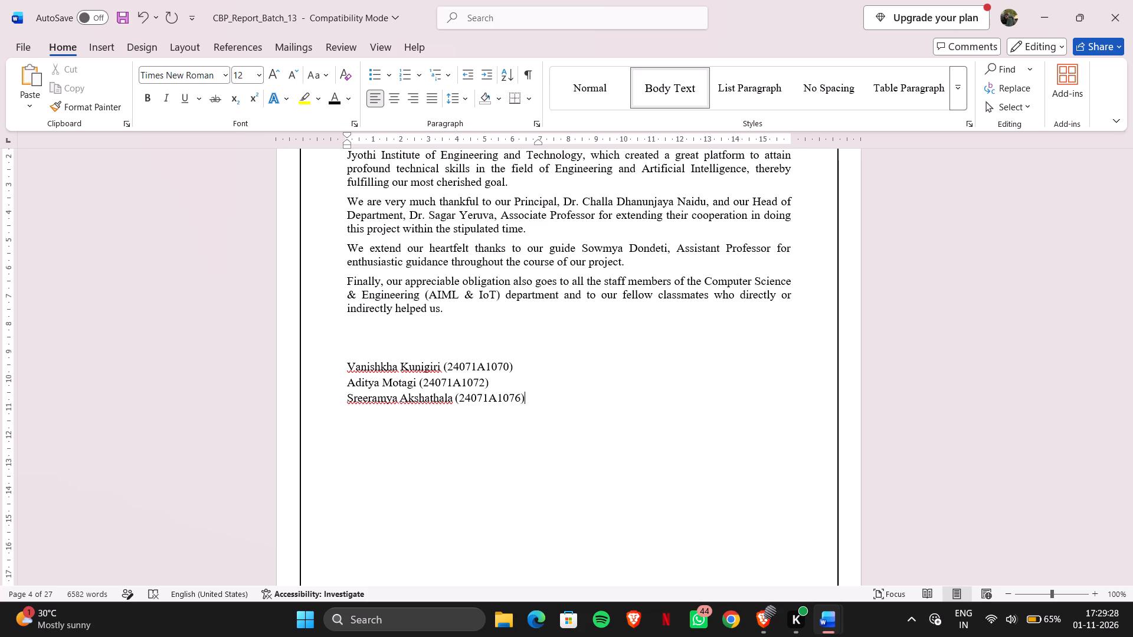
Add a fourth line to the Acknowledgement's student list with the fourth student's initial, given name and roll number in parentheses.
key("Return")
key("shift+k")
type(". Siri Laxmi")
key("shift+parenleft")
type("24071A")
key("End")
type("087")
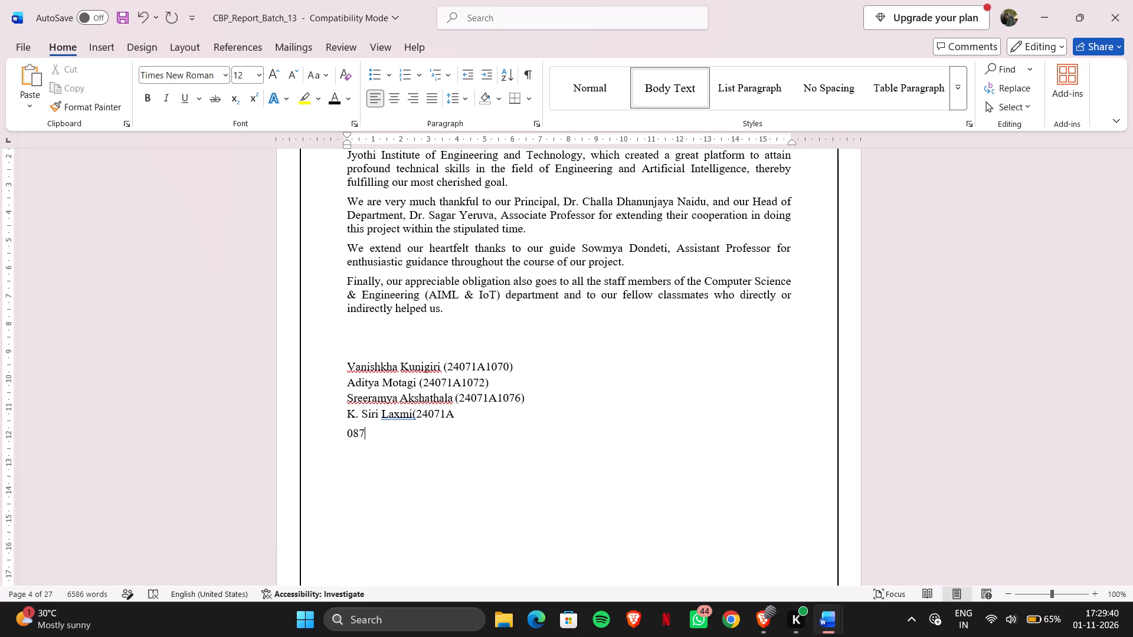
left_click(342, 435)
key("BackSpace")
key("Right")
key("Left")
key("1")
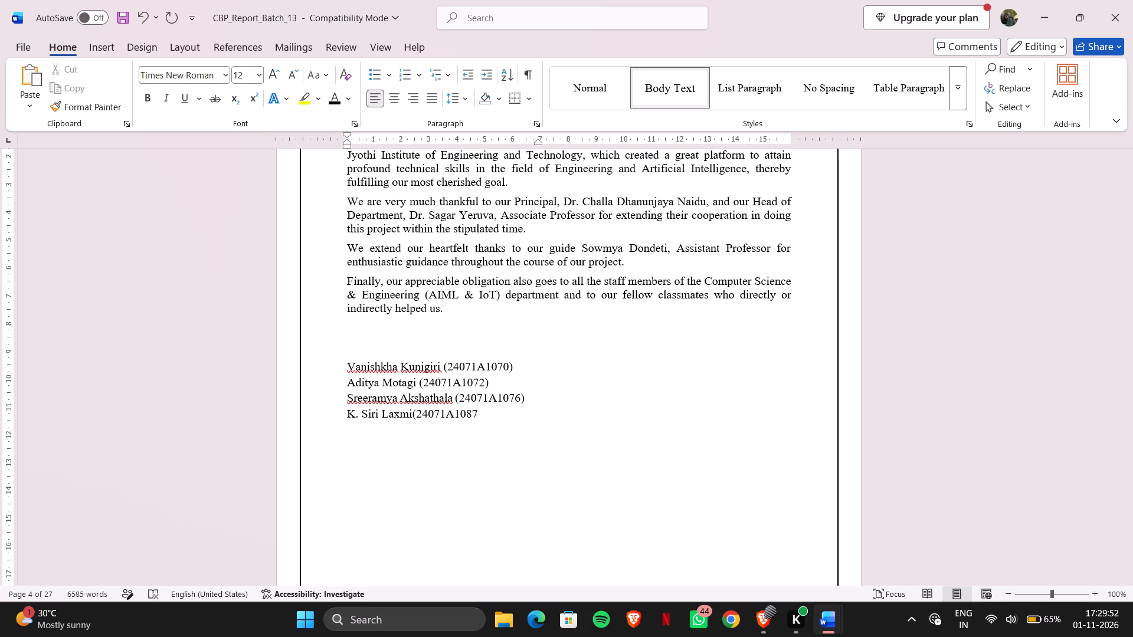
key("Right")
key("Right")
key("Right")
key("shift+parenright")
Replace the third student name in the Acknowledgement list with the third Student Pulse student's initial and given name.
left_click_drag(453, 397, 355, 398)
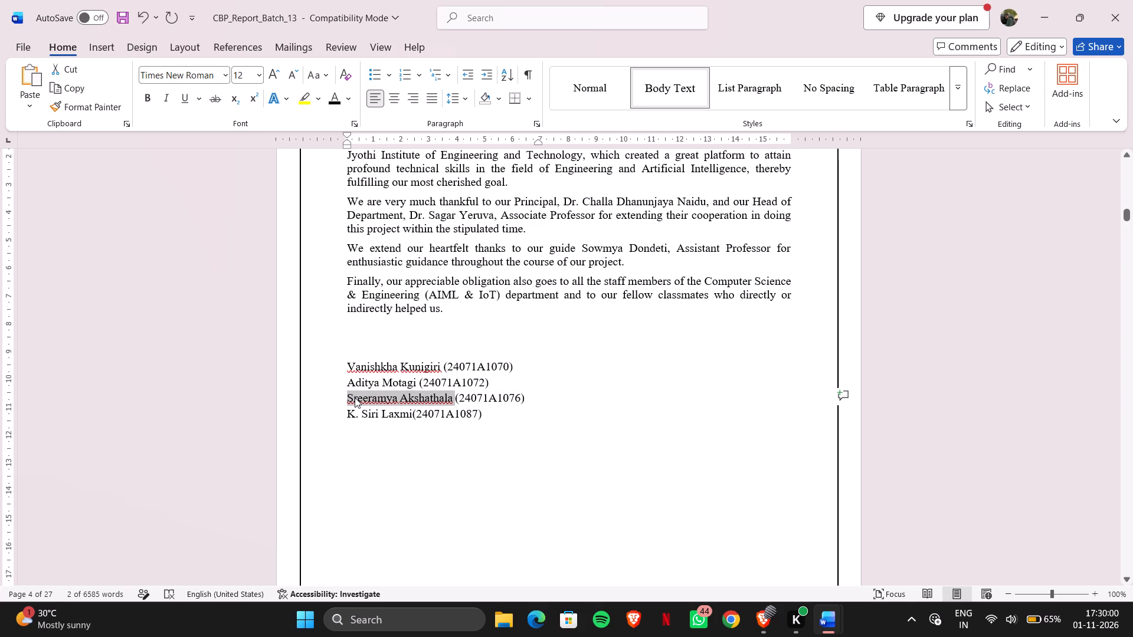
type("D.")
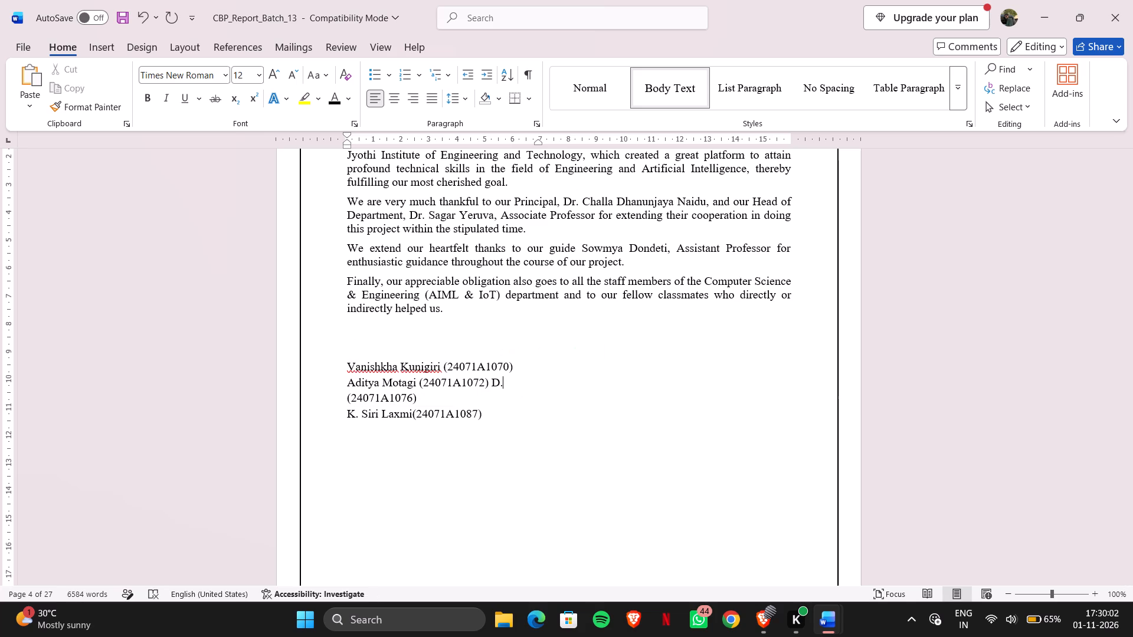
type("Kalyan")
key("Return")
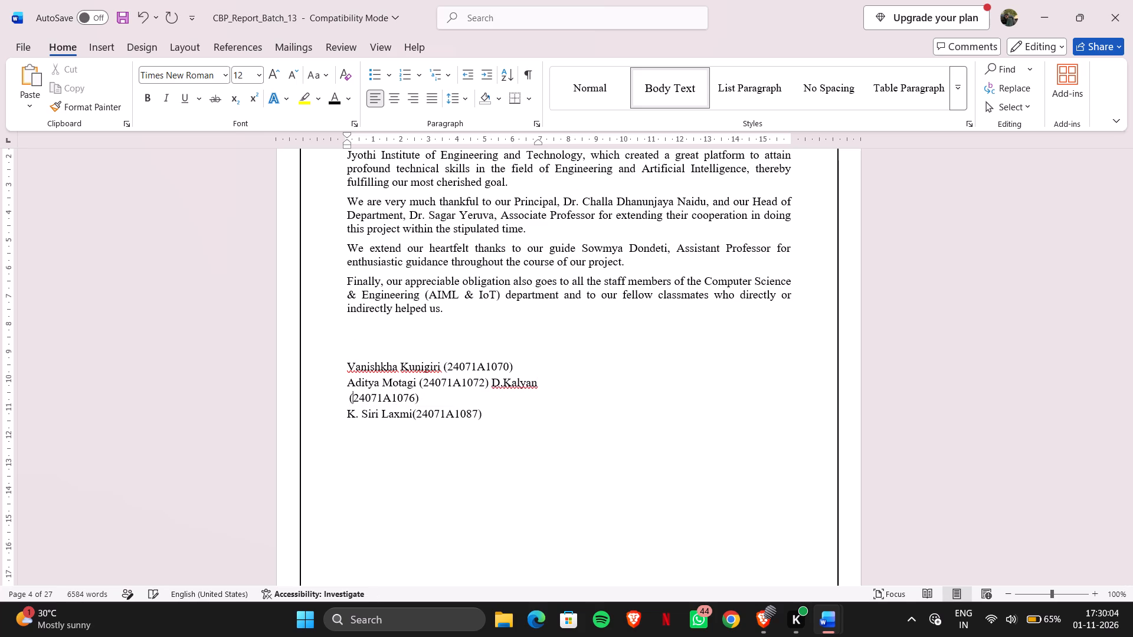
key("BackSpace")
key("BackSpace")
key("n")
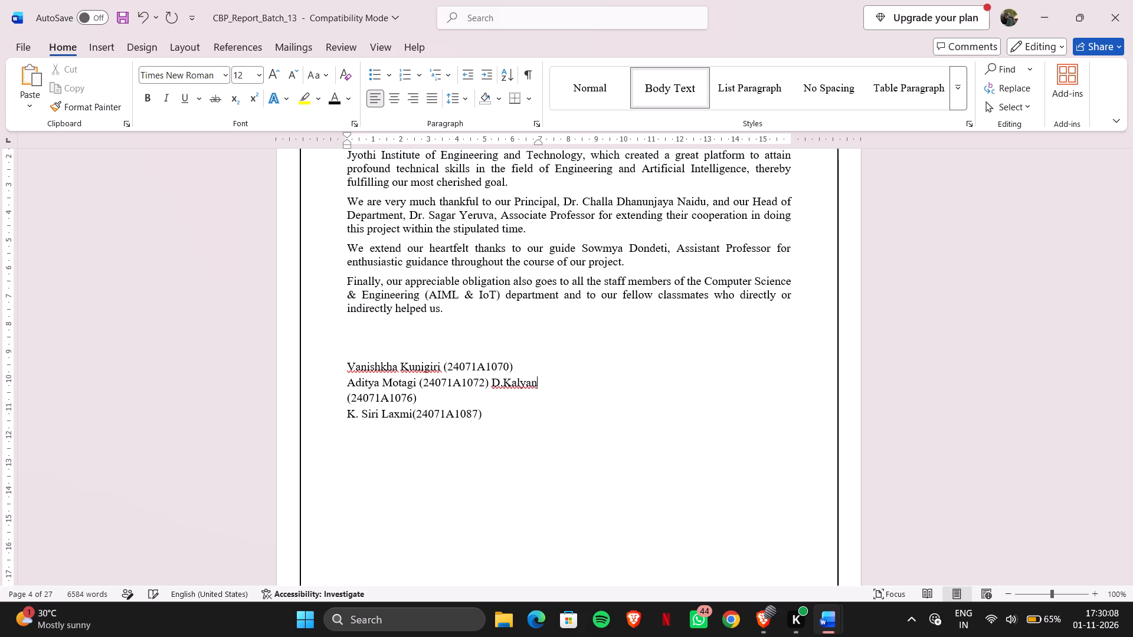
Replace the second student name in the Acknowledgement list with the second Student Pulse student's initial and given name.
left_click_drag(416, 380, 352, 378)
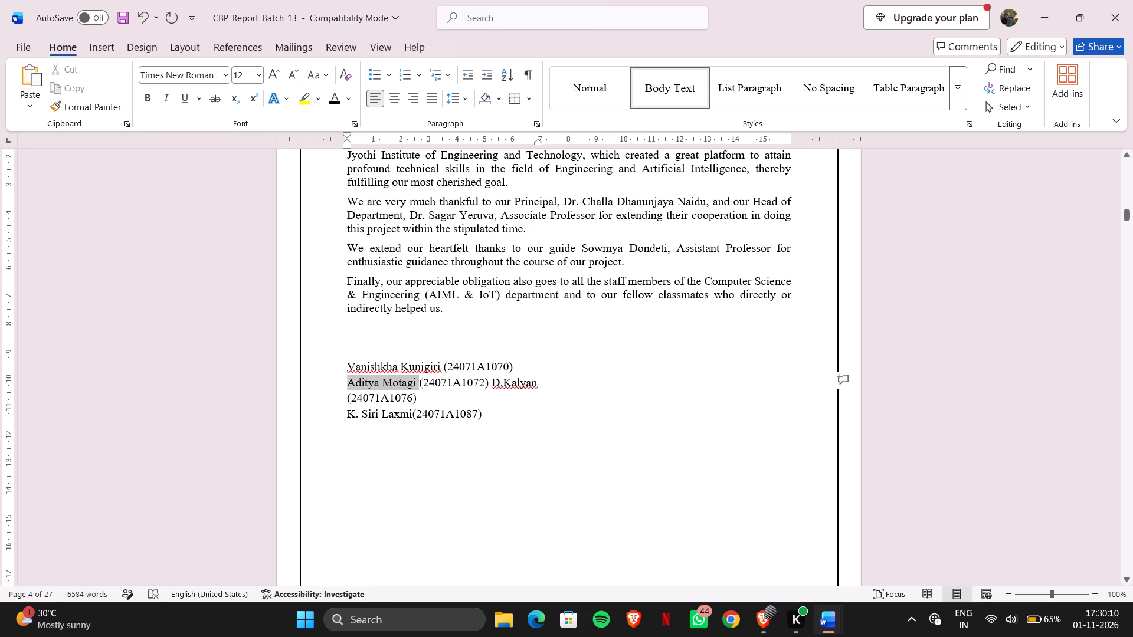
left_click_drag(352, 378, 348, 379)
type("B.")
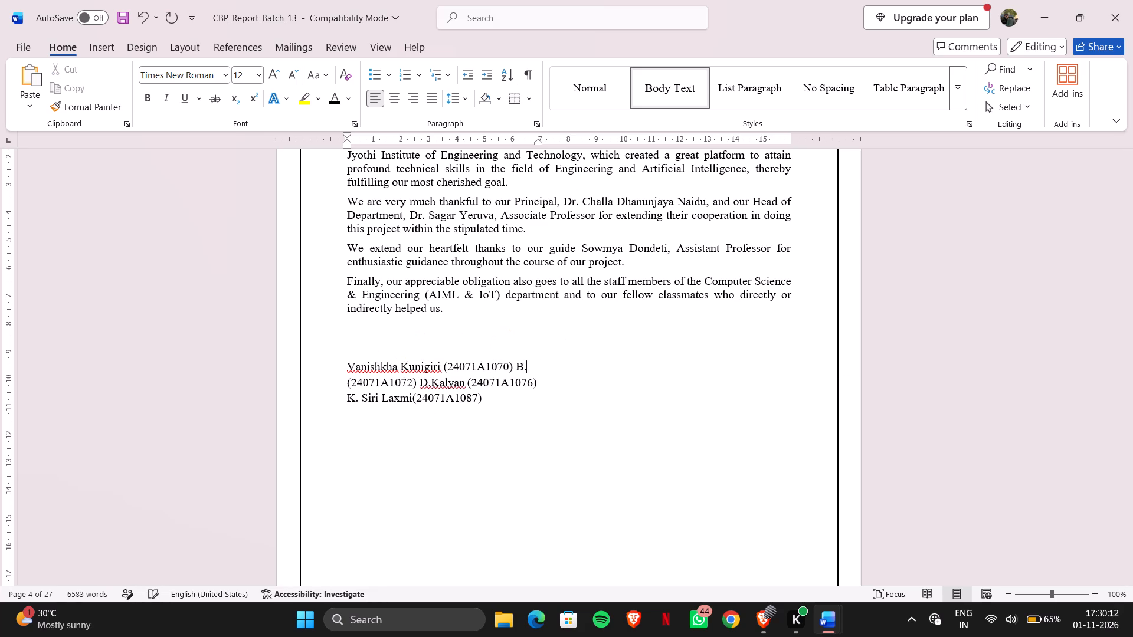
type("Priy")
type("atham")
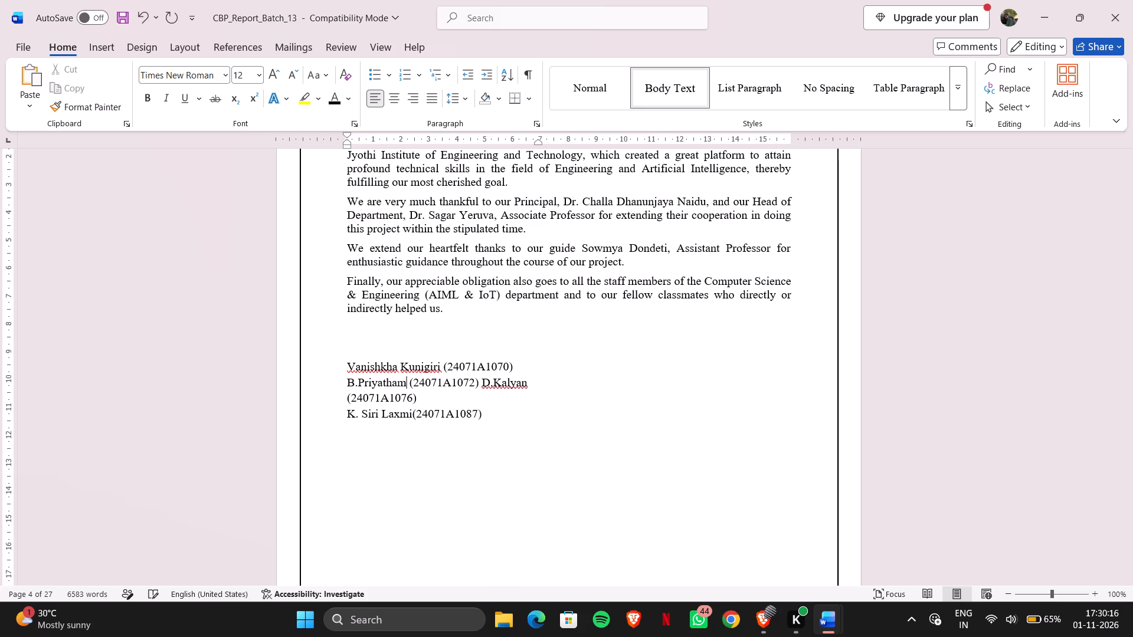
Replace the first student name in the Acknowledgement list with the first Student Pulse student's initial and given name.
left_click_drag(440, 365, 428, 365)
left_click_drag(428, 365, 339, 361)
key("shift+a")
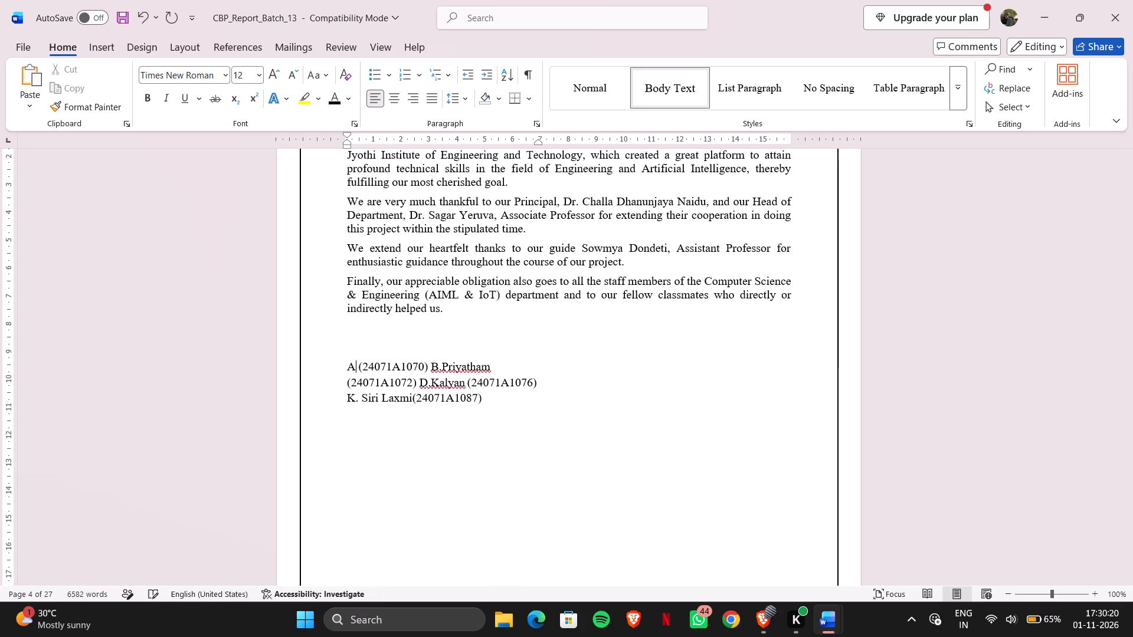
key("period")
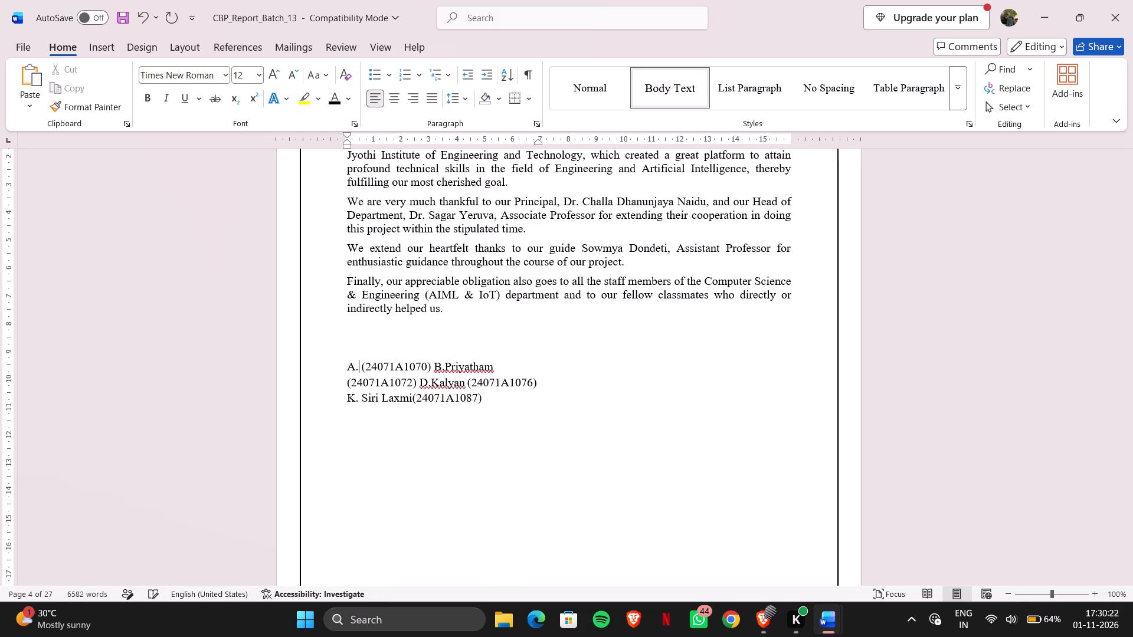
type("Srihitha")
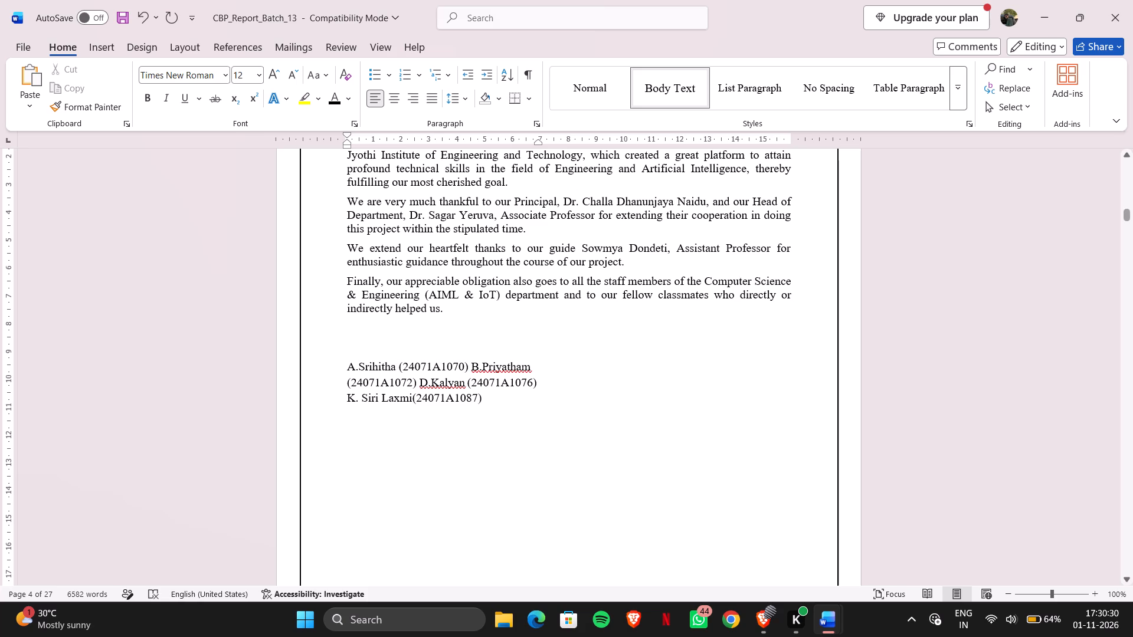
Break the Acknowledgement's student list so that each student's name and roll number sits on its own line.
left_click(470, 368)
key("Return")
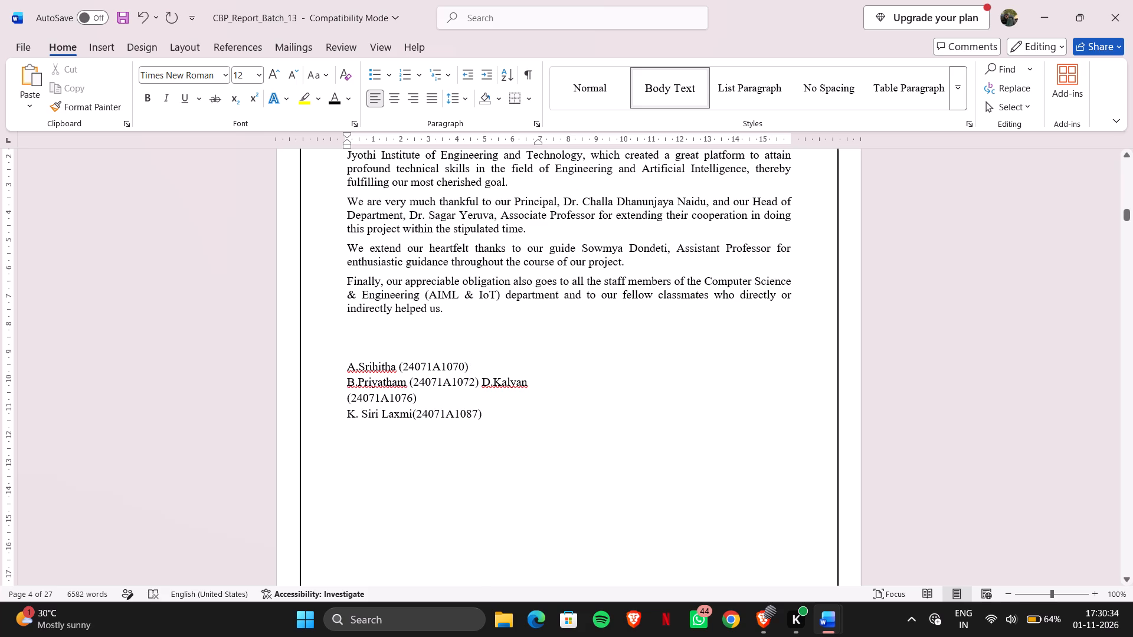
left_click(483, 382)
key("Return")
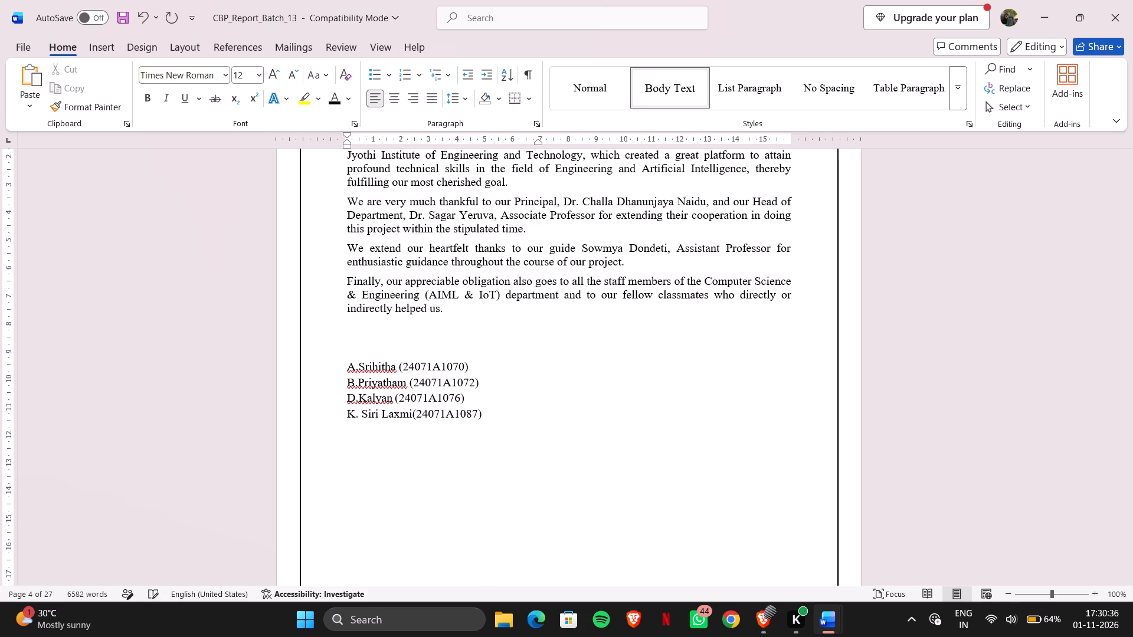
left_click(558, 408)
Switch to the Student_Pulse_CBP_Report document and copy its full Abstract text, from the first paragraph through the Keywords.
scroll(558, 408, "right", 1)
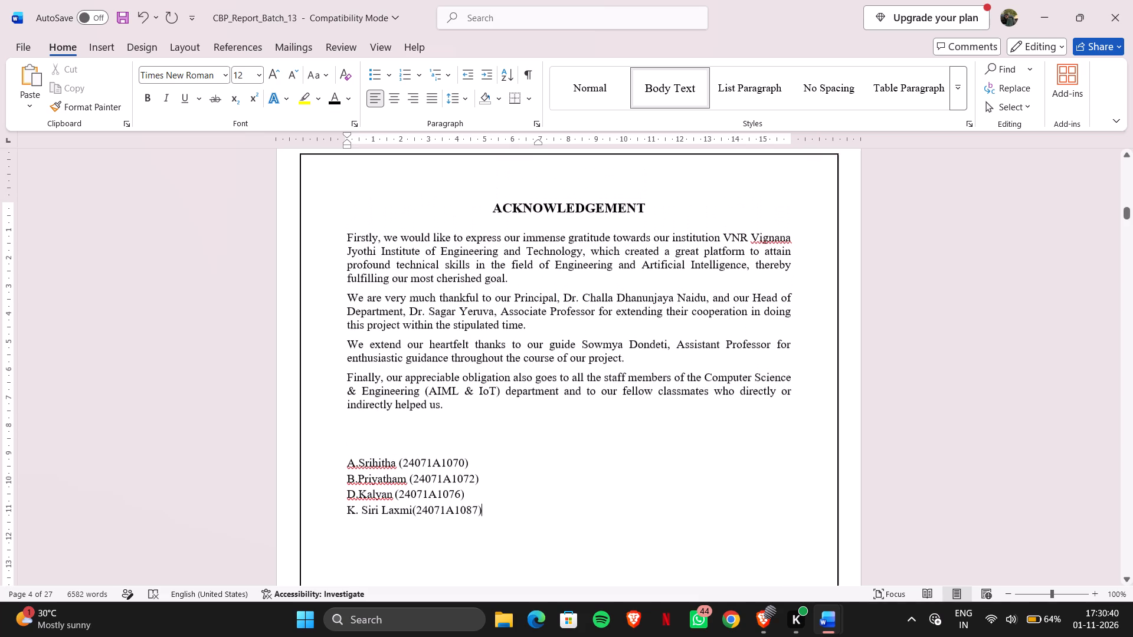
scroll(558, 408, "right", 2)
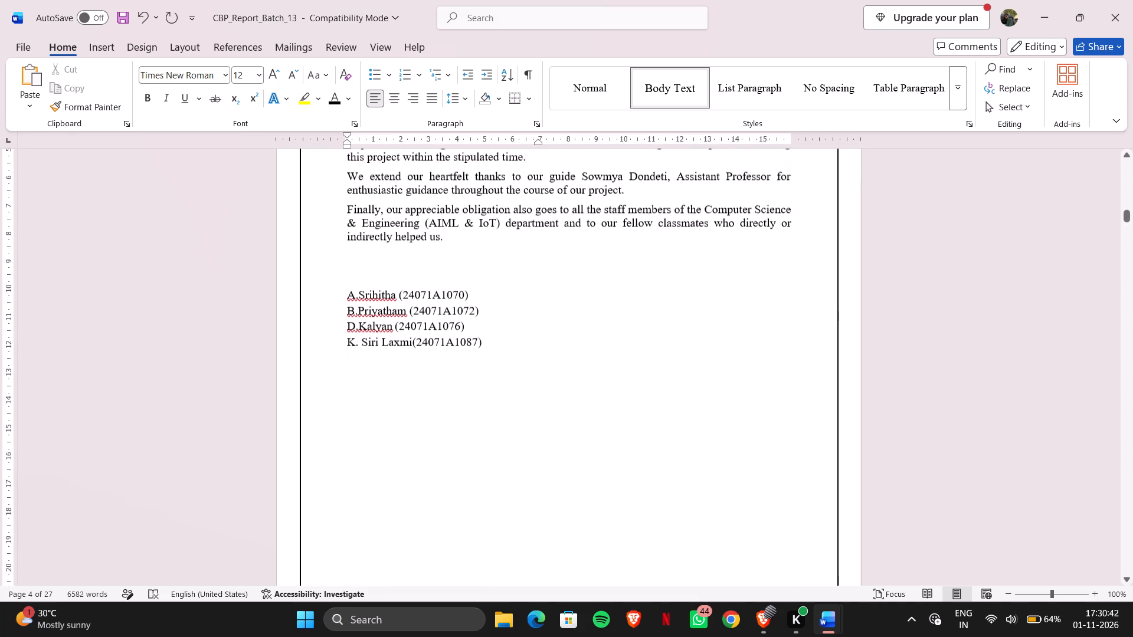
scroll(558, 408, "down", 7)
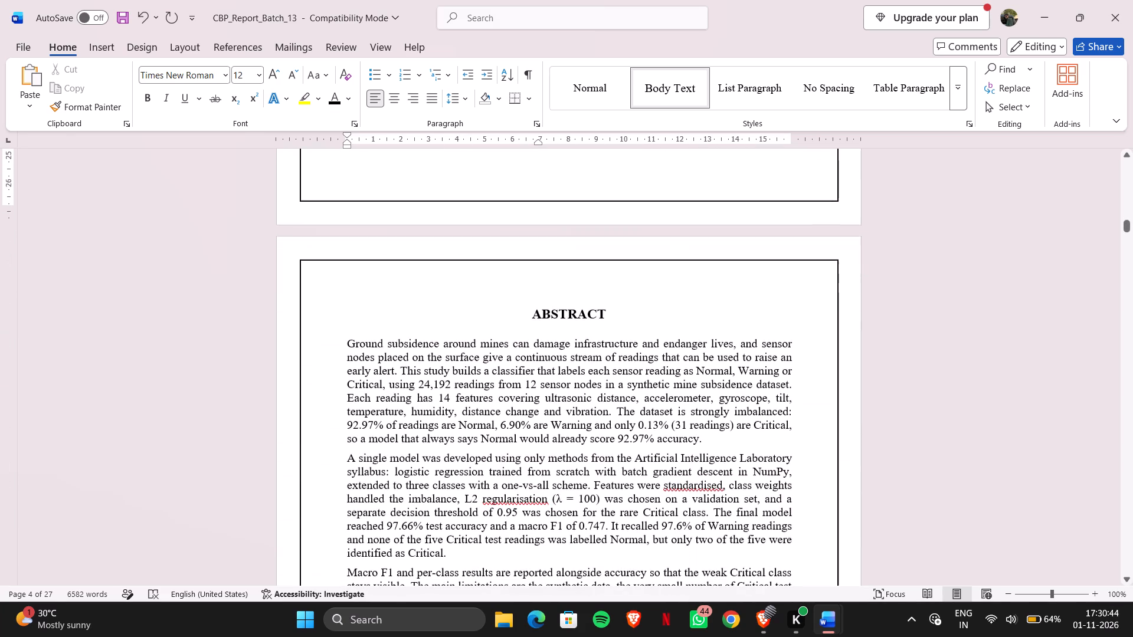
scroll(558, 408, "down", 1)
key("alt+Tab")
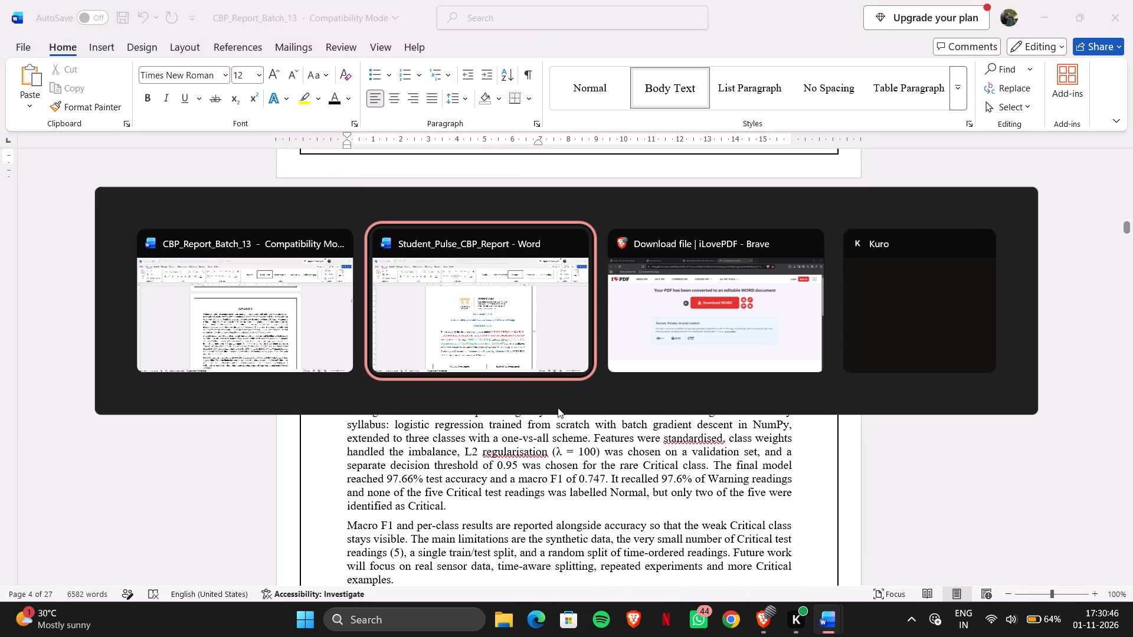
scroll(505, 392, "down", 4)
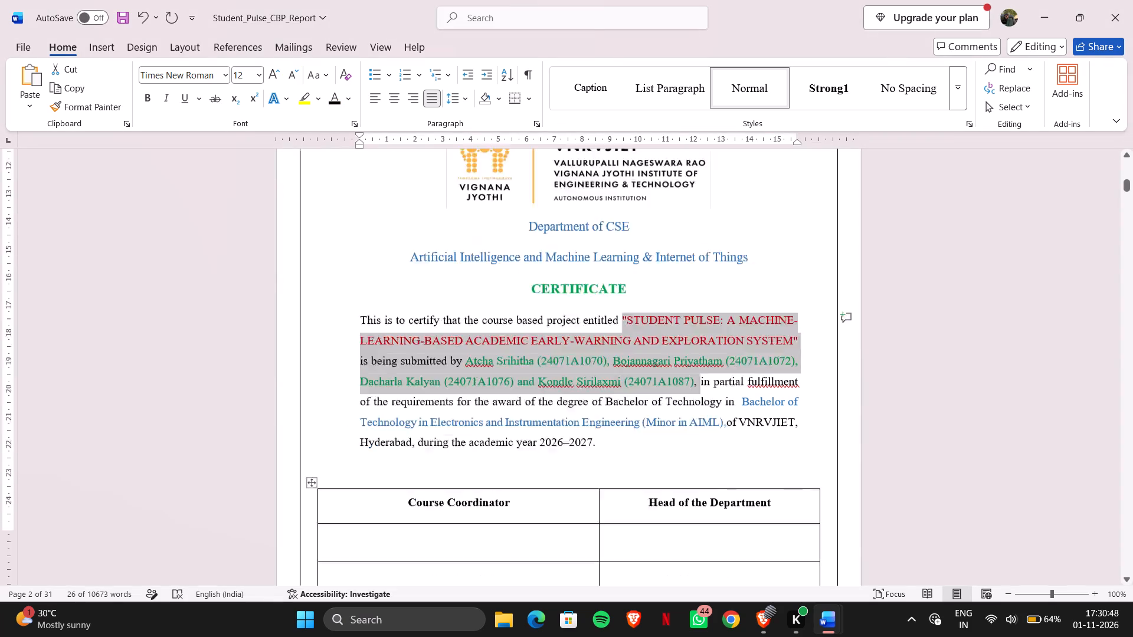
scroll(505, 392, "down", 6)
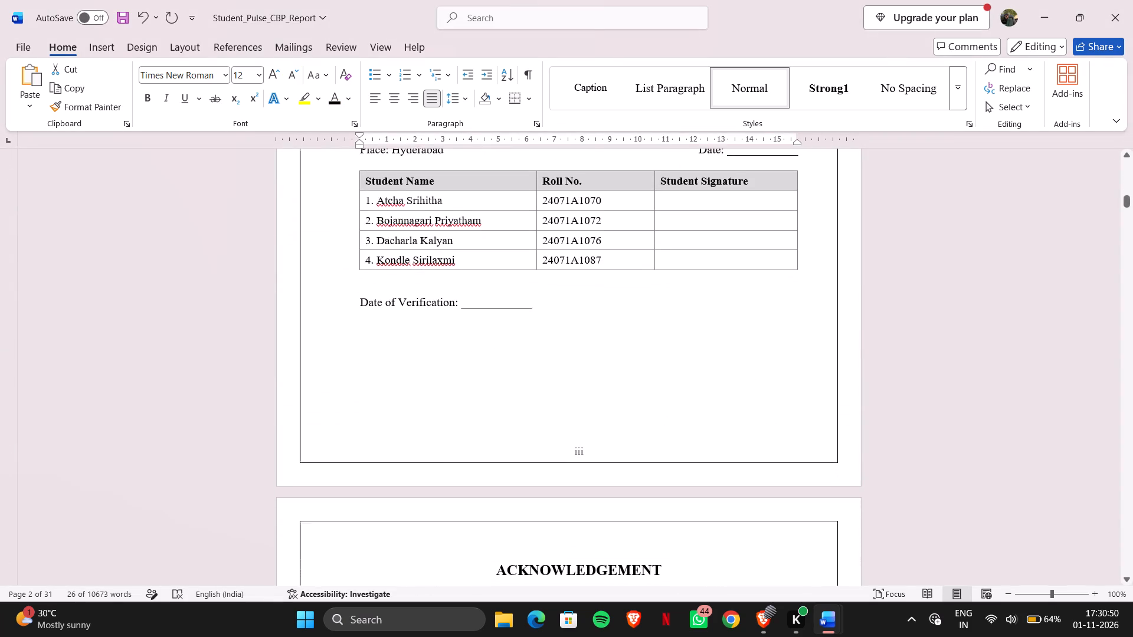
scroll(505, 392, "down", 4)
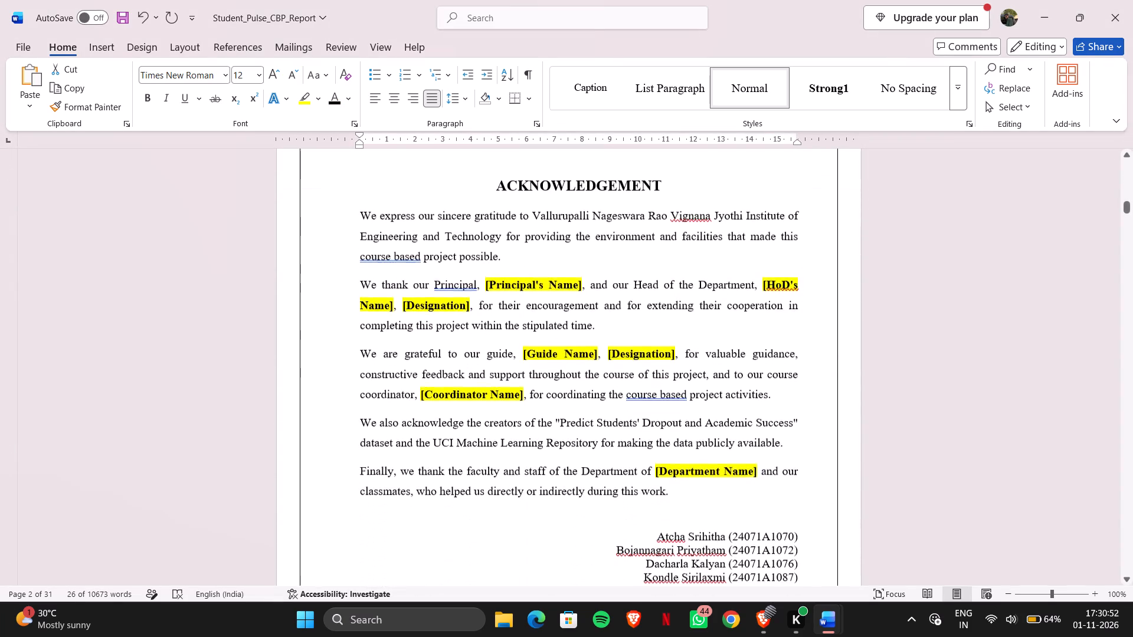
scroll(505, 392, "down", 3)
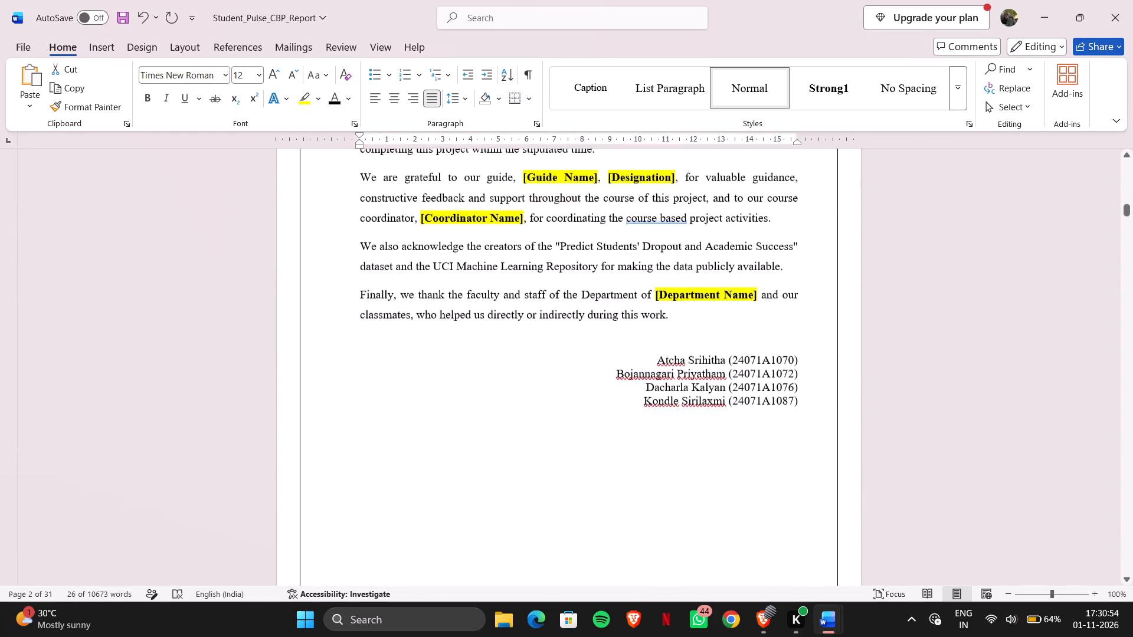
scroll(505, 392, "down", 5)
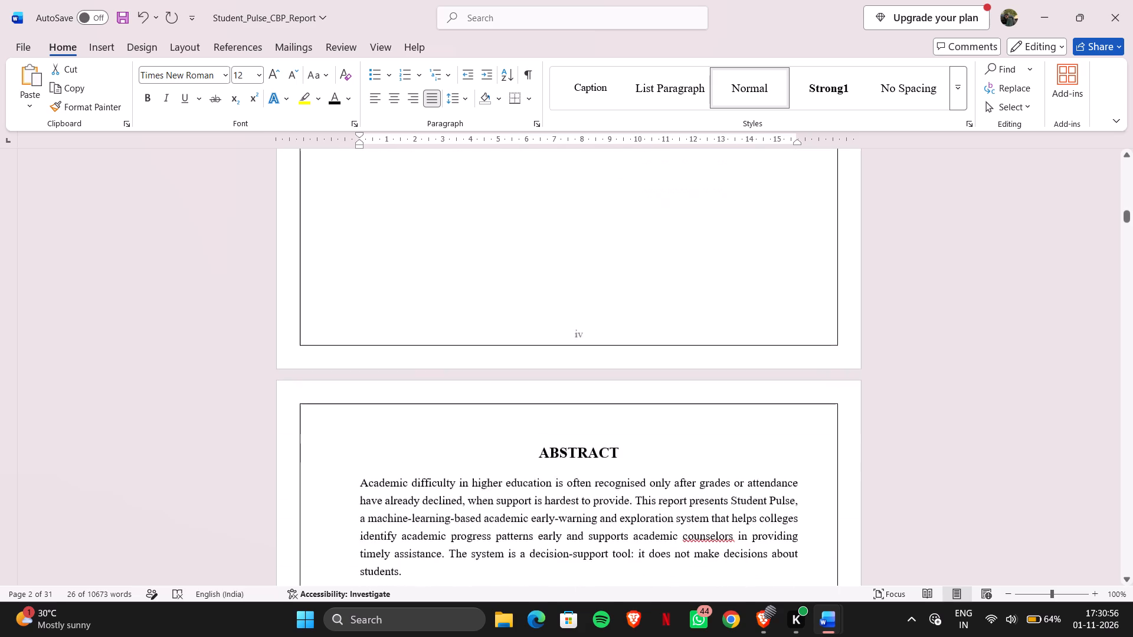
scroll(505, 392, "down", 3)
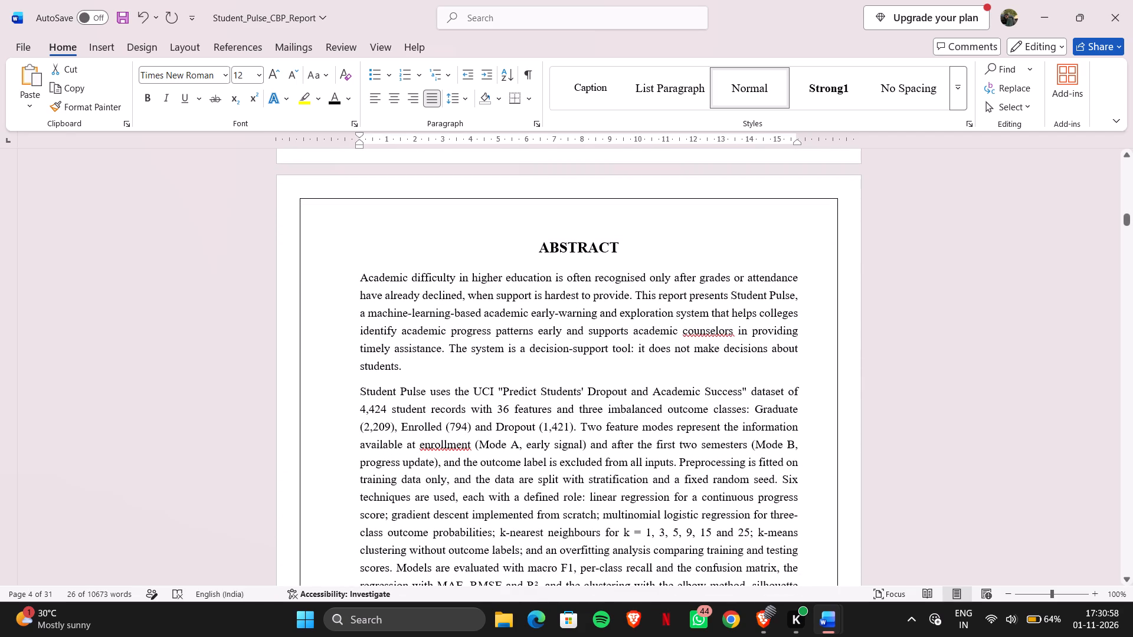
left_click_drag(361, 277, 553, 418)
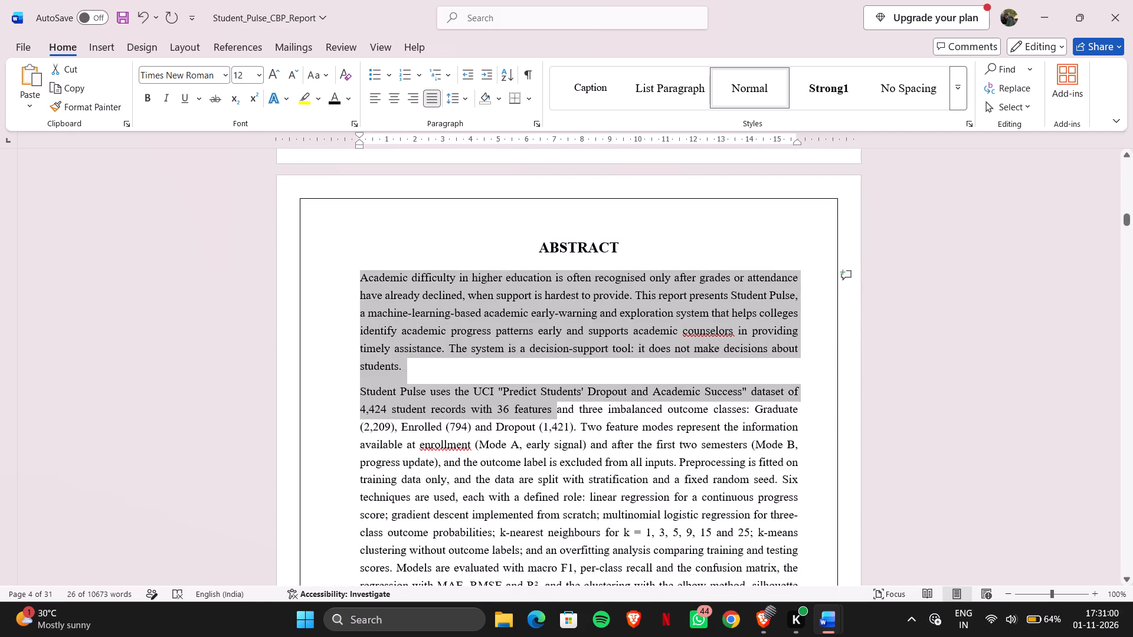
left_click_drag(553, 418, 588, 526)
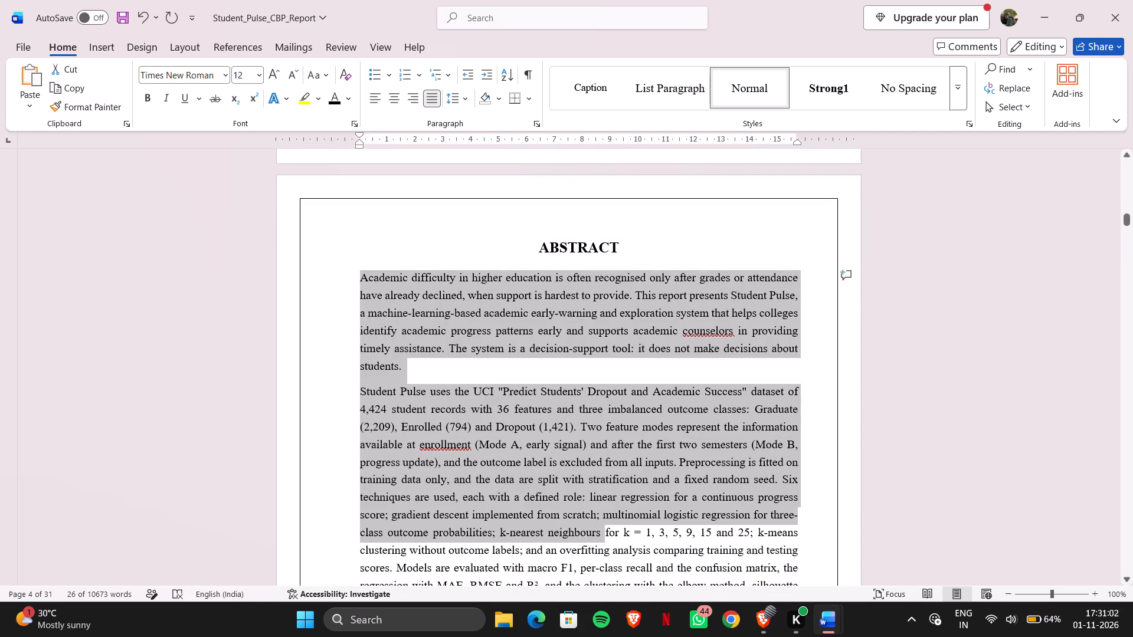
left_click_drag(588, 526, 625, 588)
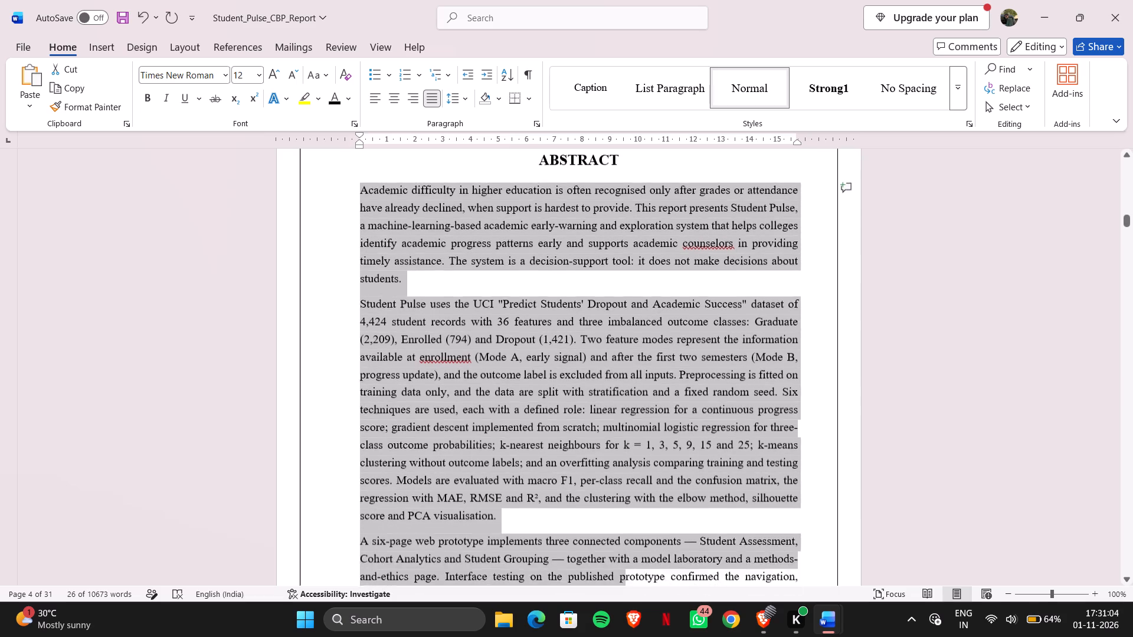
left_click_drag(625, 588, 592, 518)
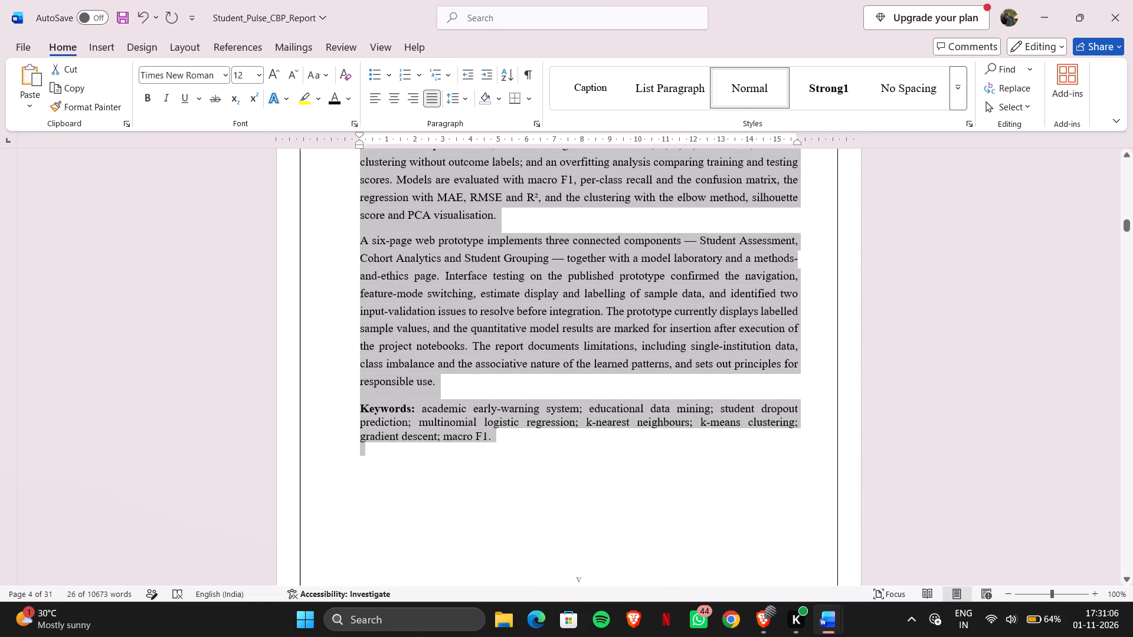
left_click_drag(592, 518, 571, 435)
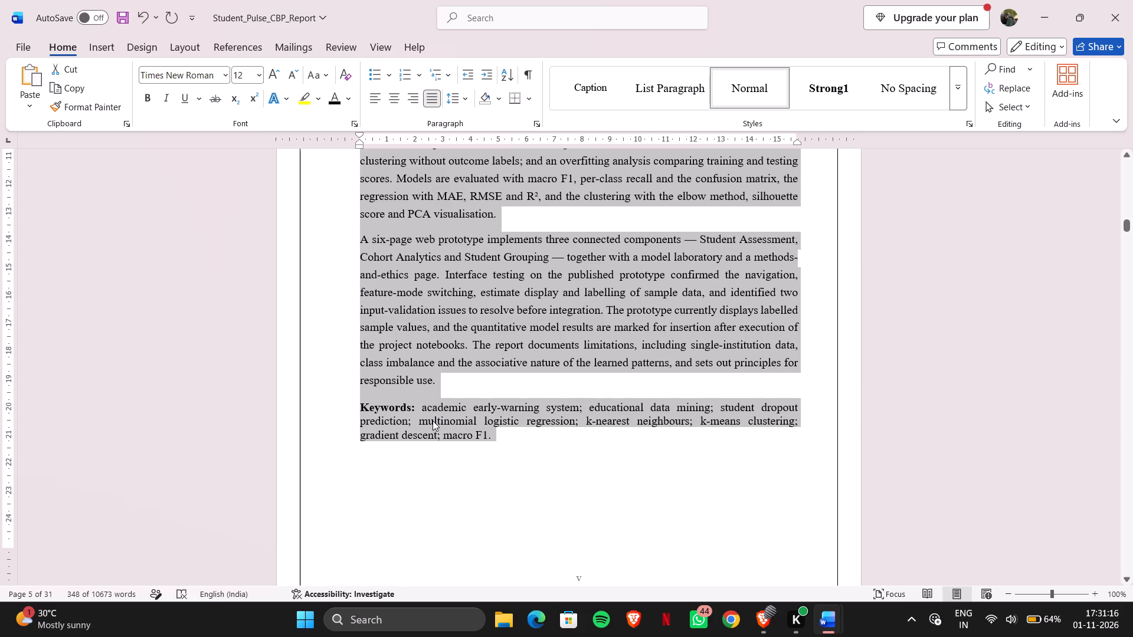
key("ctrl+c")
Back in CBP_Report_Batch_13, replace the mine-subsidence text under the ABSTRACT heading with the copied Student Pulse abstract.
key("alt+Tab")
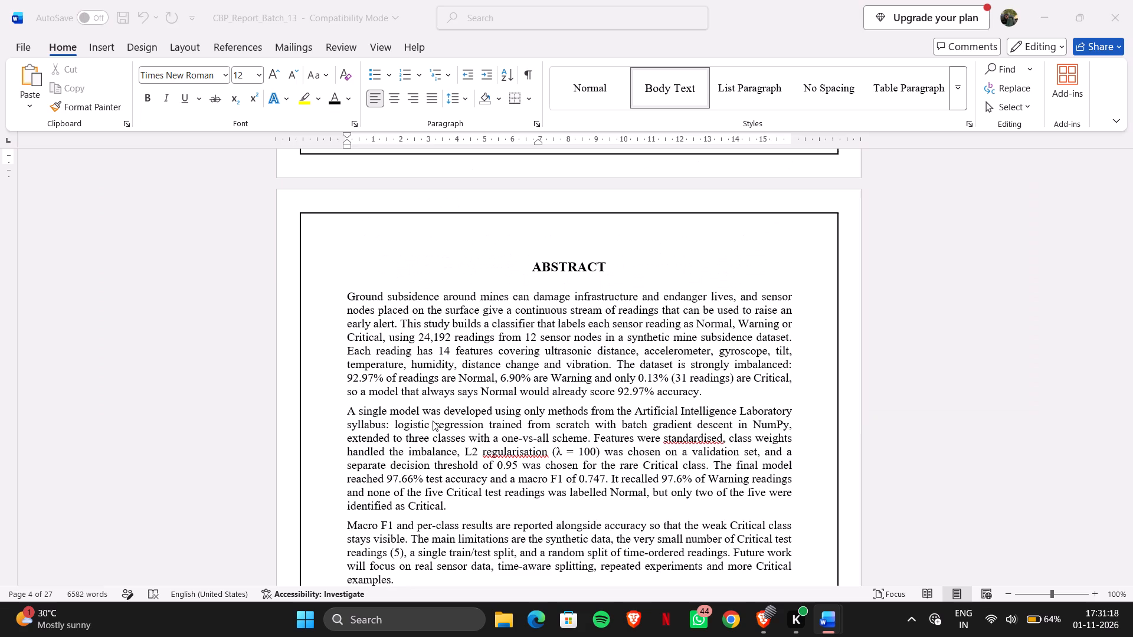
left_click_drag(345, 296, 523, 413)
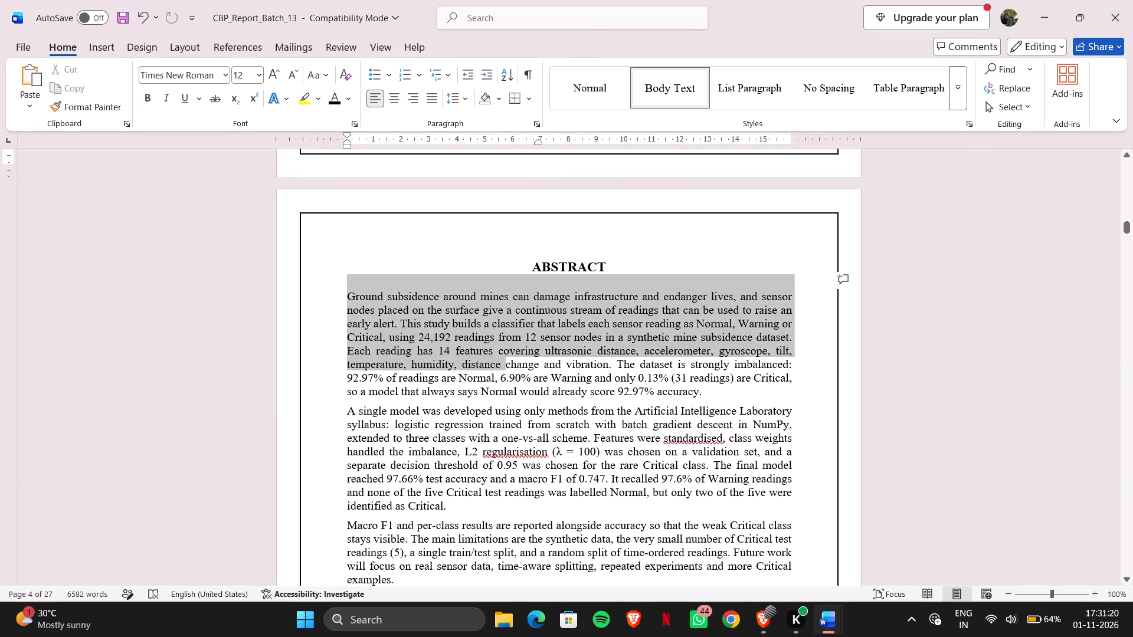
left_click_drag(523, 413, 486, 262)
key("ctrl+v")
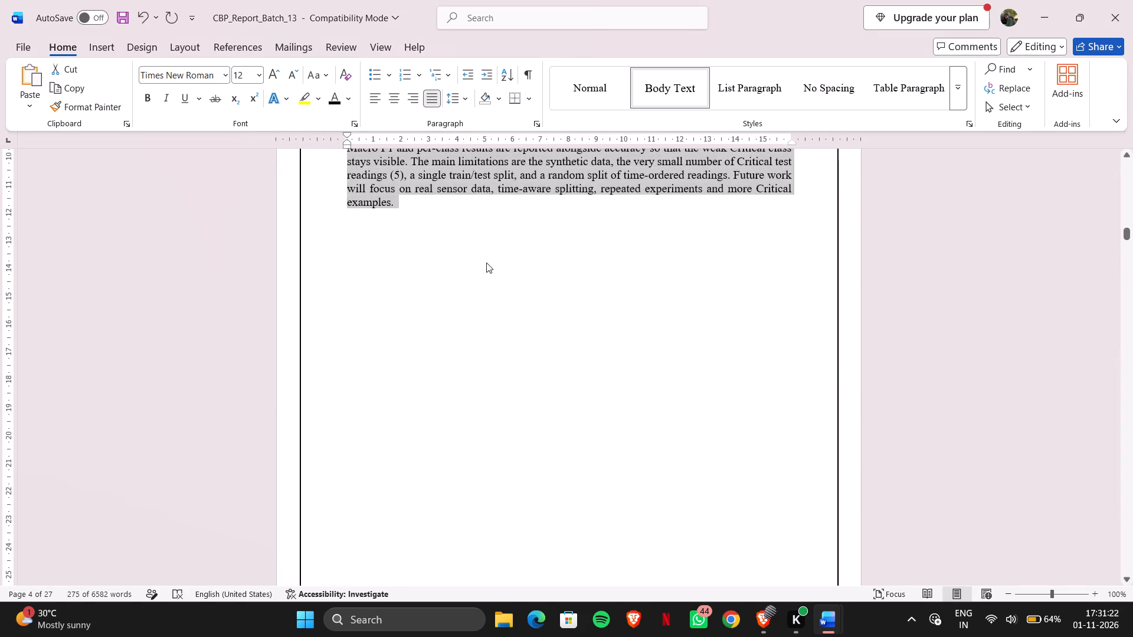
scroll(506, 359, "up", 2)
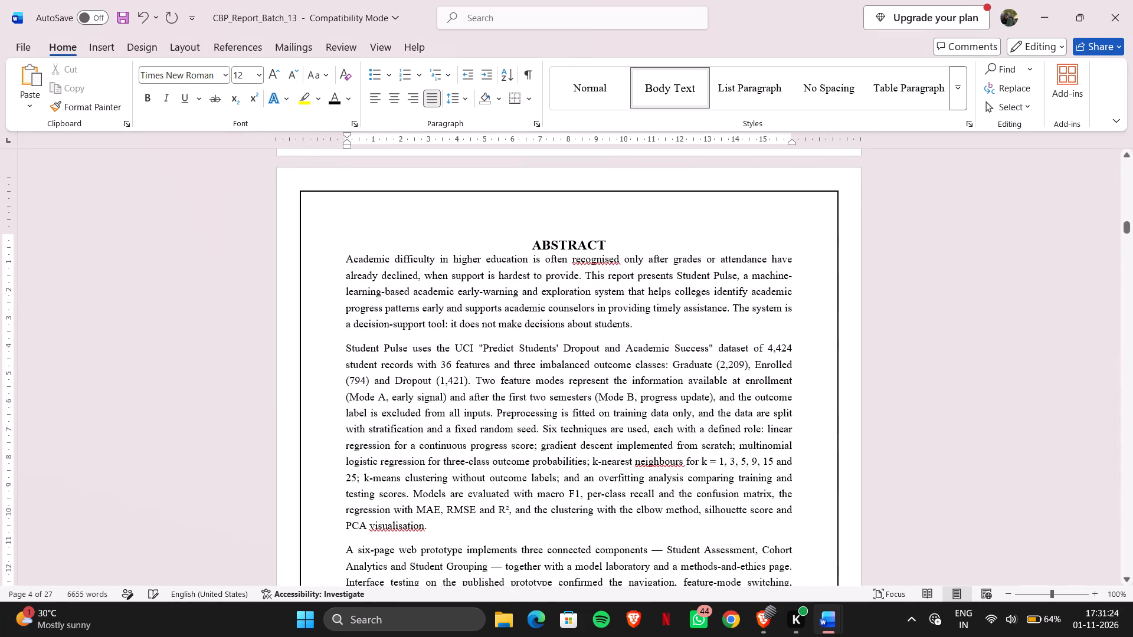
Insert a blank line between the ABSTRACT heading and the first paragraph of the abstract.
left_click(615, 245)
key("Return")
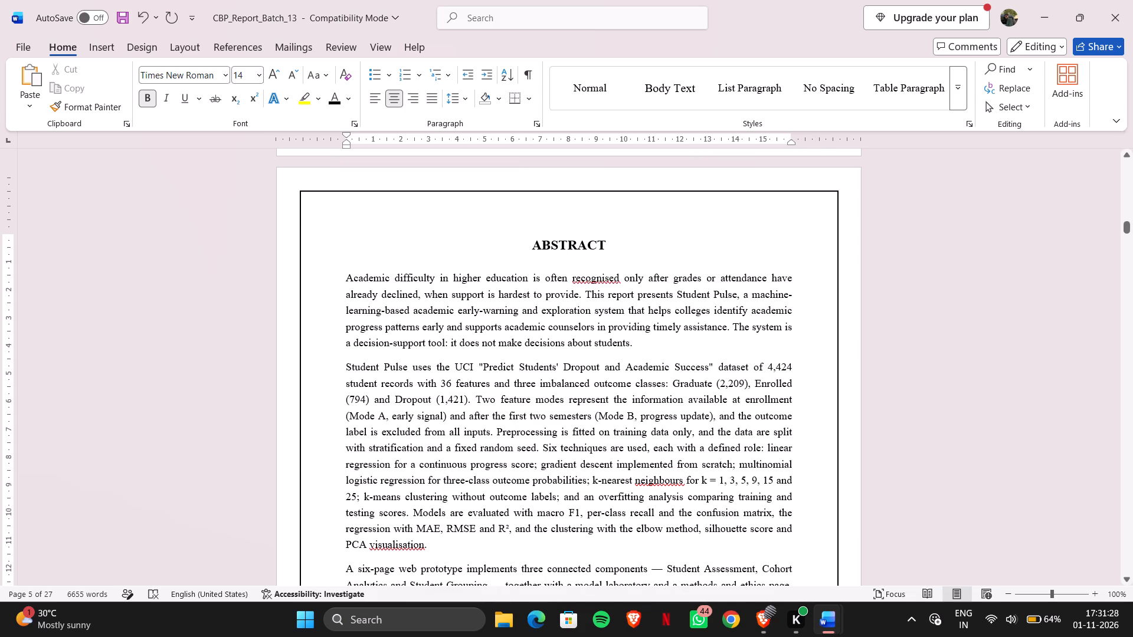
Format the whole abstract text, from the first paragraph through the Keywords, at font size 12 with 1.15 line spacing.
left_click_drag(346, 280, 585, 581)
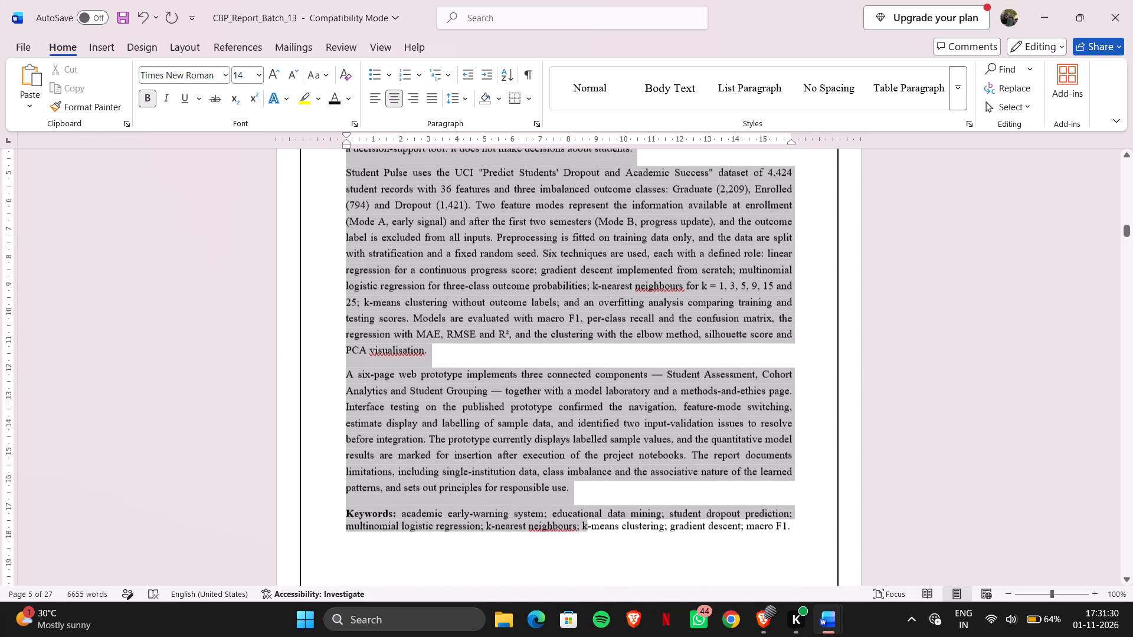
left_click_drag(585, 581, 807, 500)
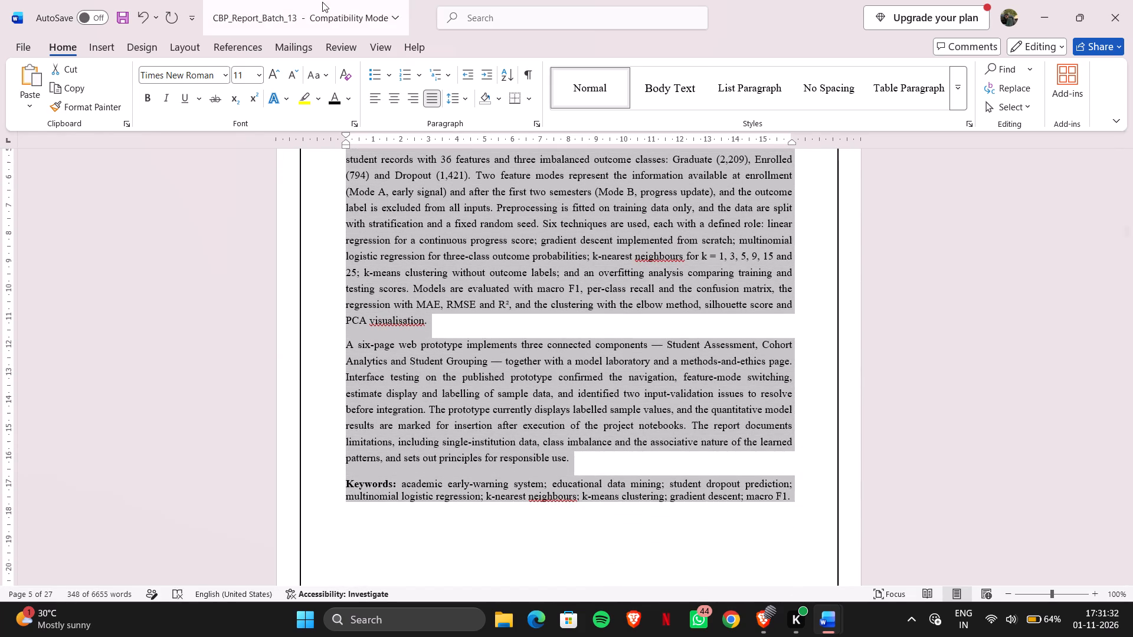
left_click(264, 75)
left_click(261, 75)
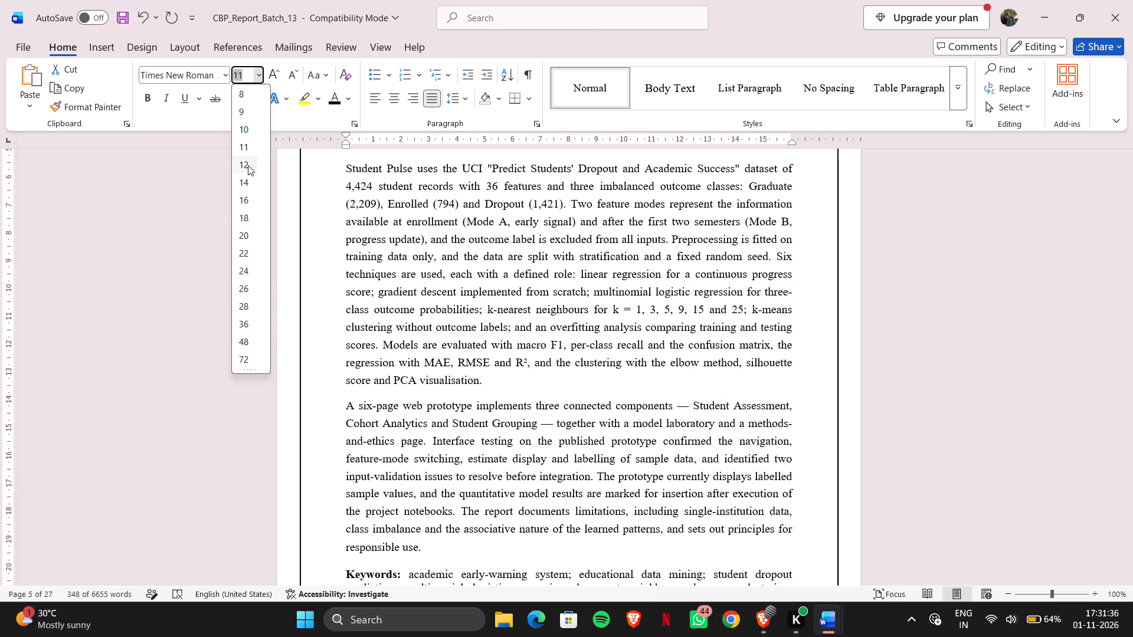
left_click(245, 162)
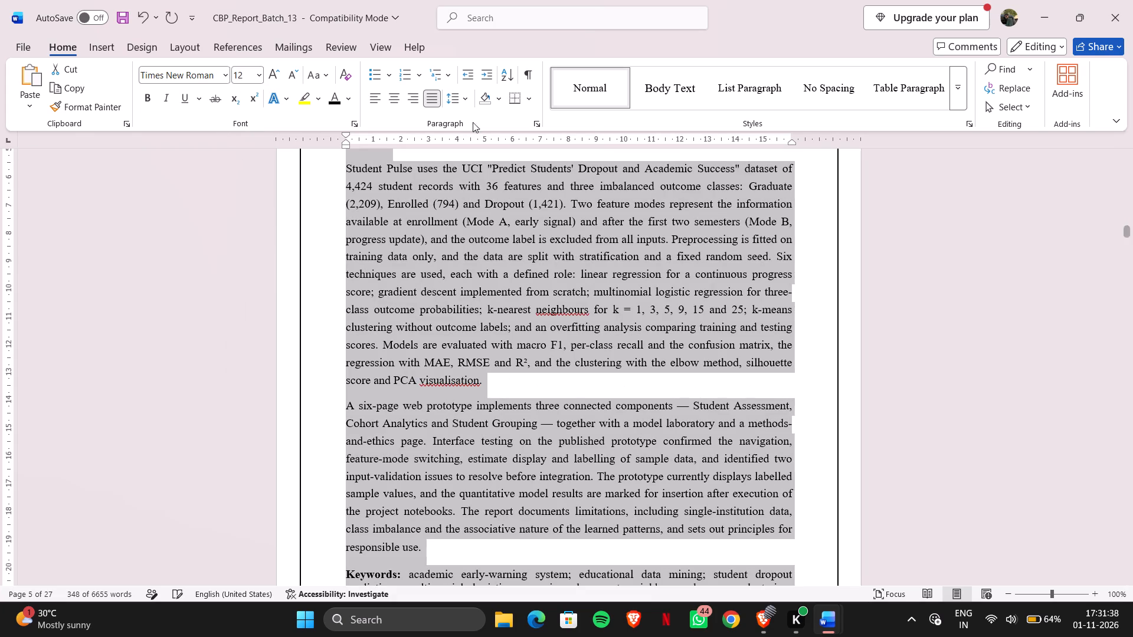
left_click(464, 98)
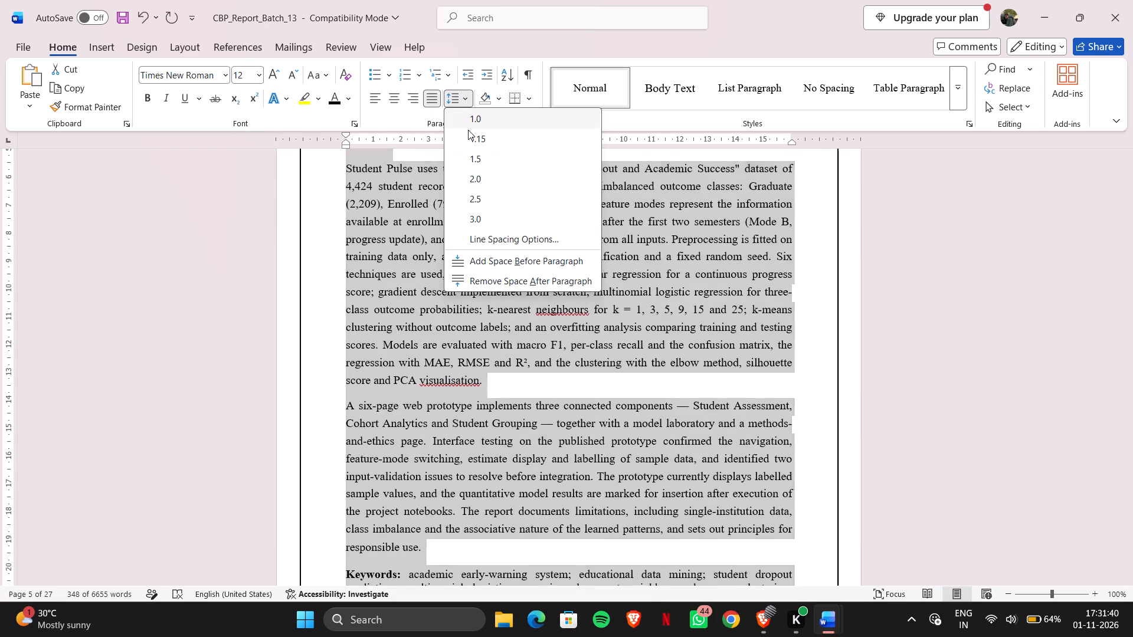
left_click(469, 136)
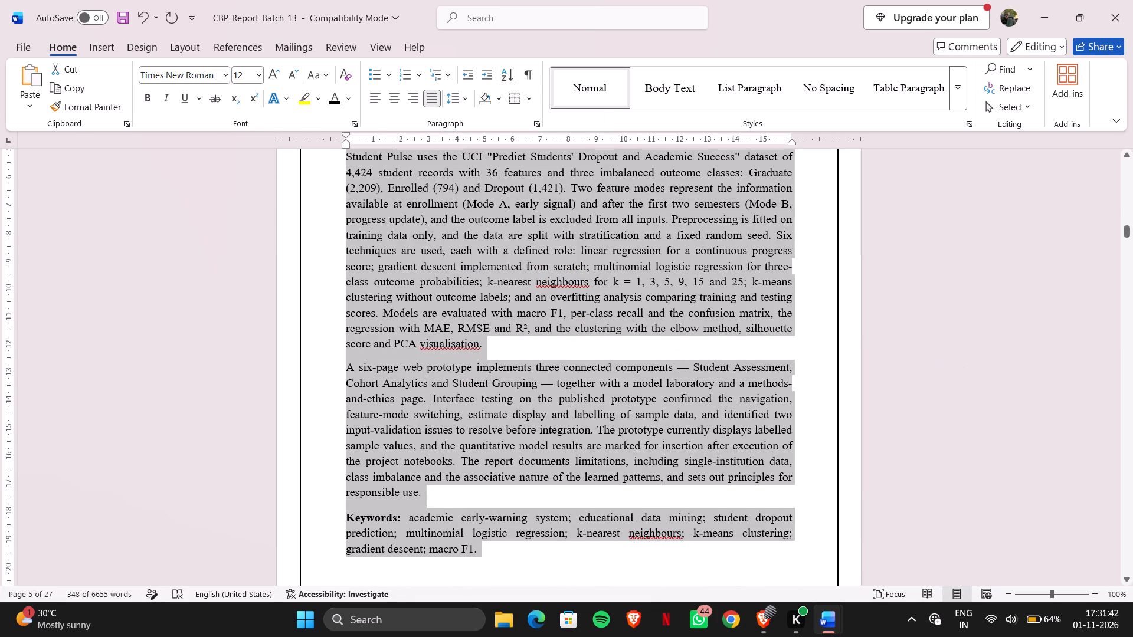
left_click(960, 360)
scroll(706, 316, "right", 1)
scroll(706, 316, "up", 1)
scroll(706, 316, "right", 1)
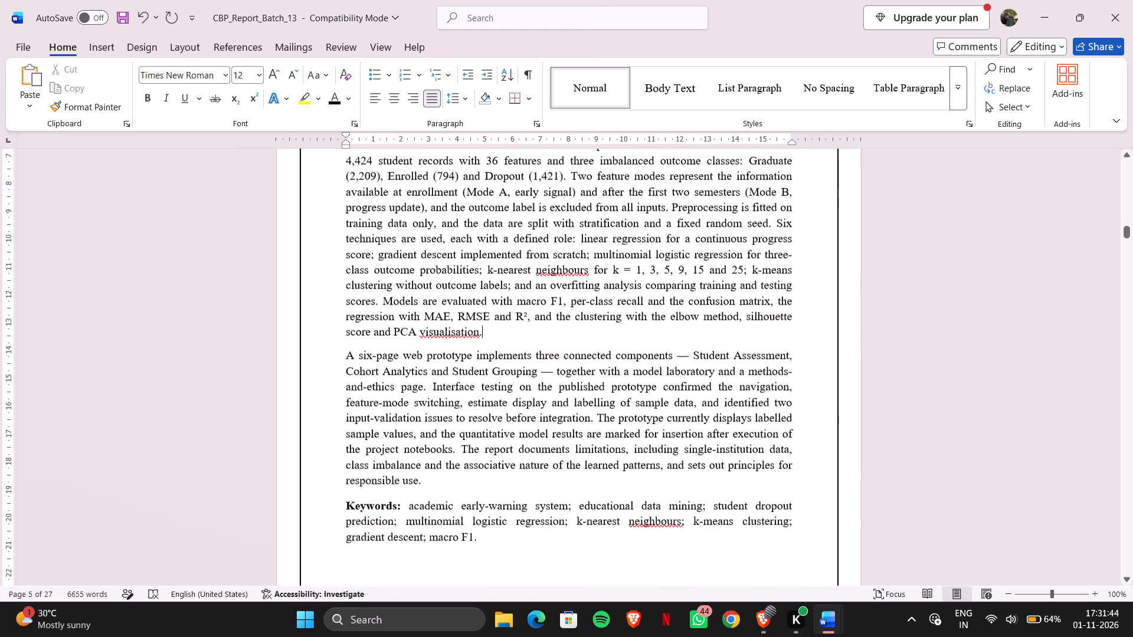
Review the lists of figures and tables after the abstract, then switch to Student_Pulse_CBP_Report and examine its contents, figures and tables lists.
scroll(706, 316, "right", 1)
scroll(706, 316, "down", 3)
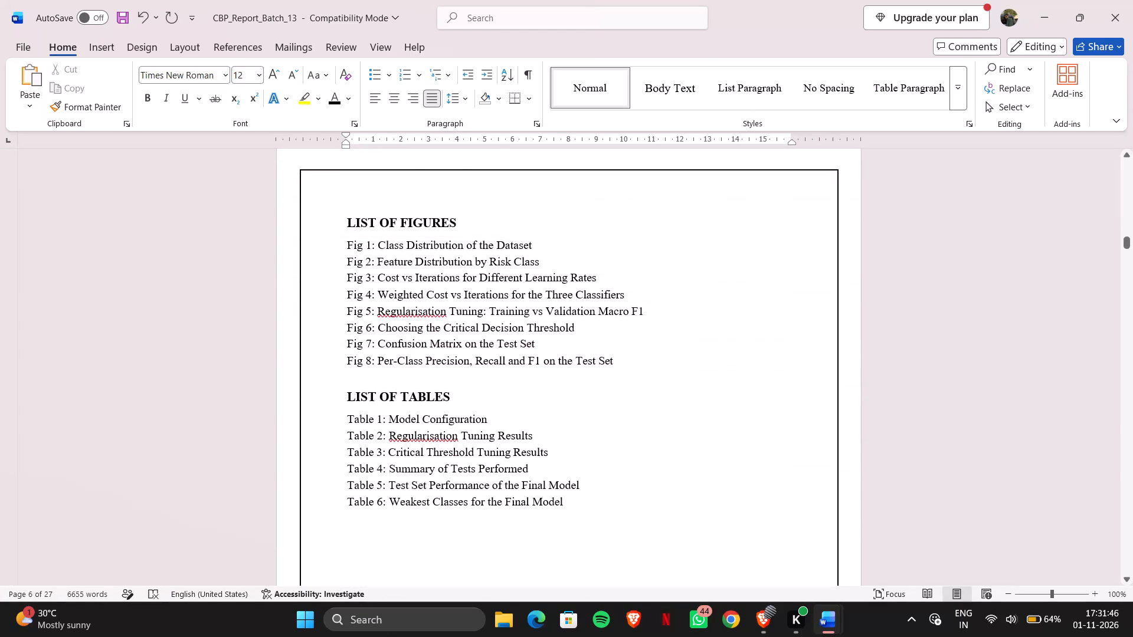
key("alt+Tab")
scroll(595, 362, "down", 1)
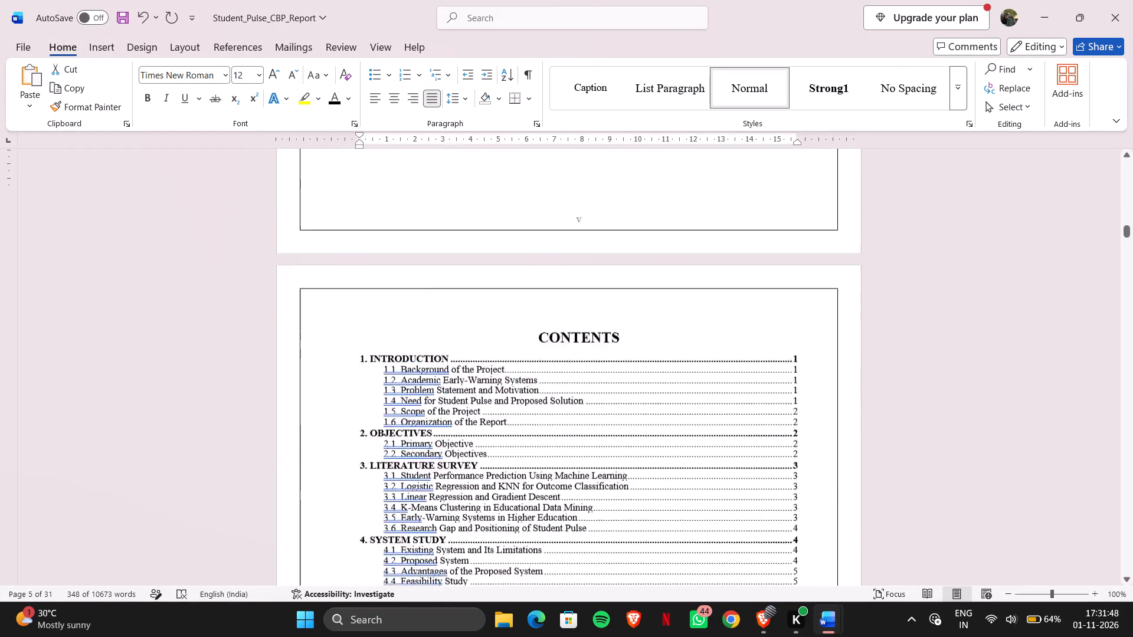
scroll(595, 362, "down", 2)
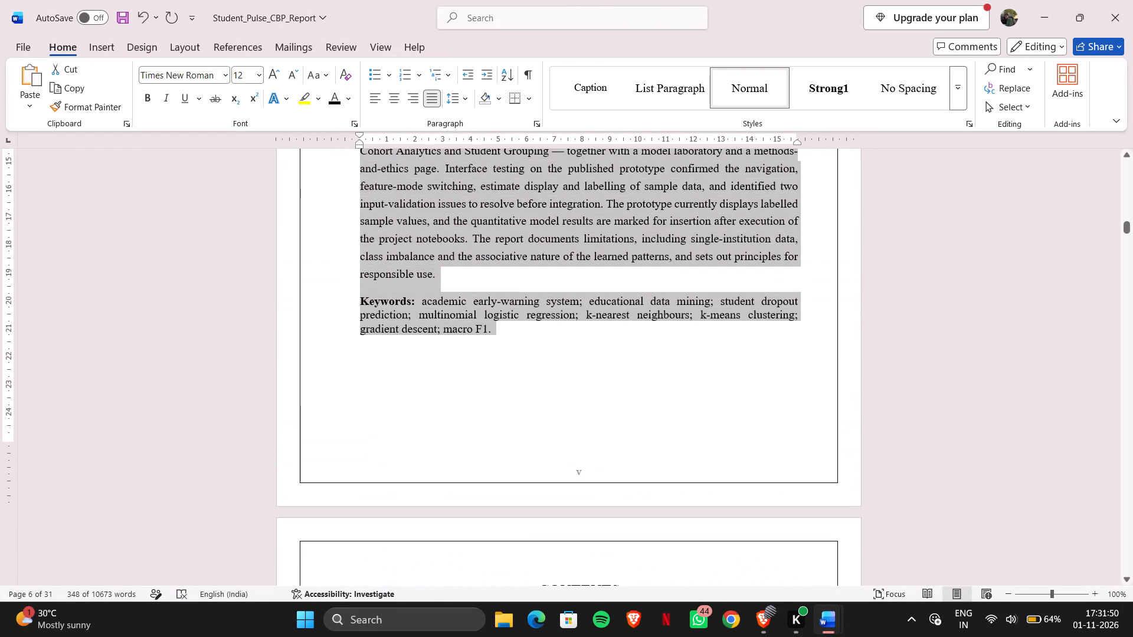
scroll(595, 362, "down", 1)
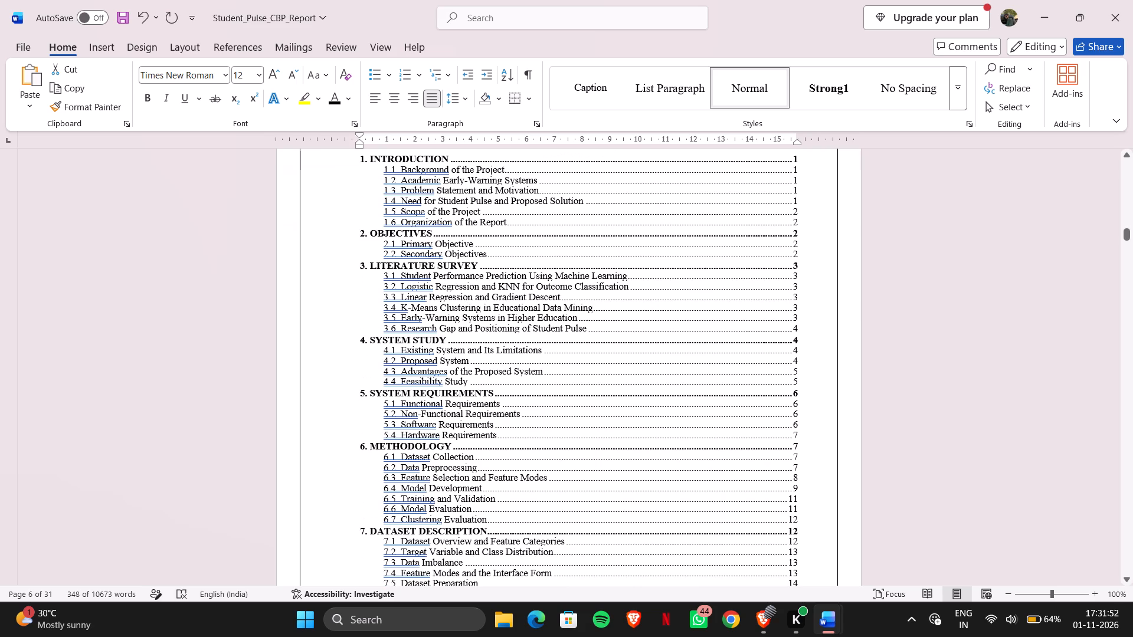
scroll(595, 362, "down", 5)
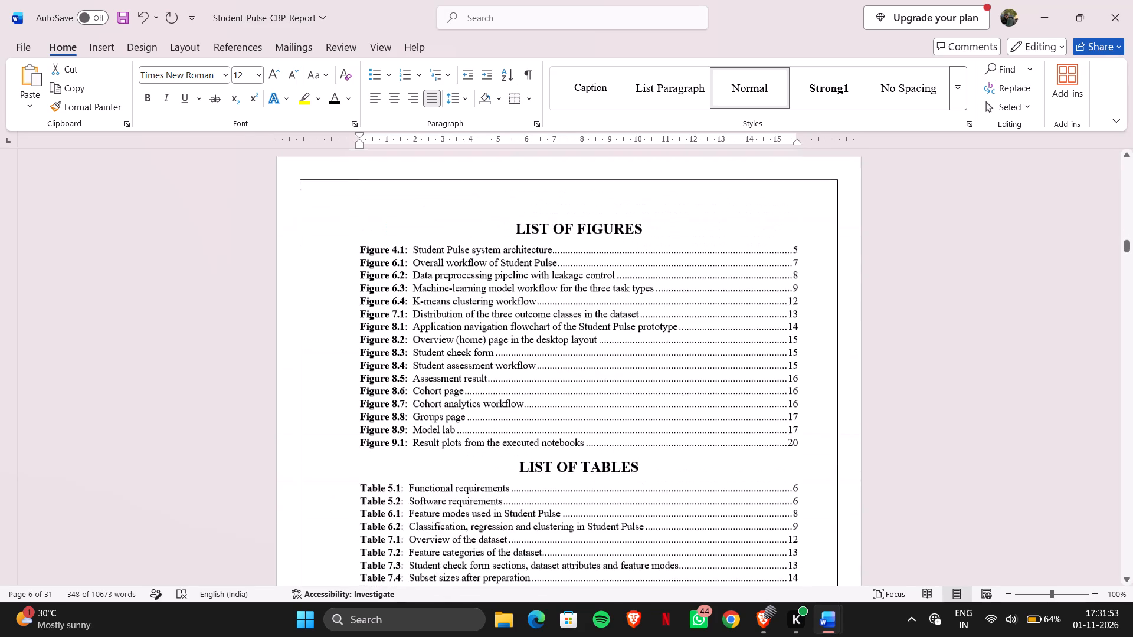
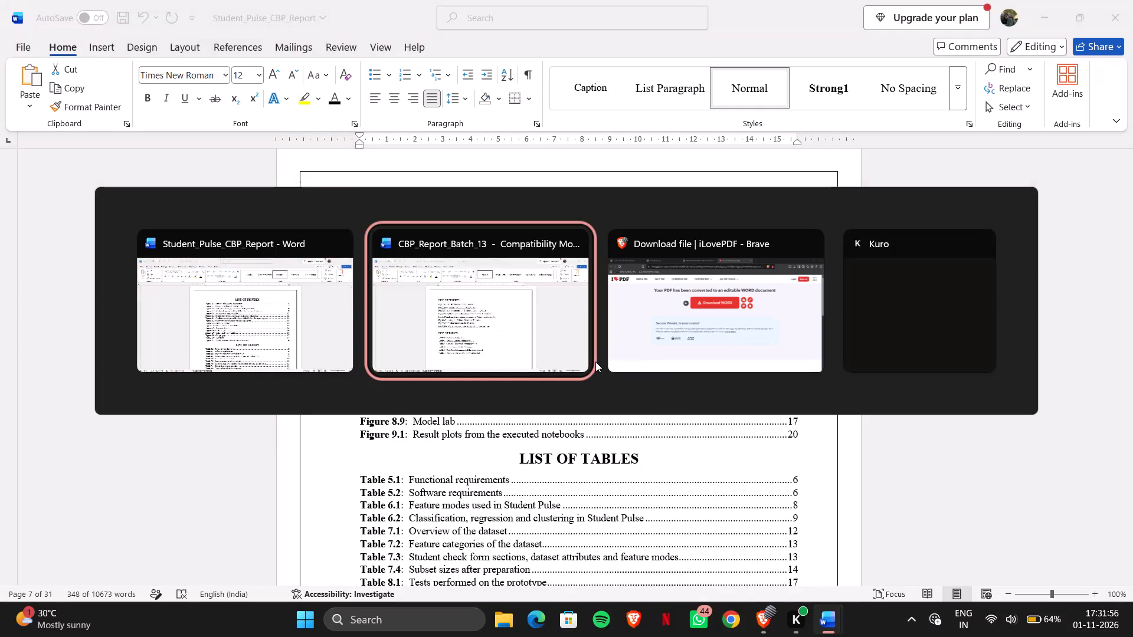
Look over the existing contents list in CBP_Report_Batch_13, then switch to the CONTENTS page of Student_Pulse_CBP_Report.
scroll(563, 393, "down", 4)
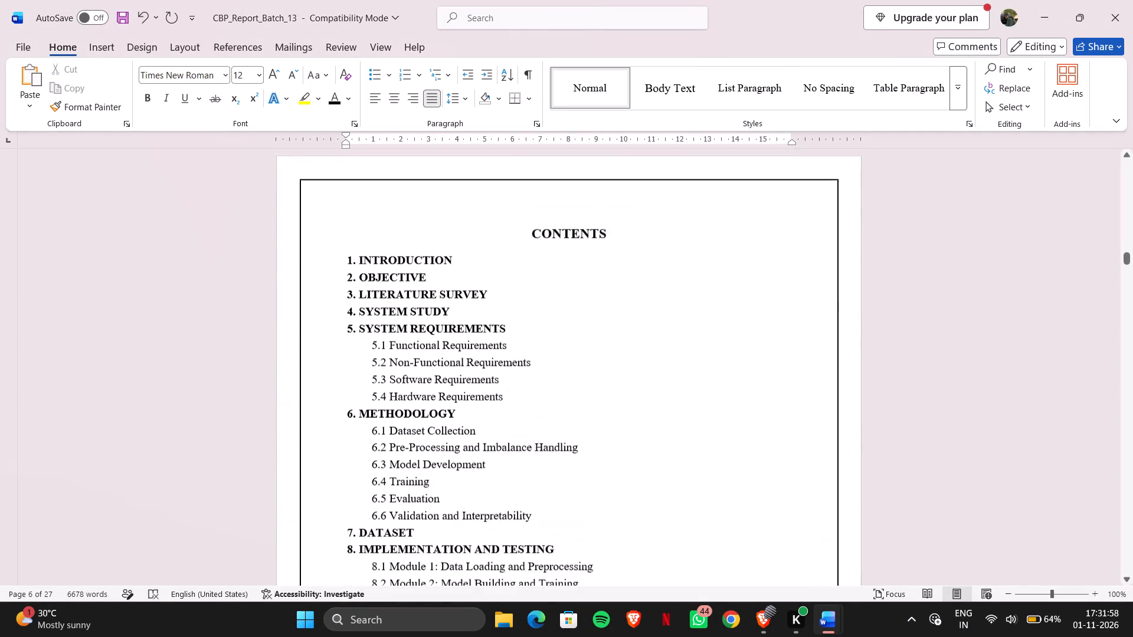
scroll(563, 393, "down", 2)
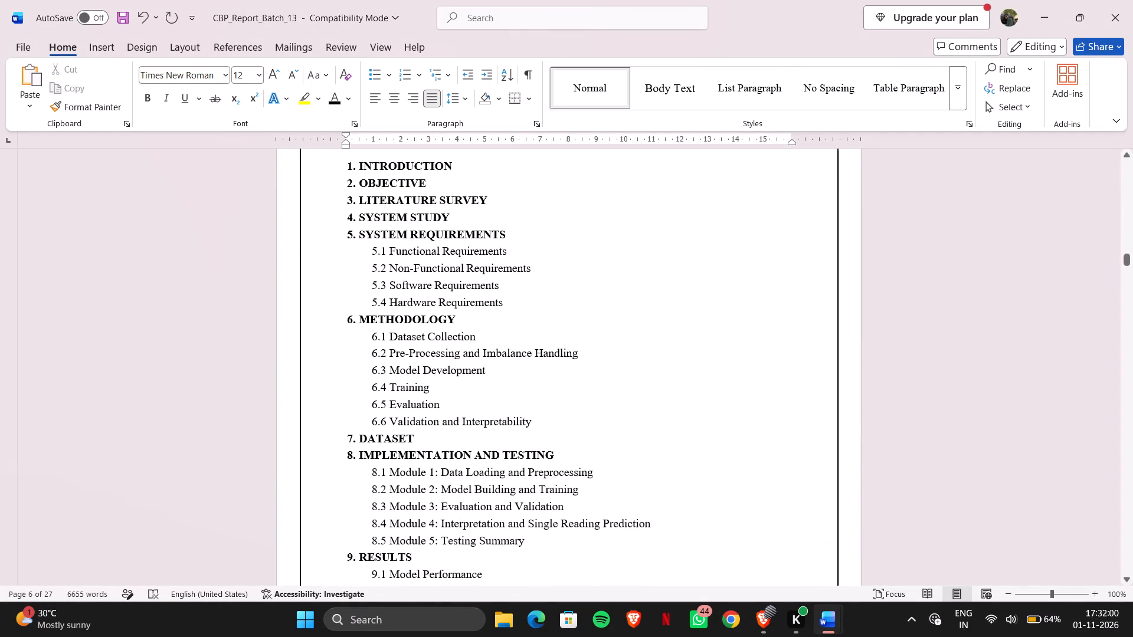
key("alt+Tab")
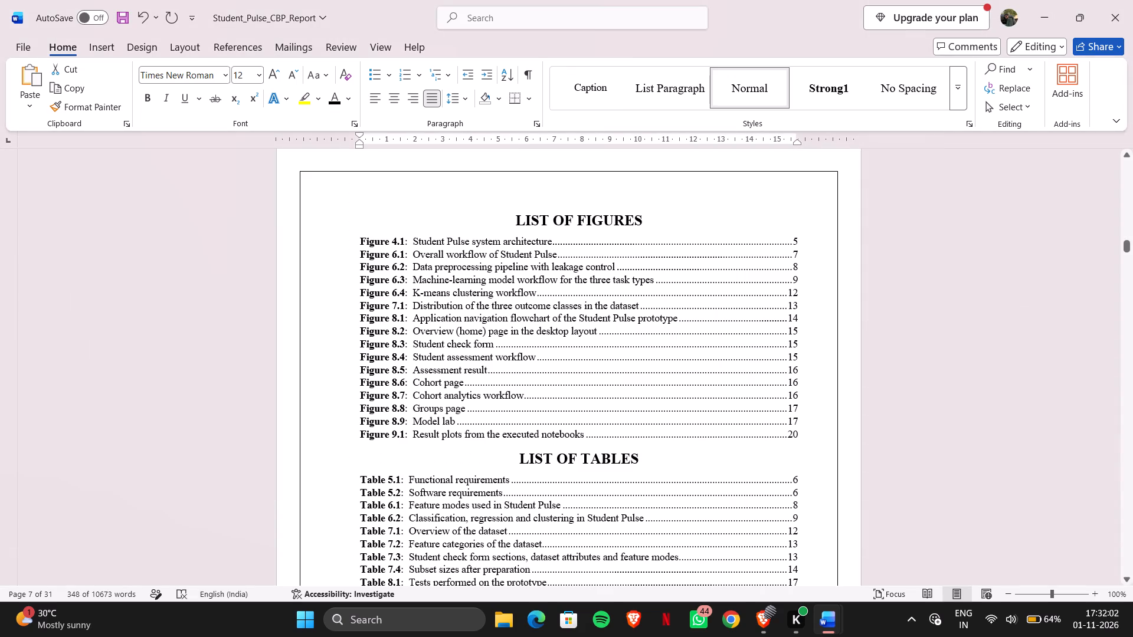
scroll(529, 326, "up", 7)
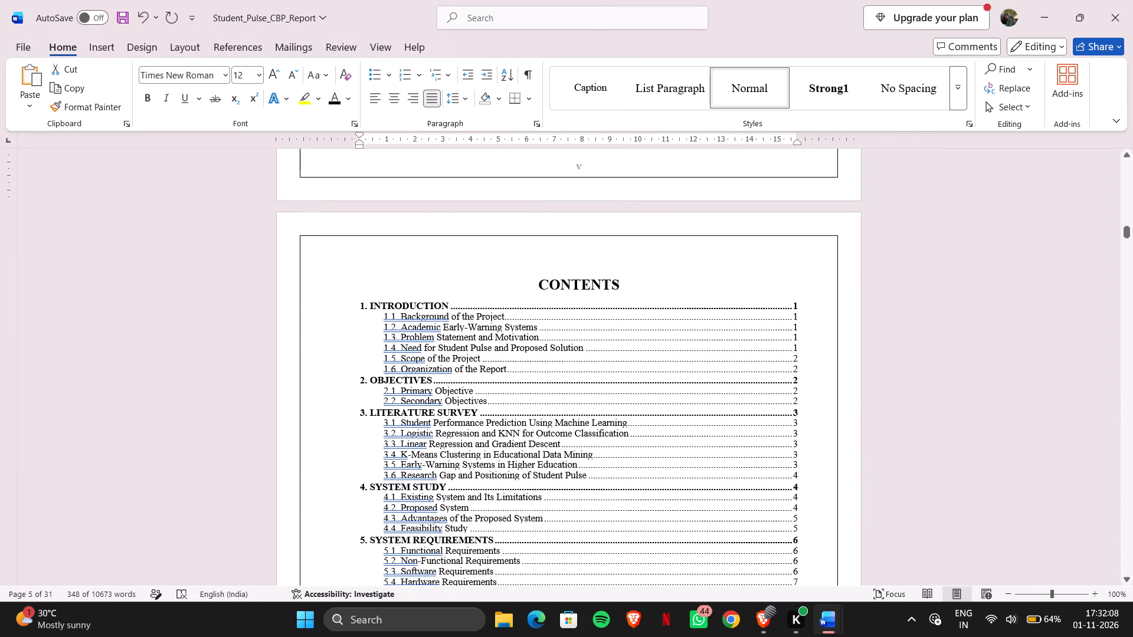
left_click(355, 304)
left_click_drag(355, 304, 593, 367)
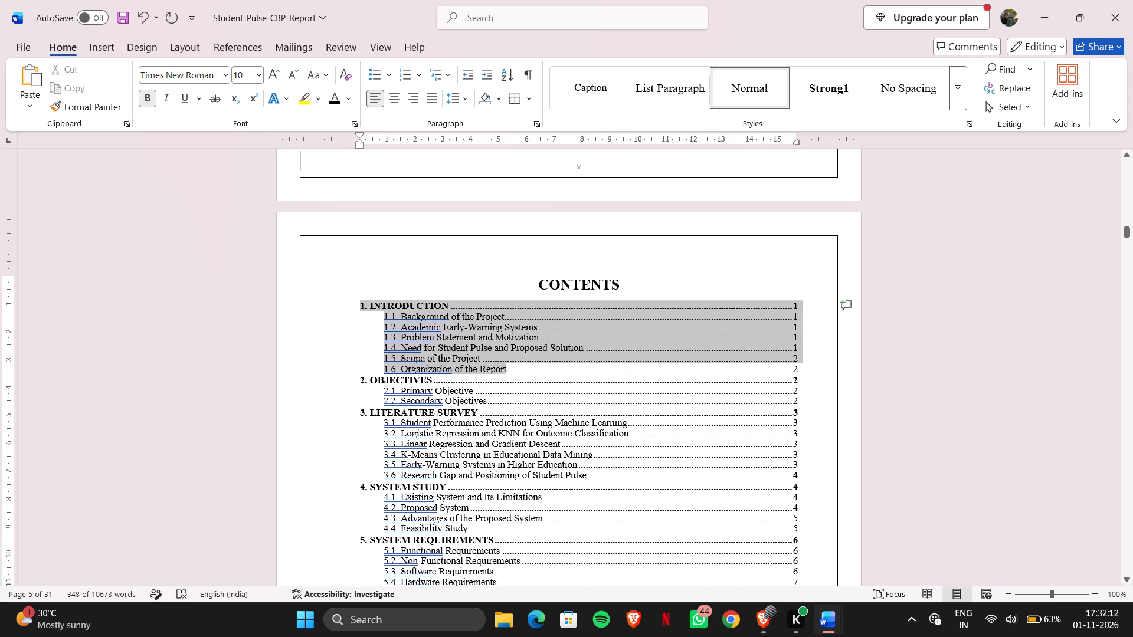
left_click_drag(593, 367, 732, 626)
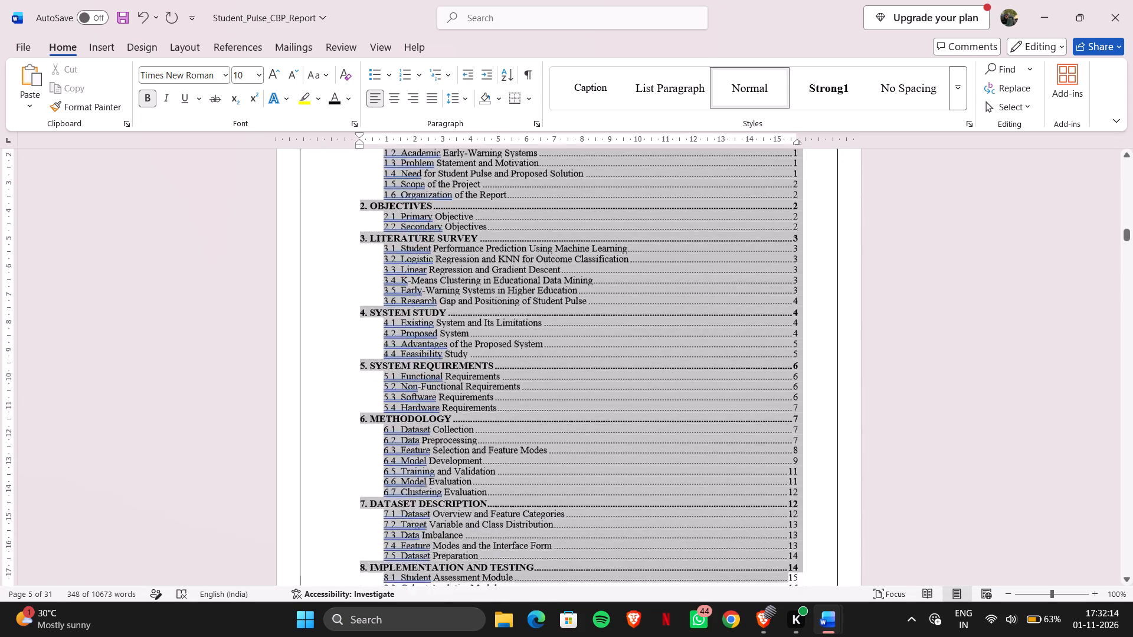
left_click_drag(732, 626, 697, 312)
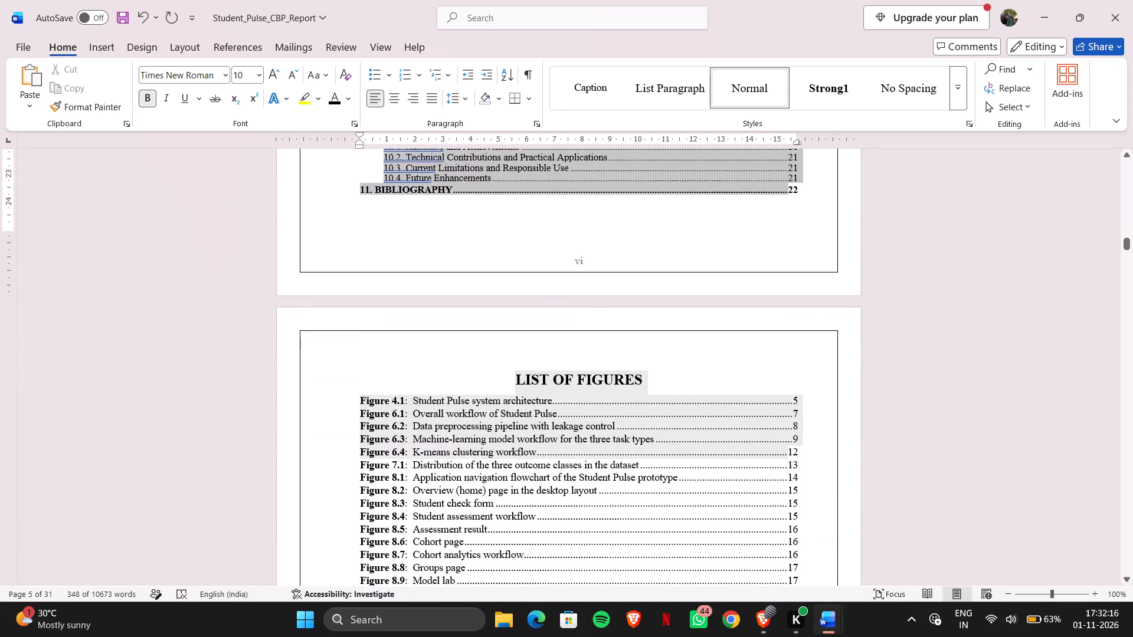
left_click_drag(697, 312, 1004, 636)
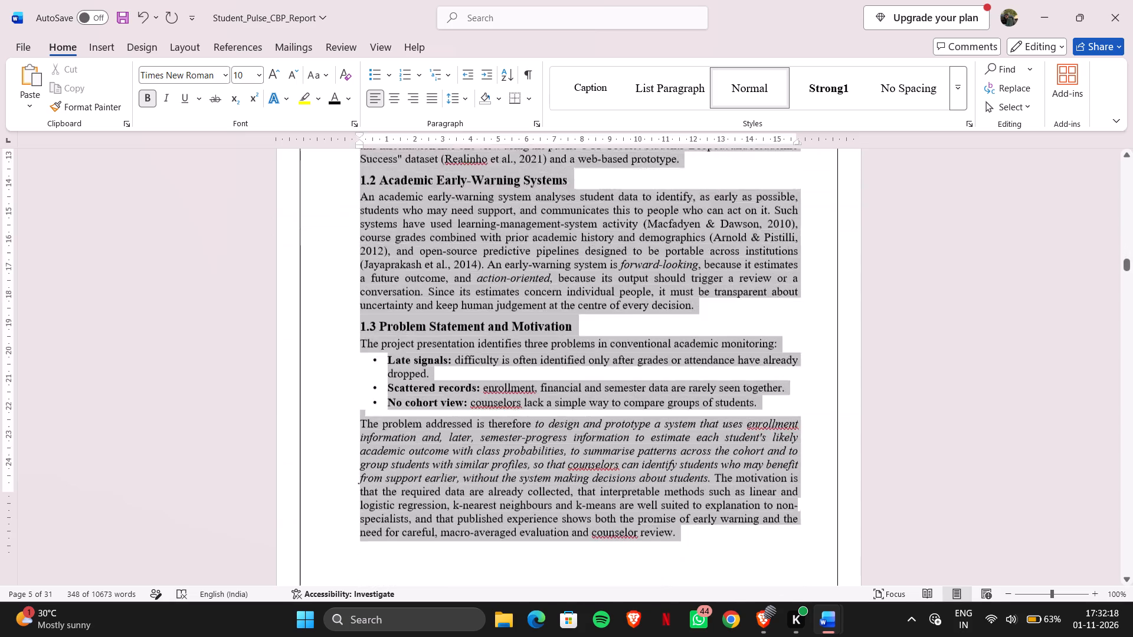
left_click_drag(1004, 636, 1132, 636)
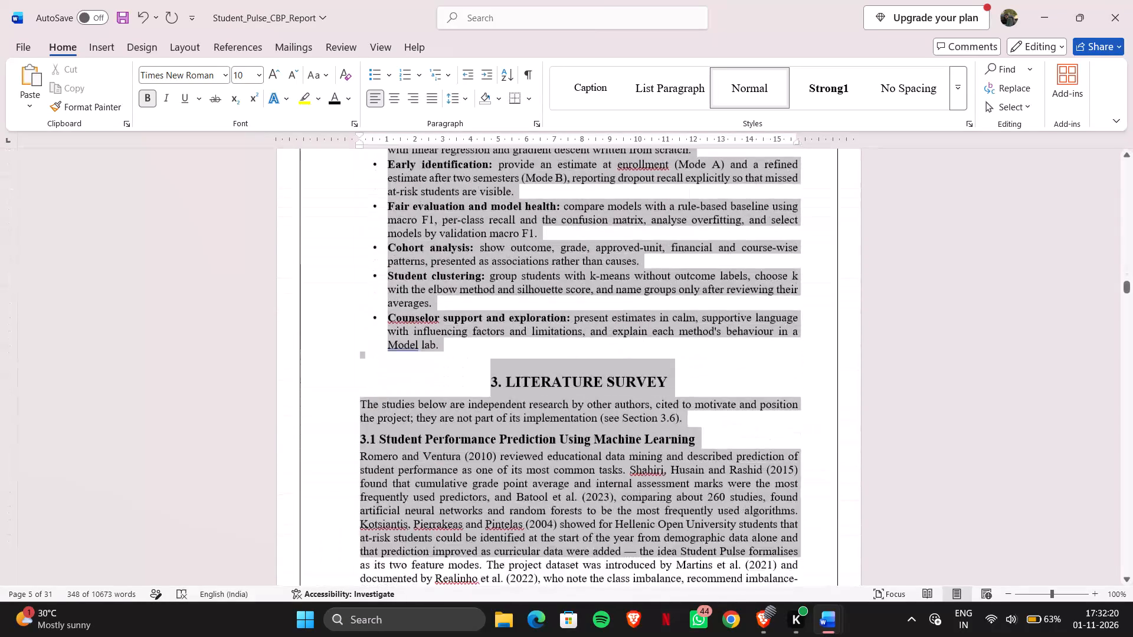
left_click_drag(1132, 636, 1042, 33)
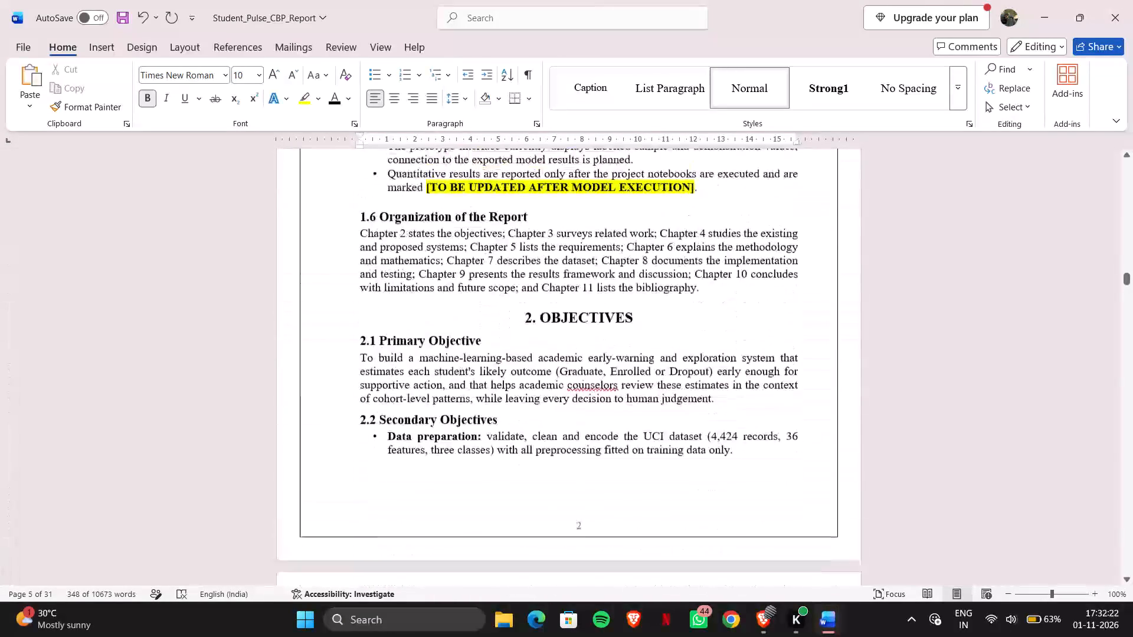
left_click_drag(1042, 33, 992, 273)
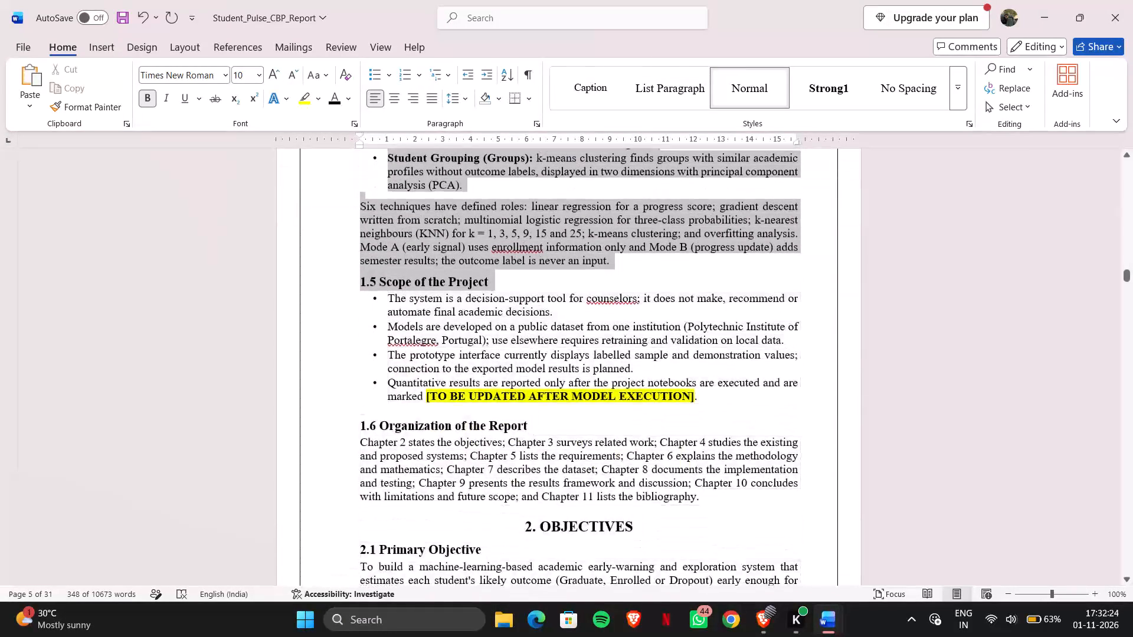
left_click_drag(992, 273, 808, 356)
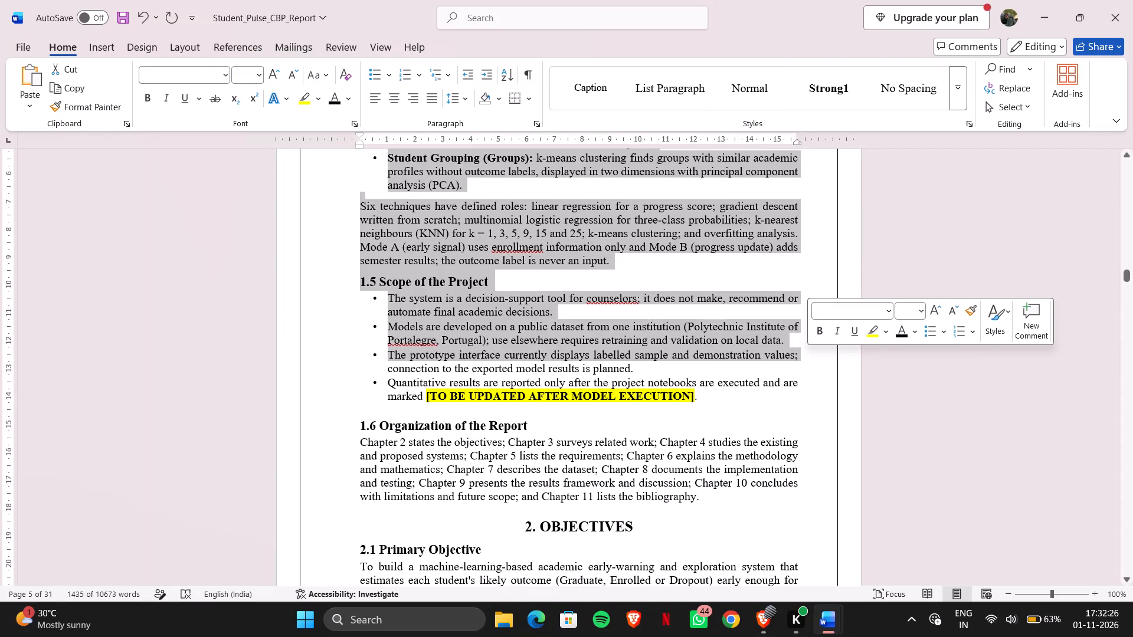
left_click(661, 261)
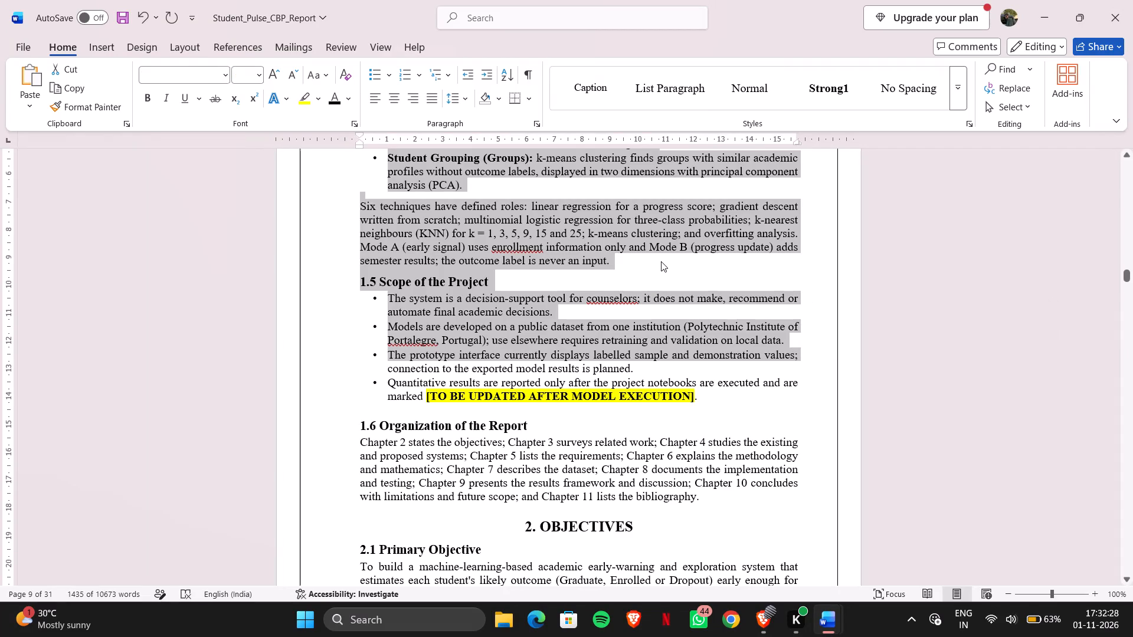
Copy everything from the CONTENTS heading through the end of the LIST OF ABBREVIATIONS table in Student_Pulse_CBP_Report.
scroll(661, 261, "up", 11)
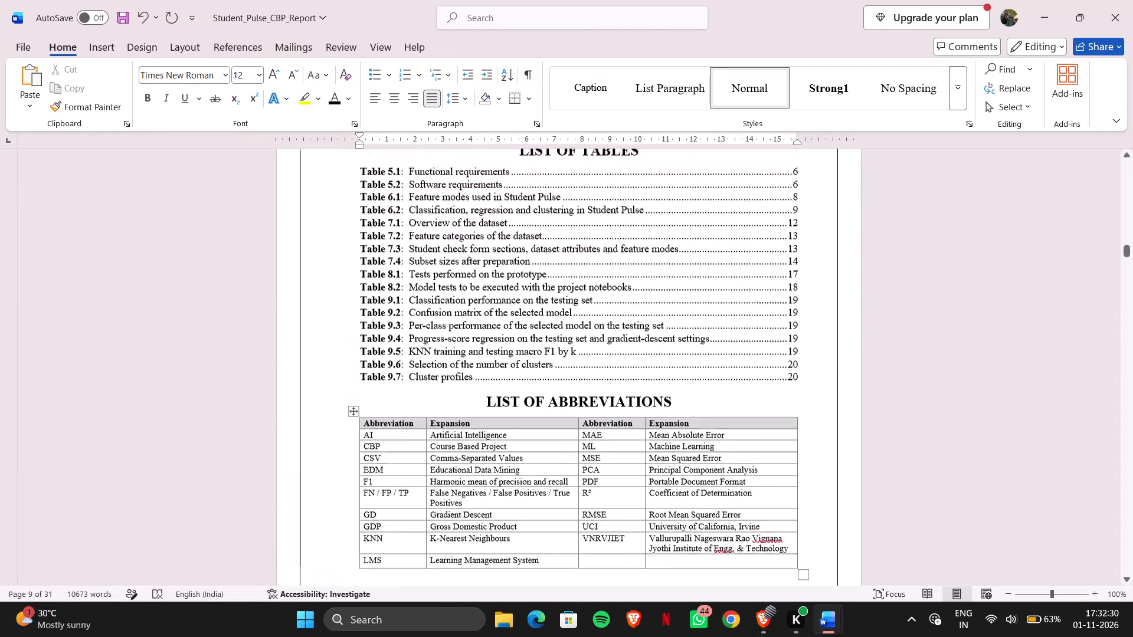
scroll(661, 261, "up", 3)
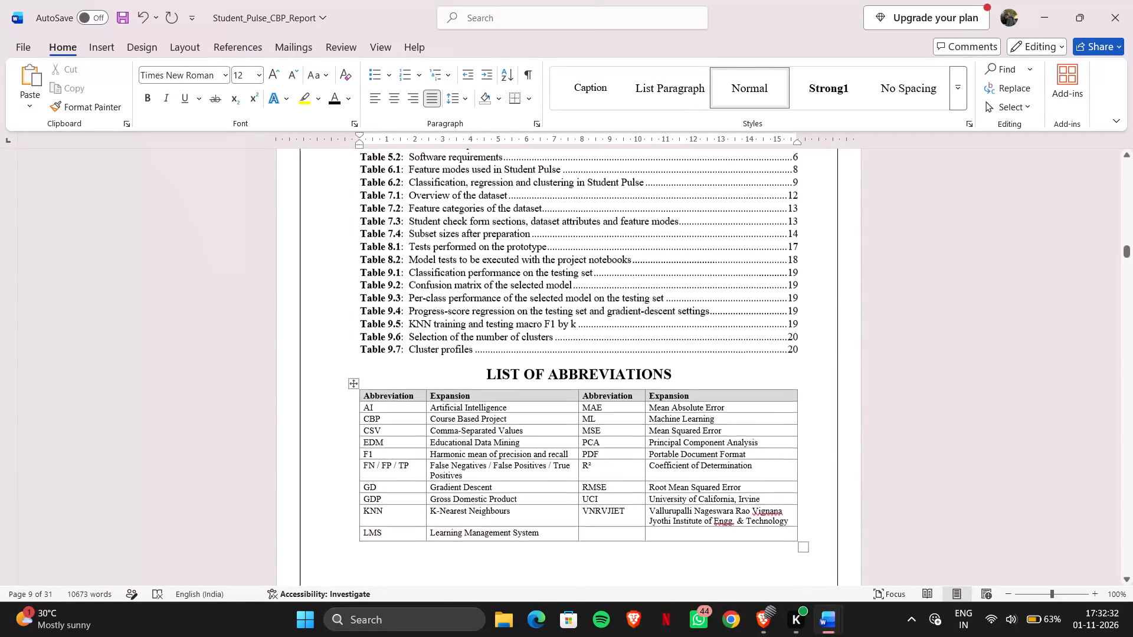
scroll(661, 261, "up", 2)
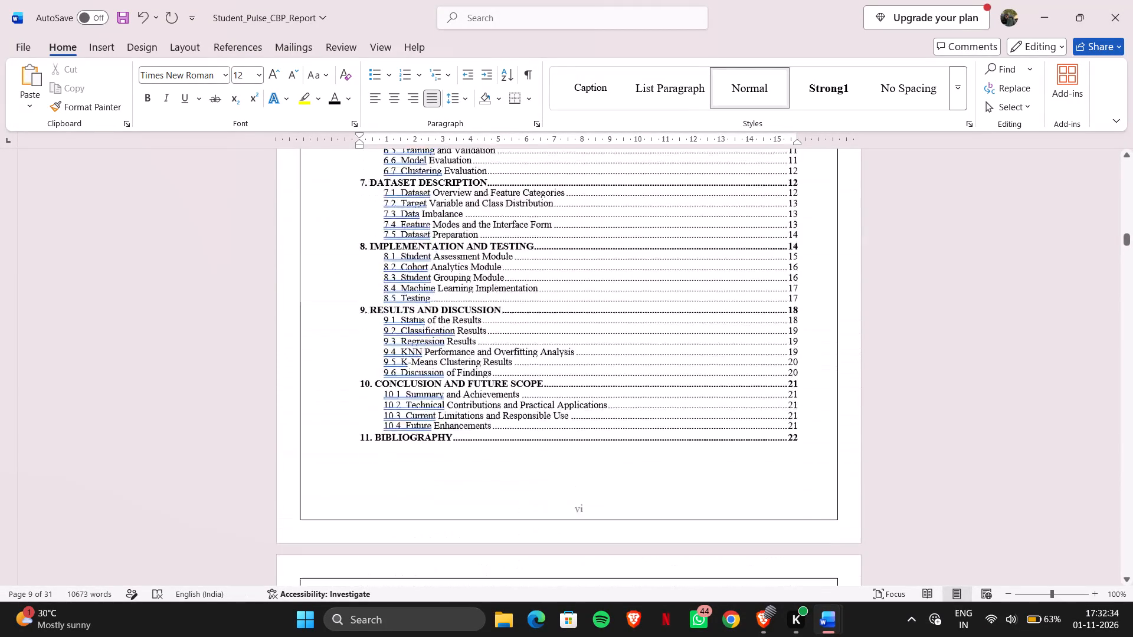
scroll(661, 261, "up", 1)
scroll(661, 261, "down", 3)
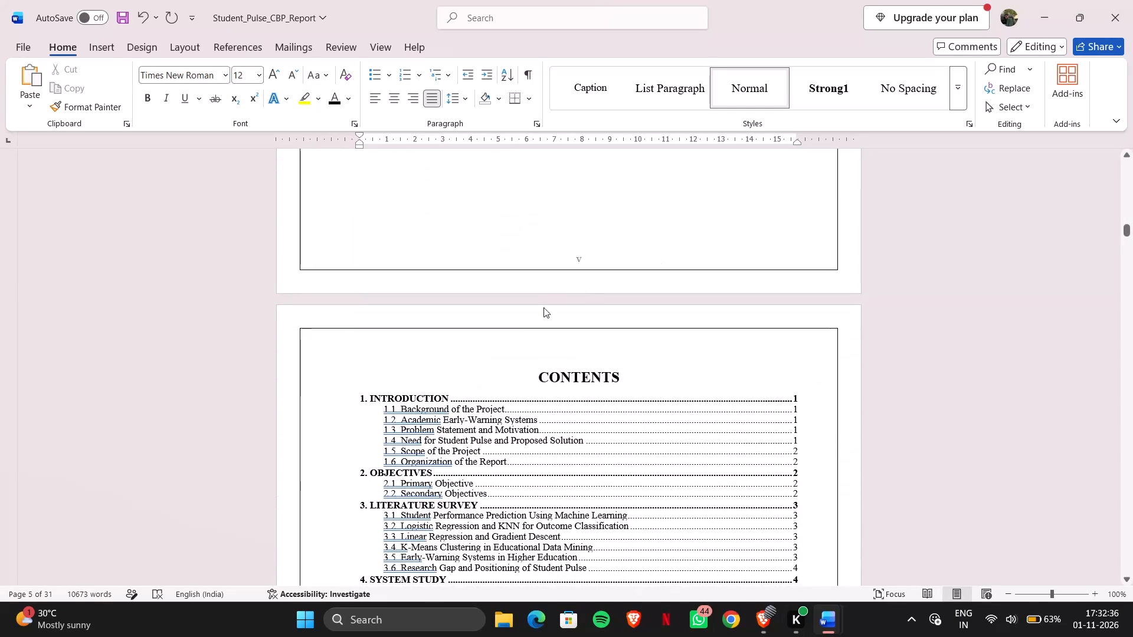
left_click_drag(533, 377, 692, 636)
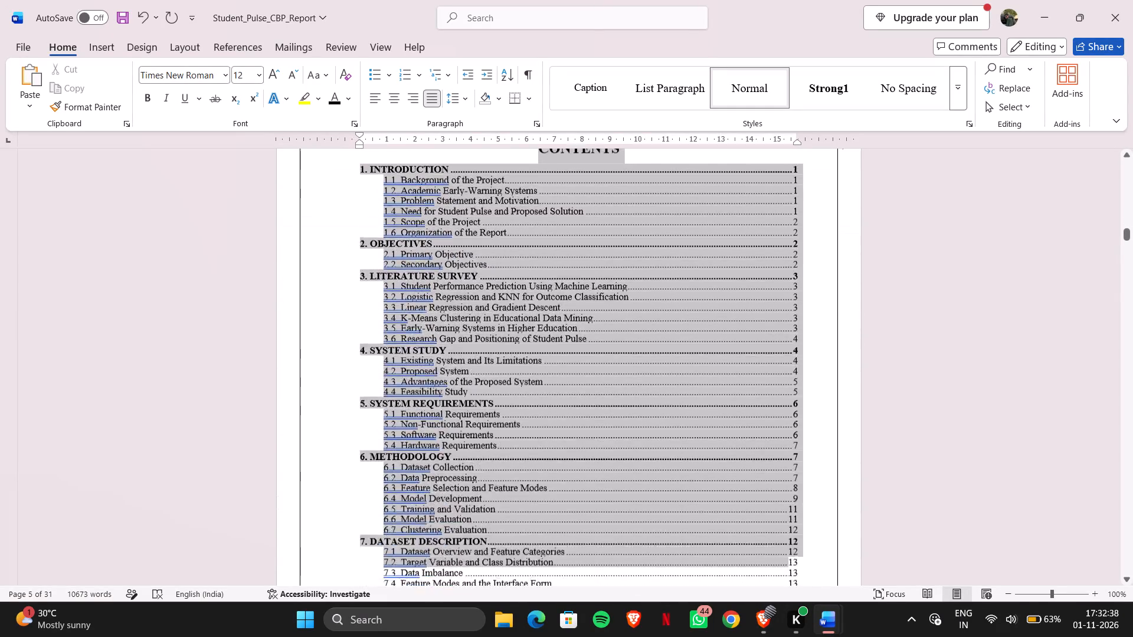
left_click_drag(692, 636, 683, 556)
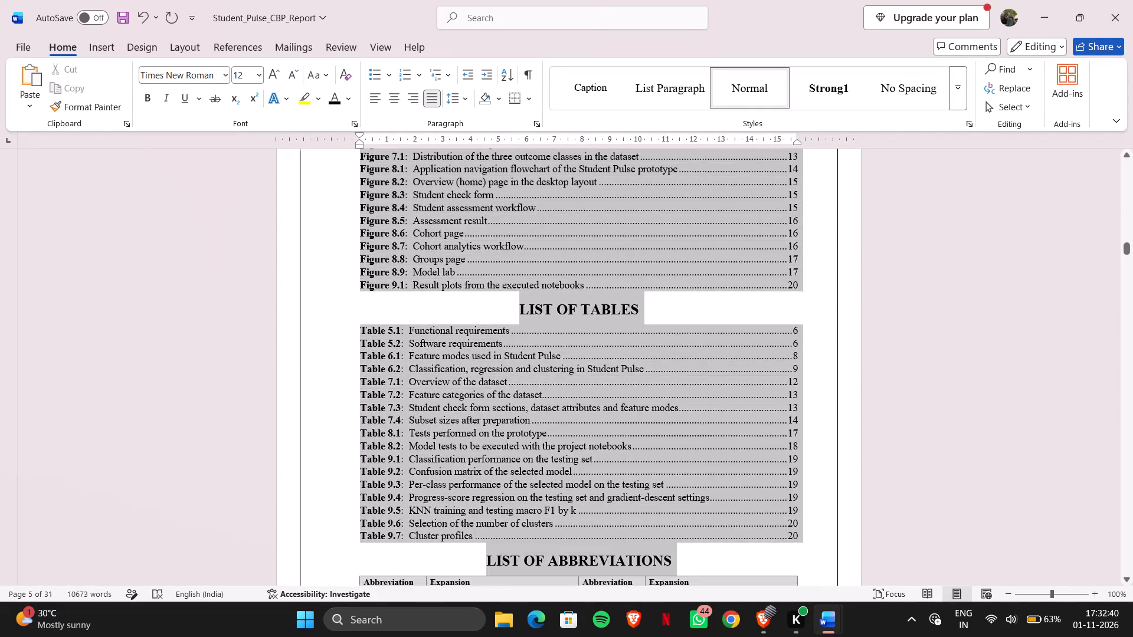
left_click_drag(683, 556, 801, 218)
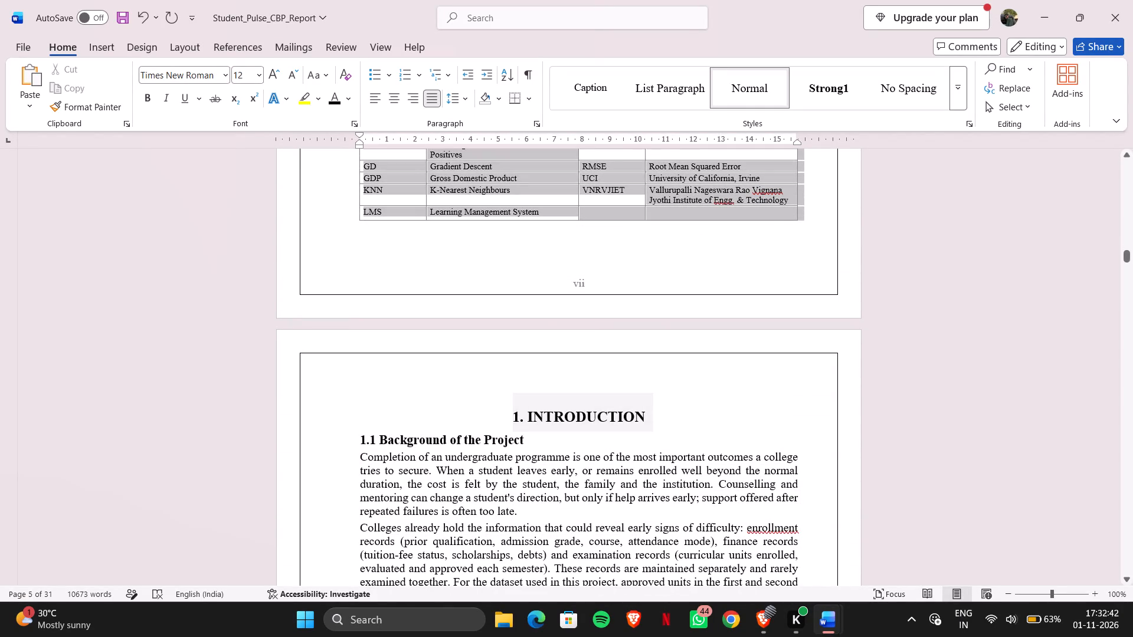
left_click_drag(801, 218, 802, 218)
key("ctrl+c")
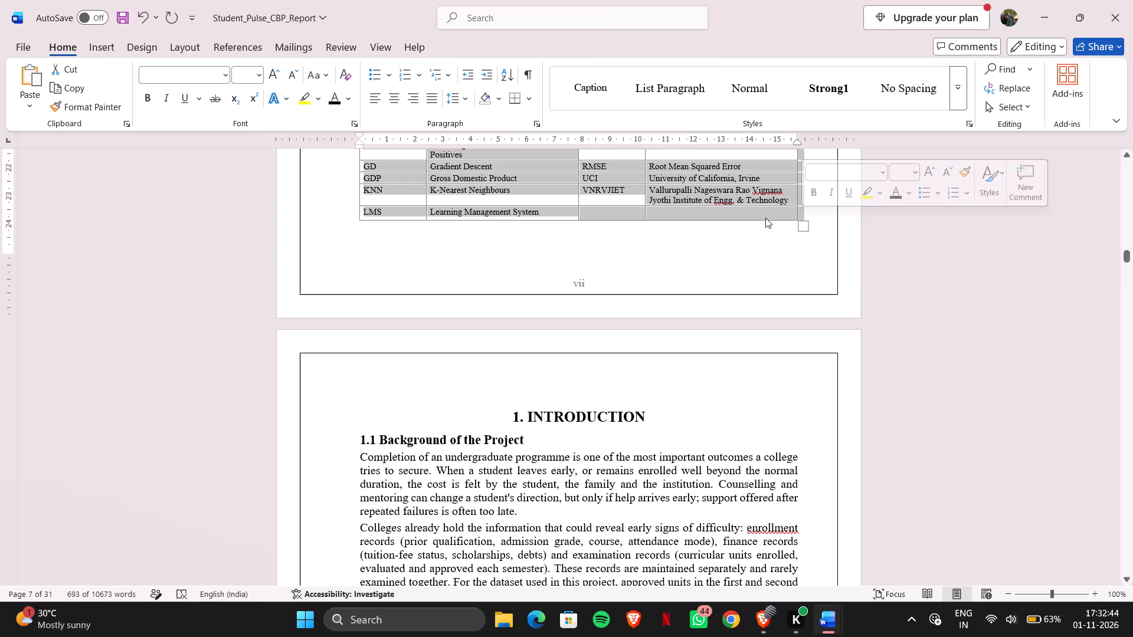
In CBP_Report_Batch_13, replace everything from LIST OF FIGURES through the 11. BIBLIOGRAPHY contents entry with the copied Student Pulse contents and lists.
key("alt+Tab")
scroll(585, 263, "up", 2)
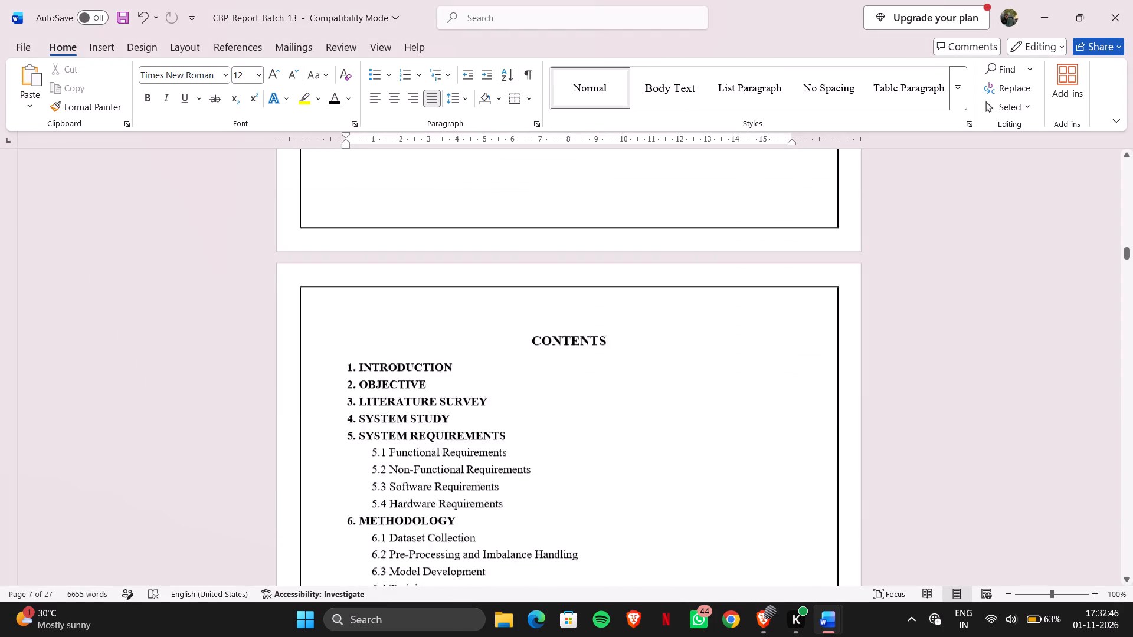
scroll(585, 263, "up", 6)
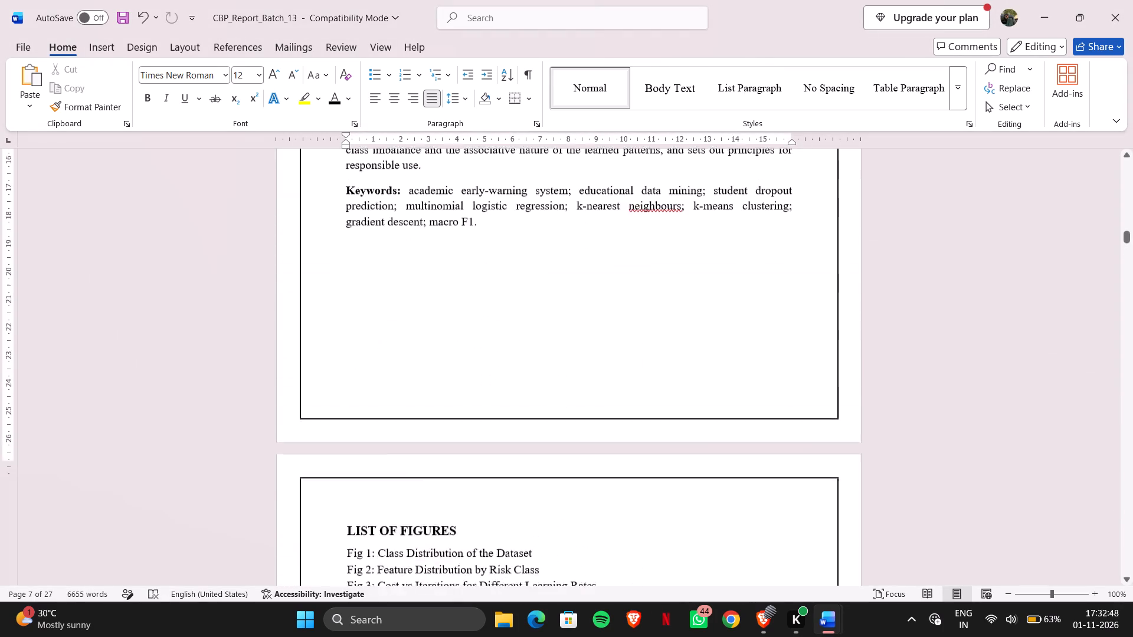
left_click_drag(340, 312, 408, 346)
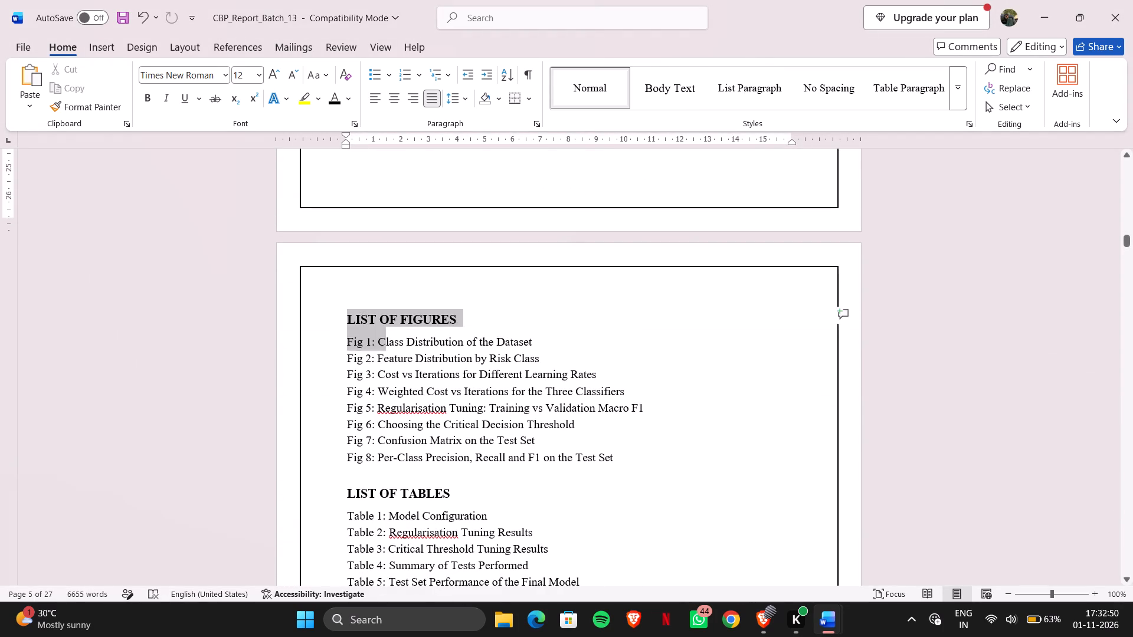
left_click_drag(408, 346, 632, 633)
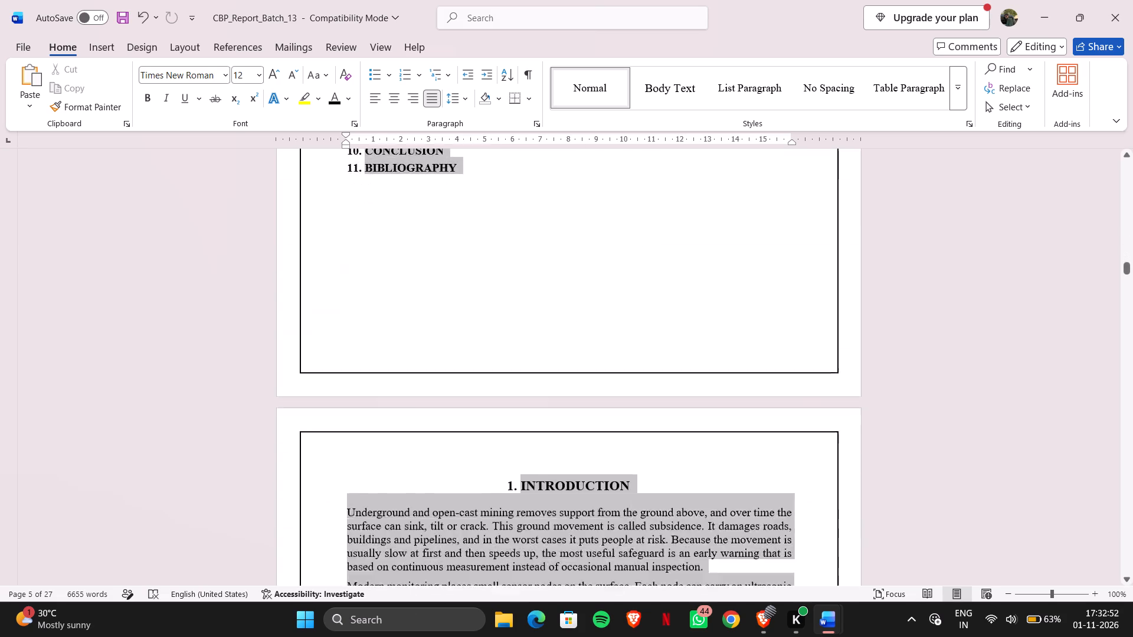
left_click_drag(632, 633, 584, 342)
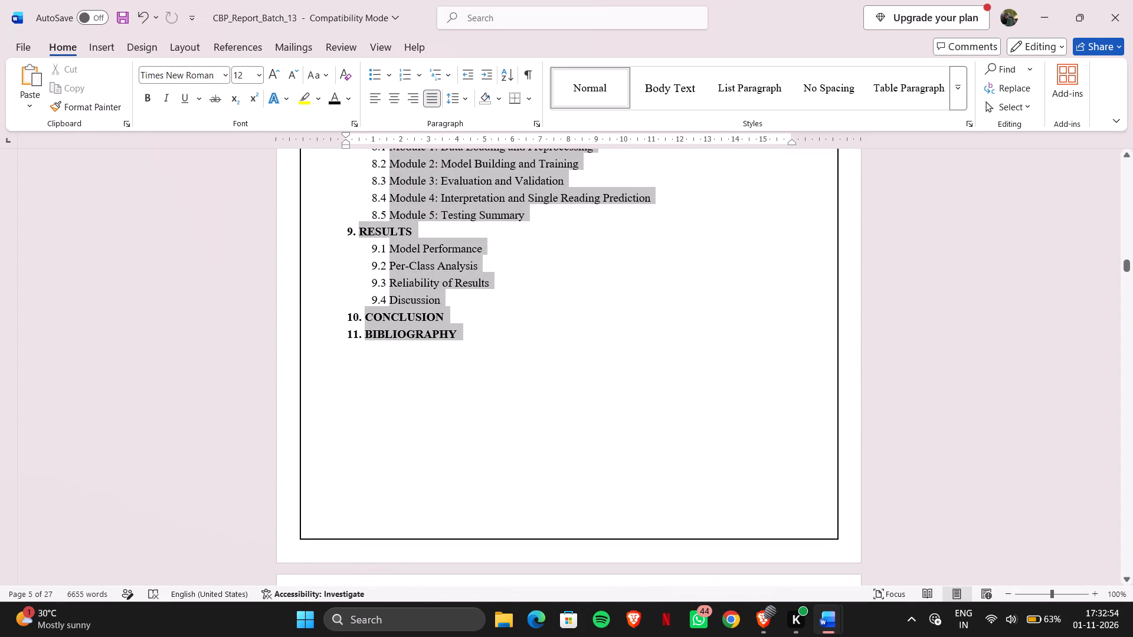
left_click_drag(584, 342, 585, 343)
key("ctrl+v")
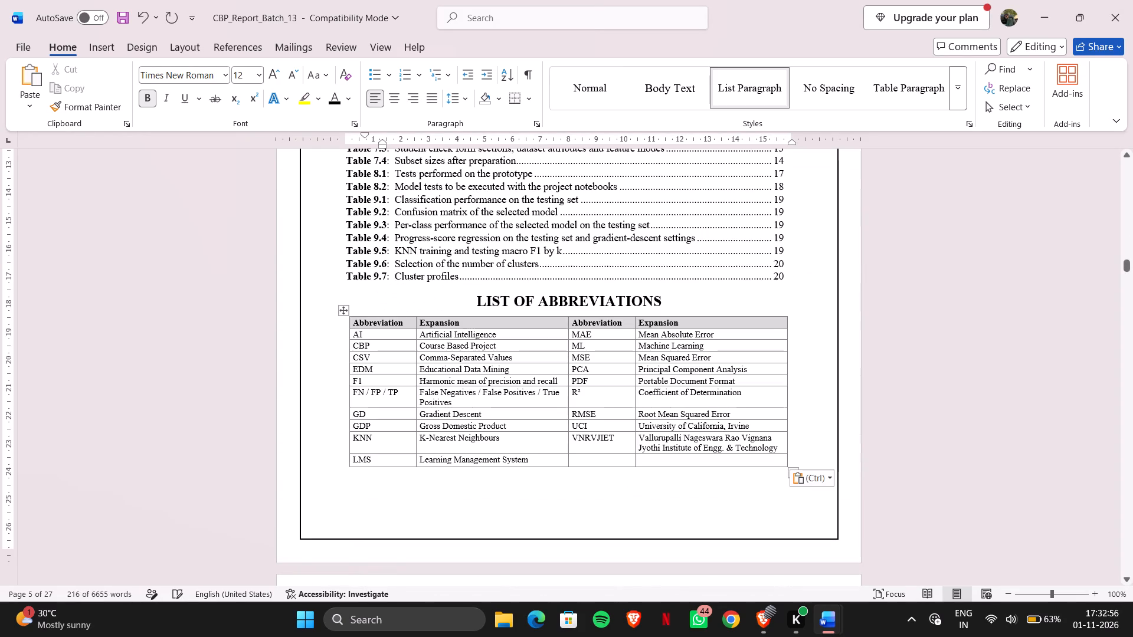
Replace the dotted leader in the 1. INTRODUCTION contents entry with blank spaces, keeping page number 1 aligned with the page numbers below.
scroll(502, 328, "up", 6)
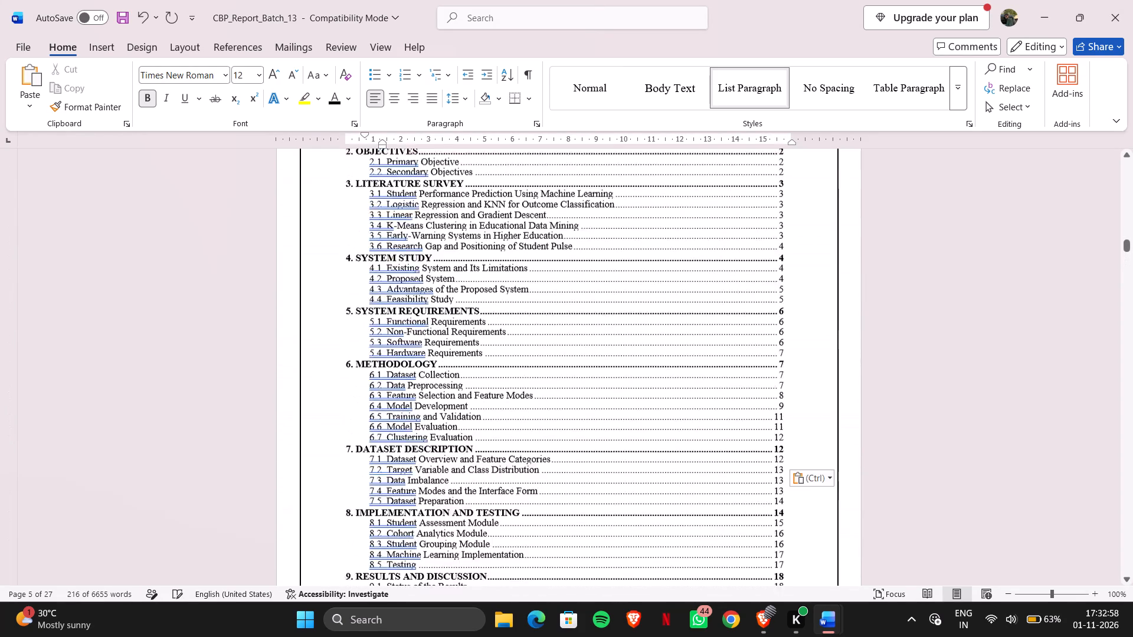
scroll(502, 328, "up", 2)
scroll(502, 328, "down", 2)
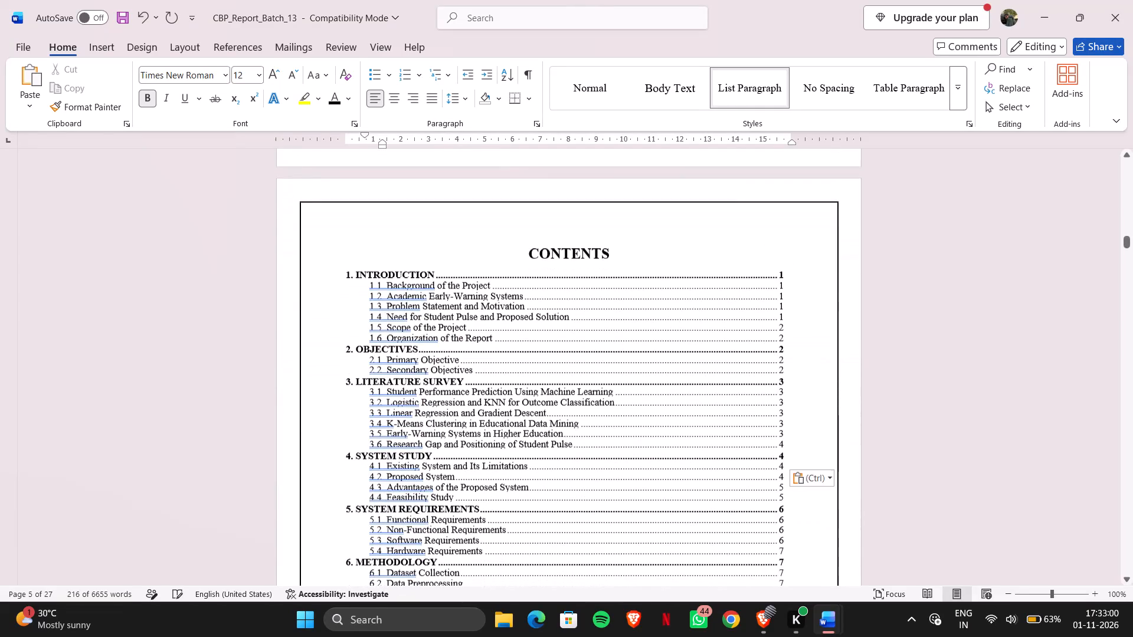
scroll(502, 328, "down", 1)
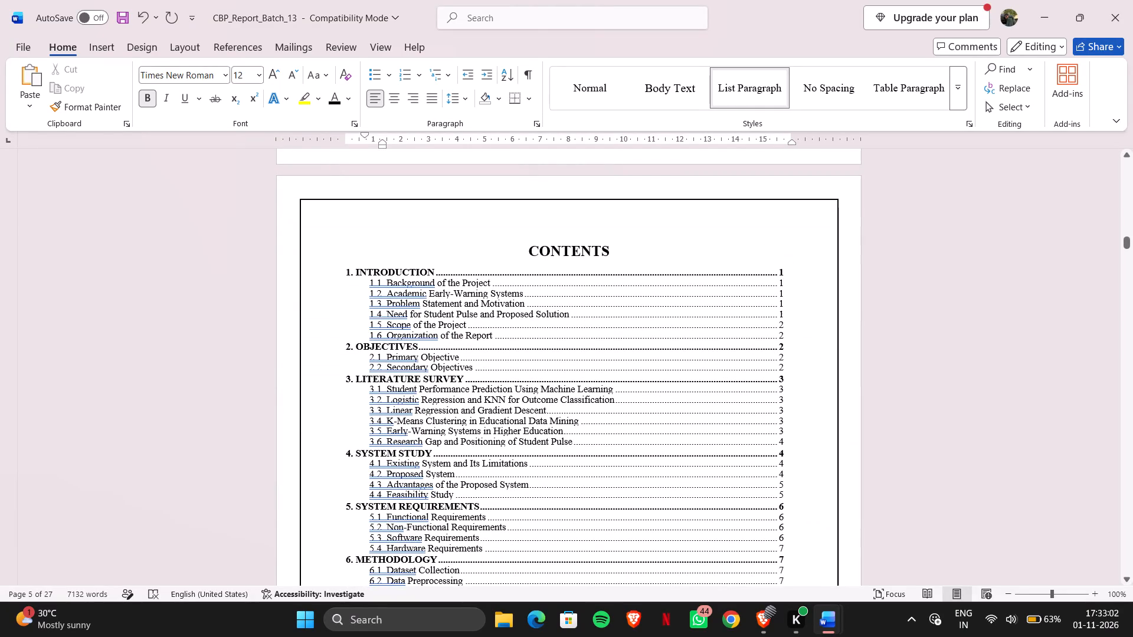
left_click(778, 274)
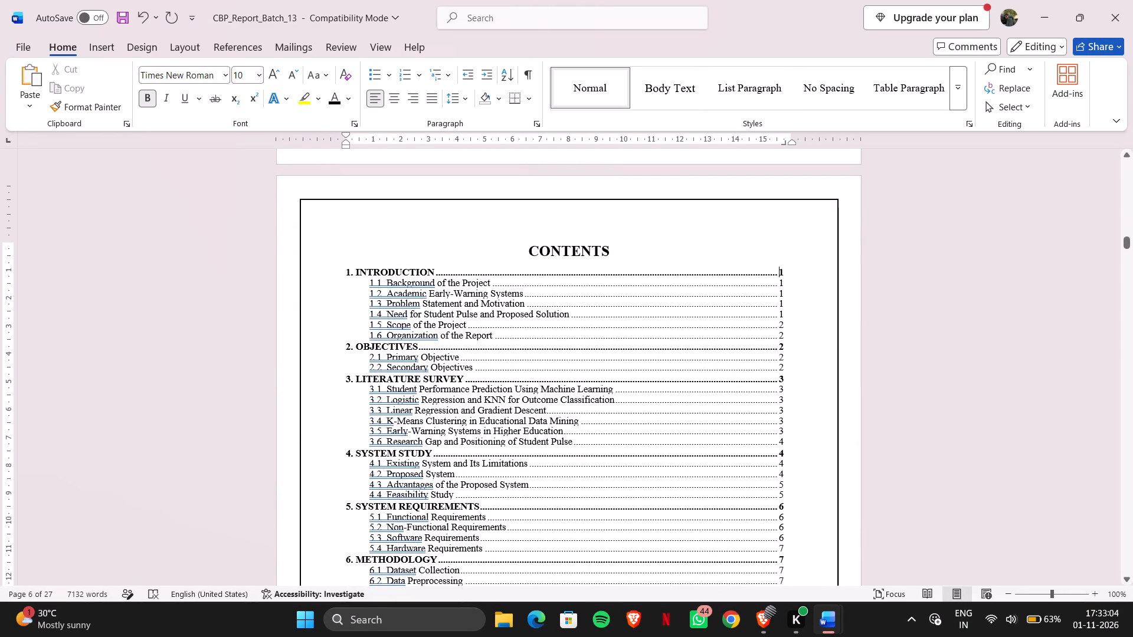
left_click_drag(778, 274, 563, 276)
key("BackSpace")
key("space")
key("space")
key("space")
key("space")
key("space")
key("space")
key("space")
key("space")
key("space")
key("space")
key("space")
key("space")
key("space")
key("space")
key("space")
key("space")
key("space")
key("space")
key("space")
key("space")
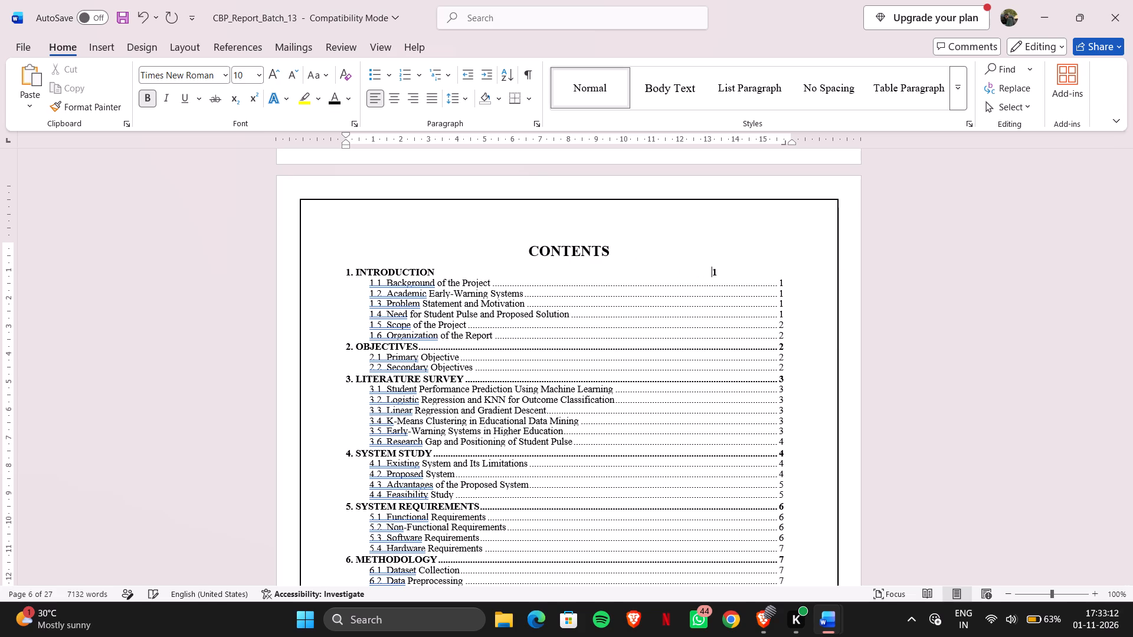
key("space")
key("space")
key("space")
key("space")
key("space")
key("space")
key("space")
key("space")
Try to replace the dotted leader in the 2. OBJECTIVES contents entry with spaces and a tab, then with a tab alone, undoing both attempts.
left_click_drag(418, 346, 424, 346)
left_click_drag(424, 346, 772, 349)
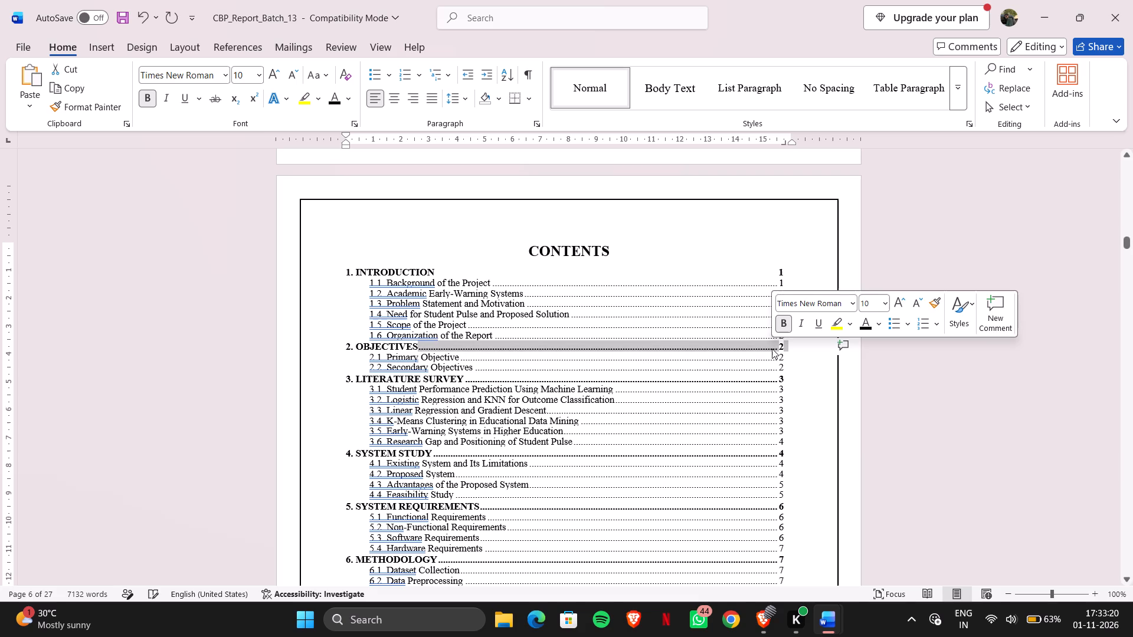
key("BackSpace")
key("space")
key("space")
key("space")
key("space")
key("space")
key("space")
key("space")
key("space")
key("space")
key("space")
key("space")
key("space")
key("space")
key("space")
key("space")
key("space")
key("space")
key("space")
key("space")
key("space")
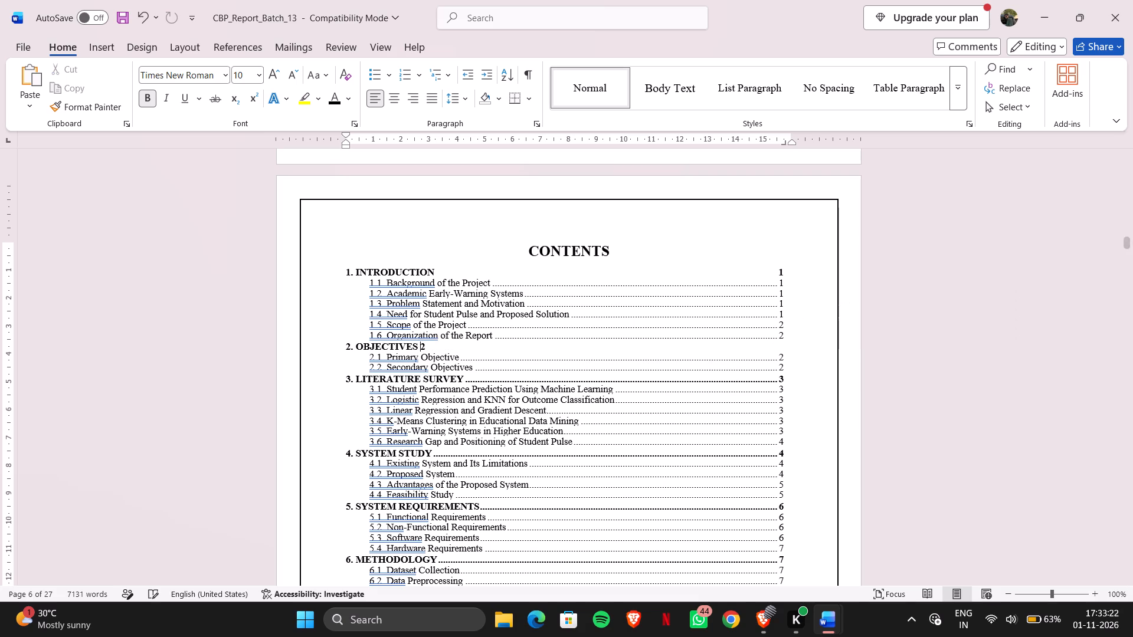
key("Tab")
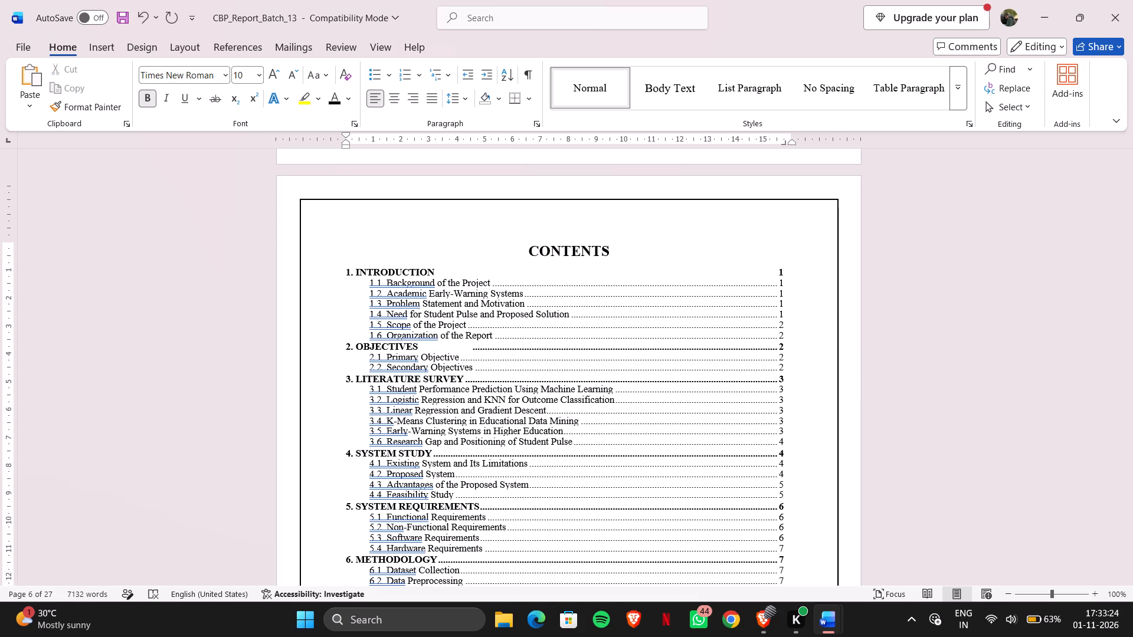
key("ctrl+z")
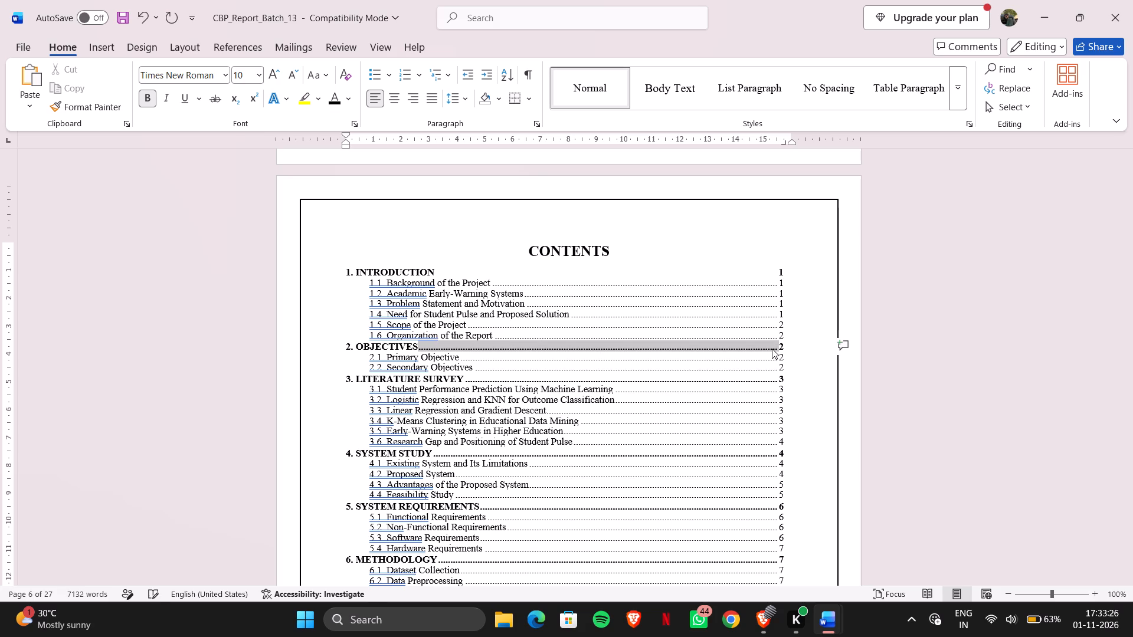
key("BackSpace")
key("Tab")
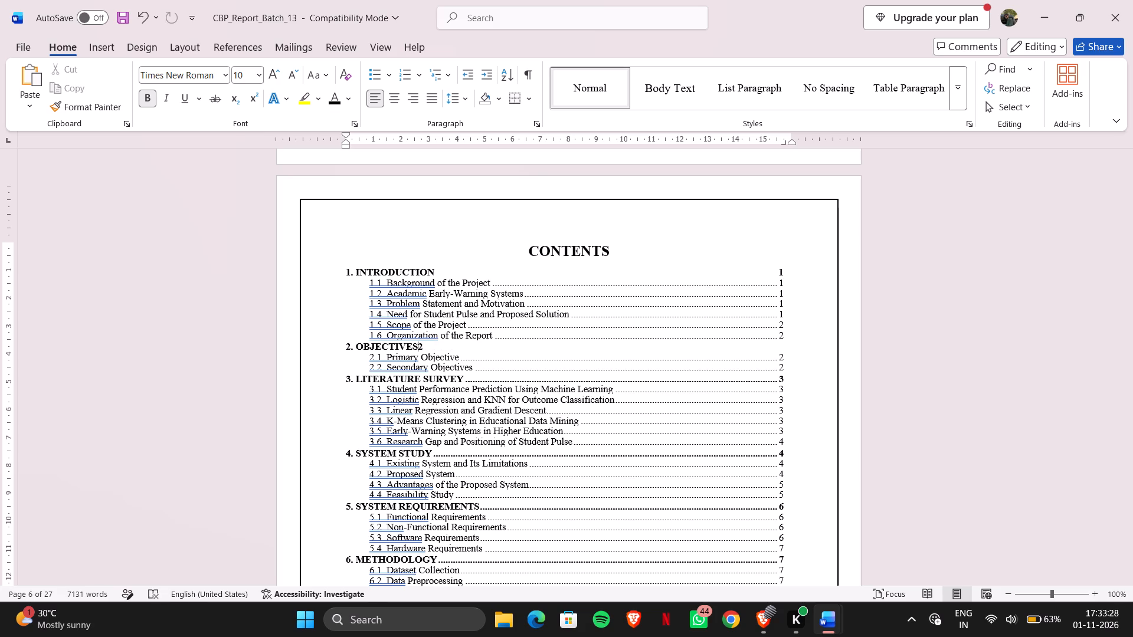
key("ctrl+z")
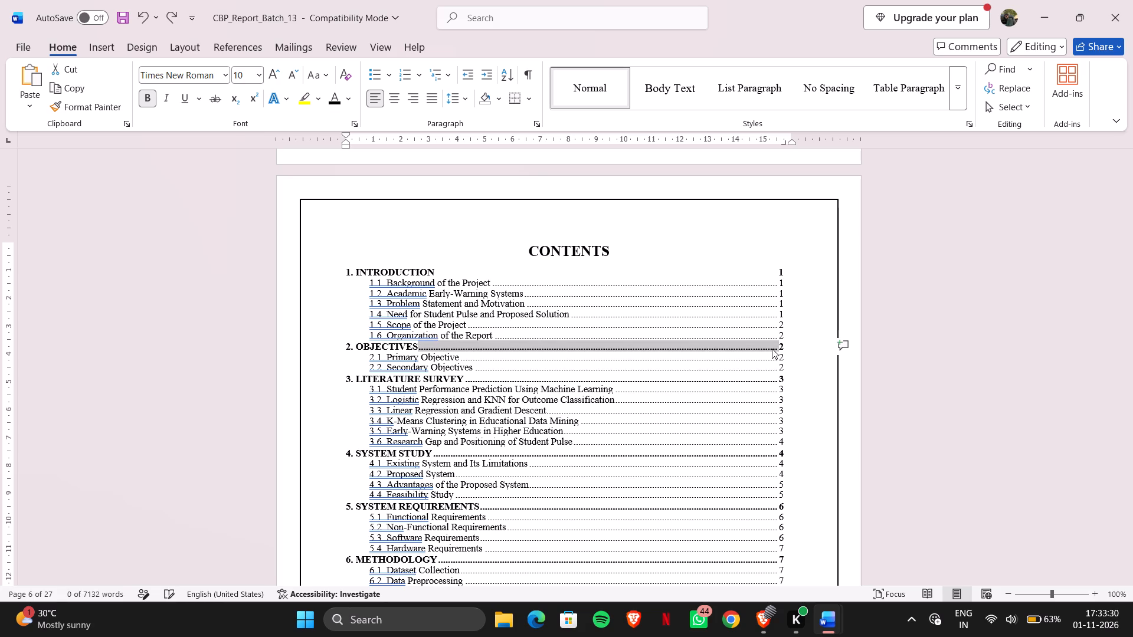
Replace the dotted leader in the 2. OBJECTIVES contents entry with blank spaces, keeping page number 2 aligned with the other page numbers.
key("BackSpace")
key("space")
key("space")
key("space")
key("space")
key("space")
key("space")
key("space")
key("space")
key("space")
key("space")
key("space")
key("space")
key("space")
key("space")
key("space")
key("space")
key("space")
key("space")
key("space")
key("space")
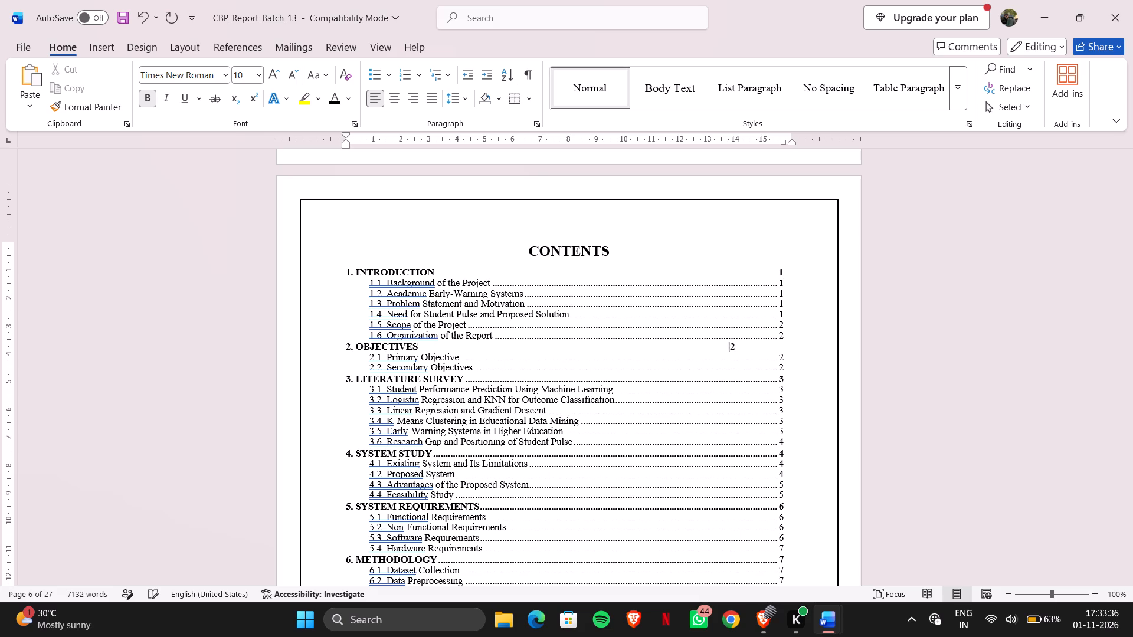
key("space")
key("space")
key("space")
key("space")
key("space")
key("space")
key("space")
key("space")
key("BackSpace")
key("BackSpace")
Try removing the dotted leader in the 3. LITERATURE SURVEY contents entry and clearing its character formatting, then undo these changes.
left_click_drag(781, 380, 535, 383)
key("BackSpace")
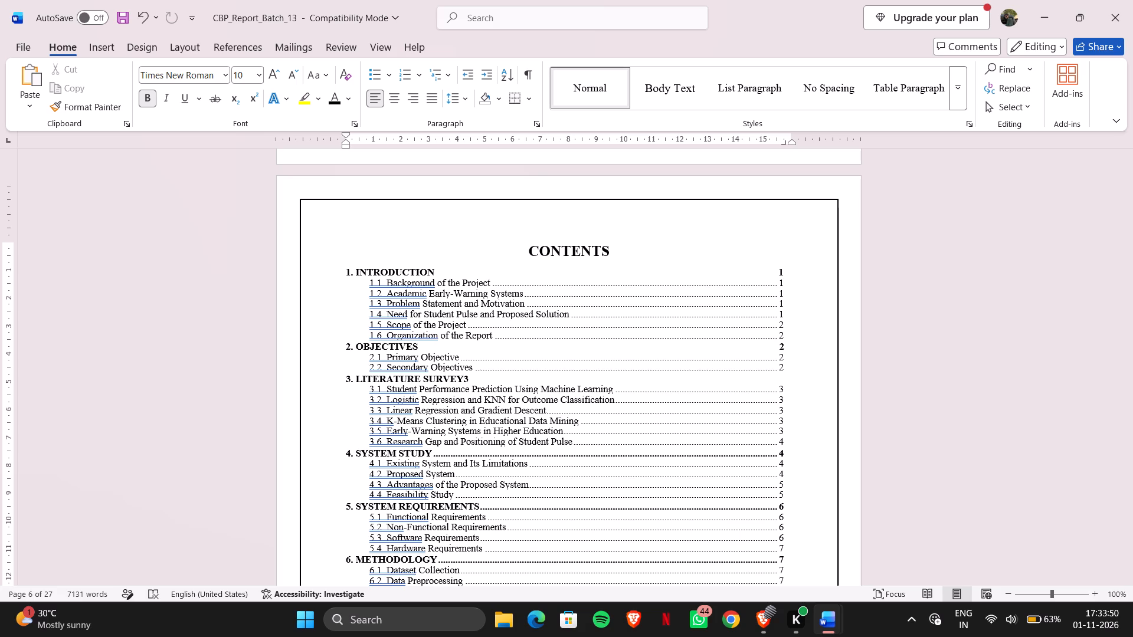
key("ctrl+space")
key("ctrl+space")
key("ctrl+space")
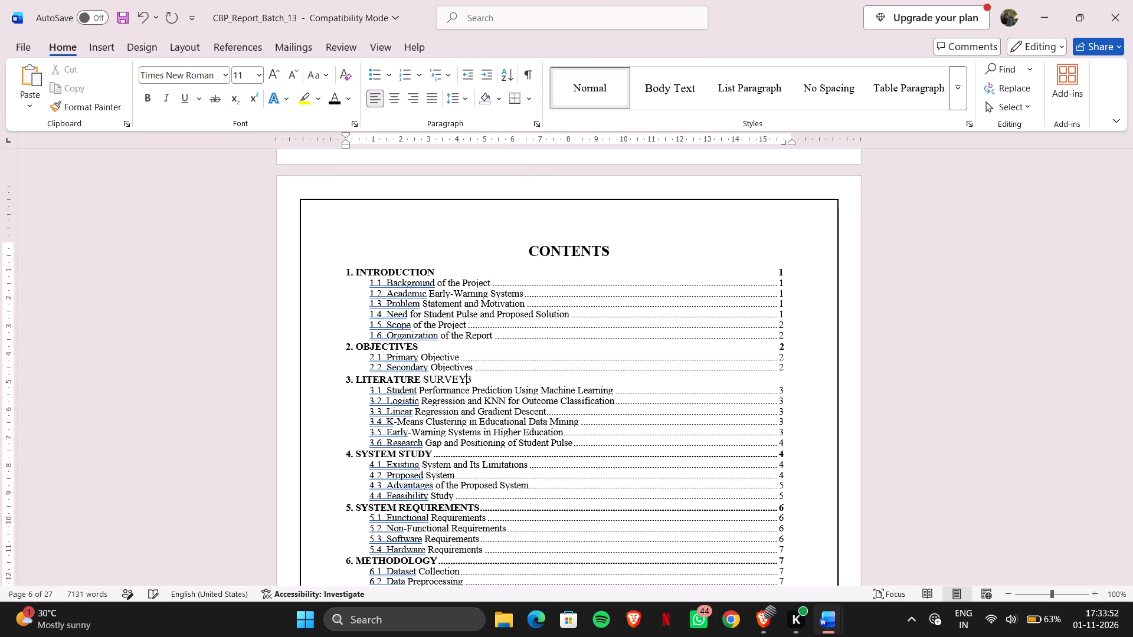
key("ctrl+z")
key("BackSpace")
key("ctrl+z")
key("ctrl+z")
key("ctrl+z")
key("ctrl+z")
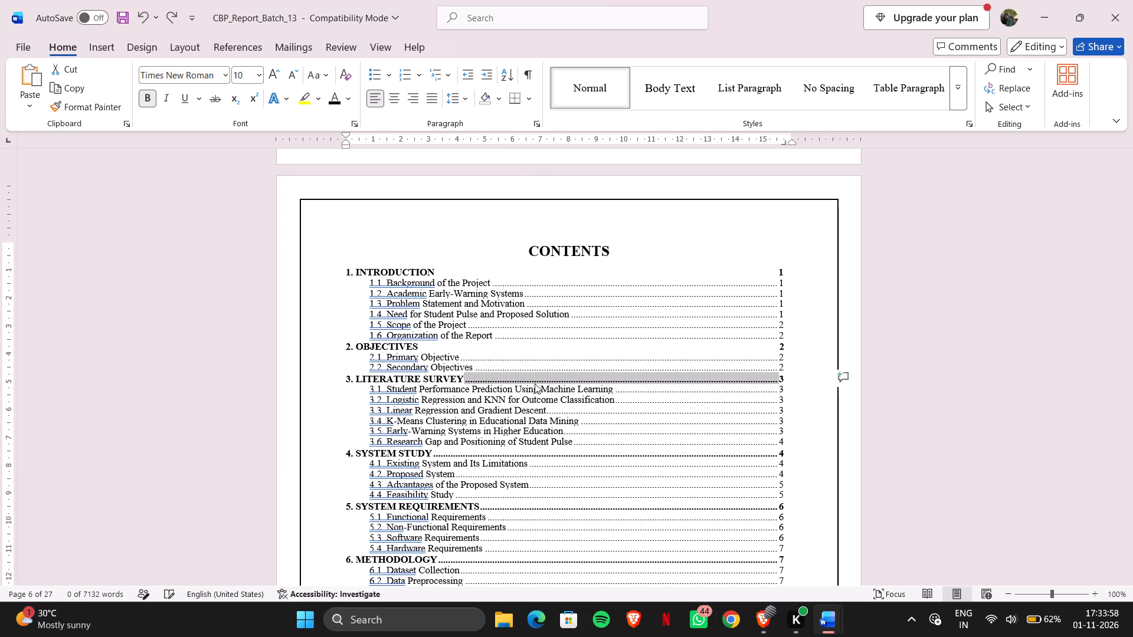
Replace the dotted leader in the 3. LITERATURE SURVEY contents entry with blank spaces, aligning page number 3 with the other page numbers.
key("BackSpace")
key("space")
key("space")
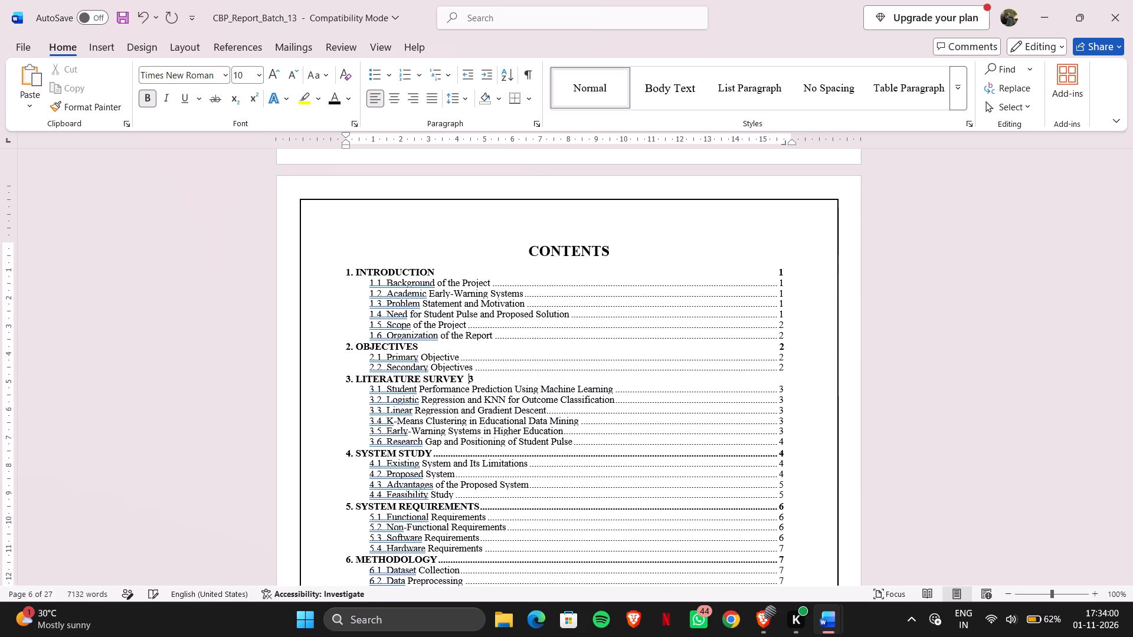
key("ctrl+space")
key("ctrl+space")
key("space")
key("space")
key("space")
key("space")
key("space")
key("space")
key("space")
key("space")
key("space")
key("space")
key("space")
key("space")
key("space")
key("space")
key("space")
key("space")
key("space")
key("space")
key("space")
key("space")
key("space")
key("space")
key("space")
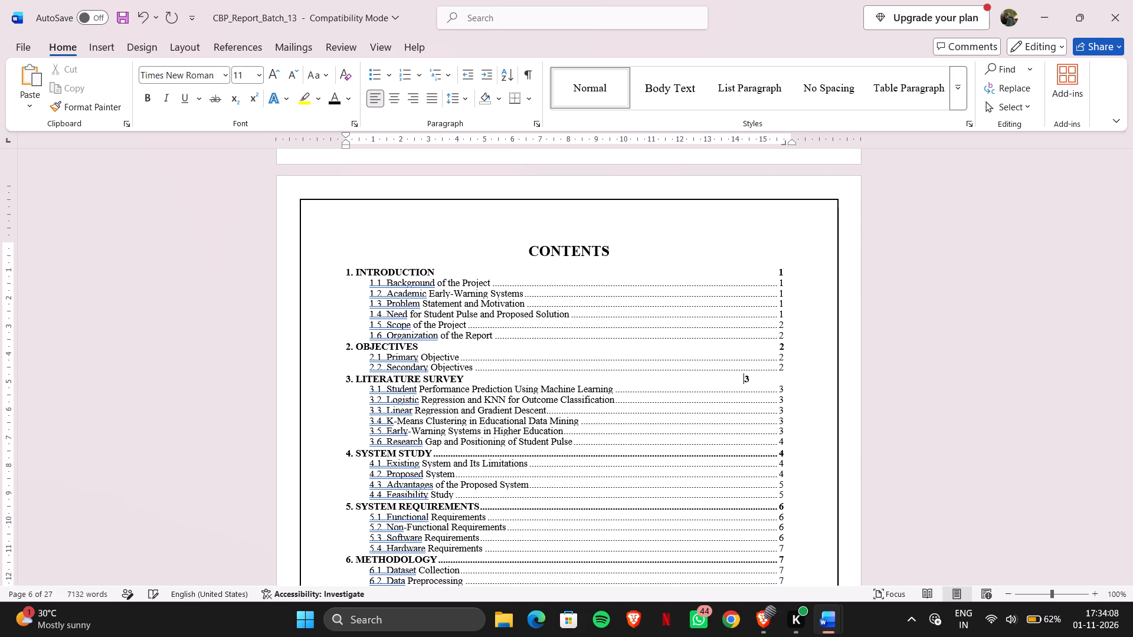
key("space")
key("space")
key("space")
key("space")
key("space")
key("space")
Replace the dotted leader in the 4. SYSTEM STUDY contents entry with blank spaces, aligning page number 4 with the other page numbers.
left_click(432, 457)
left_click_drag(432, 457, 459, 458)
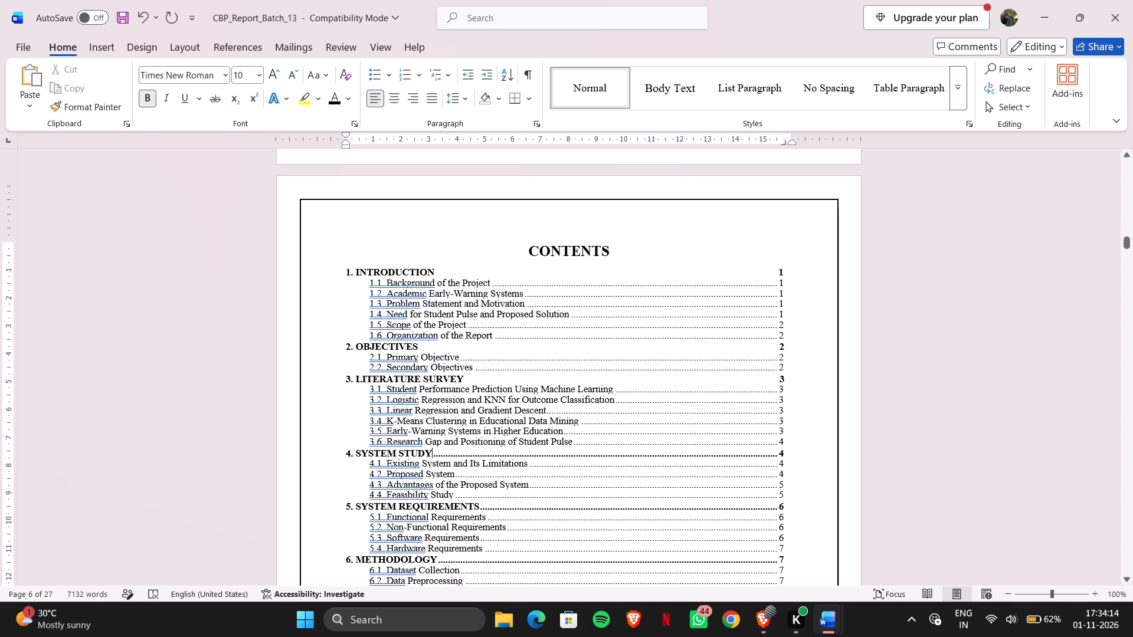
left_click_drag(777, 457, 730, 459)
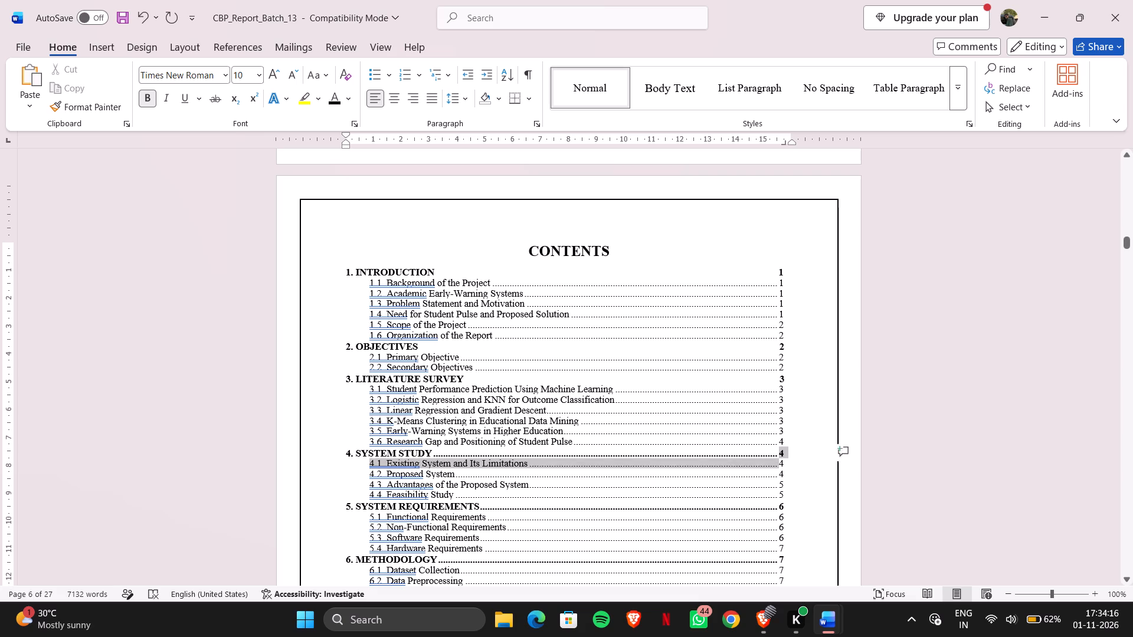
left_click_drag(730, 459, 505, 452)
key("BackSpace")
key("space")
key("space")
key("space")
key("space")
key("space")
key("space")
key("space")
key("space")
key("space")
key("space")
key("space")
key("space")
key("space")
key("space")
key("space")
key("space")
key("space")
key("space")
key("space")
key("space")
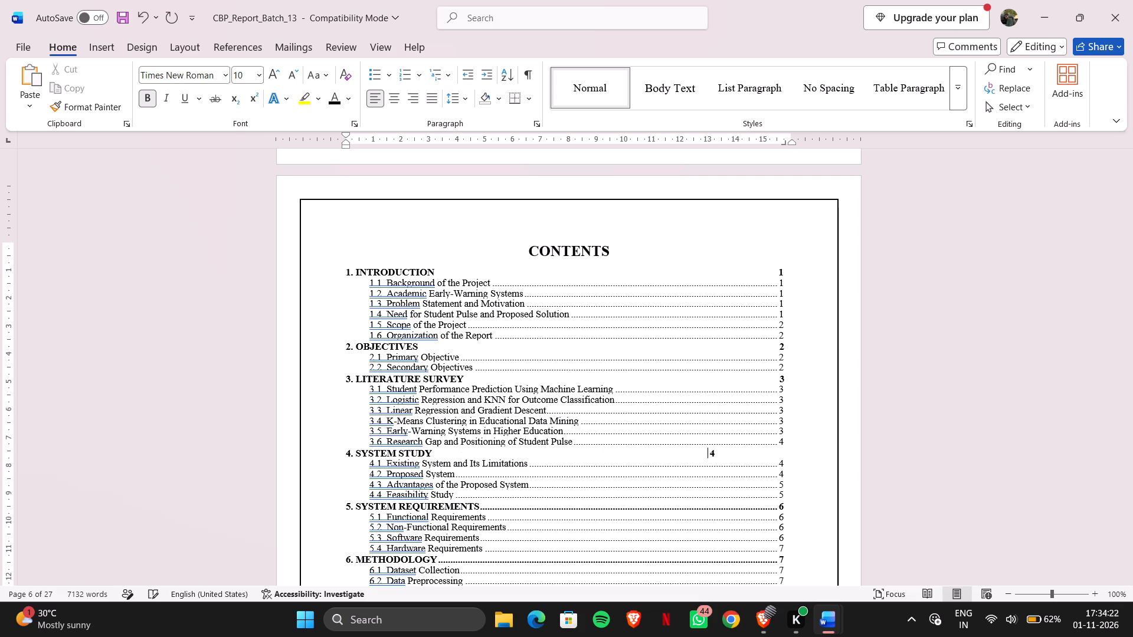
key("space")
key("space")
key("space")
key("space")
Delete the dotted leader and page number from the 5. SYSTEM REQUIREMENTS contents entry and re-enter page number 6 after the title.
left_click_drag(788, 504, 784, 504)
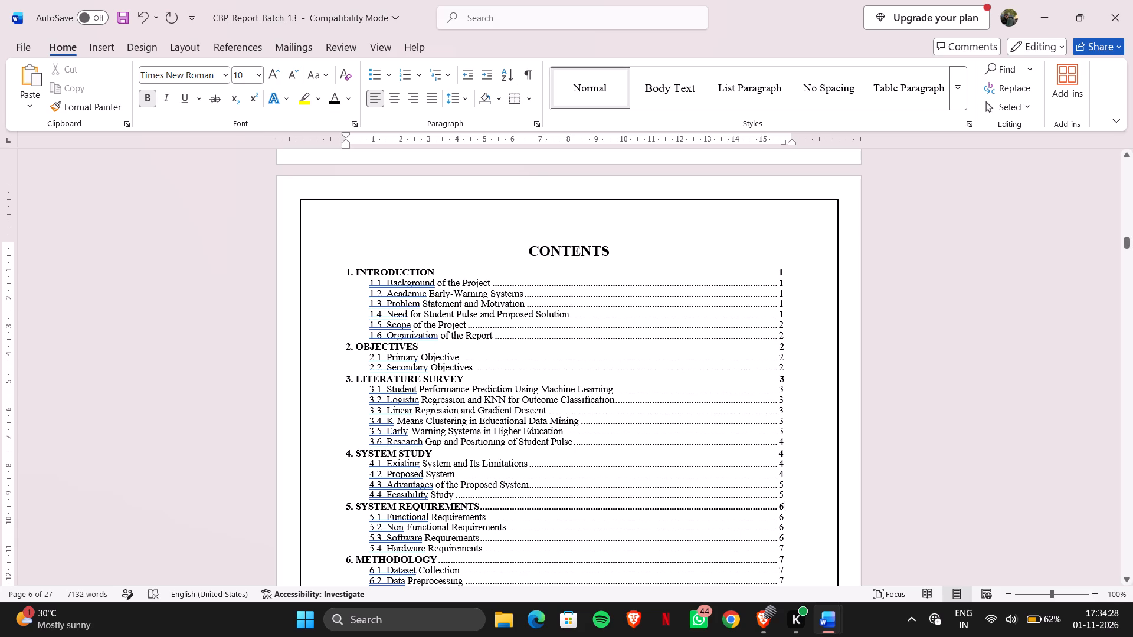
left_click_drag(784, 504, 520, 508)
key("BackSpace")
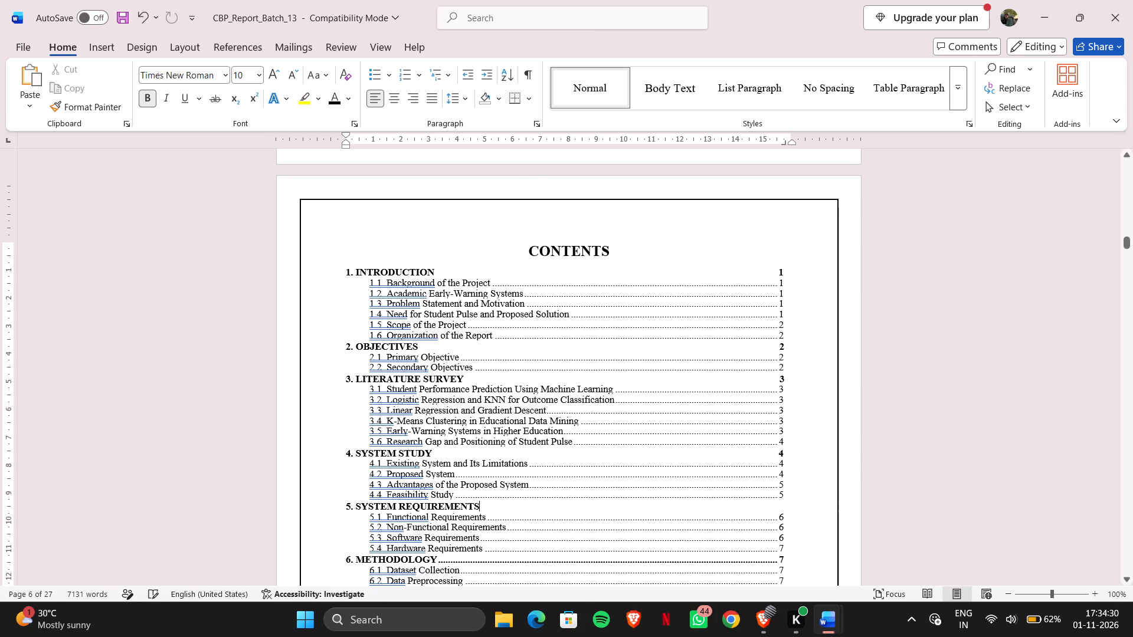
left_click(782, 505)
key("6")
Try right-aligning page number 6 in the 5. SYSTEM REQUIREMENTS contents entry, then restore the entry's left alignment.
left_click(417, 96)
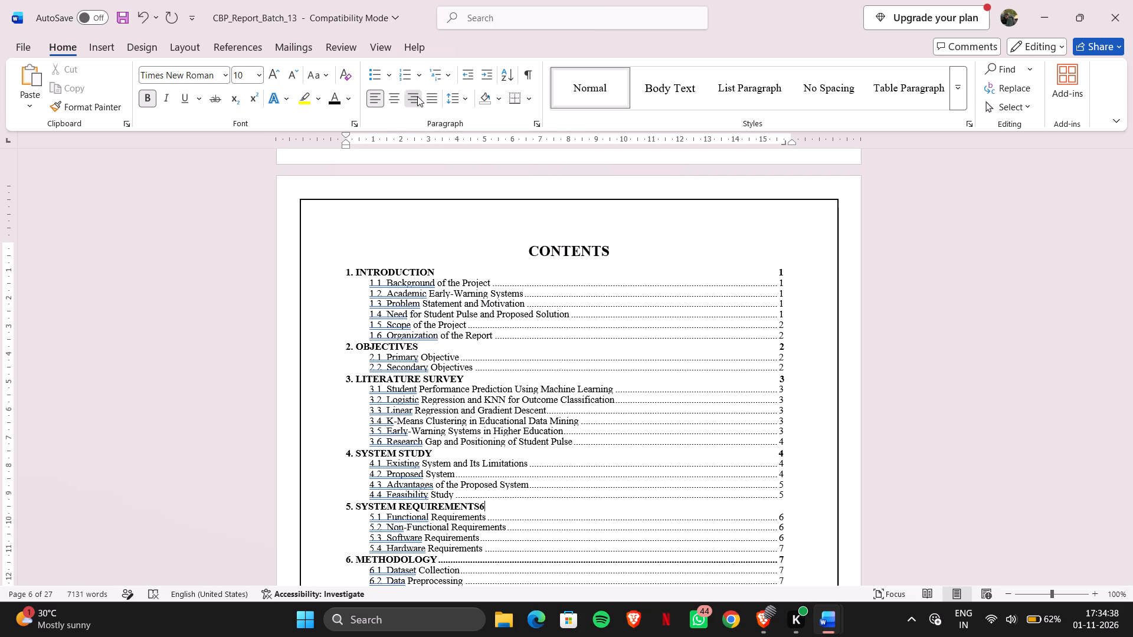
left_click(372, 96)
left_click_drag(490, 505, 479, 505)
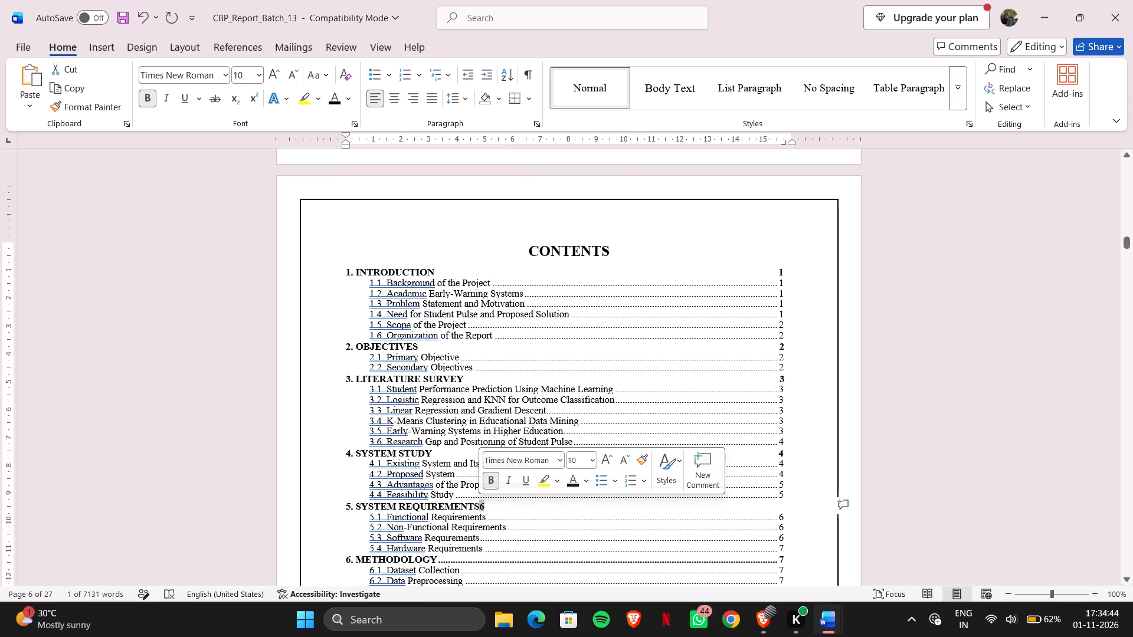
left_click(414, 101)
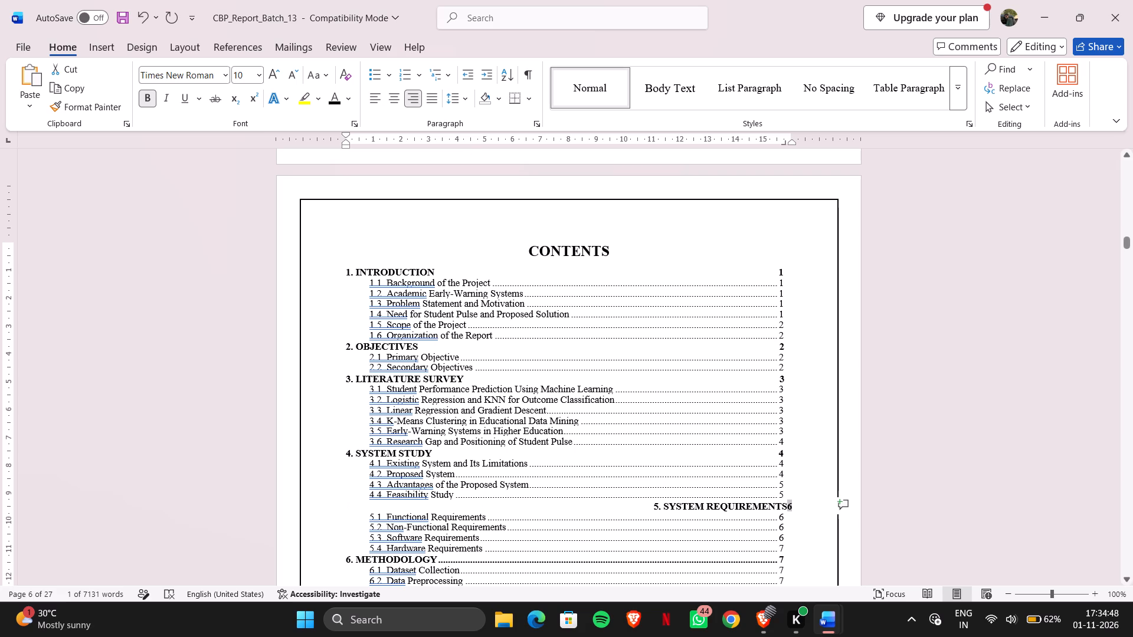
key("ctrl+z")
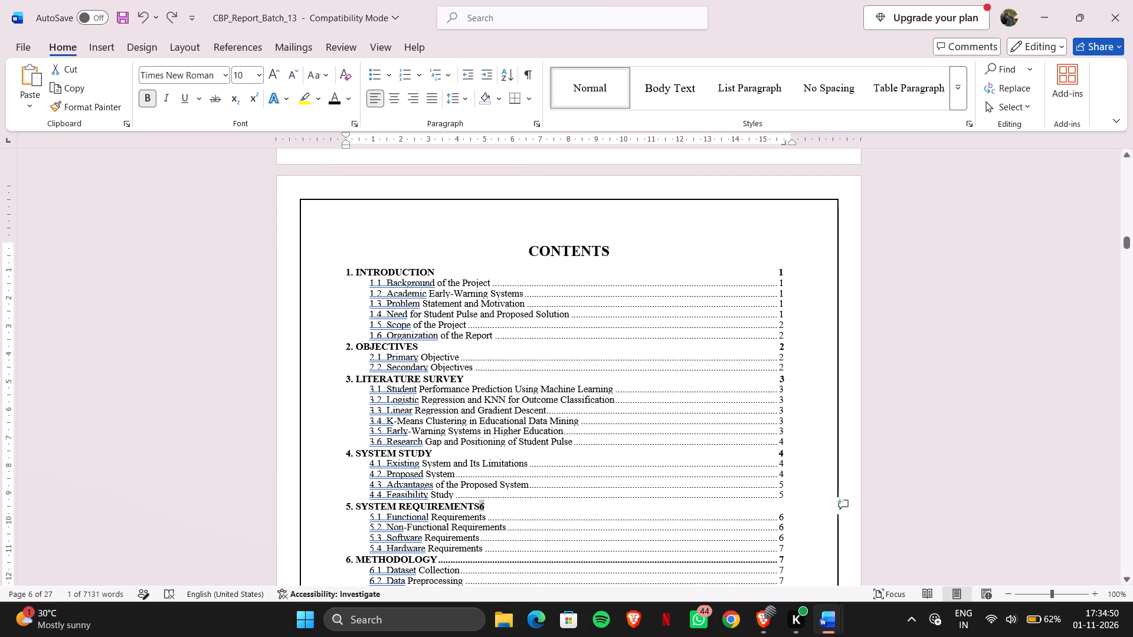
Insert a space between the title and page number 6 in the 5. SYSTEM REQUIREMENTS contents entry.
left_click(478, 502)
key("space")
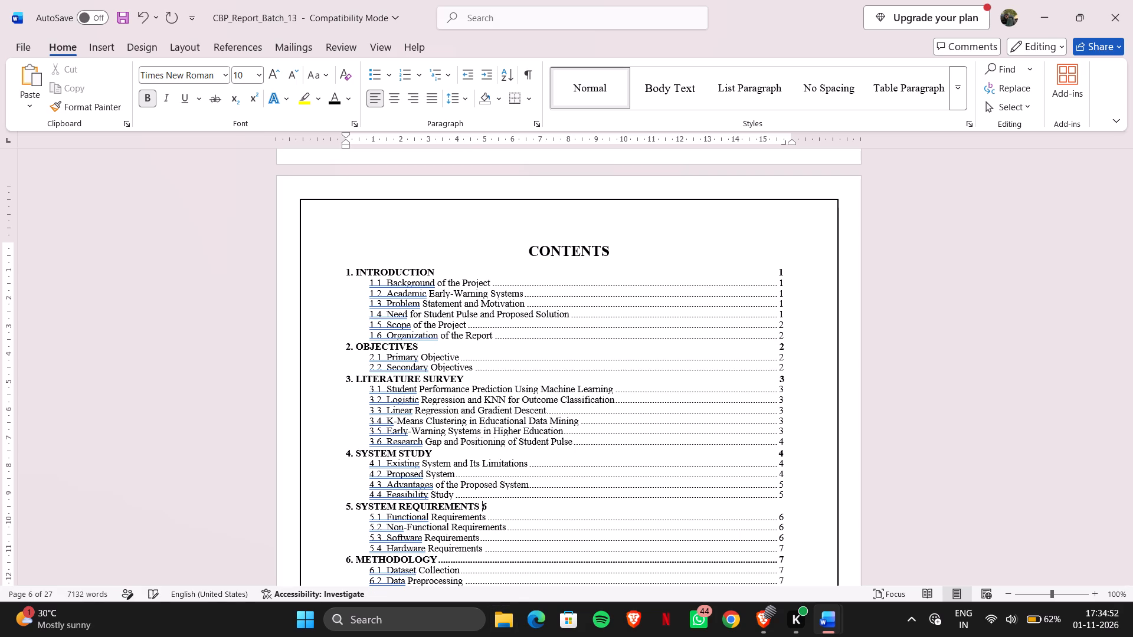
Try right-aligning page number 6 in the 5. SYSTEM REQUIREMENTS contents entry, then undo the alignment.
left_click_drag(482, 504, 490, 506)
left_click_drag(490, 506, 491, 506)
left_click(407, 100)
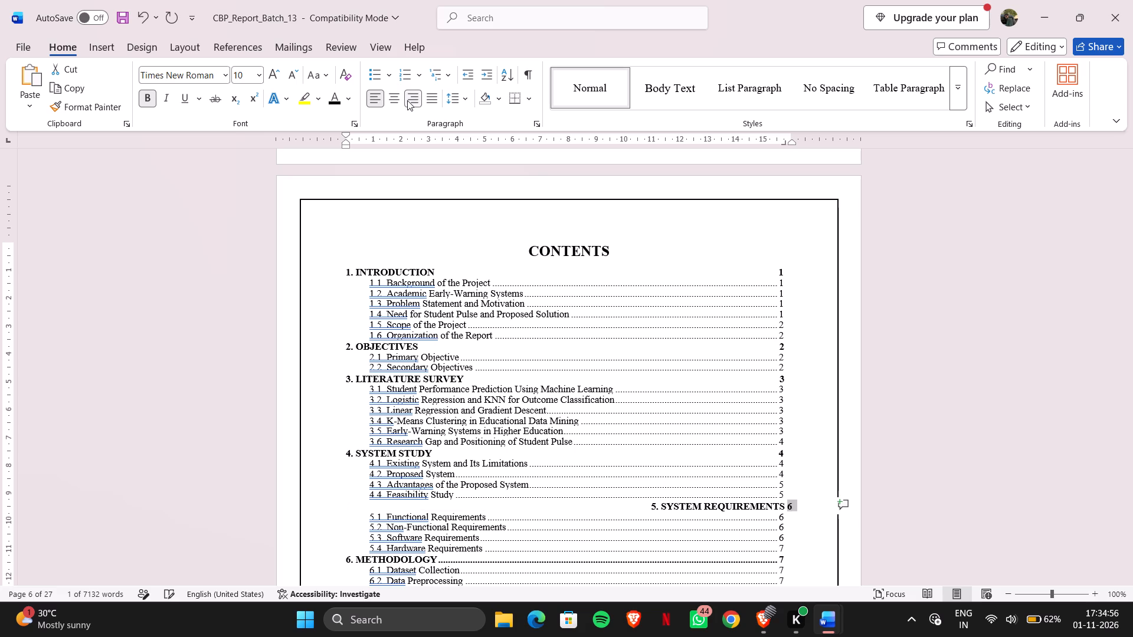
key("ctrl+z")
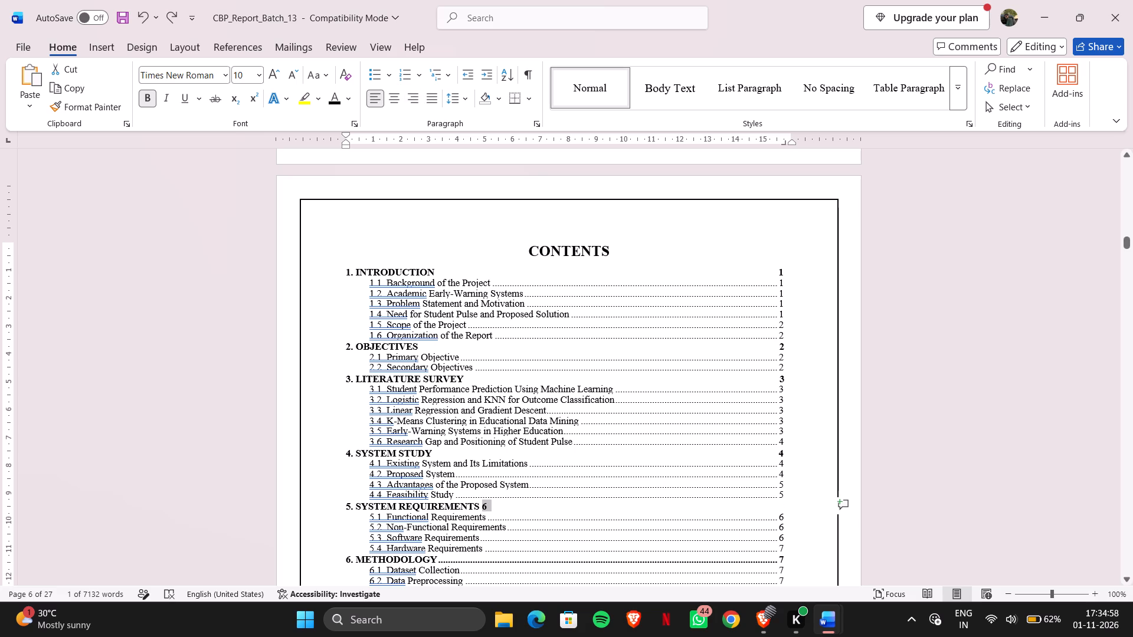
Add blank spaces before page number 6 in the 5. SYSTEM REQUIREMENTS contents entry, aligning it with the other page numbers.
left_click(480, 507)
key("space")
key("space")
key("space")
key("space")
key("space")
key("space")
key("space")
key("space")
key("space")
key("space")
key("space")
key("space")
key("space")
key("space")
key("space")
key("space")
key("space")
key("space")
key("space")
key("space")
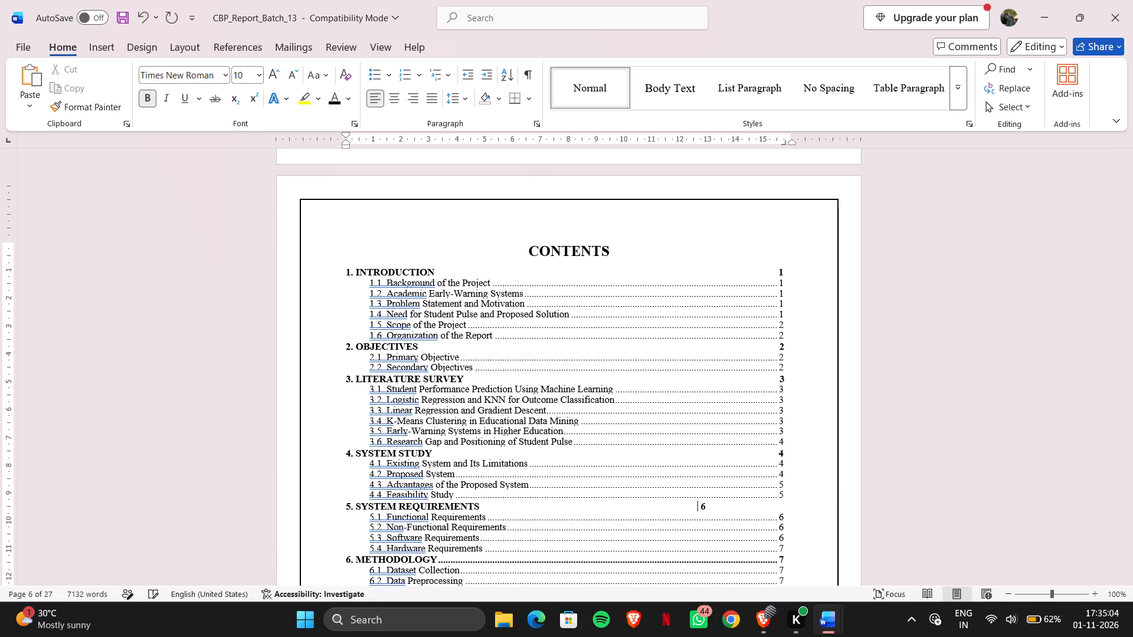
key("space")
key("space")
key("space")
Set the line spacing of all LIST OF FIGURES entries, Figure 4.1 through Figure 9.1, to 1.15.
scroll(480, 507, "down", 5)
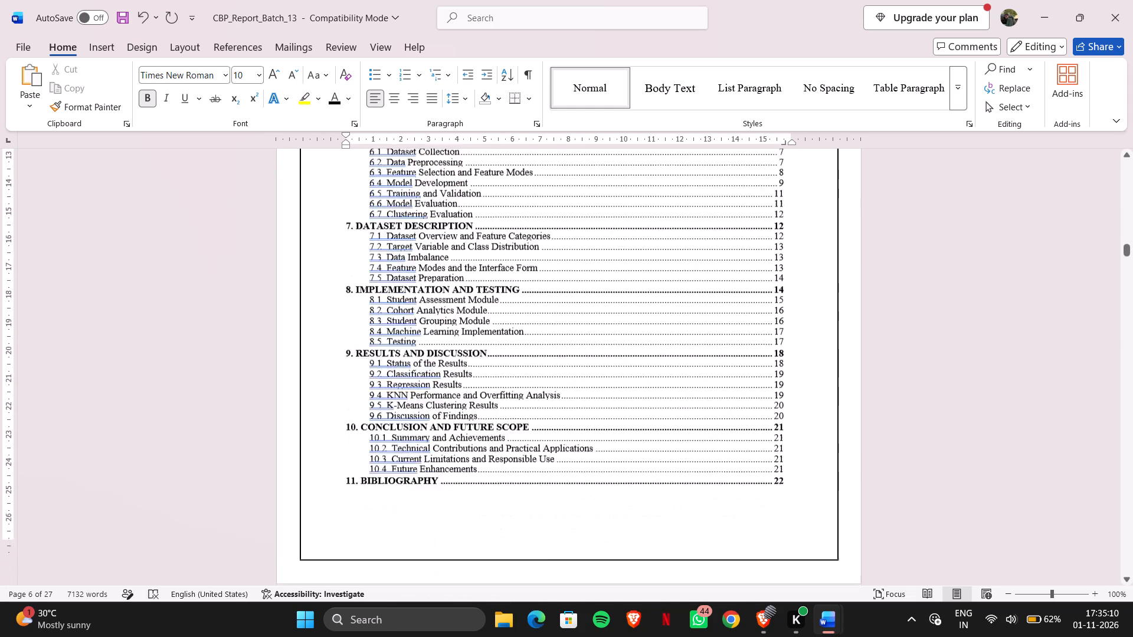
scroll(480, 507, "down", 5)
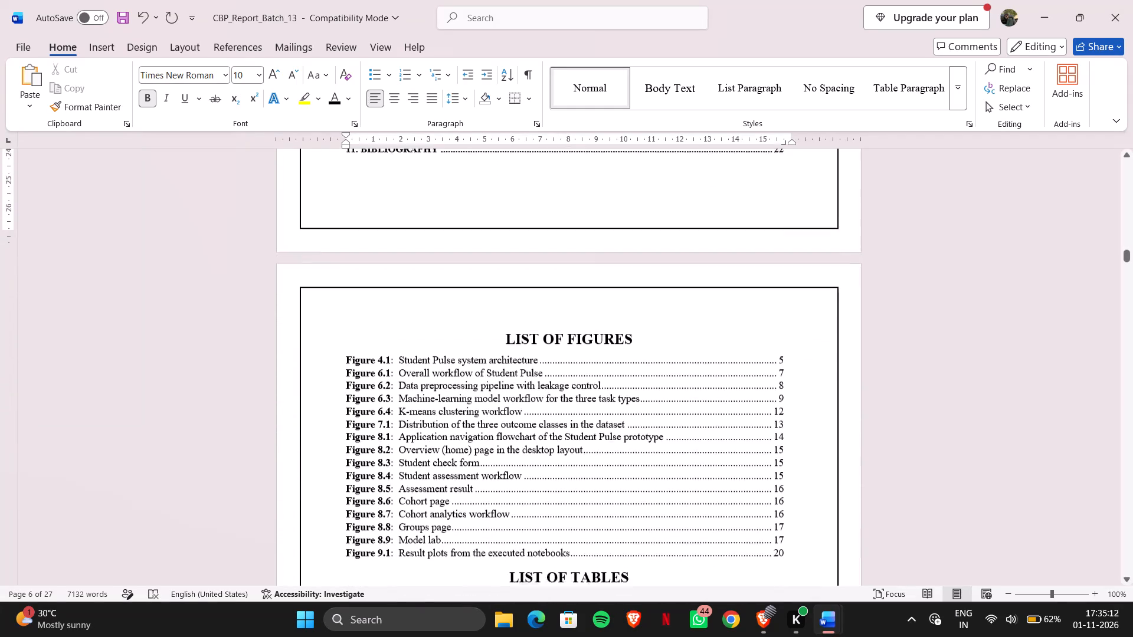
scroll(480, 507, "down", 2)
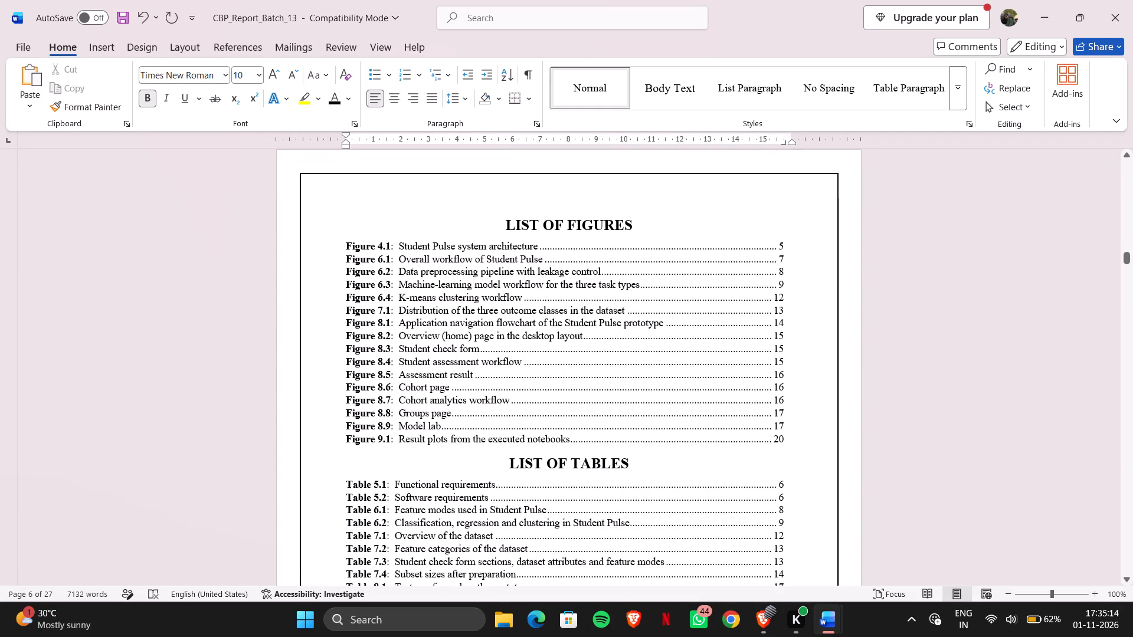
left_click_drag(343, 241, 451, 297)
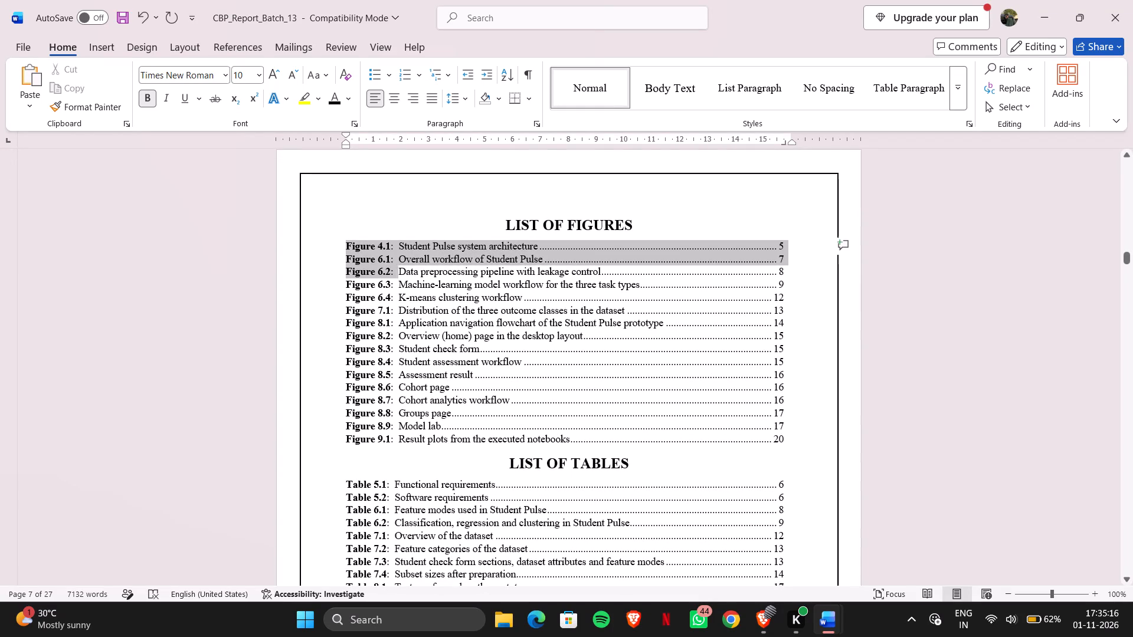
left_click_drag(451, 297, 790, 435)
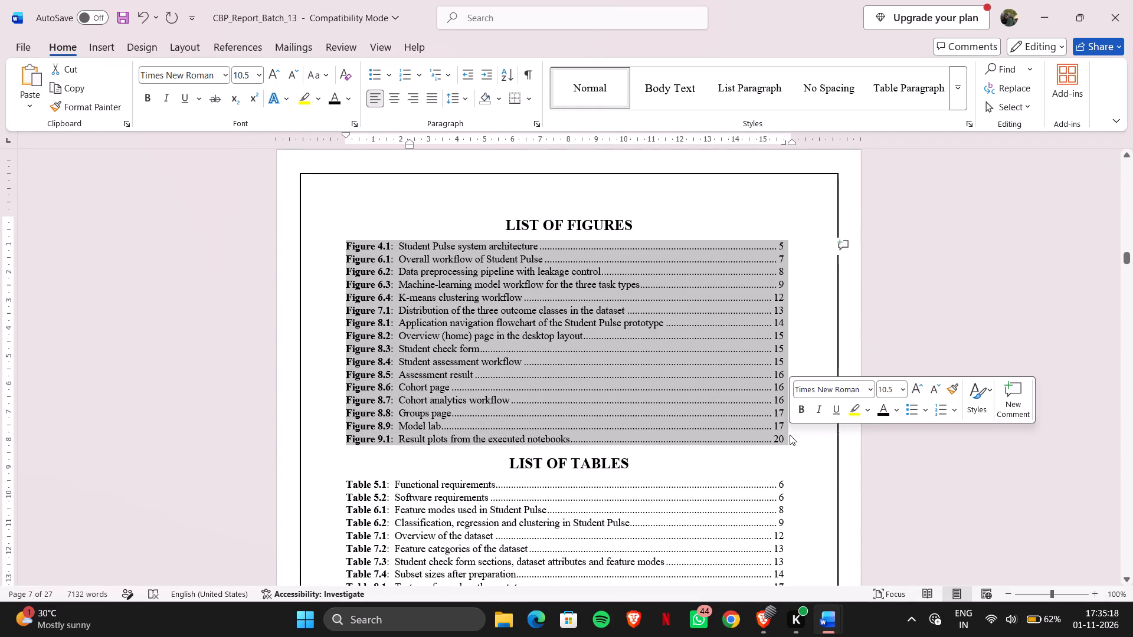
left_click(448, 98)
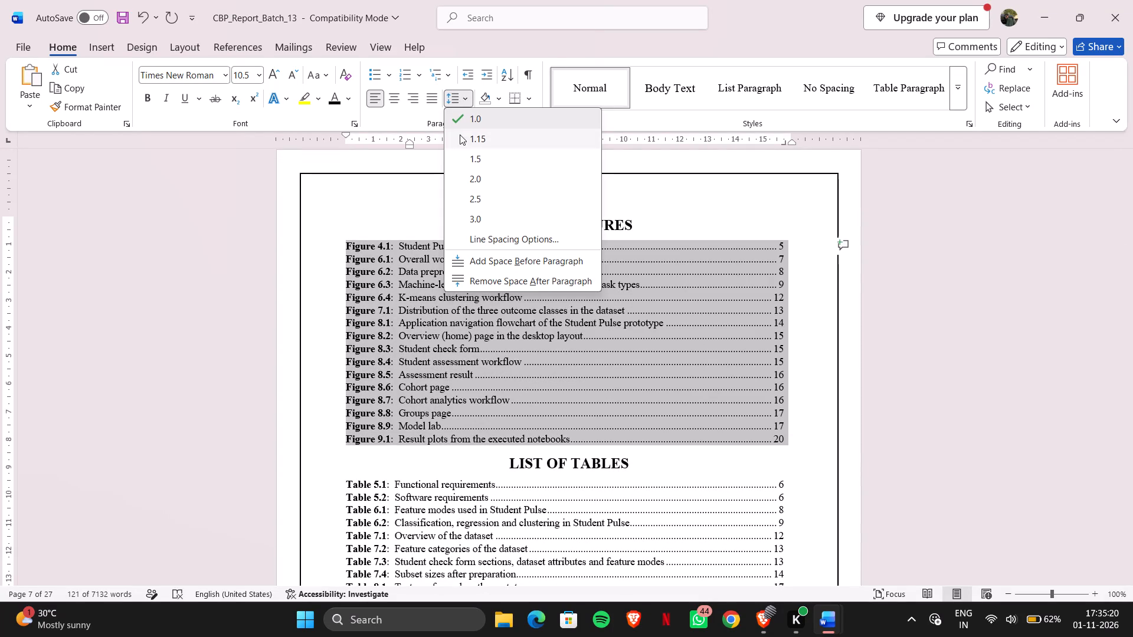
left_click(473, 141)
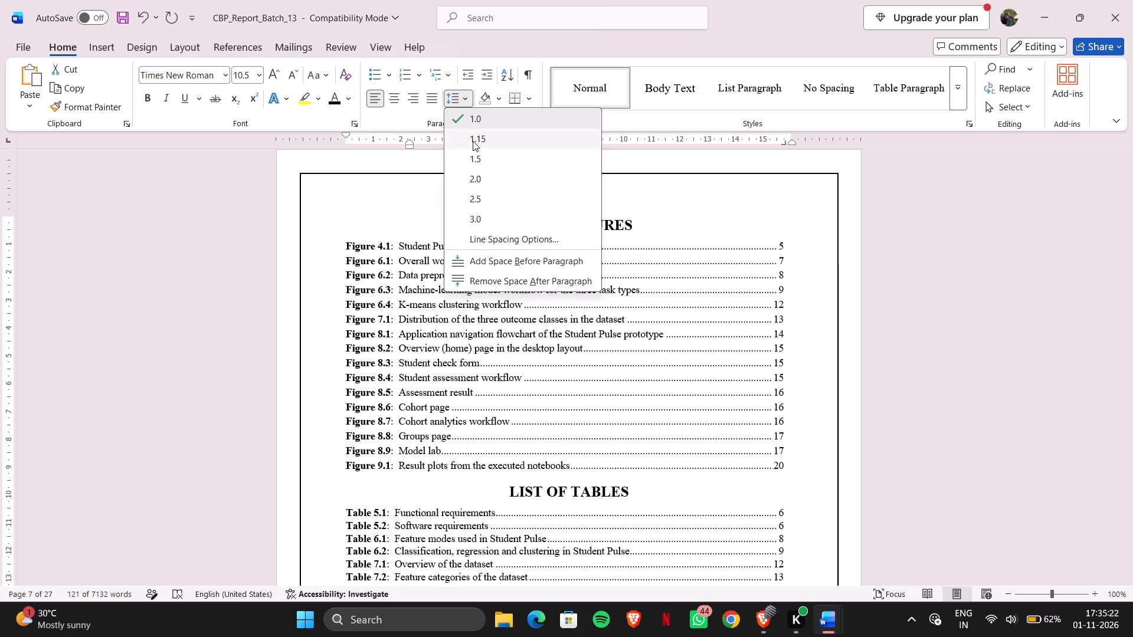
Set the line spacing of all LIST OF TABLES entries, Table 5.1 through Table 9.7, to 1.15.
scroll(545, 382, "down", 2)
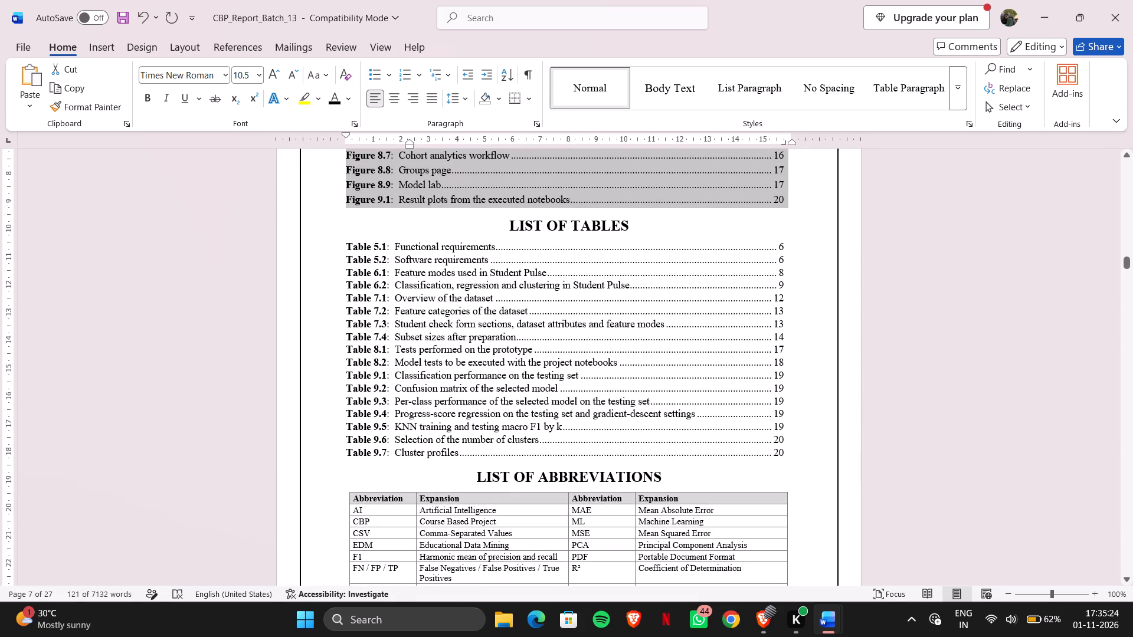
left_click_drag(337, 247, 845, 488)
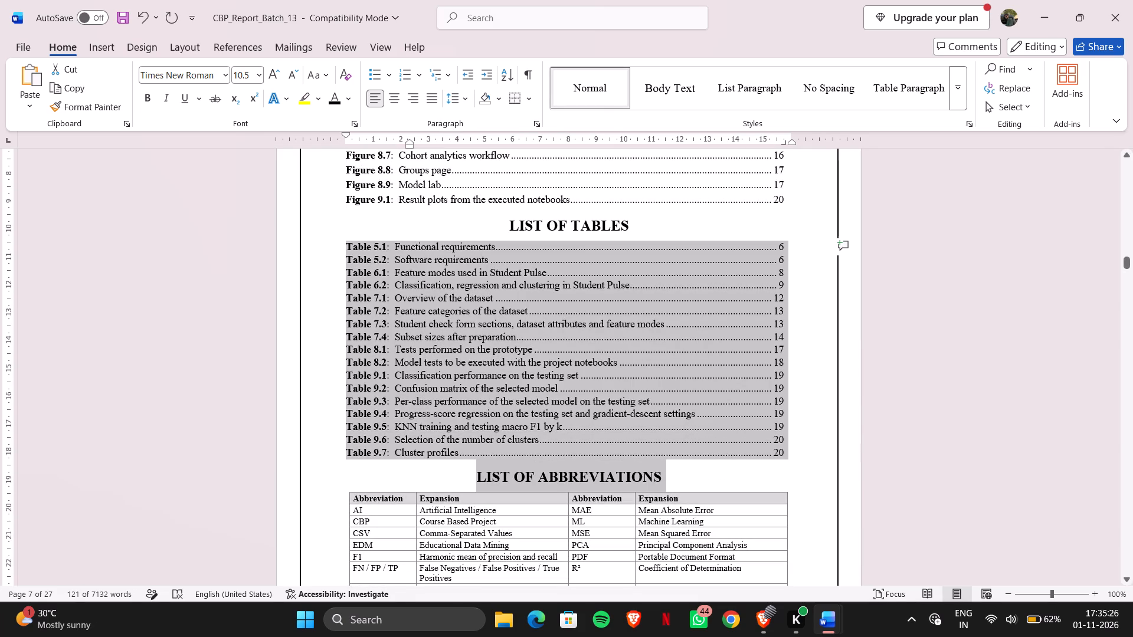
left_click_drag(845, 488, 797, 456)
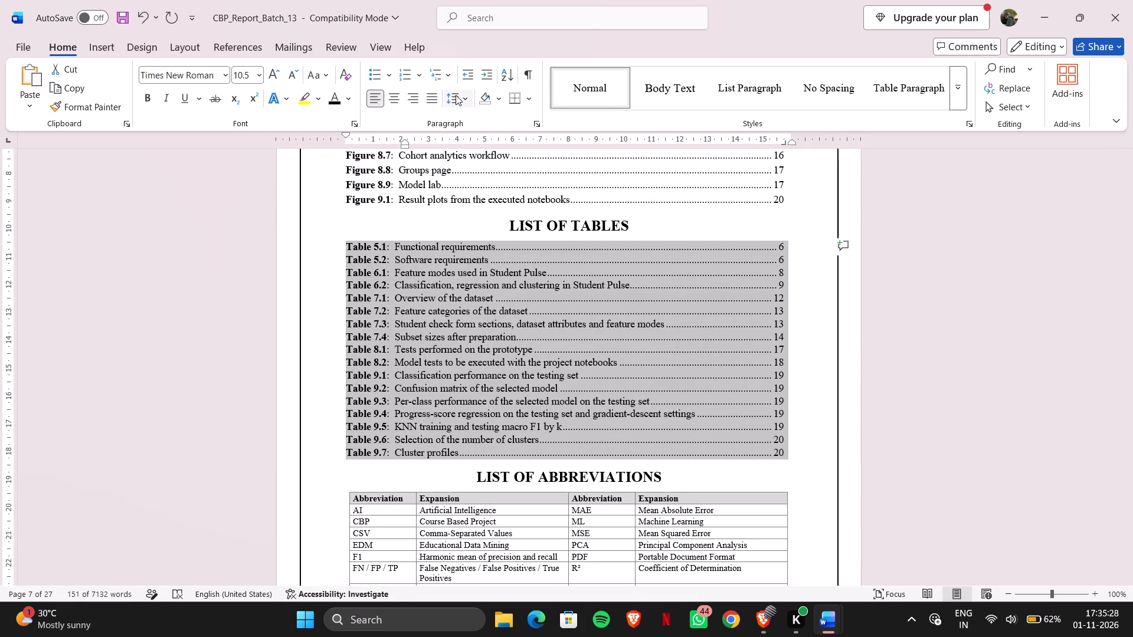
left_click(456, 95)
left_click(468, 133)
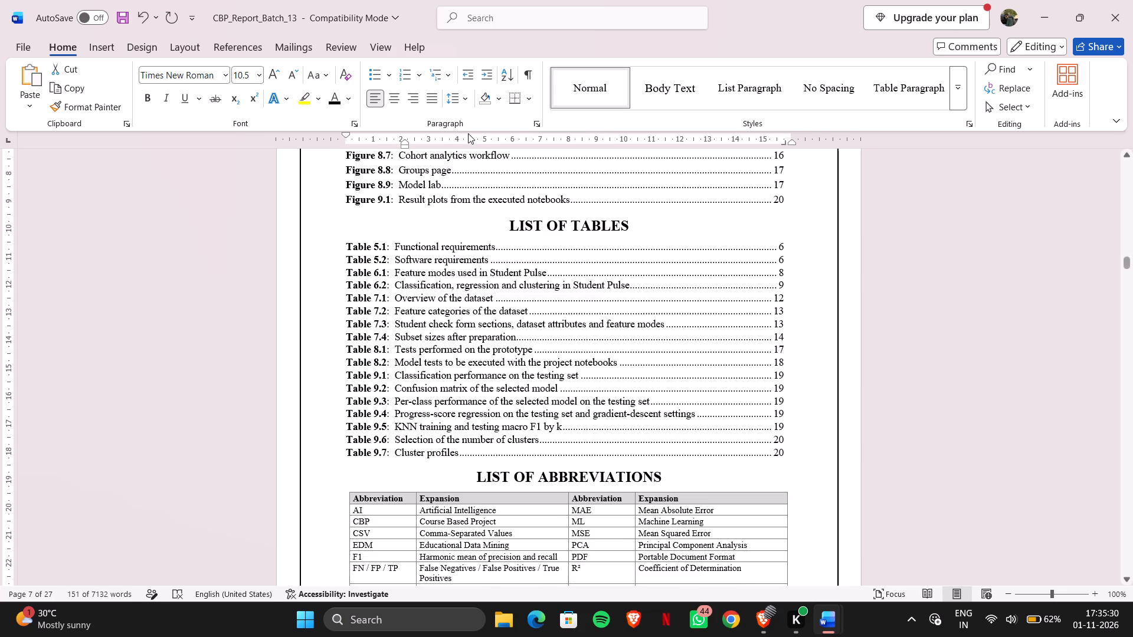
scroll(581, 367, "down", 2)
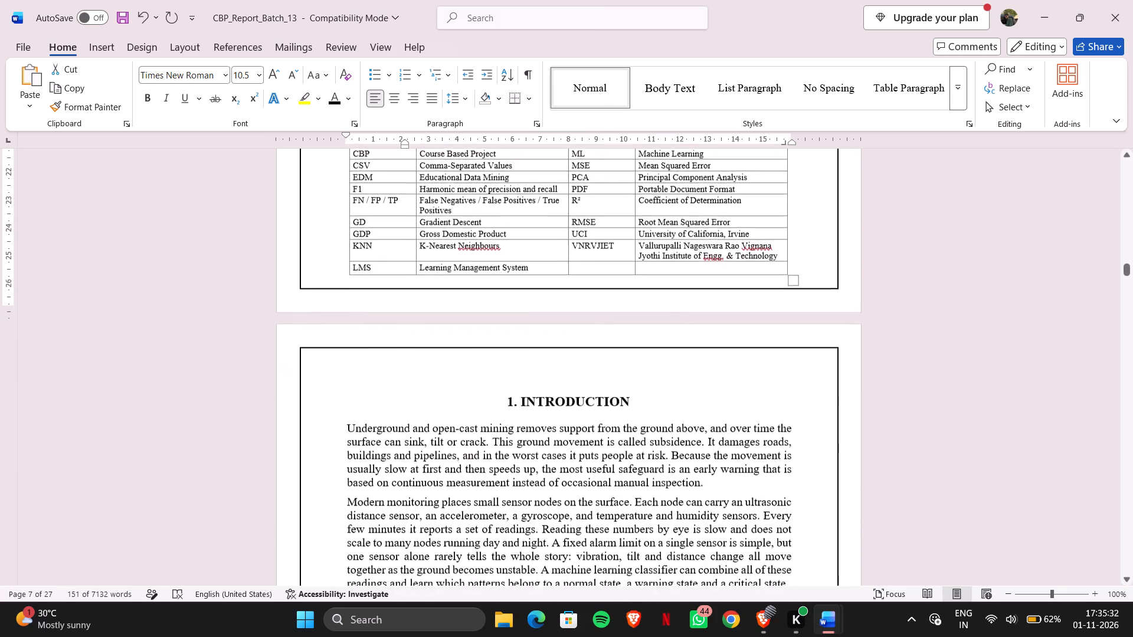
scroll(581, 367, "down", 1)
left_click(817, 406)
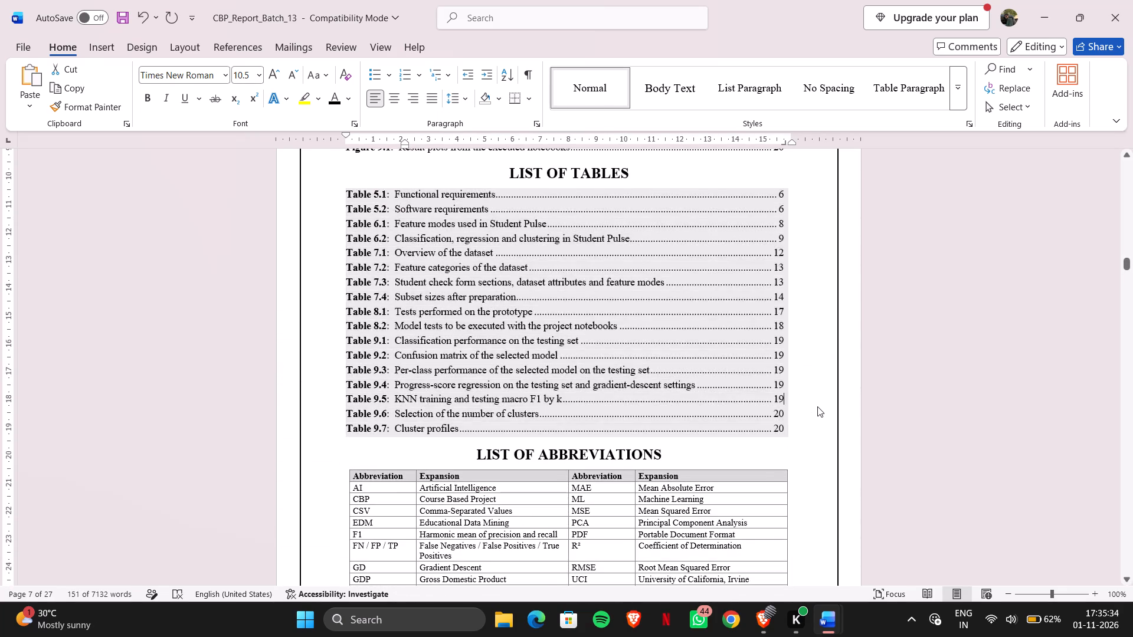
Switch to Student_Pulse_CBP_Report and copy its body from the 1. INTRODUCTION heading through the last Tools and Project Resources entry.
scroll(817, 406, "up", 4)
scroll(571, 337, "down", 2)
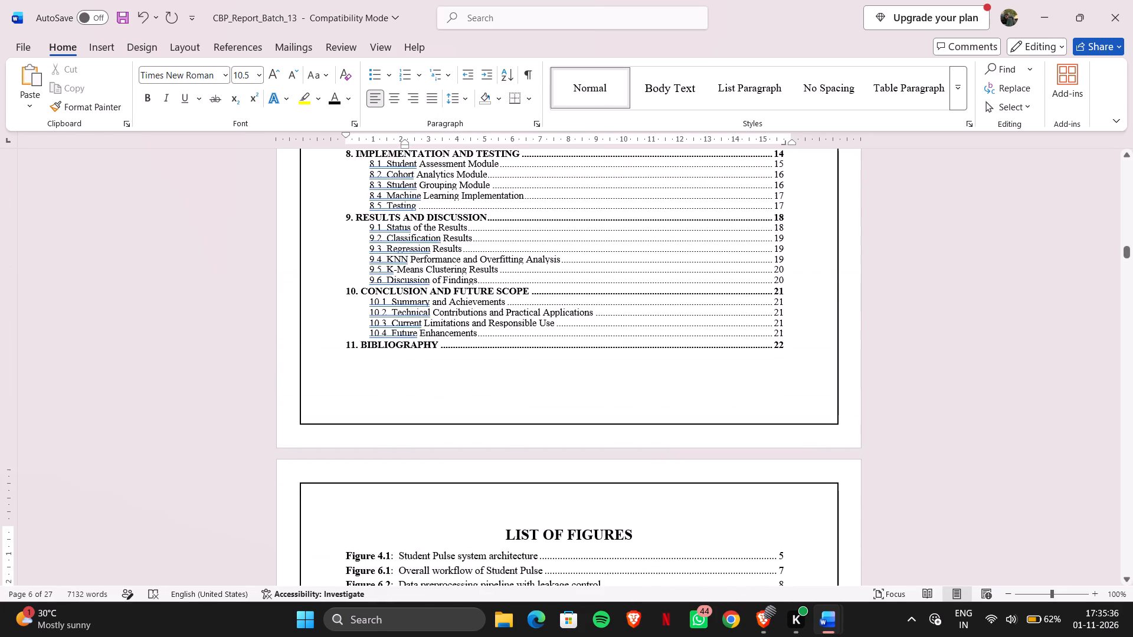
scroll(571, 337, "down", 2)
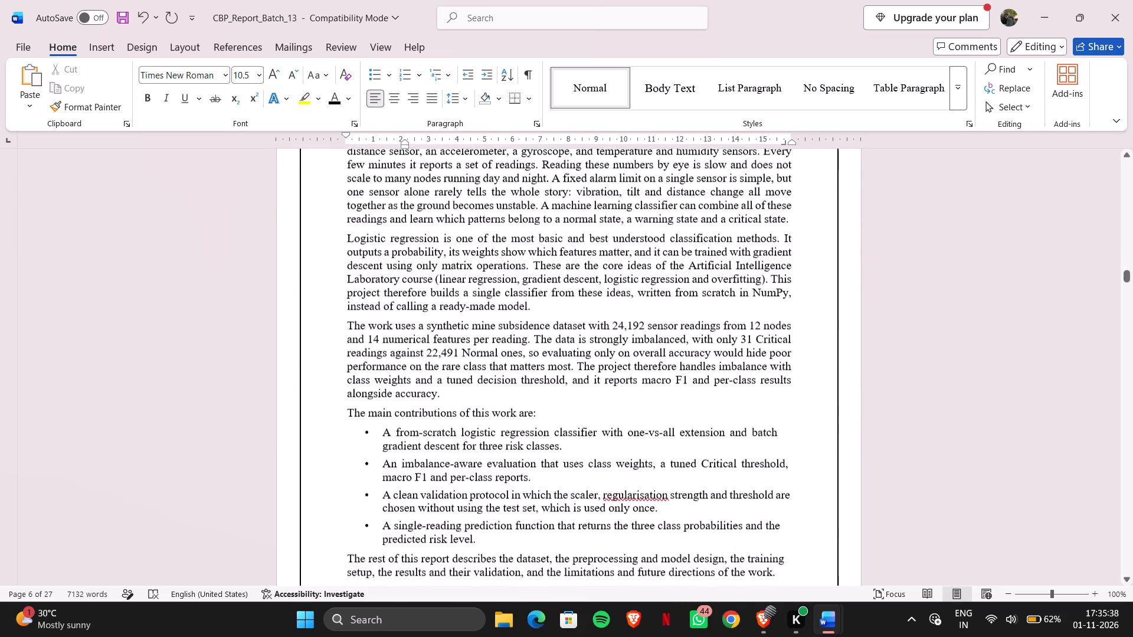
key("alt+Tab")
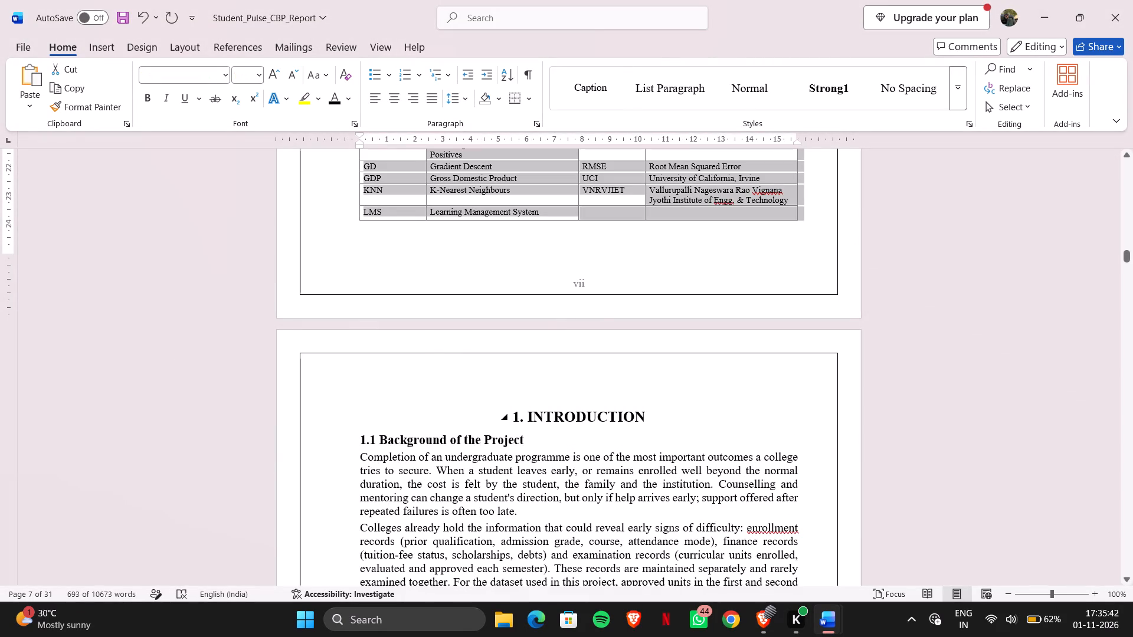
left_click_drag(513, 416, 637, 527)
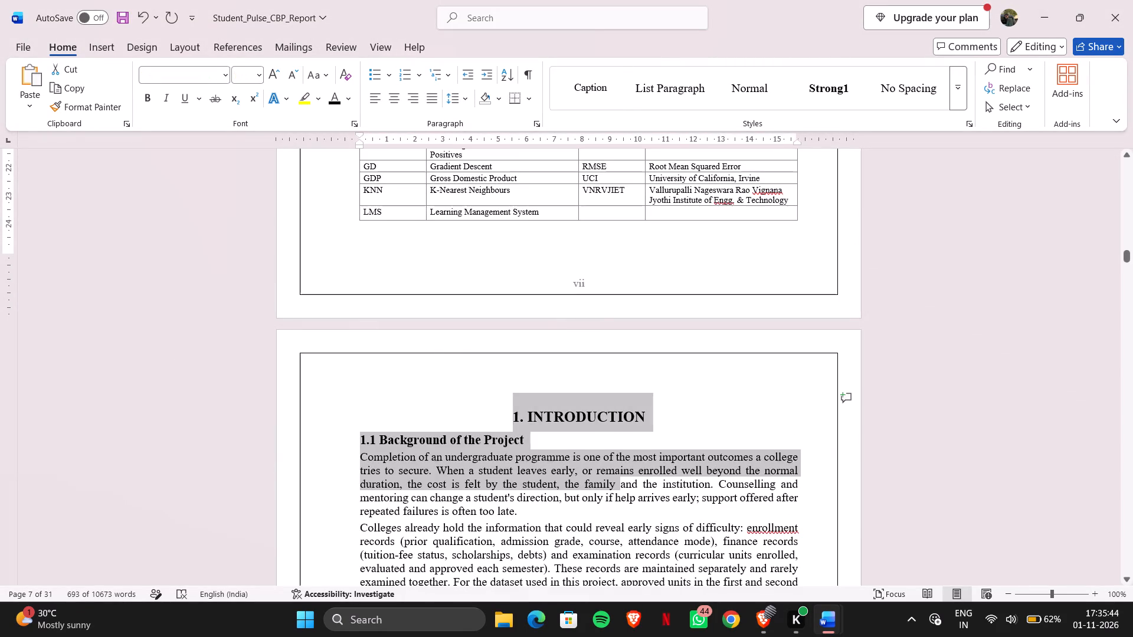
left_click_drag(637, 527, 1132, 636)
scroll(865, 636, "up", 1)
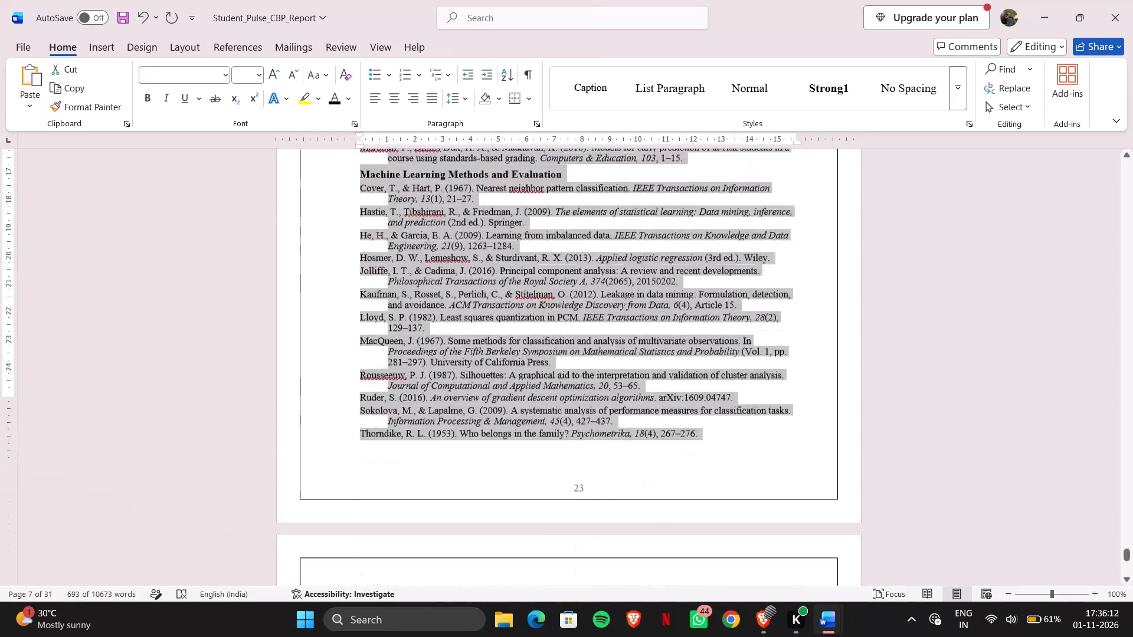
left_click_drag(1132, 636, 759, 314)
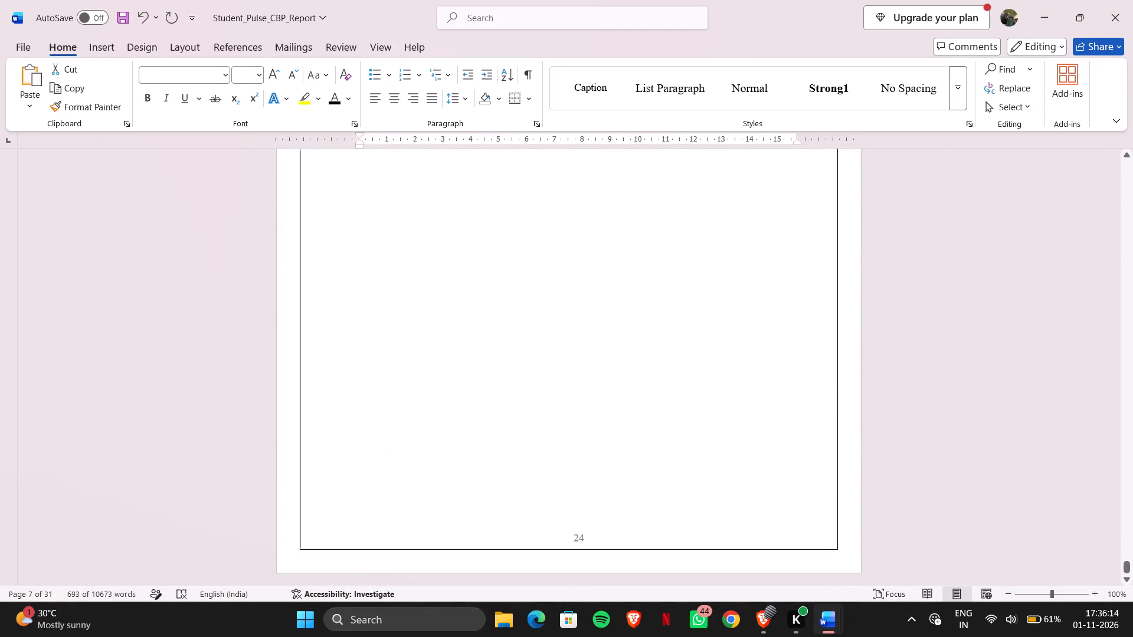
left_click_drag(759, 314, 832, 130)
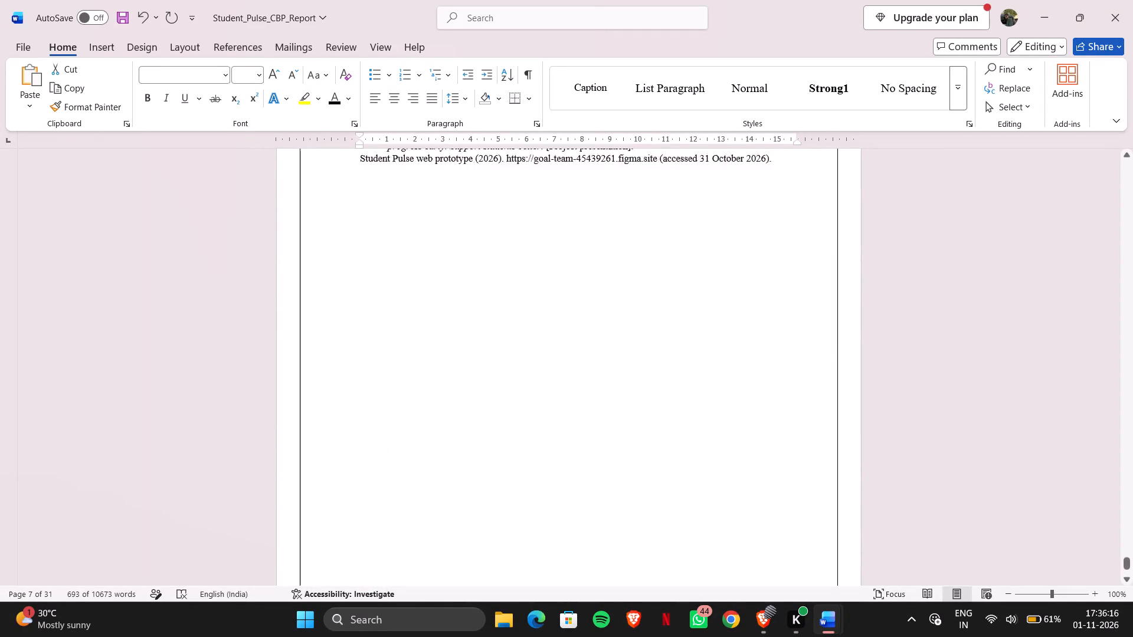
left_click_drag(832, 130, 810, 321)
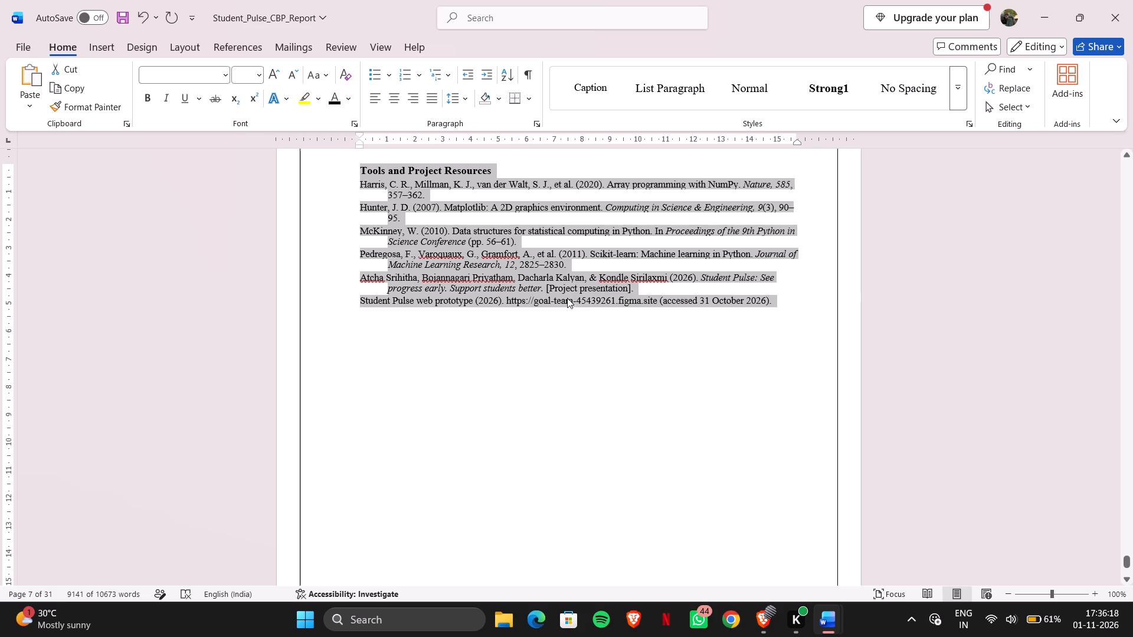
key("ctrl+c")
Switch back to CBP_Report_Batch_13 and replace its old body, from 1. INTRODUCTION through the last Tools bibliography entry, with the copied Student Pulse chapters.
key("alt+Tab")
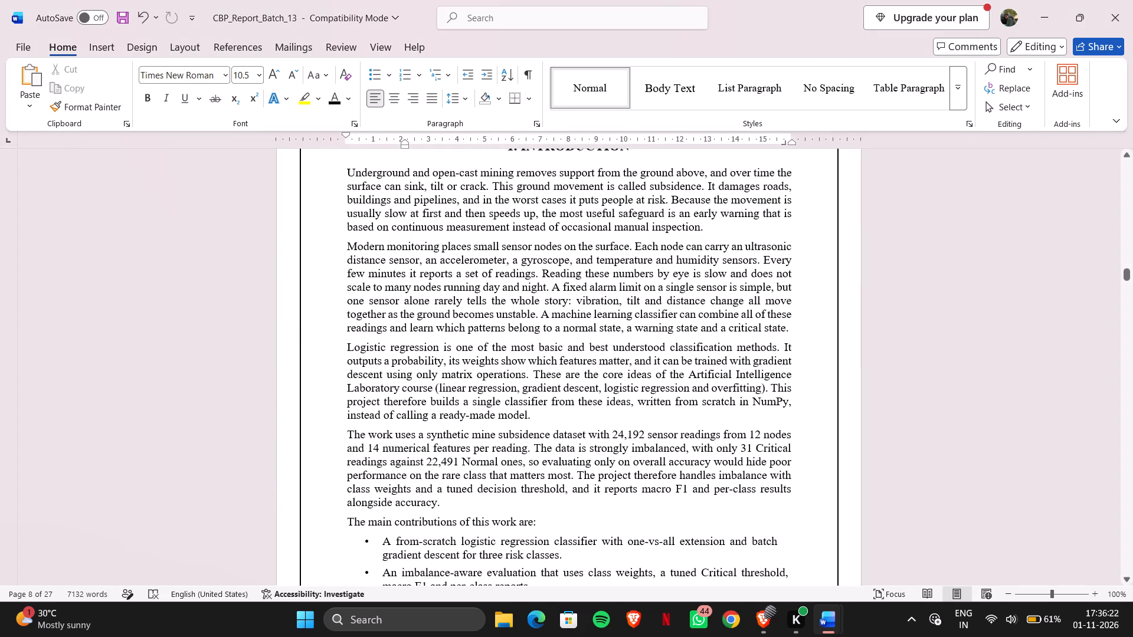
scroll(531, 400, "up", 1)
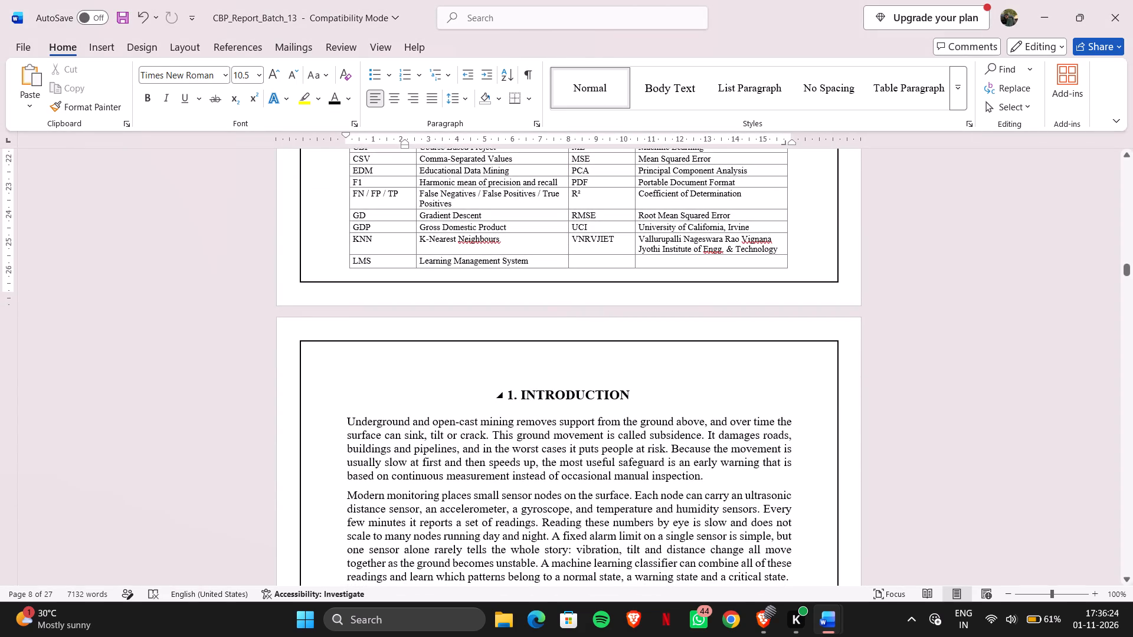
left_click_drag(507, 390, 870, 636)
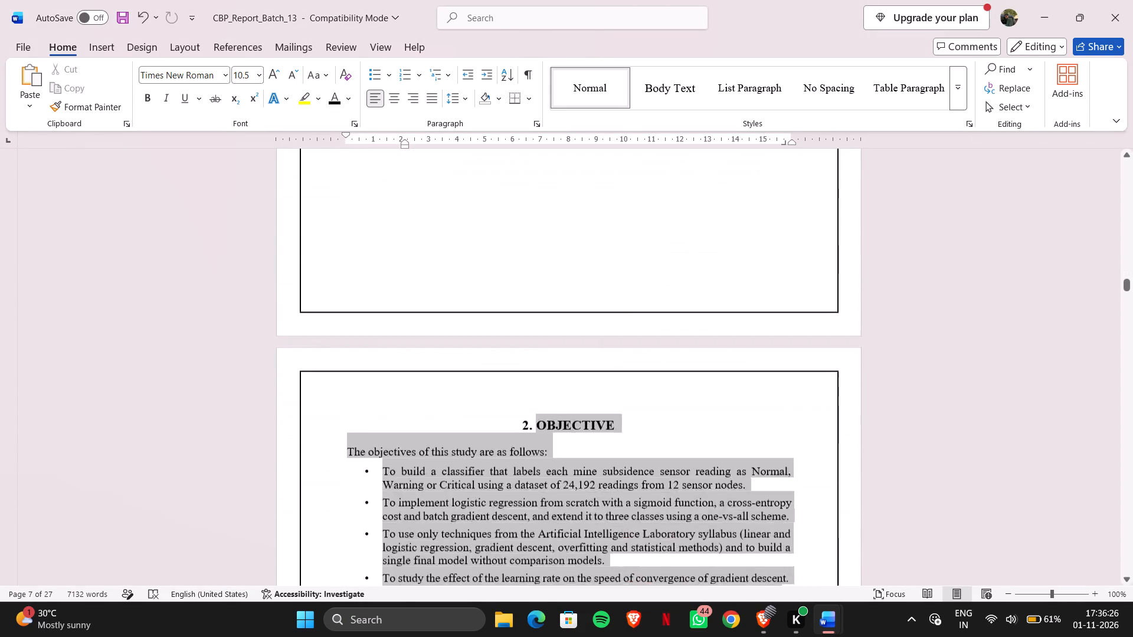
left_click_drag(870, 636, 1132, 636)
key("Down")
key("Down")
key("Down")
key("Down")
key("Down")
key("Down")
key("Down")
key("Down")
key("Down")
key("Down")
key("Down")
key("Down")
key("Down")
key("Down")
key("Down")
key("Down")
key("Down")
key("Down")
key("Down")
key("Down")
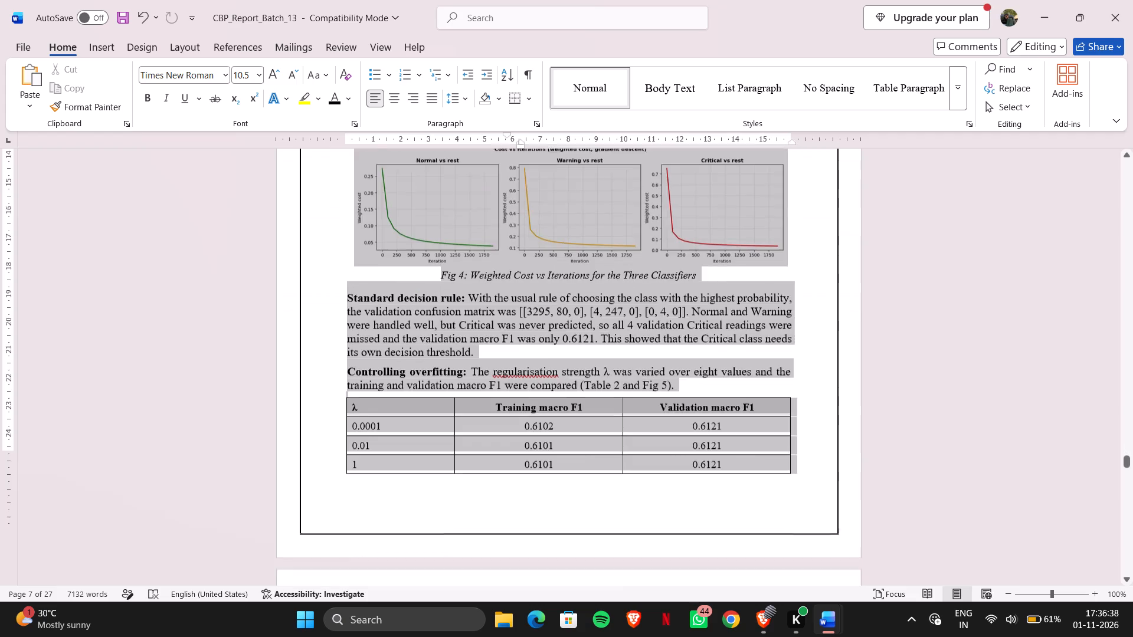
left_click_drag(1132, 636, 1131, 632)
key("ctrl+Down")
key("ctrl+Down")
key("ctrl+Down")
key("ctrl+Down")
key("ctrl+Down")
key("ctrl+Down")
key("ctrl+Down")
key("ctrl+Down")
key("ctrl+Down")
key("ctrl+Down")
key("ctrl+Down")
key("ctrl+Down")
key("ctrl+Down")
key("ctrl+Down")
key("ctrl+Down")
key("ctrl+Down")
key("ctrl+Down")
key("ctrl+Down")
key("ctrl+Down")
key("ctrl+Down")
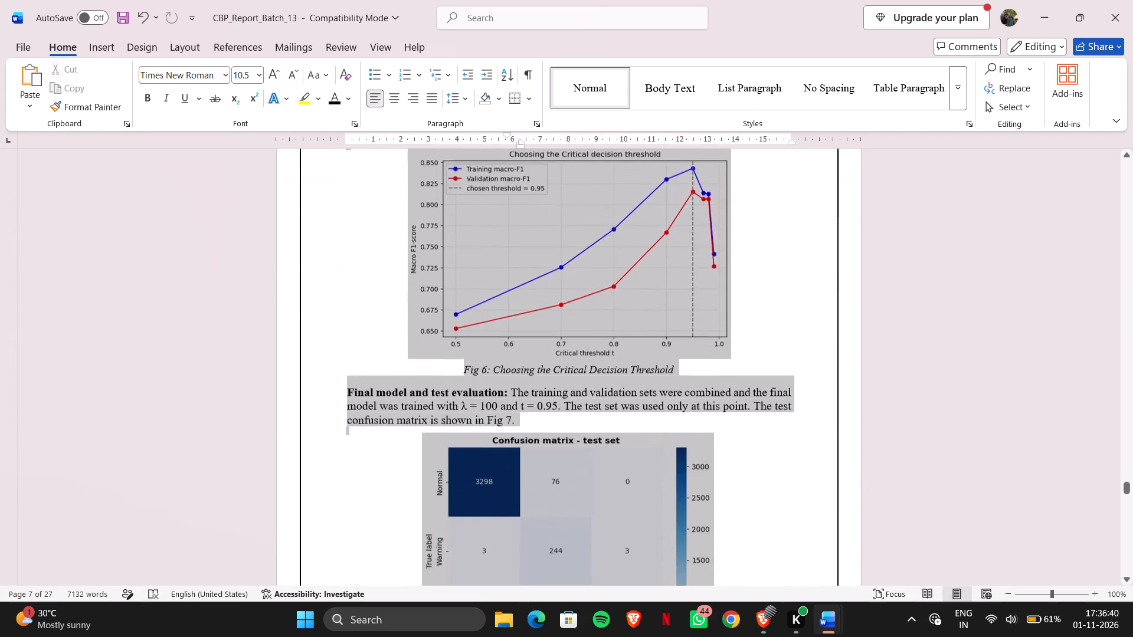
left_click_drag(1131, 632, 1131, 632)
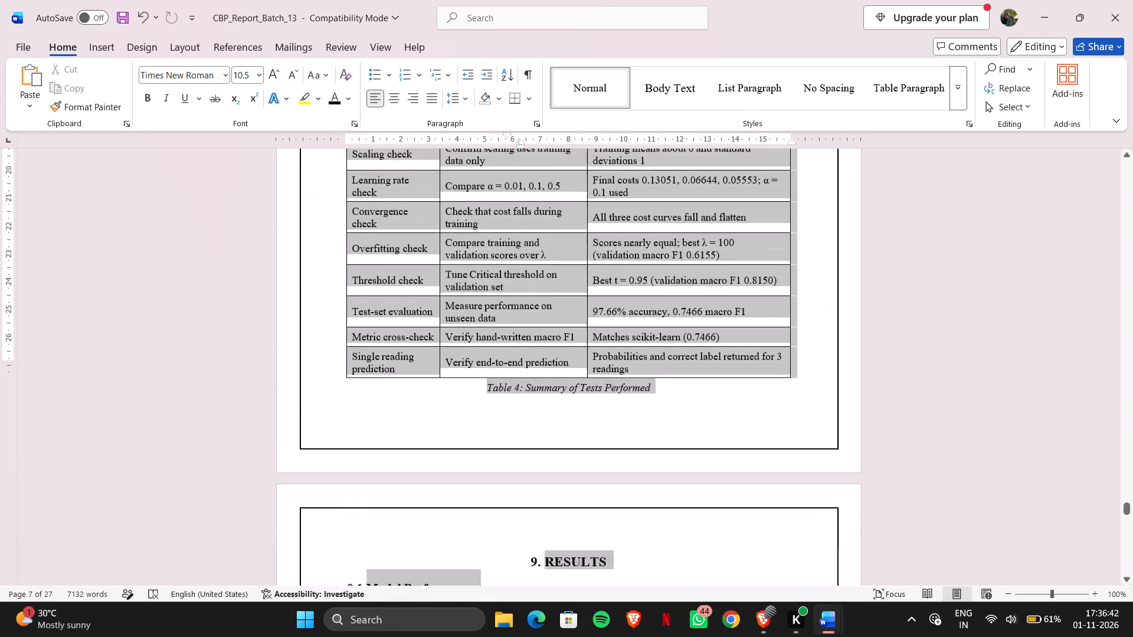
left_click_drag(1131, 632, 1132, 635)
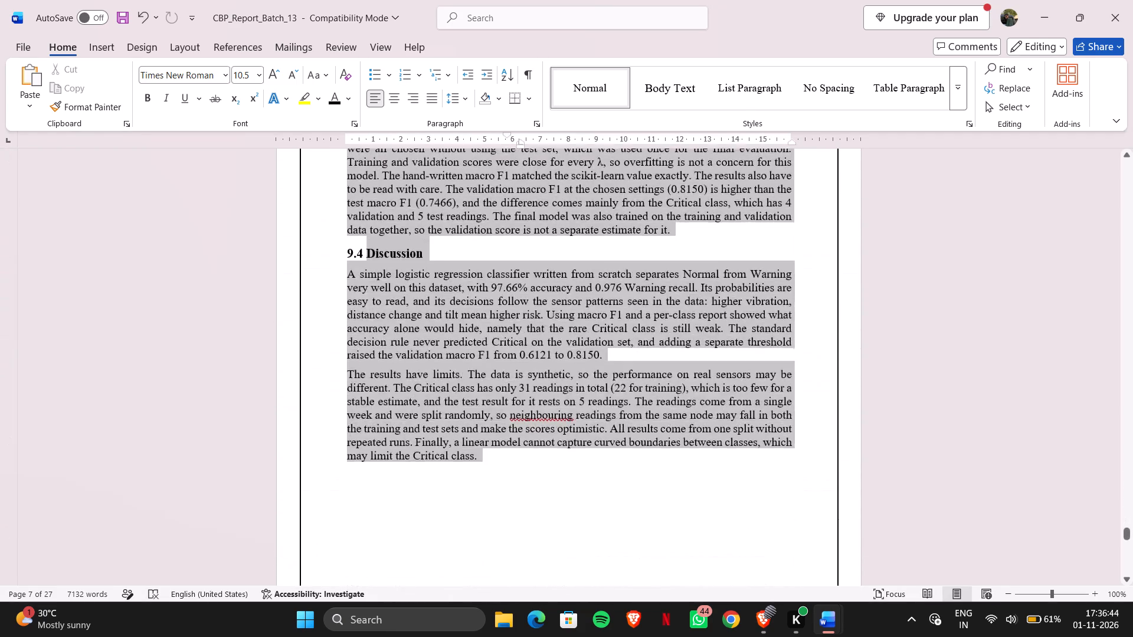
left_click_drag(1132, 635, 1118, 540)
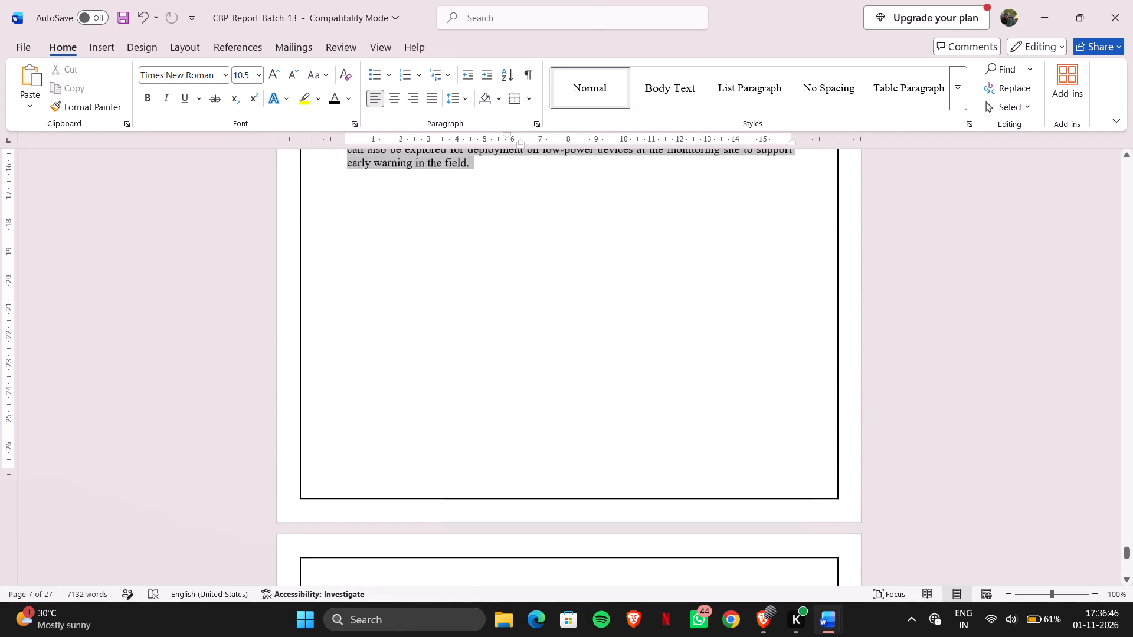
left_click_drag(1118, 540, 1132, 597)
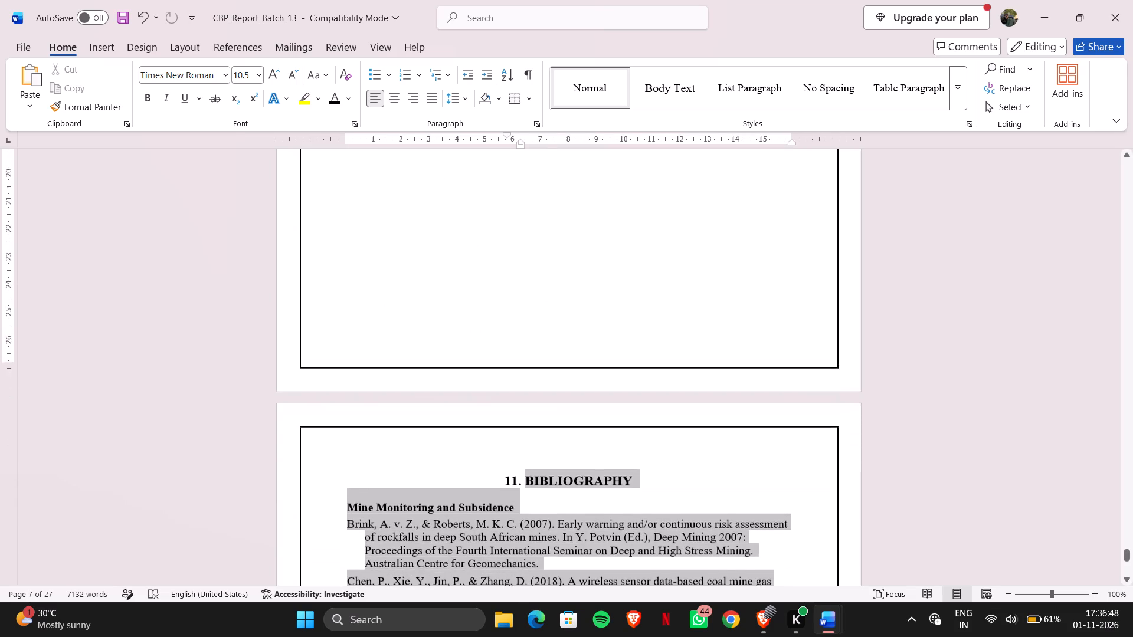
left_click_drag(1132, 597, 1132, 634)
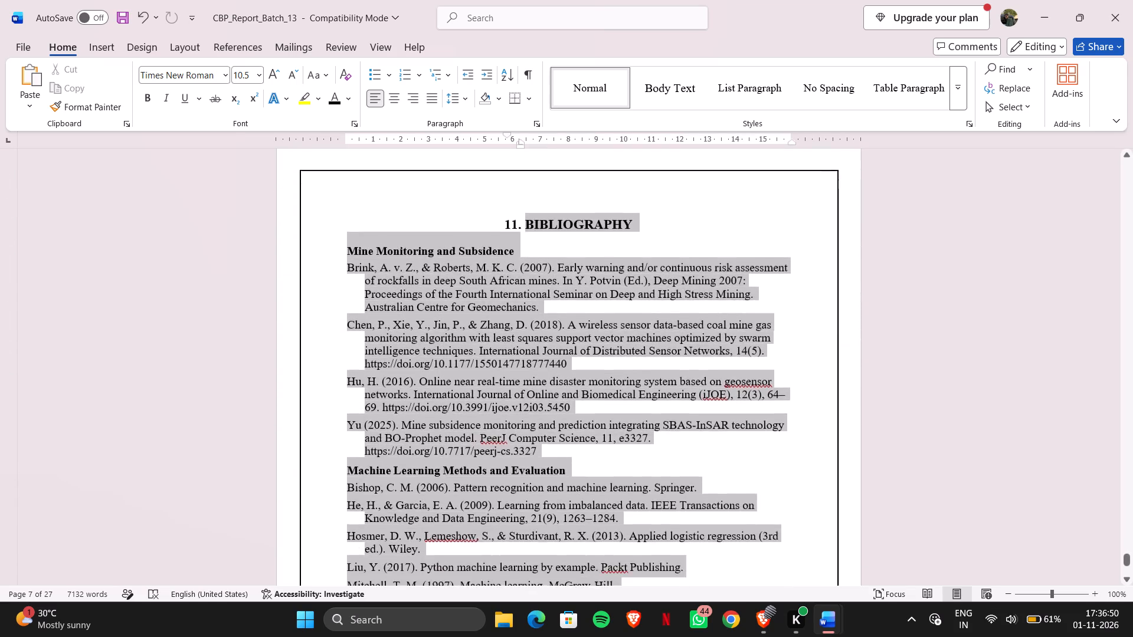
left_click_drag(1132, 634, 1105, 444)
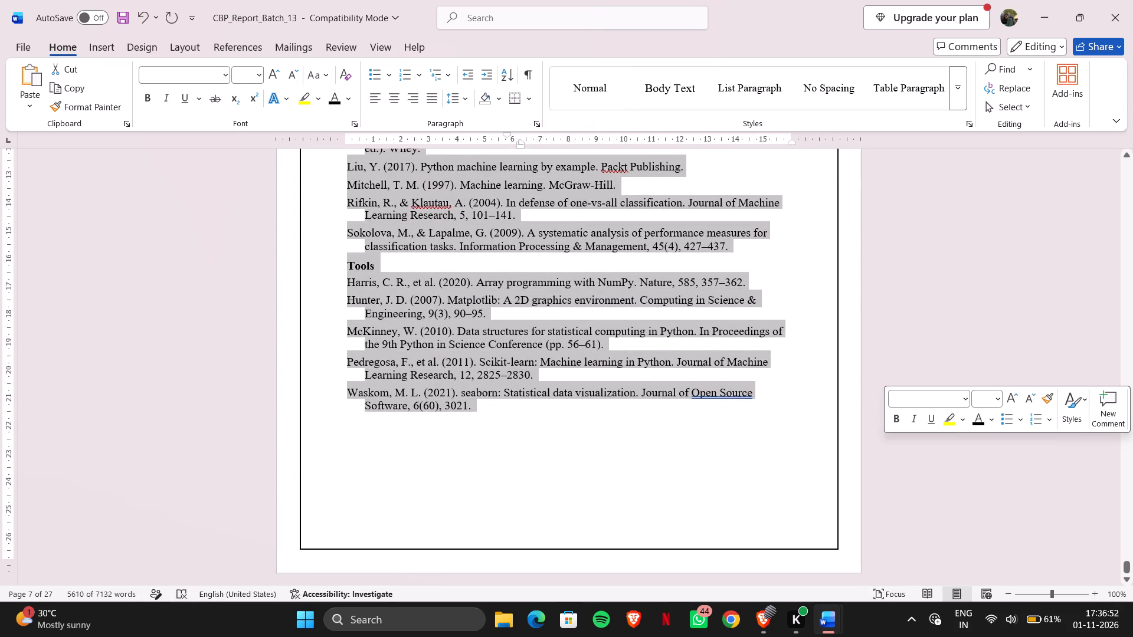
key("ctrl+v")
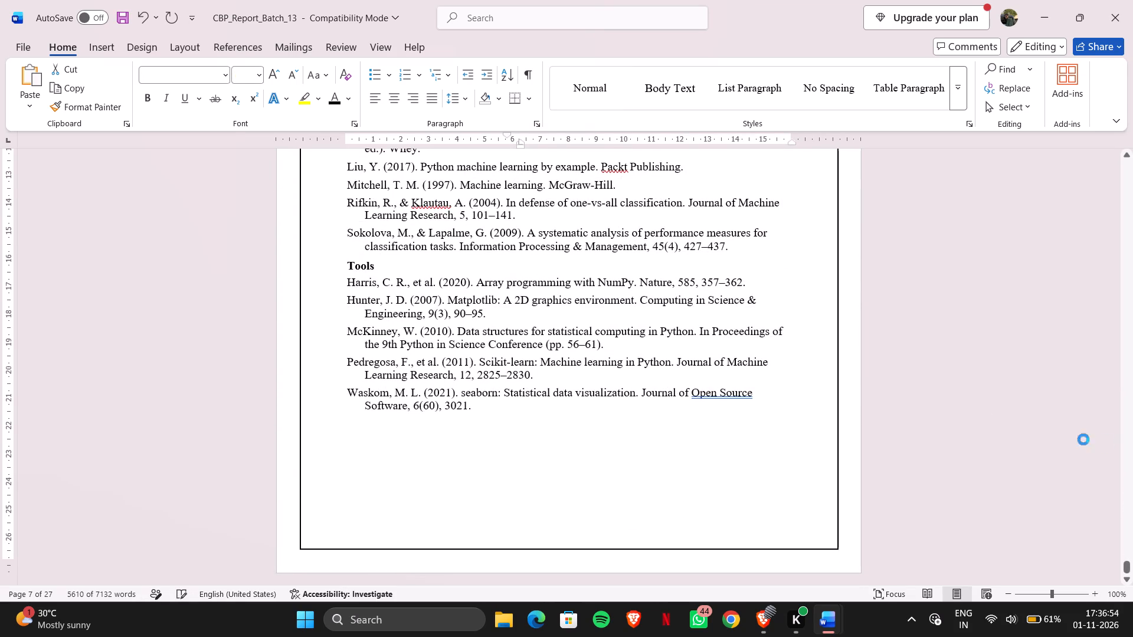
Centre the pasted 1. INTRODUCTION chapter heading.
scroll(475, 317, "up", 20)
scroll(475, 317, "up", 20)
scroll(475, 317, "up", 20)
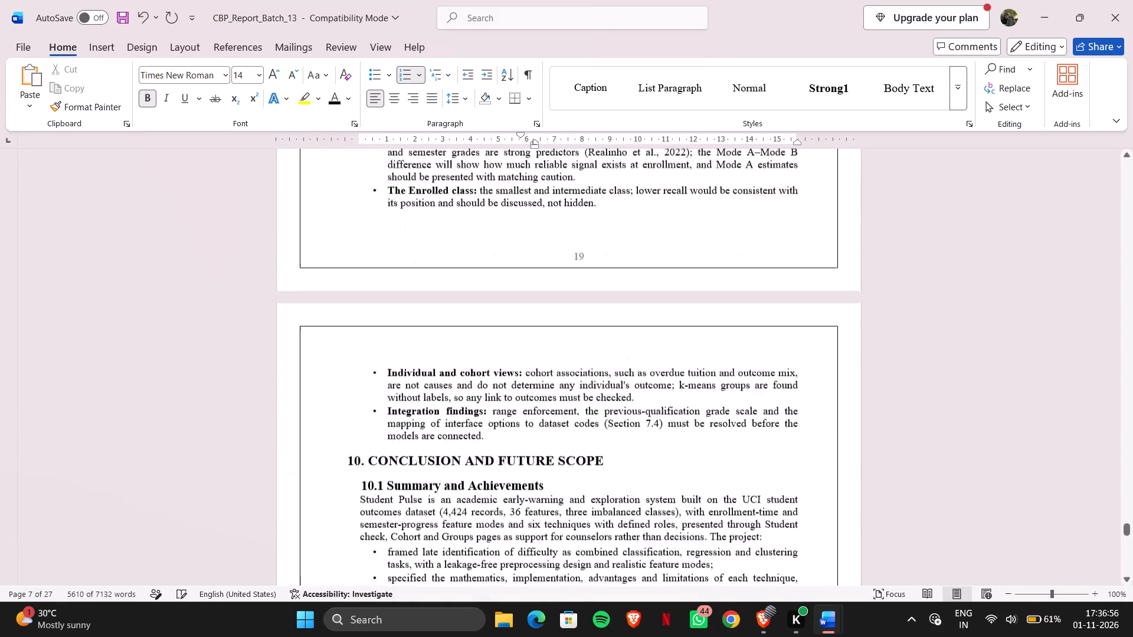
scroll(475, 317, "up", 20)
scroll(475, 317, "up", 20)
scroll(475, 317, "up", 20)
scroll(475, 317, "up", 18)
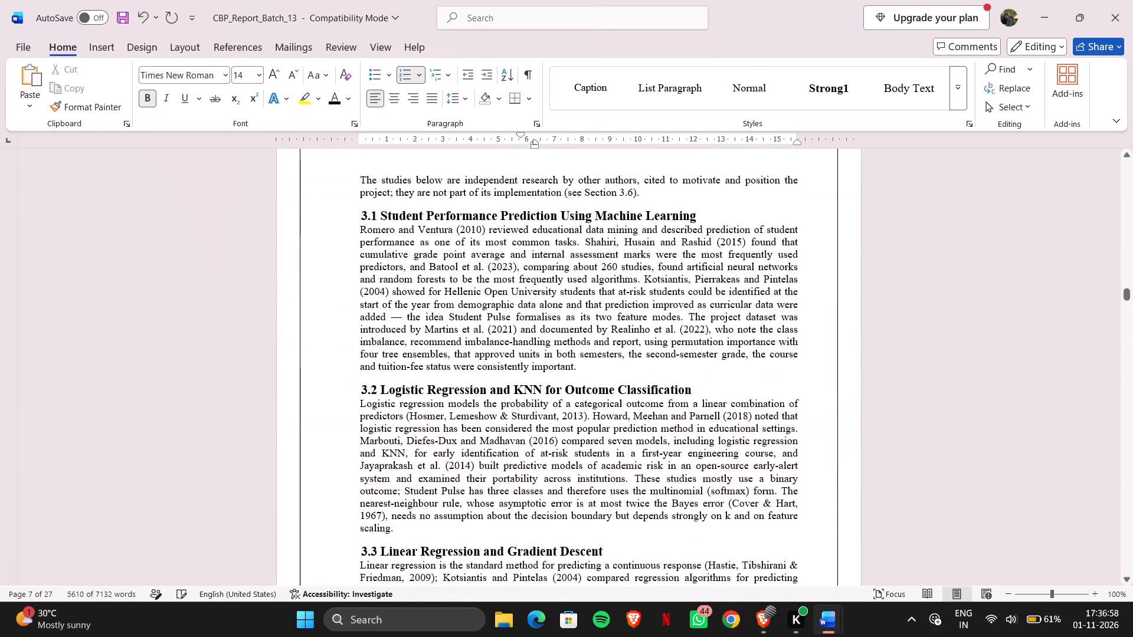
scroll(475, 317, "up", 14)
scroll(475, 317, "down", 2)
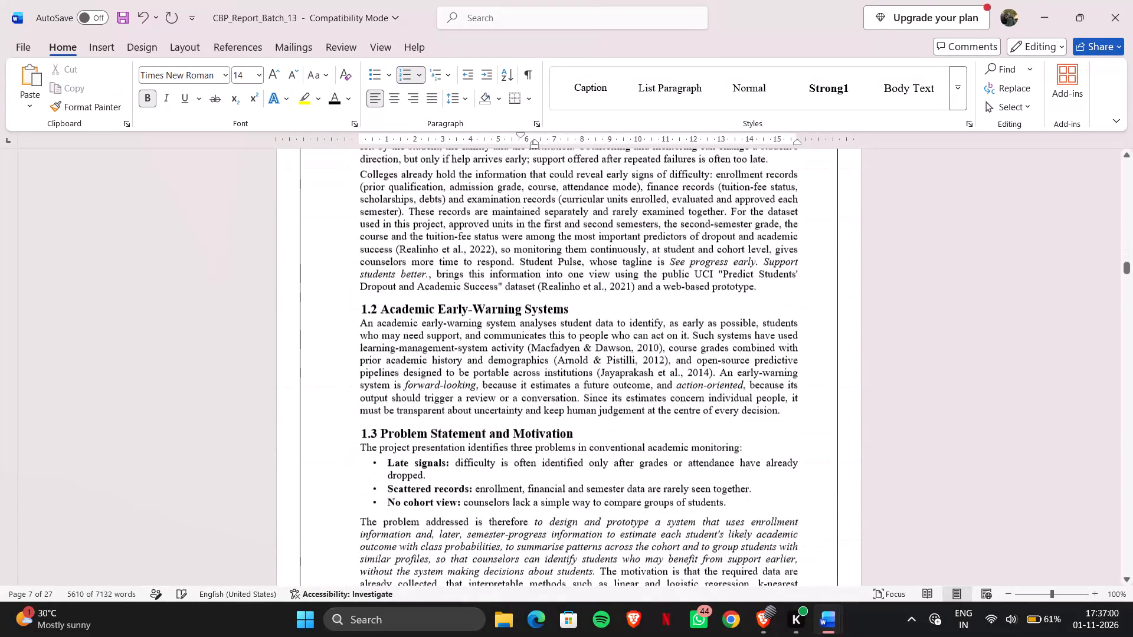
scroll(475, 317, "up", 3)
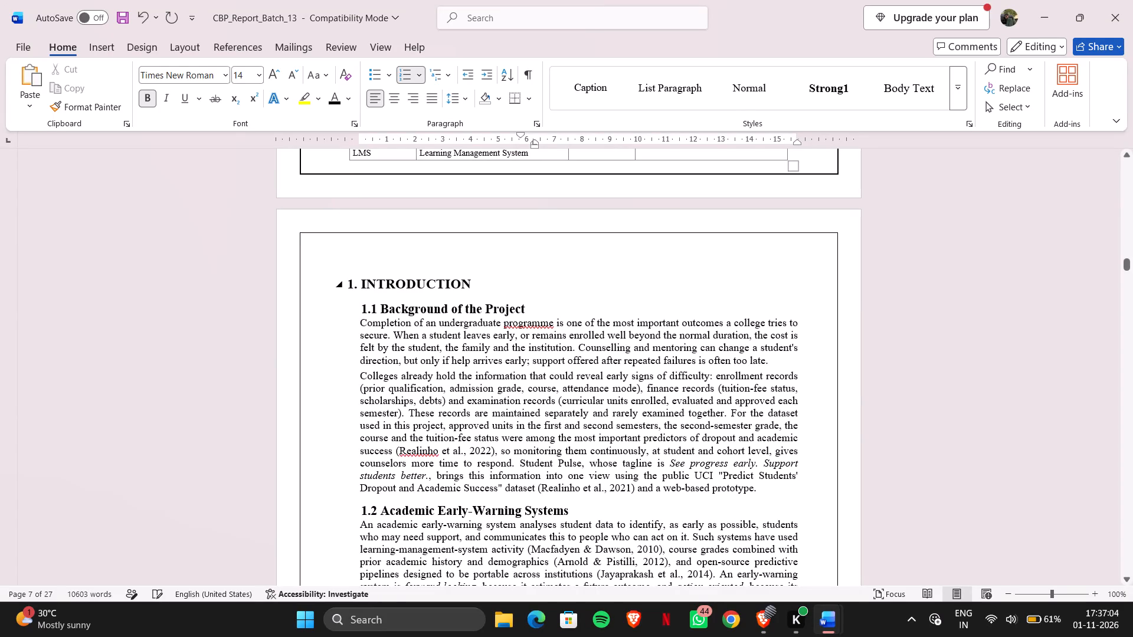
left_click_drag(349, 283, 480, 288)
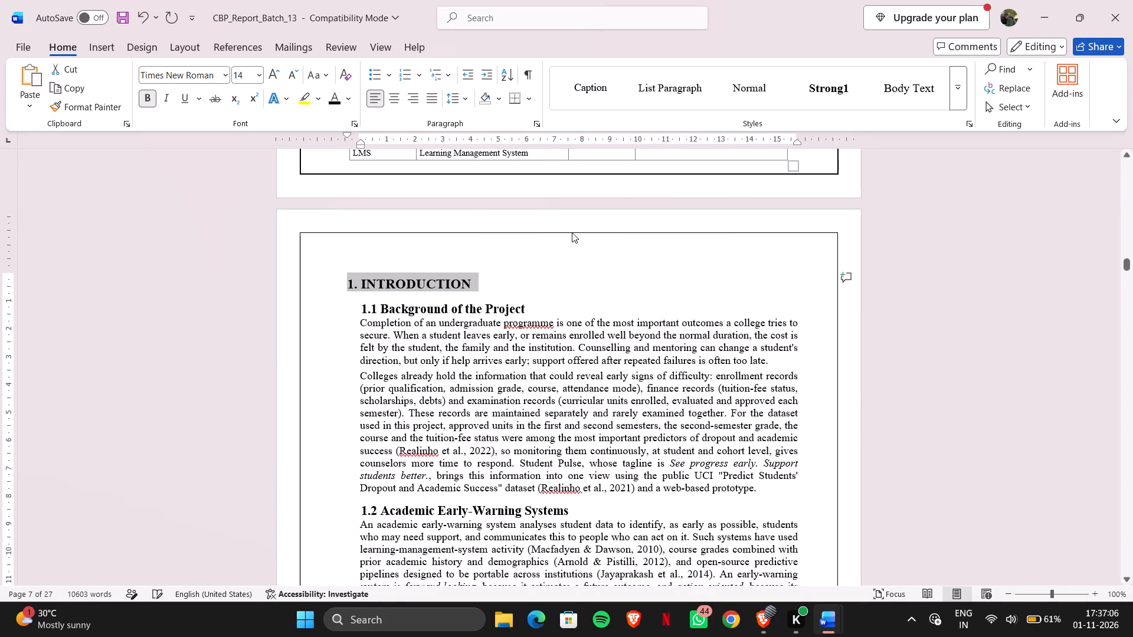
left_click(398, 94)
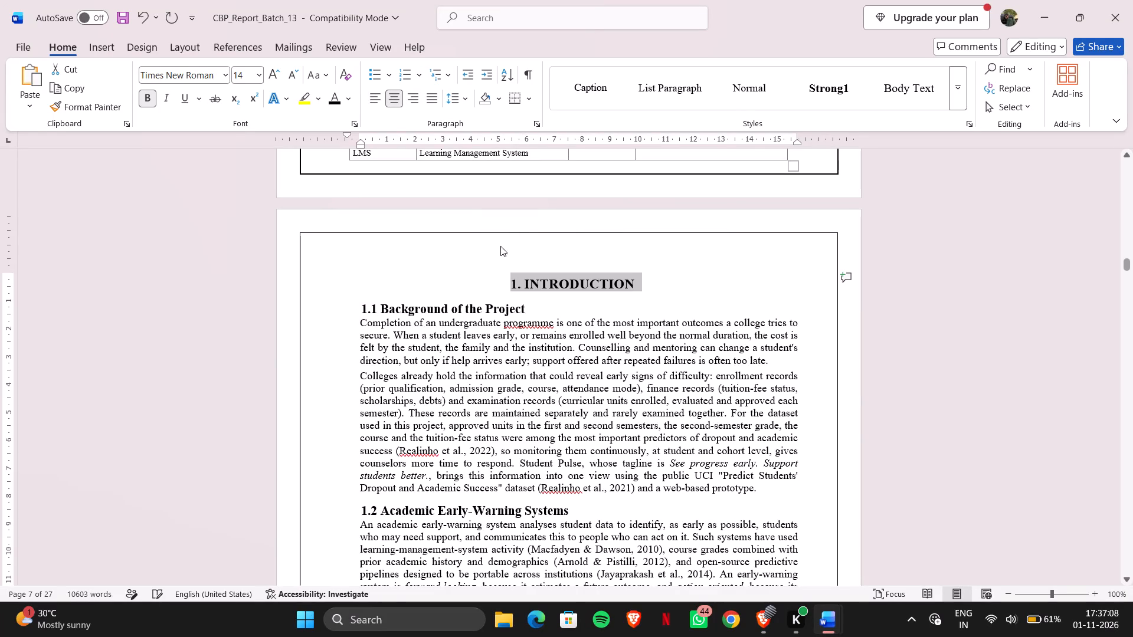
left_click(497, 253)
Justify sections 1.1 Background of the Project through 1.6 Organization of the Report and set their line spacing to 1.5.
scroll(497, 253, "right", 1)
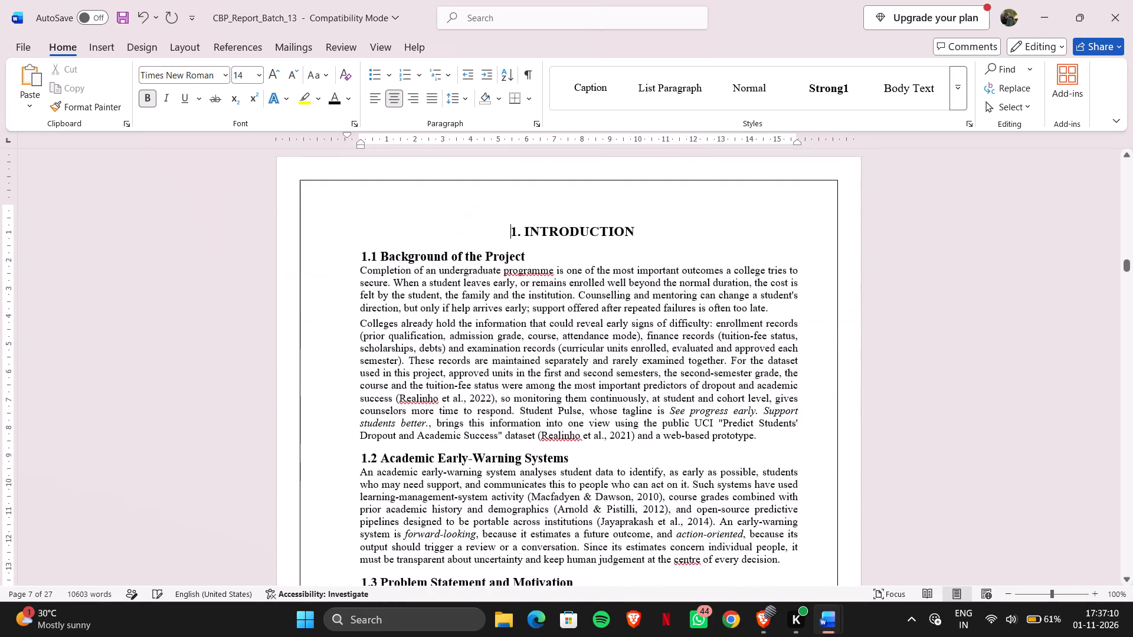
left_click_drag(361, 235, 494, 384)
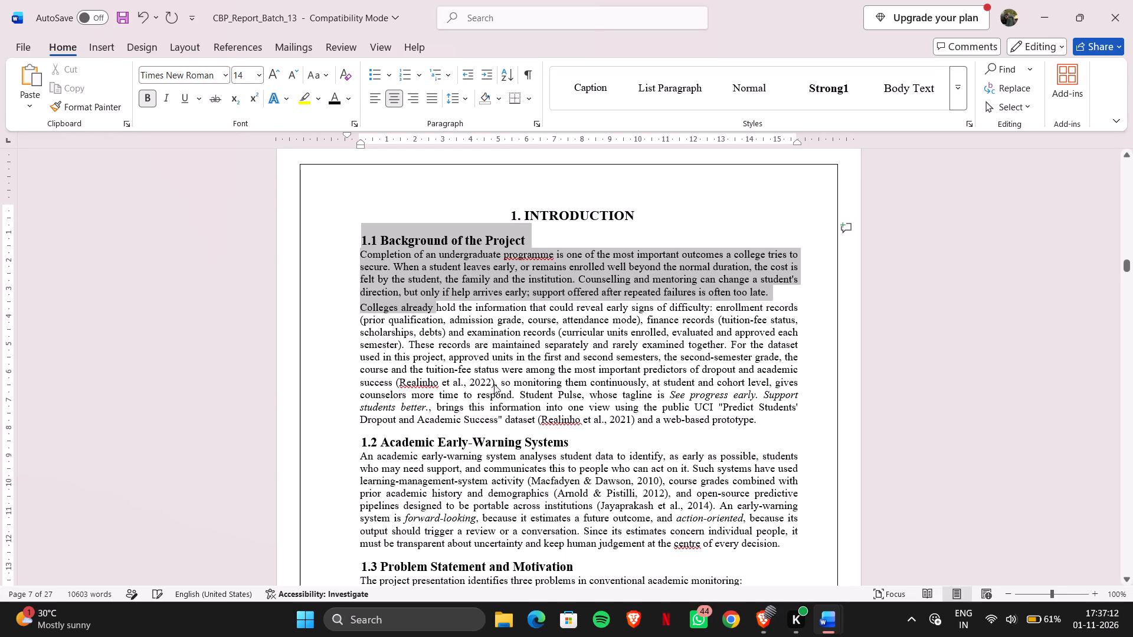
left_click_drag(494, 384, 635, 589)
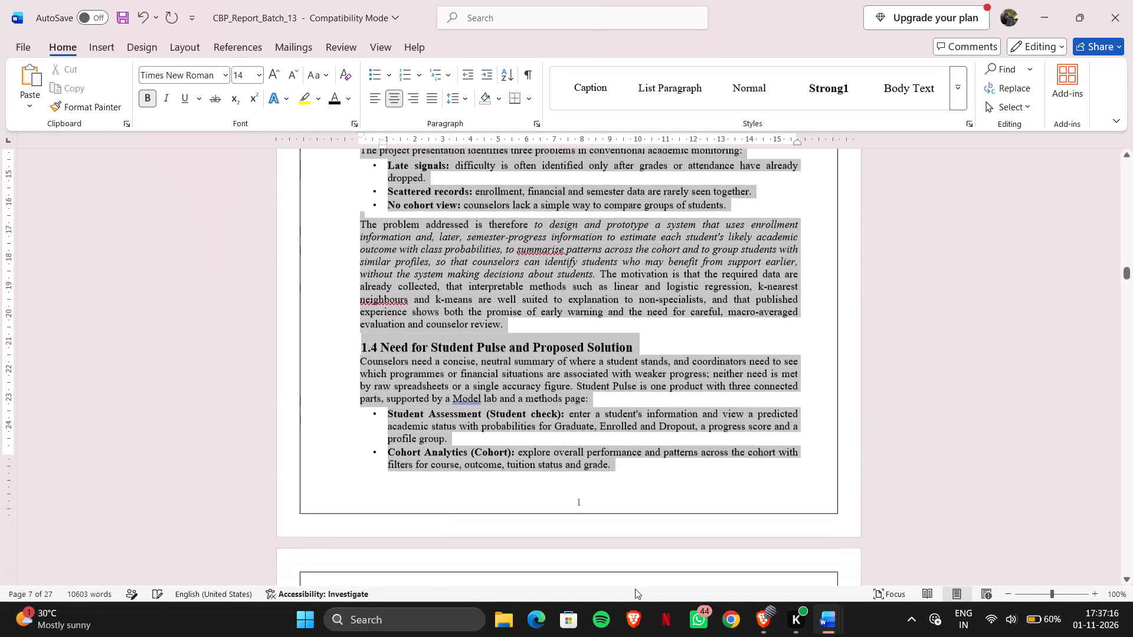
left_click_drag(635, 589, 633, 582)
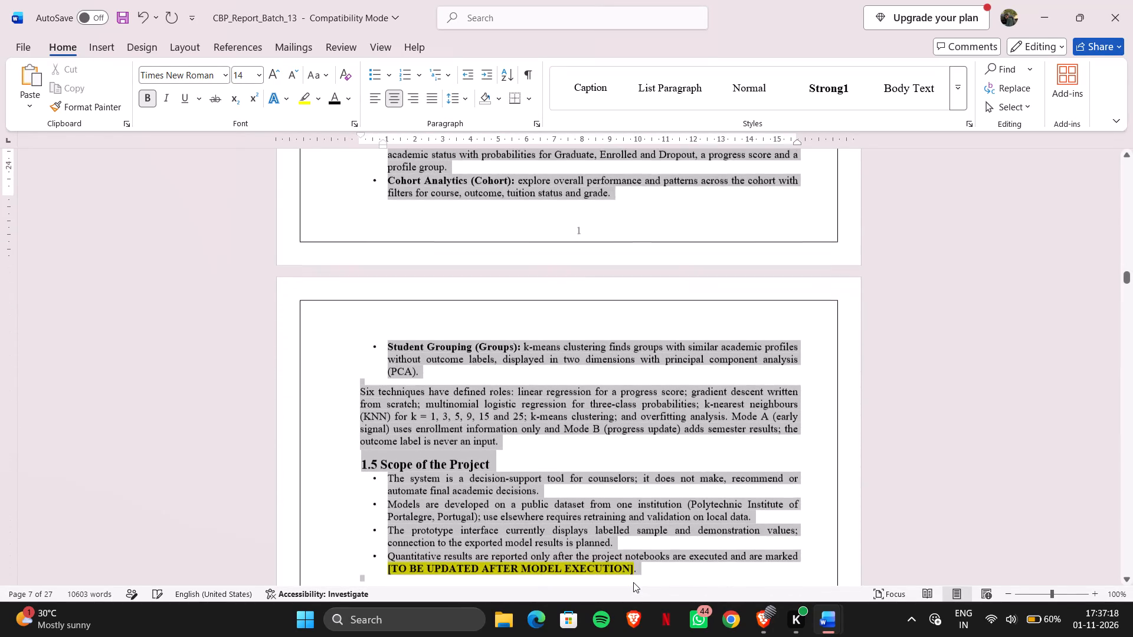
left_click_drag(633, 582, 638, 575)
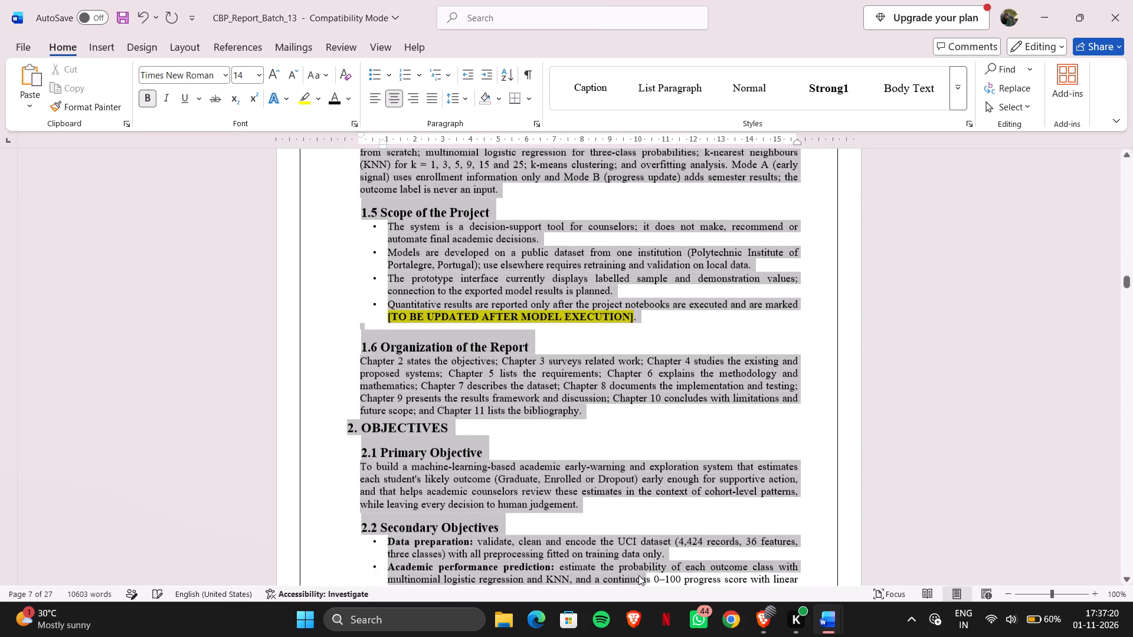
left_click_drag(638, 575, 638, 399)
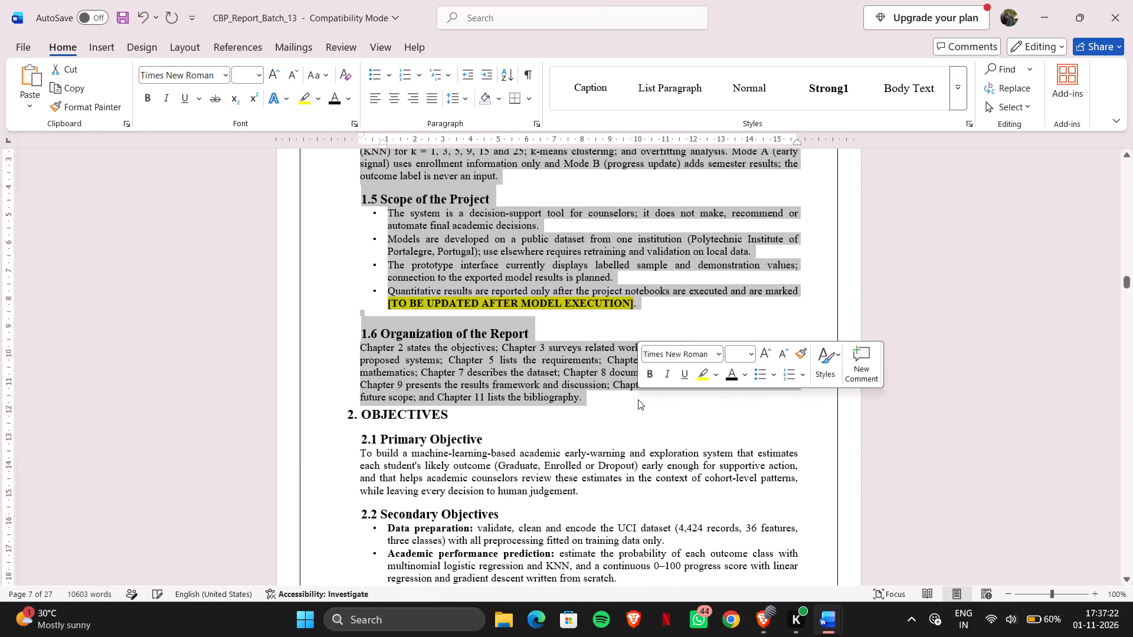
left_click(433, 100)
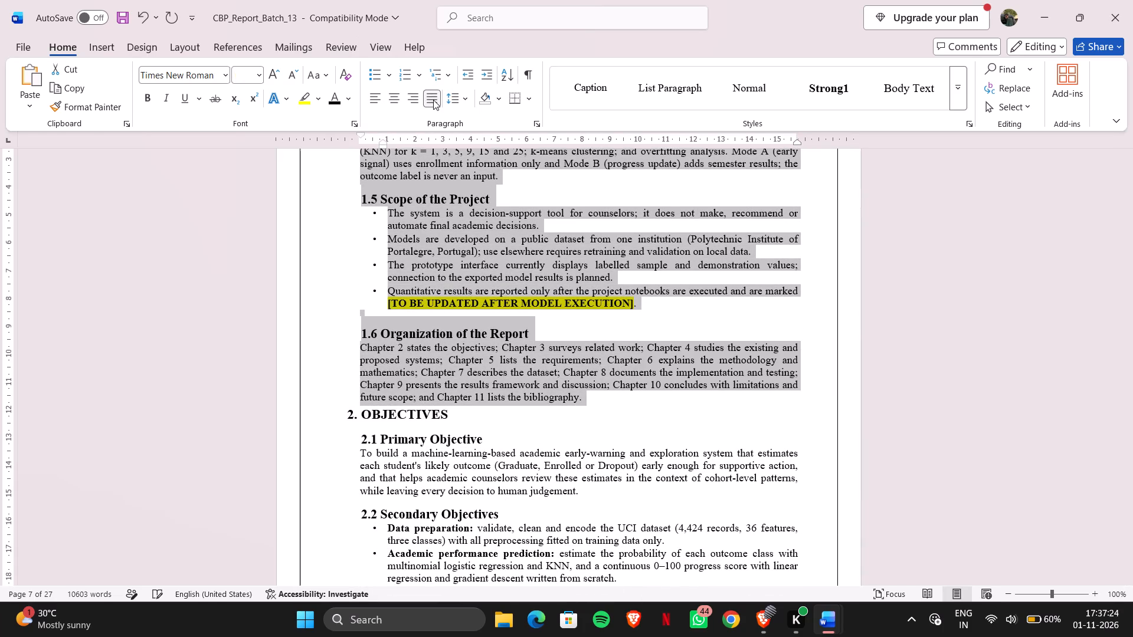
left_click(463, 94)
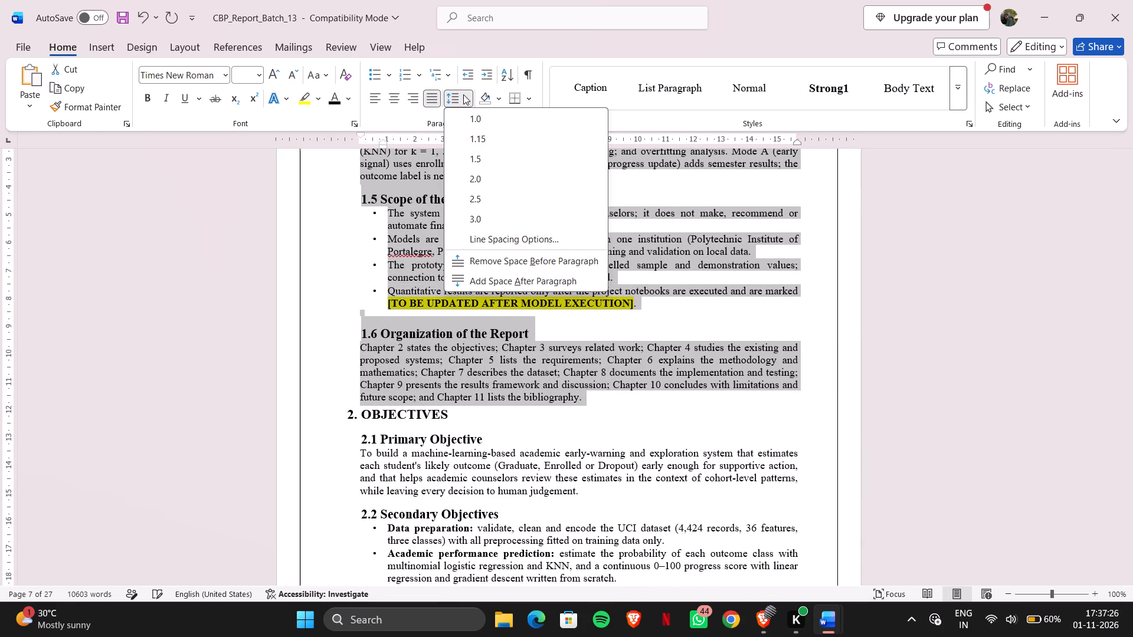
left_click(476, 159)
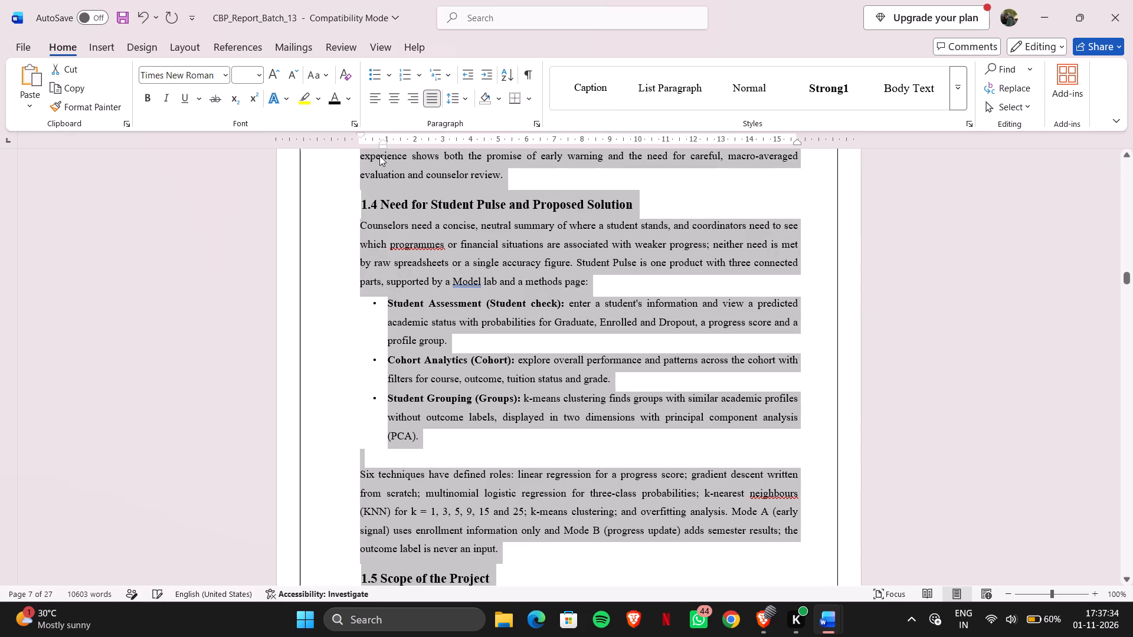
Shift the left indent of sections 1.1 through 1.6 outward to about 0.5 cm beyond the left margin.
left_click_drag(379, 145, 355, 146)
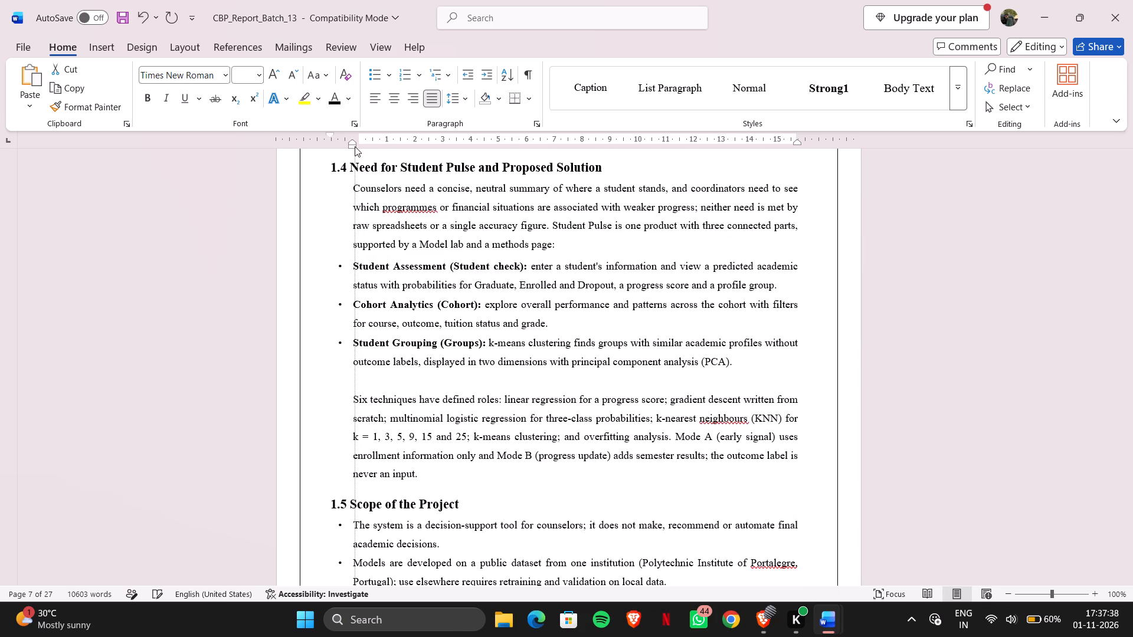
left_click_drag(355, 146, 341, 147)
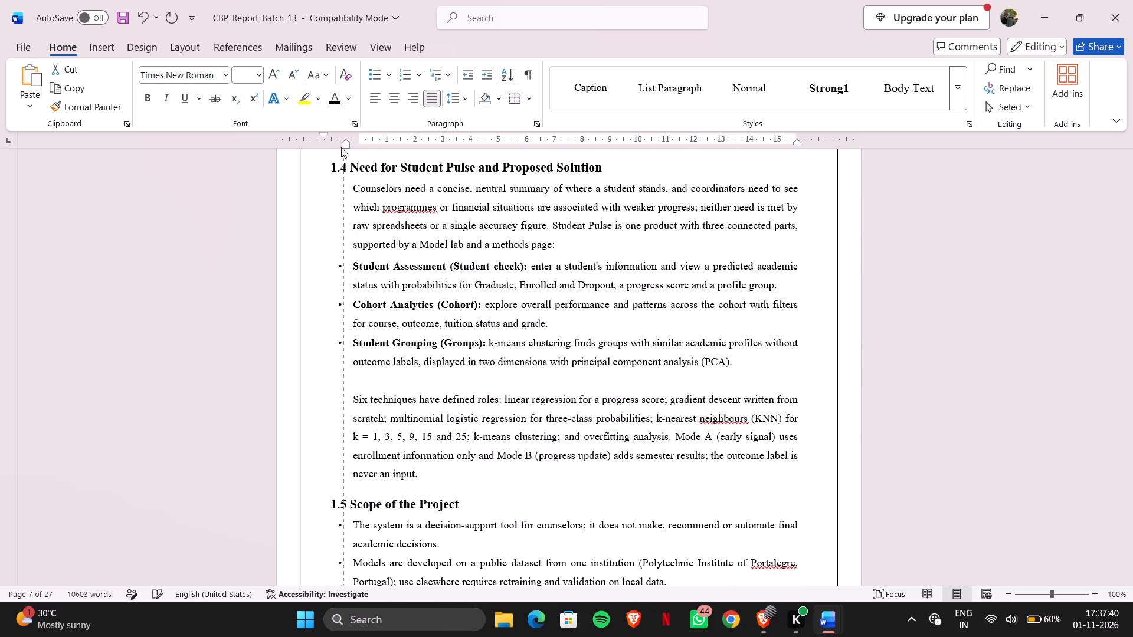
left_click_drag(341, 147, 340, 147)
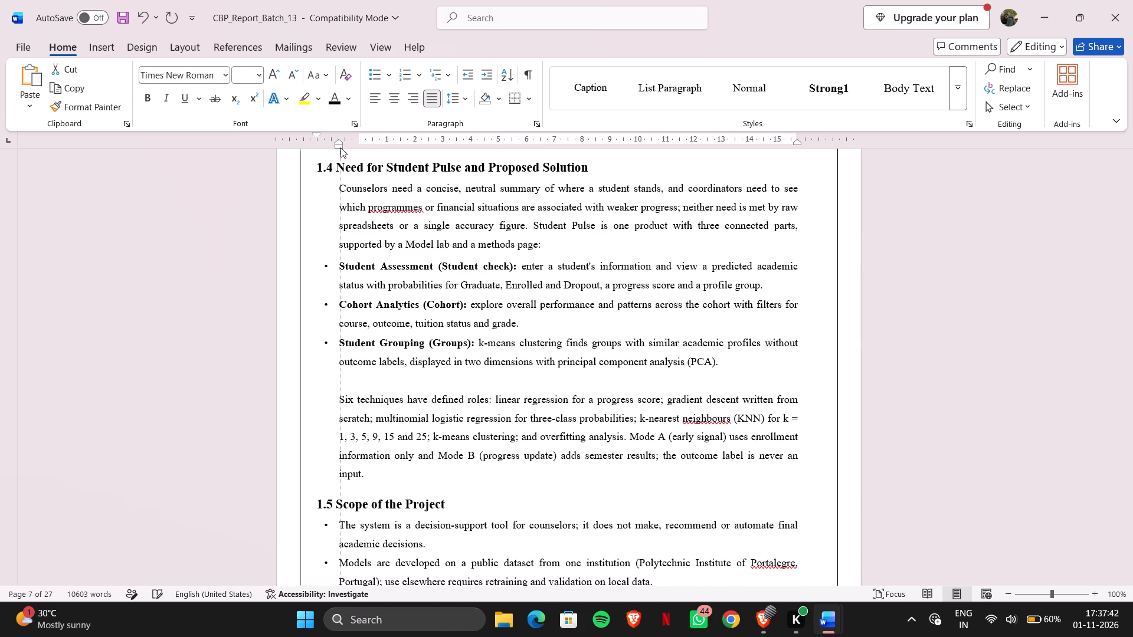
left_click_drag(340, 147, 346, 147)
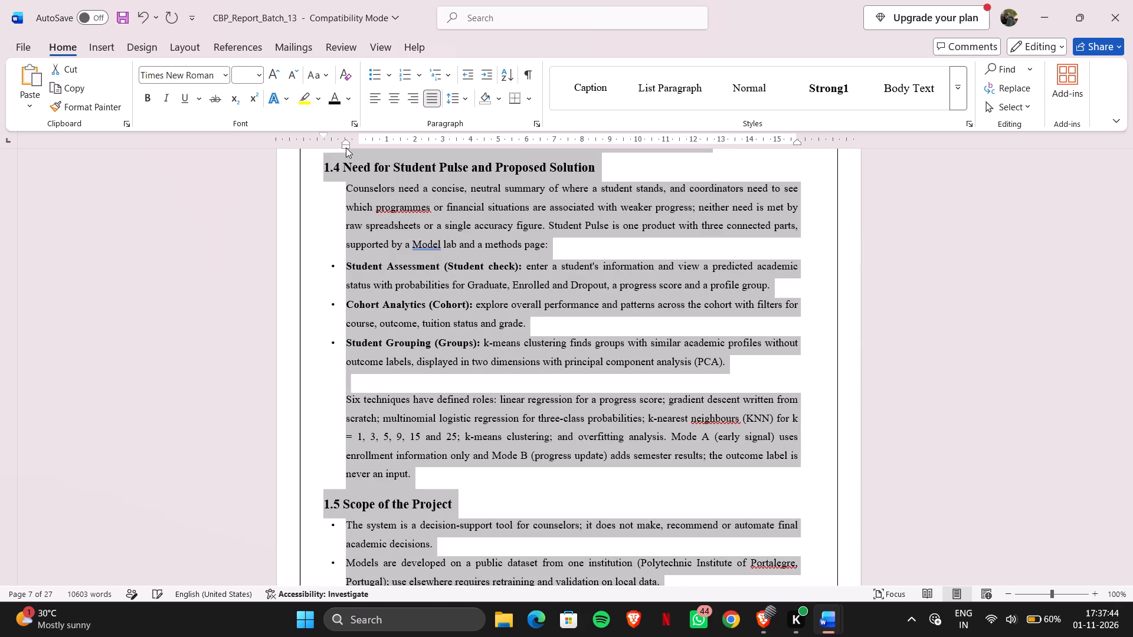
left_click(430, 385)
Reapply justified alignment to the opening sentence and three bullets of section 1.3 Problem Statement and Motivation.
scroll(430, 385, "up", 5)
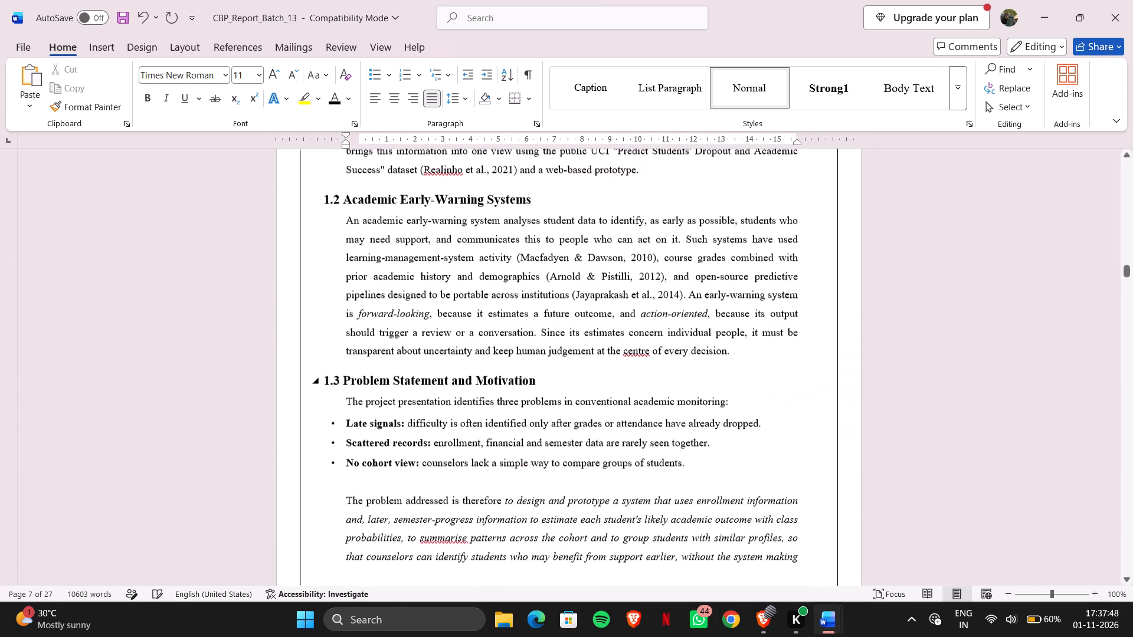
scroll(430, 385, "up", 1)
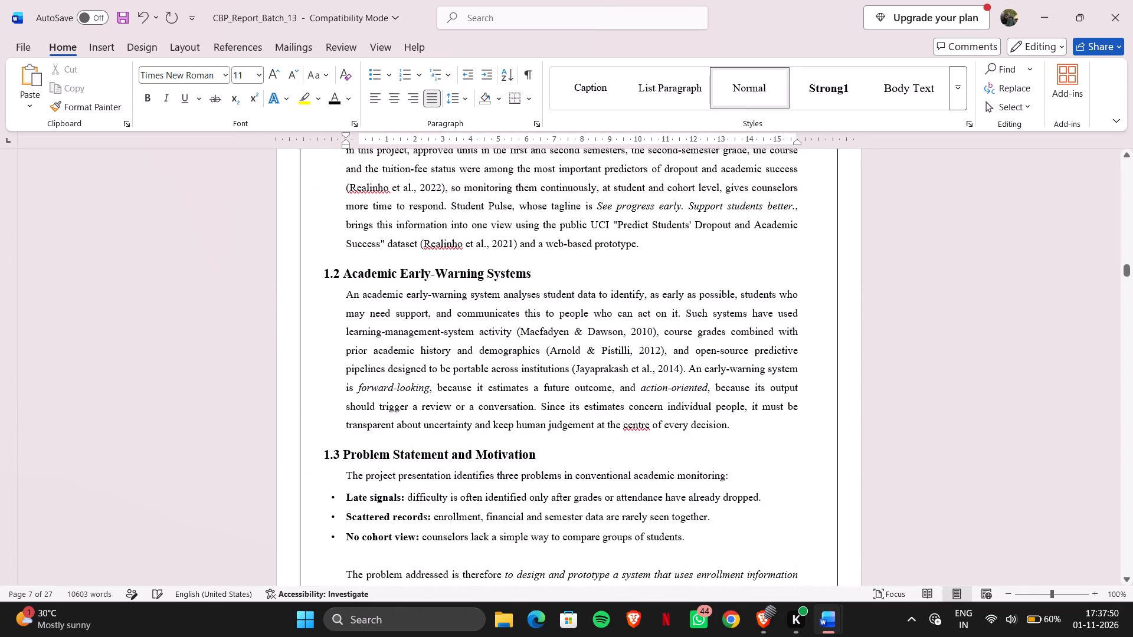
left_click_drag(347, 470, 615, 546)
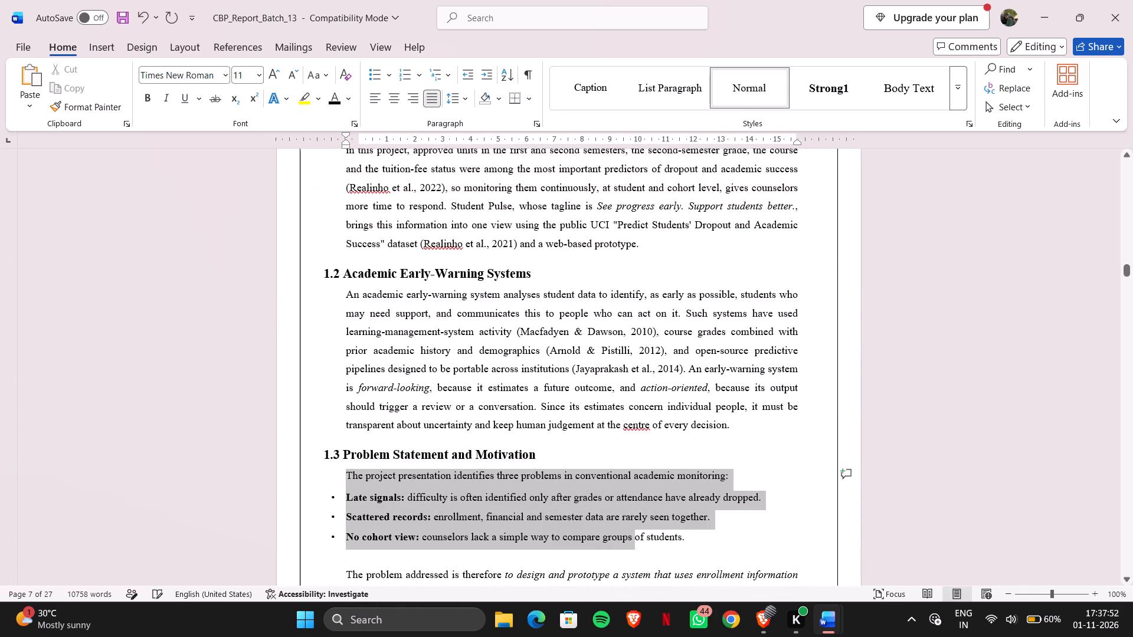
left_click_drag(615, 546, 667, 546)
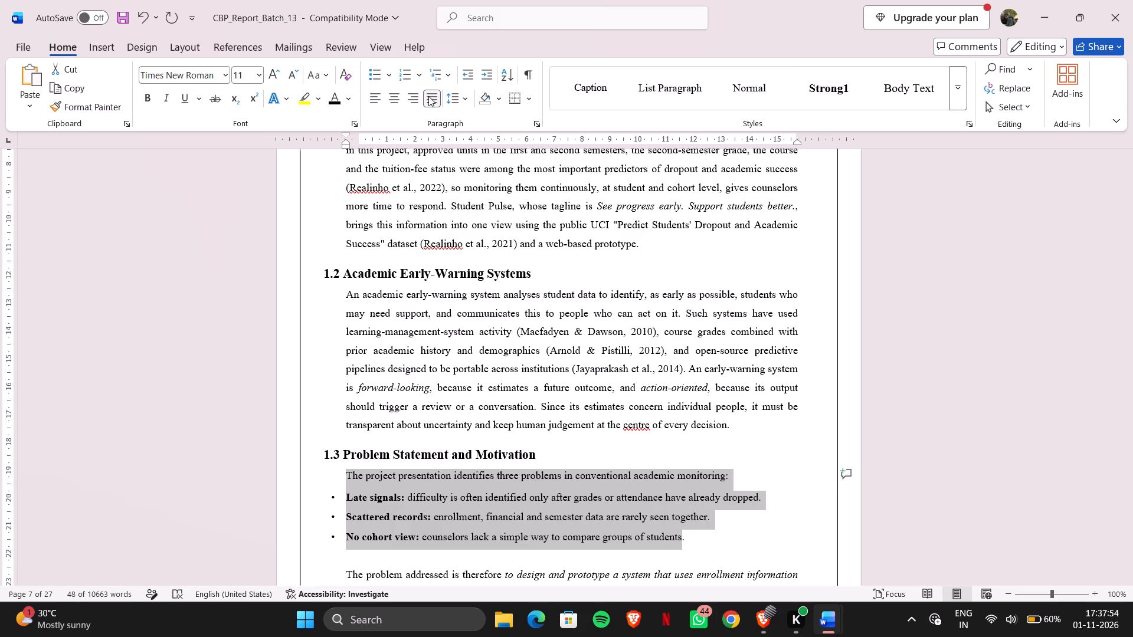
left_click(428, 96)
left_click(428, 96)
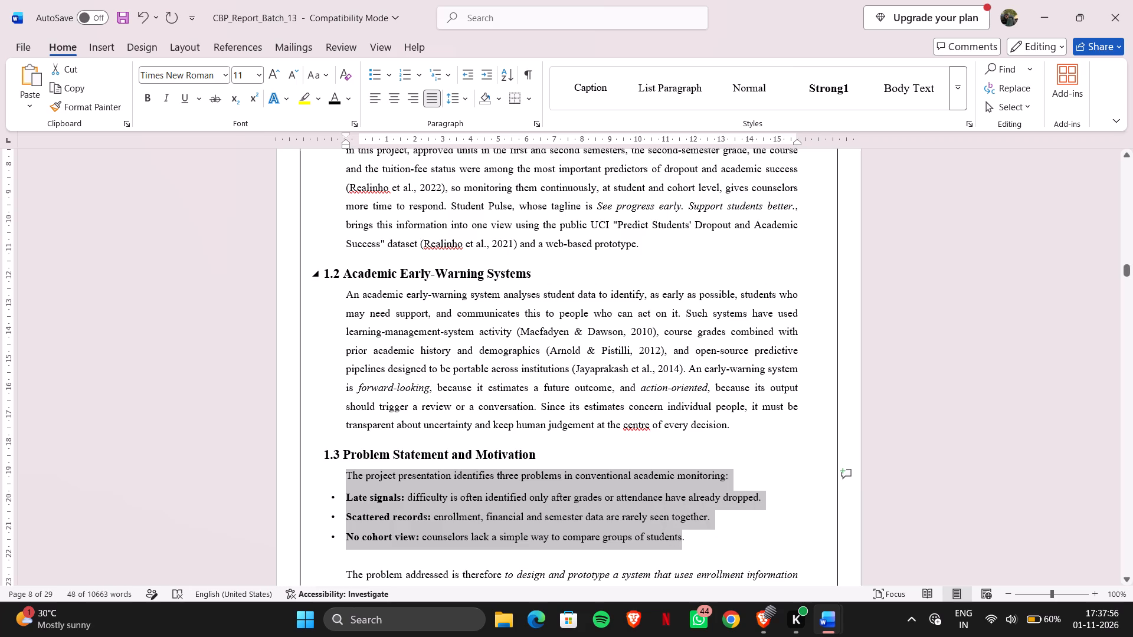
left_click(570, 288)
Delete the section 1.3 sentence running from "The problem addressed is therefore" through "decisions about students".
scroll(570, 288, "up", 4)
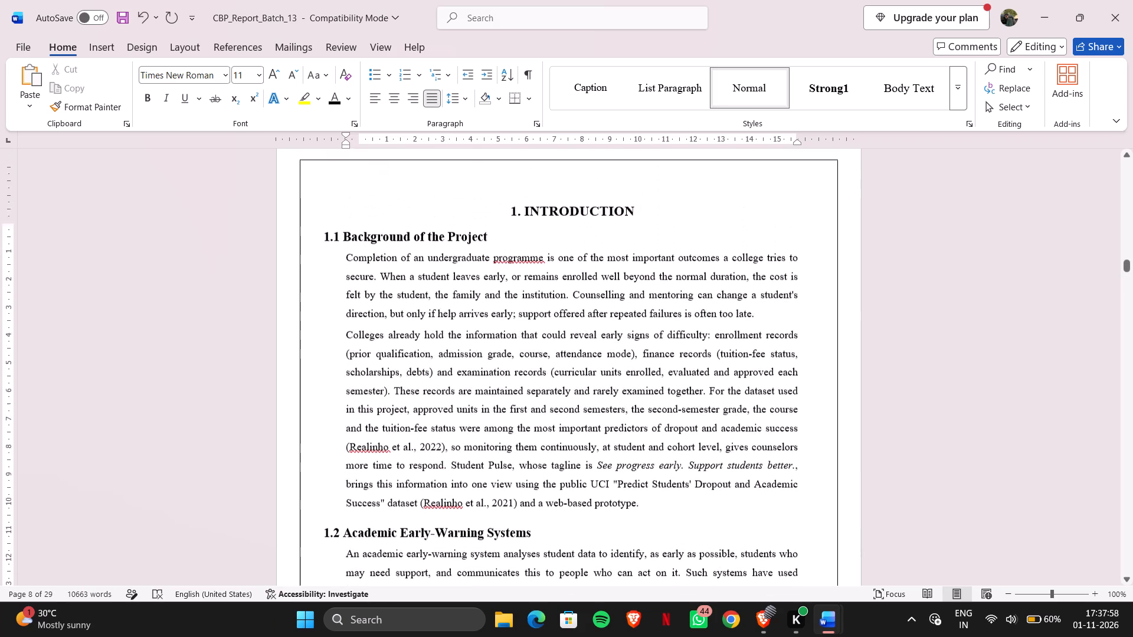
scroll(570, 288, "up", 1)
scroll(570, 288, "down", 1)
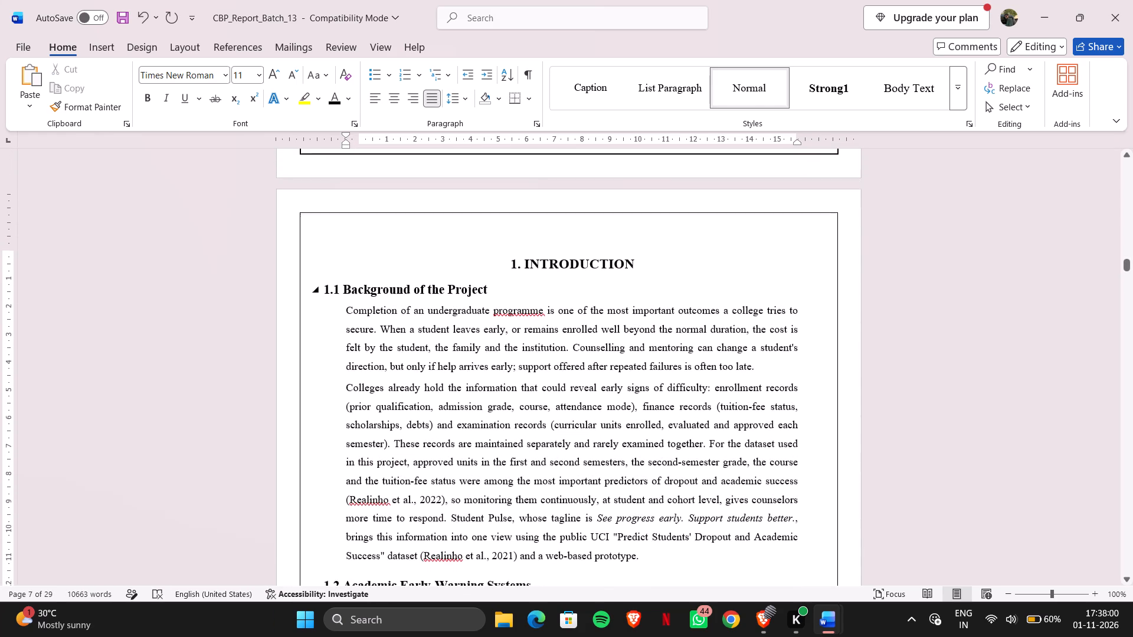
scroll(570, 288, "down", 4)
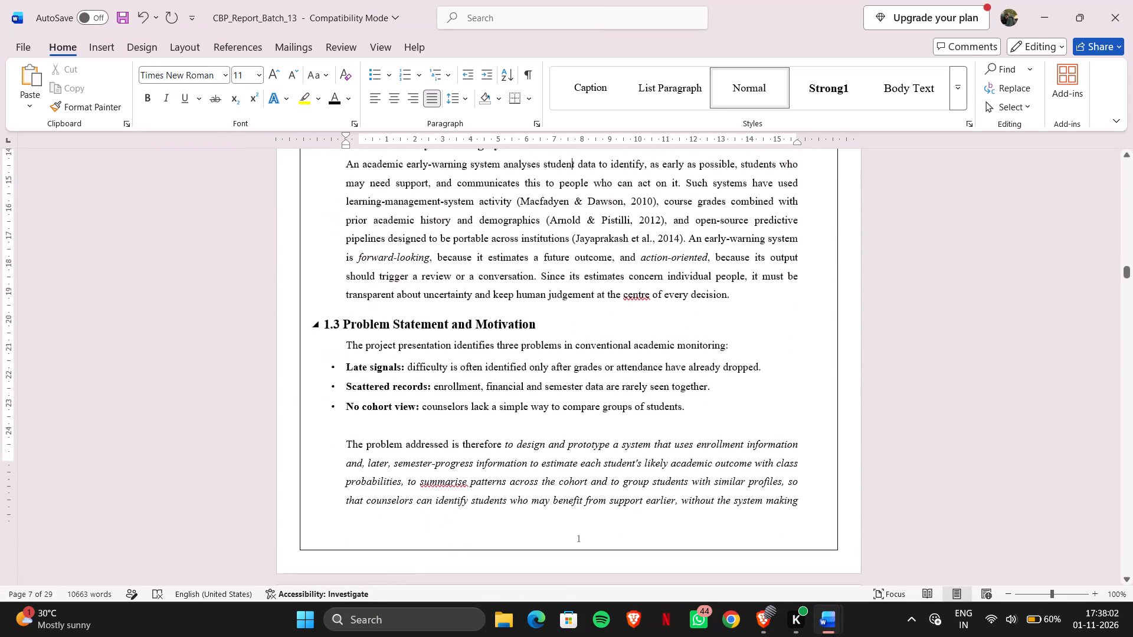
scroll(570, 288, "down", 1)
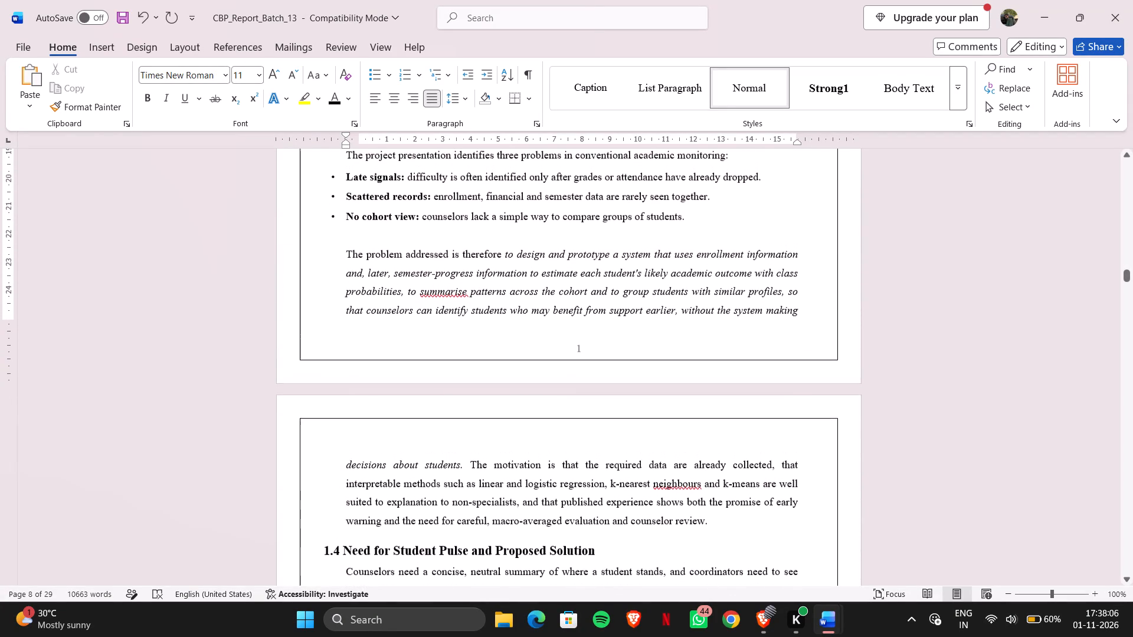
scroll(570, 288, "up", 1)
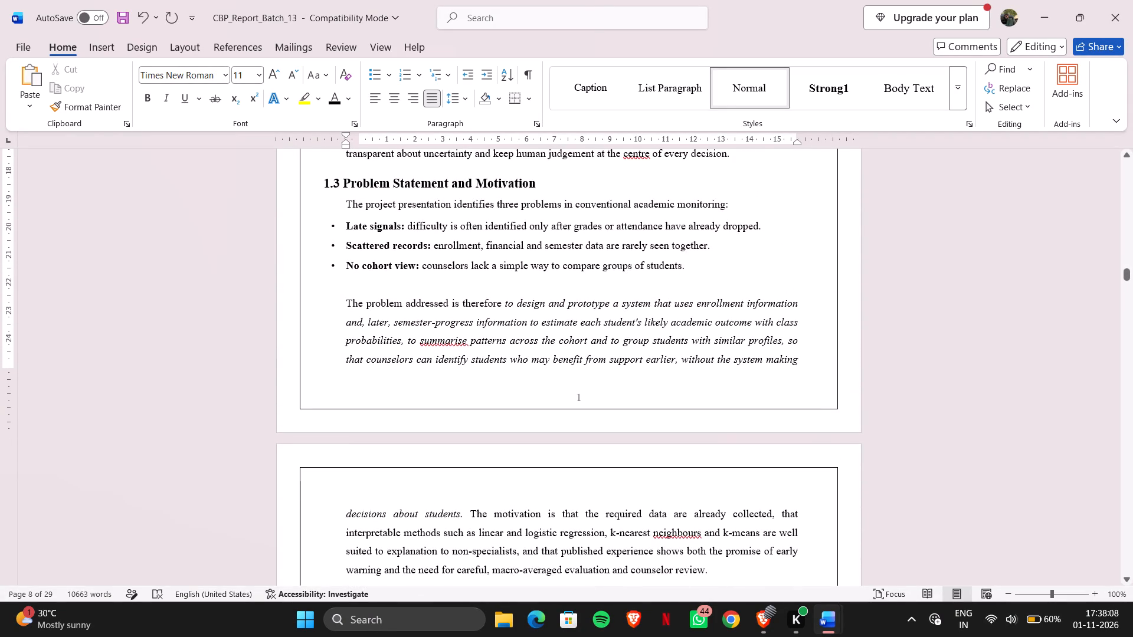
left_click_drag(344, 303, 458, 494)
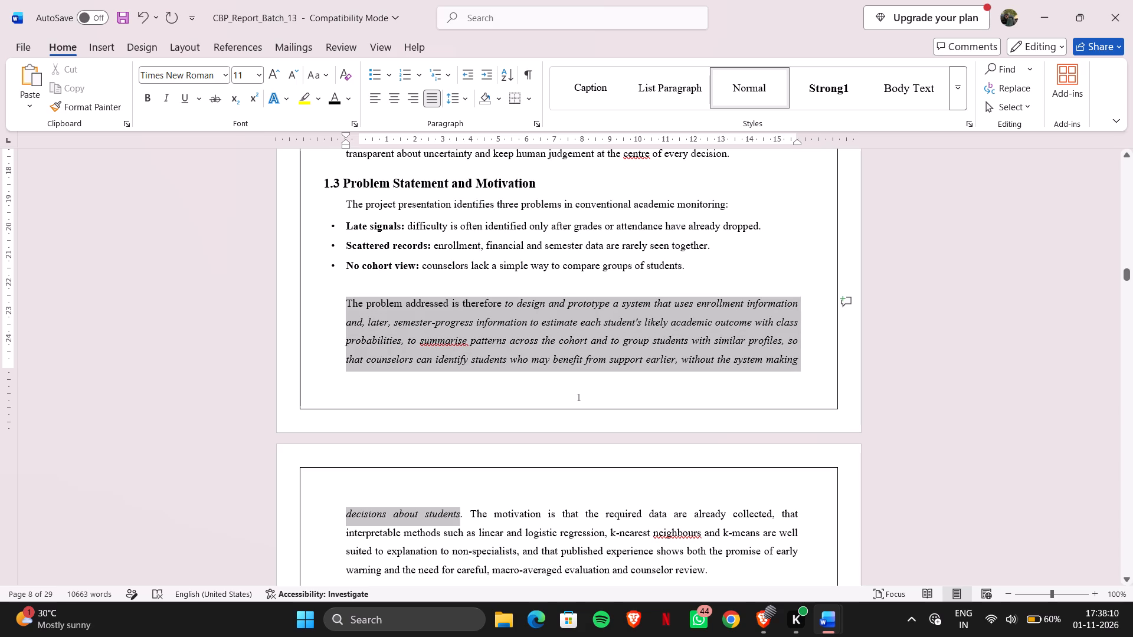
left_click_drag(458, 494, 460, 498)
left_click_drag(460, 498, 461, 499)
key("BackSpace")
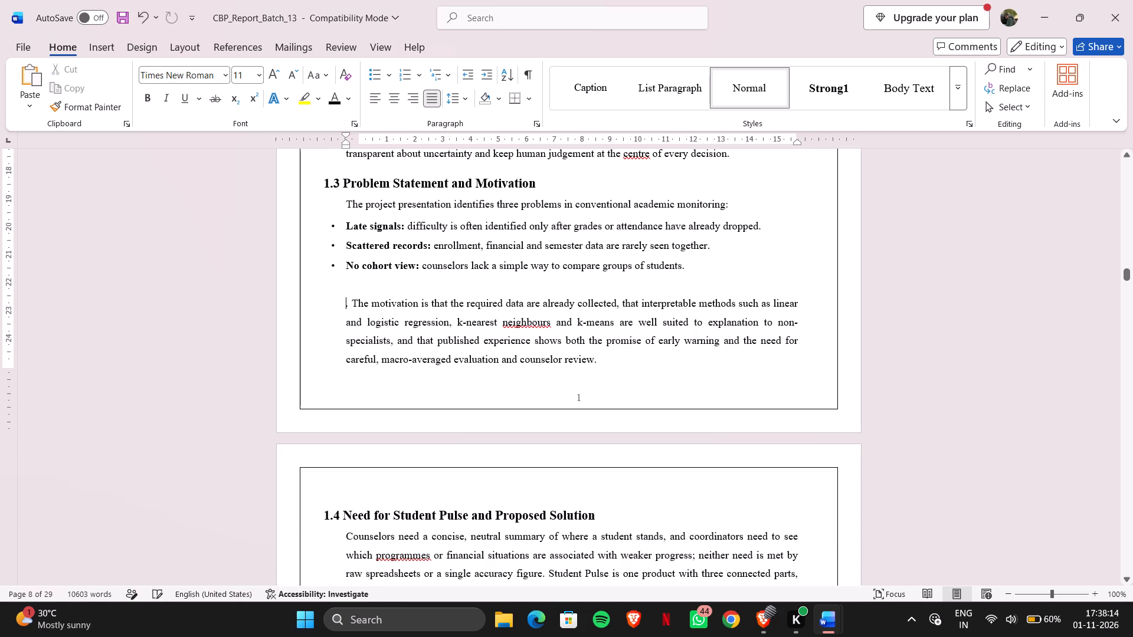
Remove the leftover full stop and blank line in section 1.3, placing the motivation paragraph directly below the bullets without a bullet.
key("Right")
key("BackSpace")
key("BackSpace")
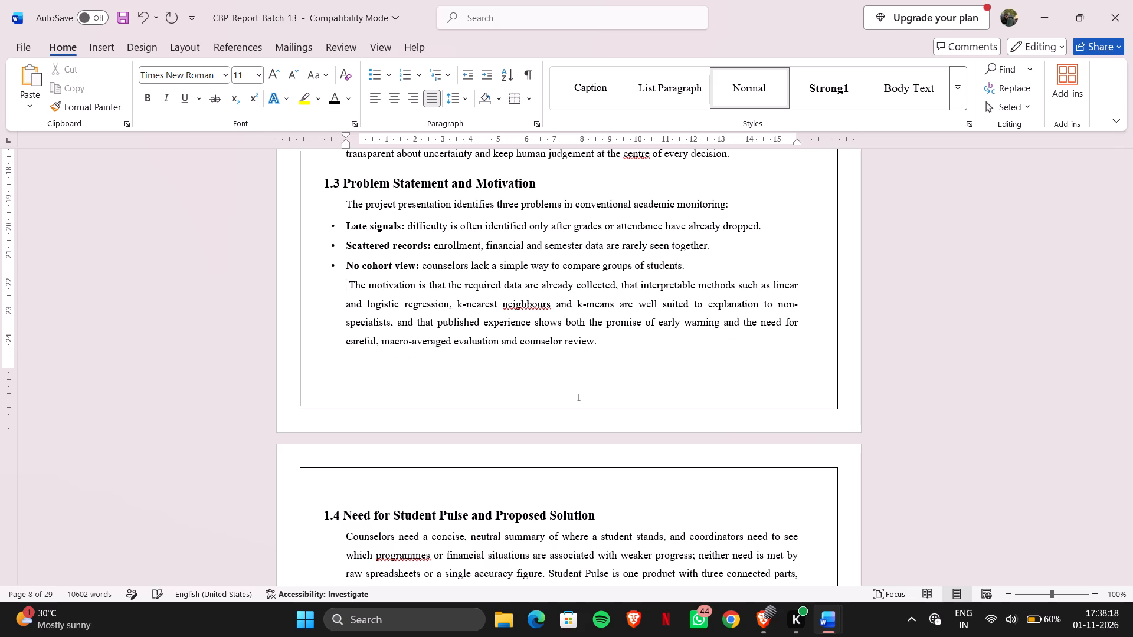
key("BackSpace")
key("Return")
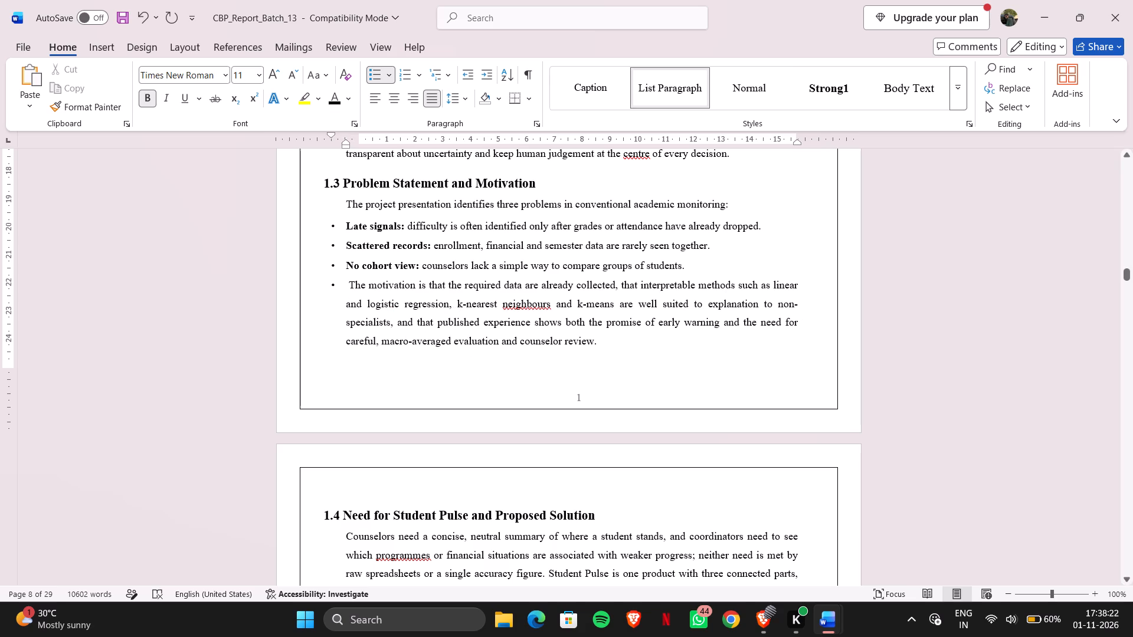
key("BackSpace")
Set the line spacing to 1.5 from the body text of section 1.4 through the end of section 1.6.
scroll(495, 434, "down", 1)
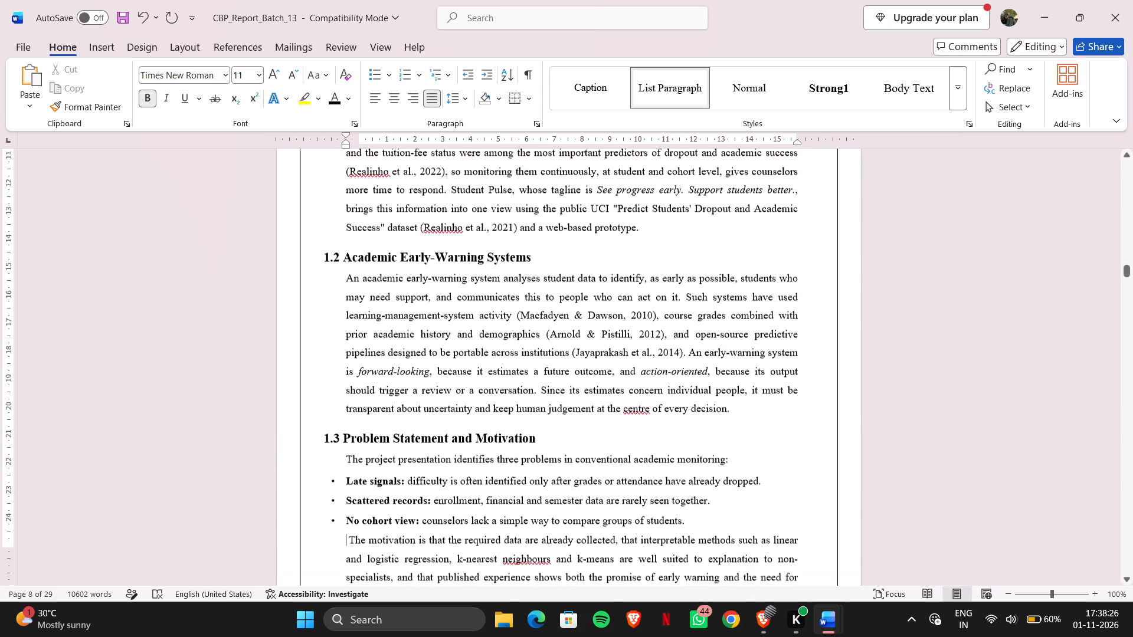
scroll(495, 434, "down", 2)
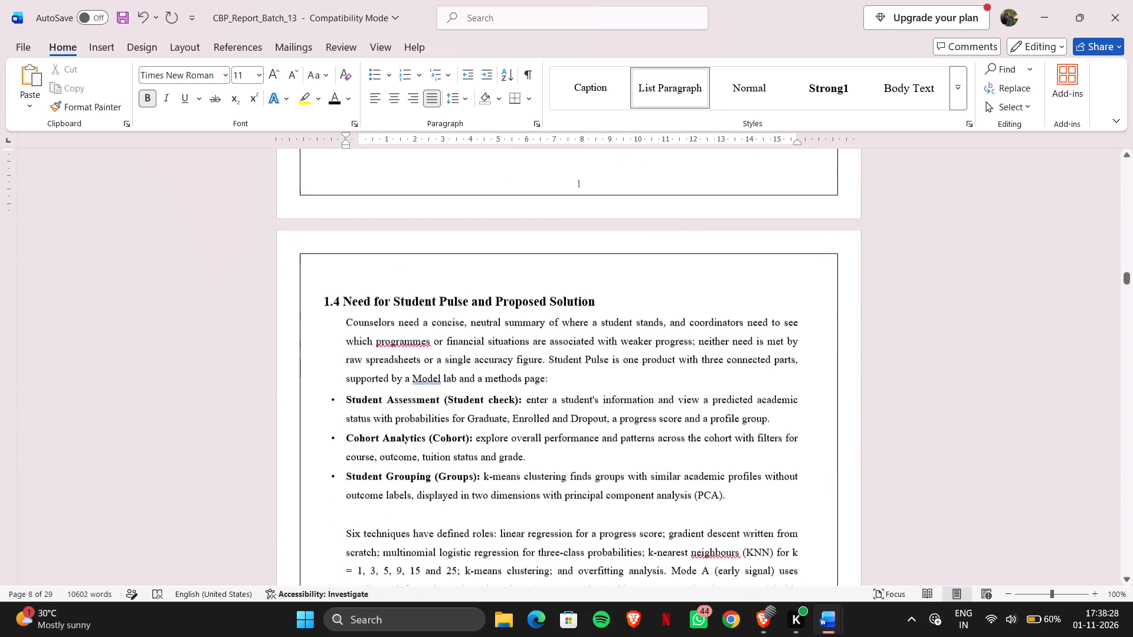
scroll(495, 434, "down", 3)
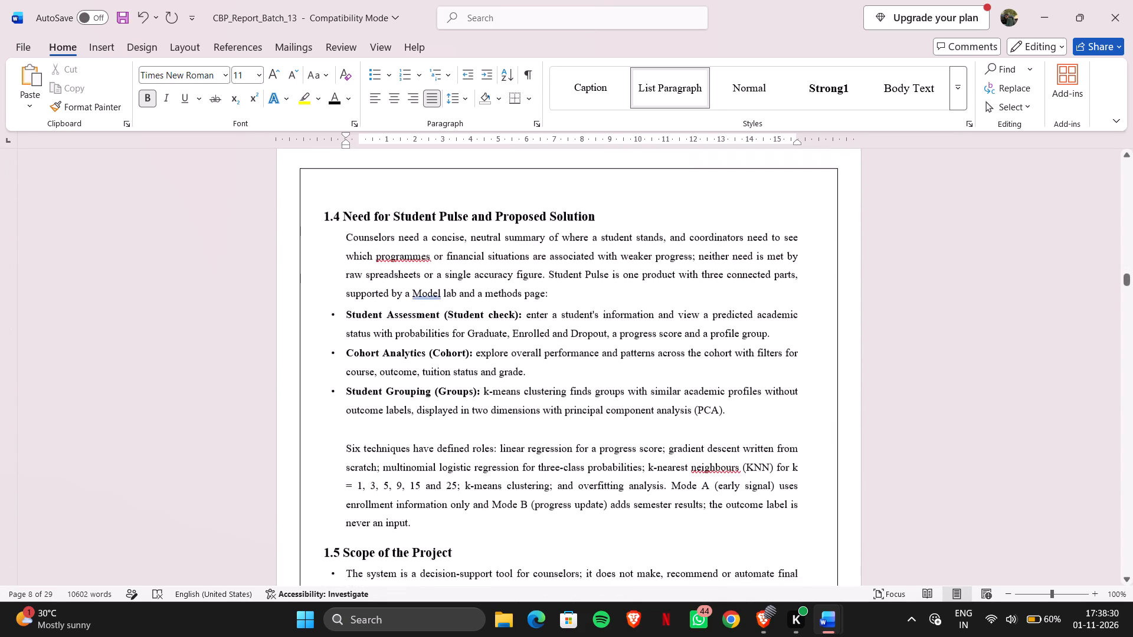
scroll(495, 434, "down", 2)
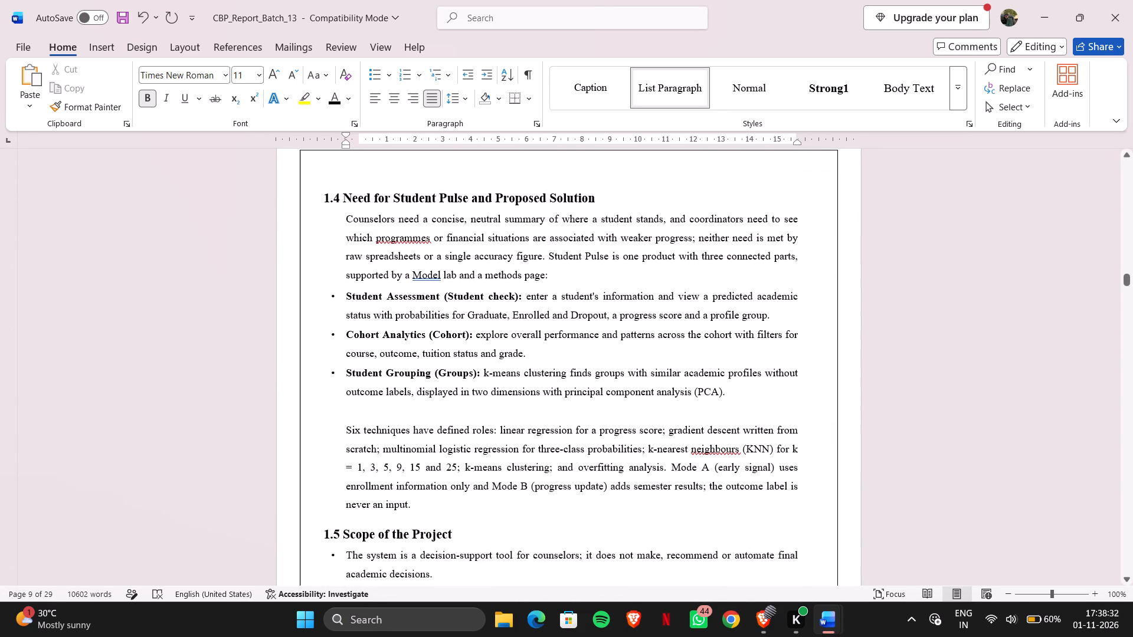
scroll(368, 412, "up", 1)
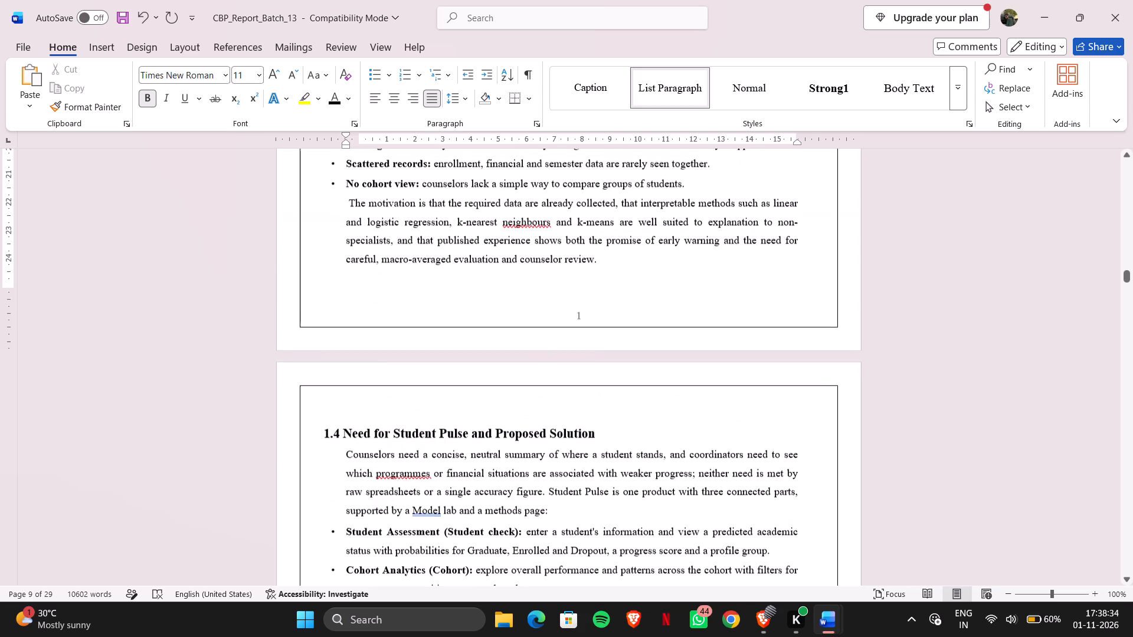
scroll(368, 412, "up", 1)
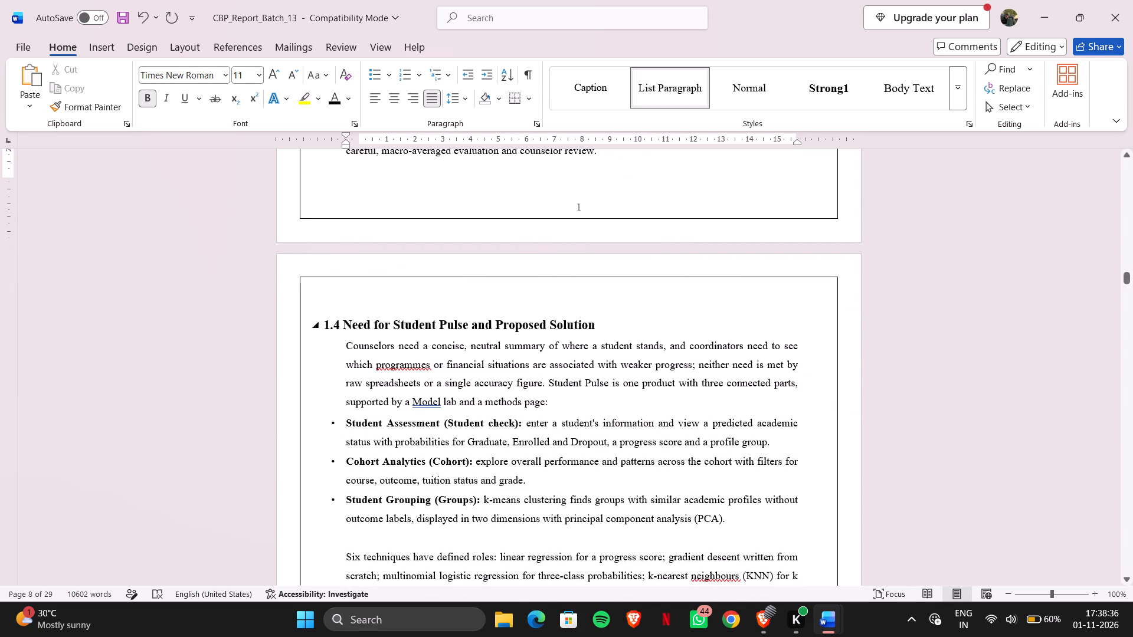
left_click_drag(342, 342, 451, 620)
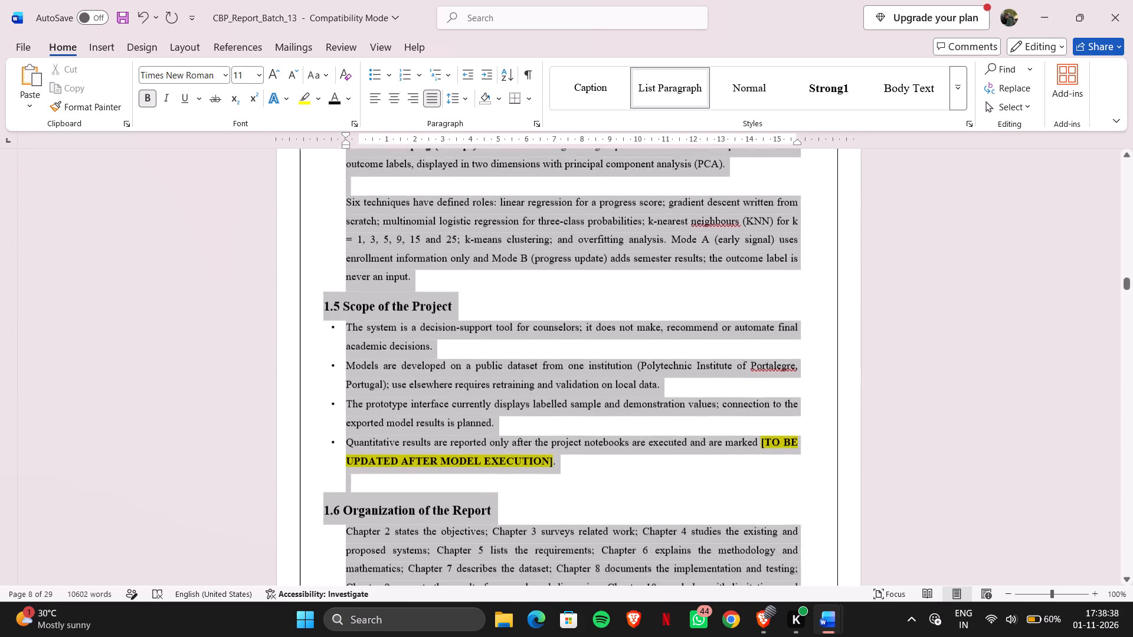
left_click_drag(451, 620, 566, 406)
left_click(466, 95)
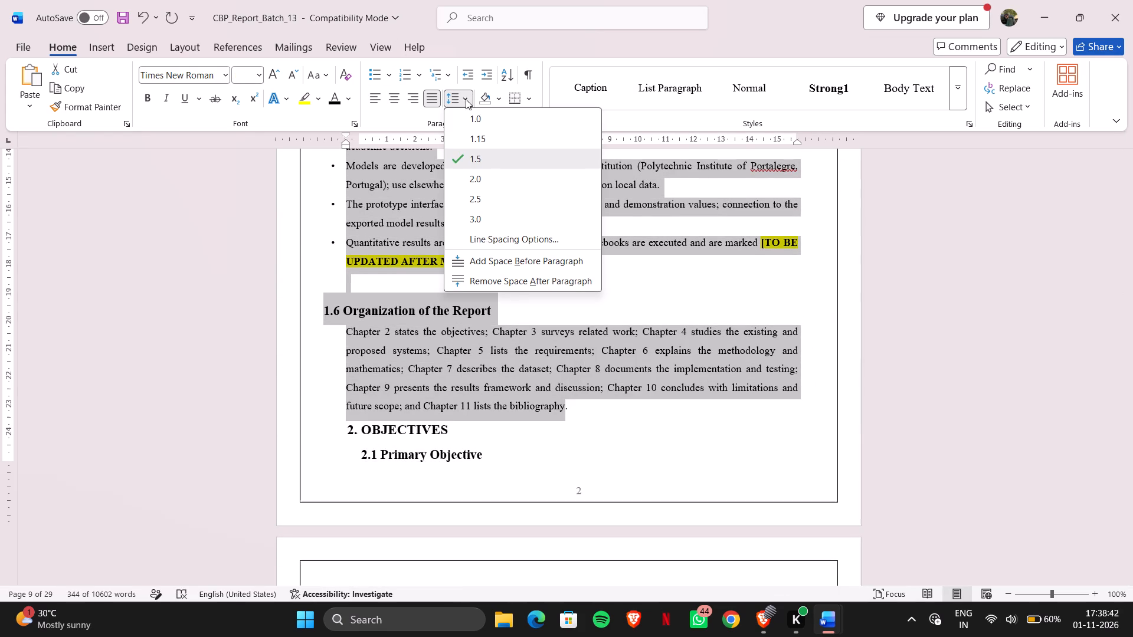
left_click(487, 157)
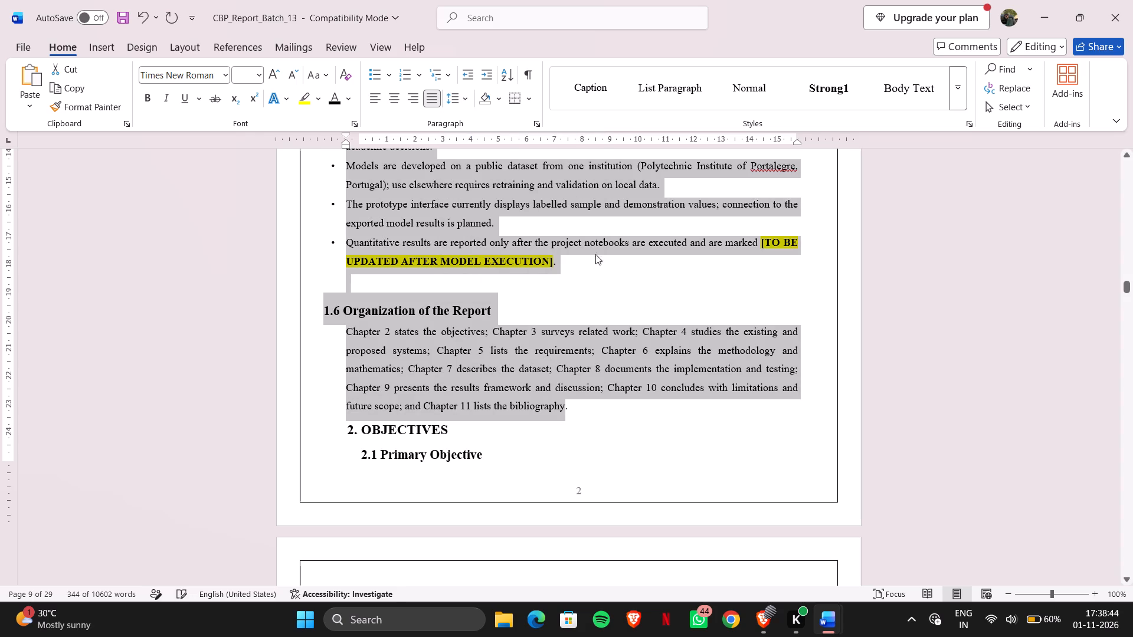
left_click(602, 294)
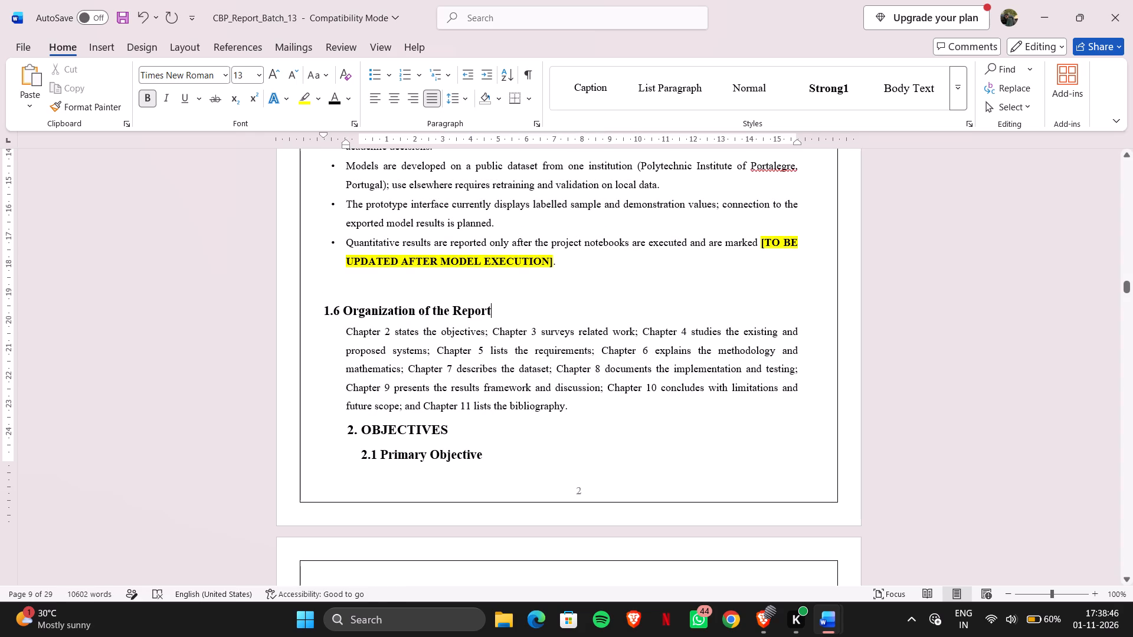
Delete the highlighted placeholder [TO BE UPDATED AFTER MODEL EXECUTION] and the blank line below it from the last bullet of section 1.5.
left_click_drag(759, 244, 765, 239)
left_click(765, 239)
left_click_drag(765, 239, 789, 245)
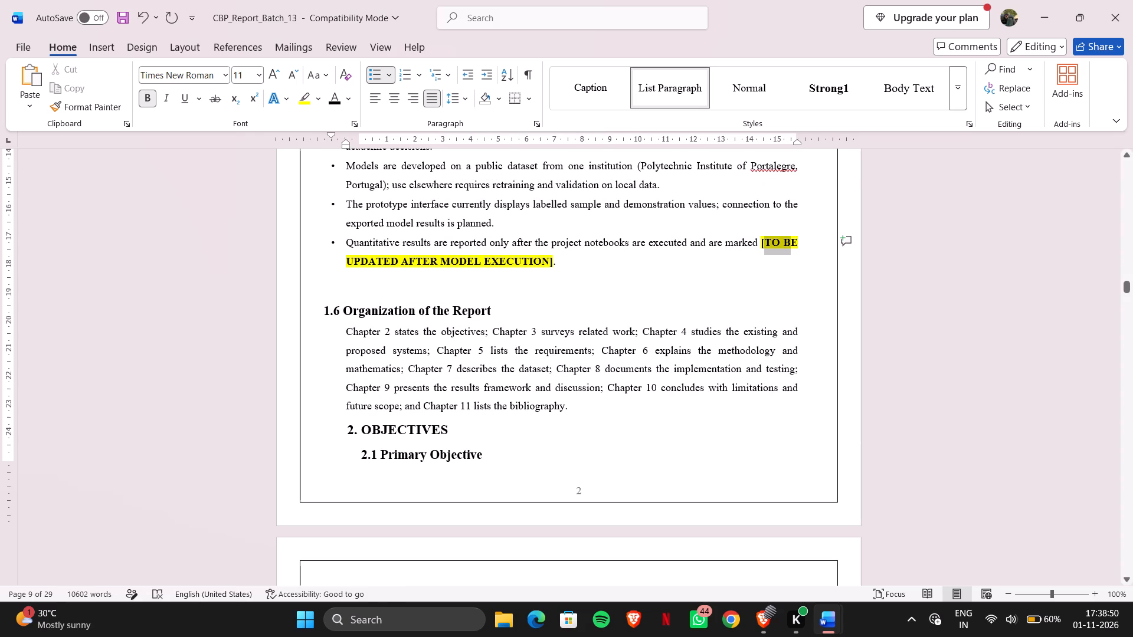
left_click_drag(789, 245, 791, 273)
key("BackSpace")
key("BackSpace")
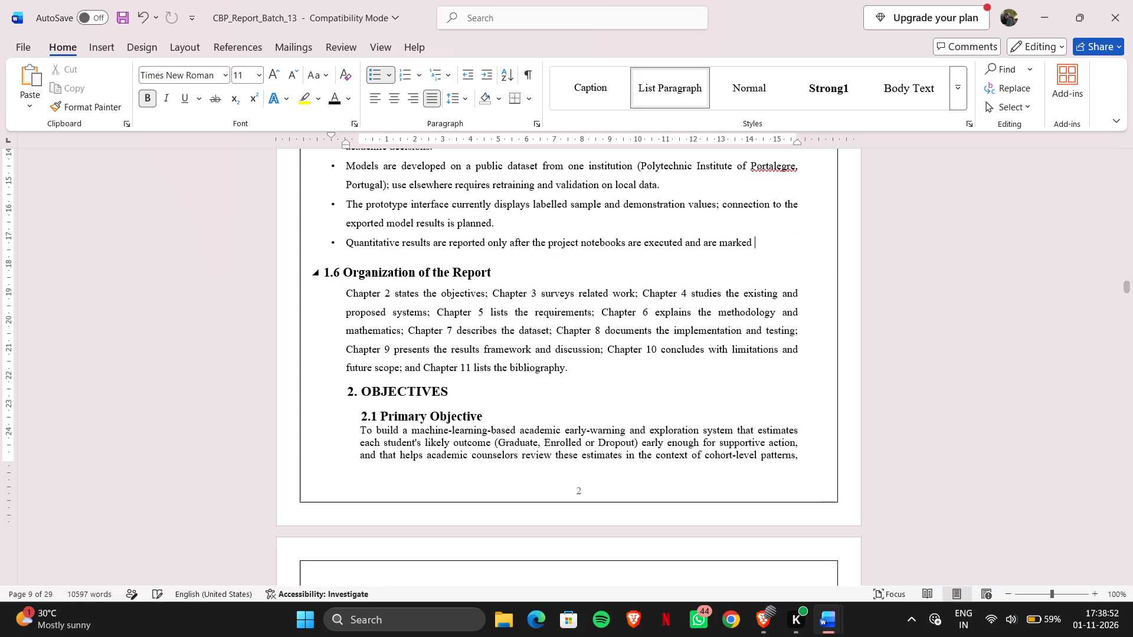
key("BackSpace")
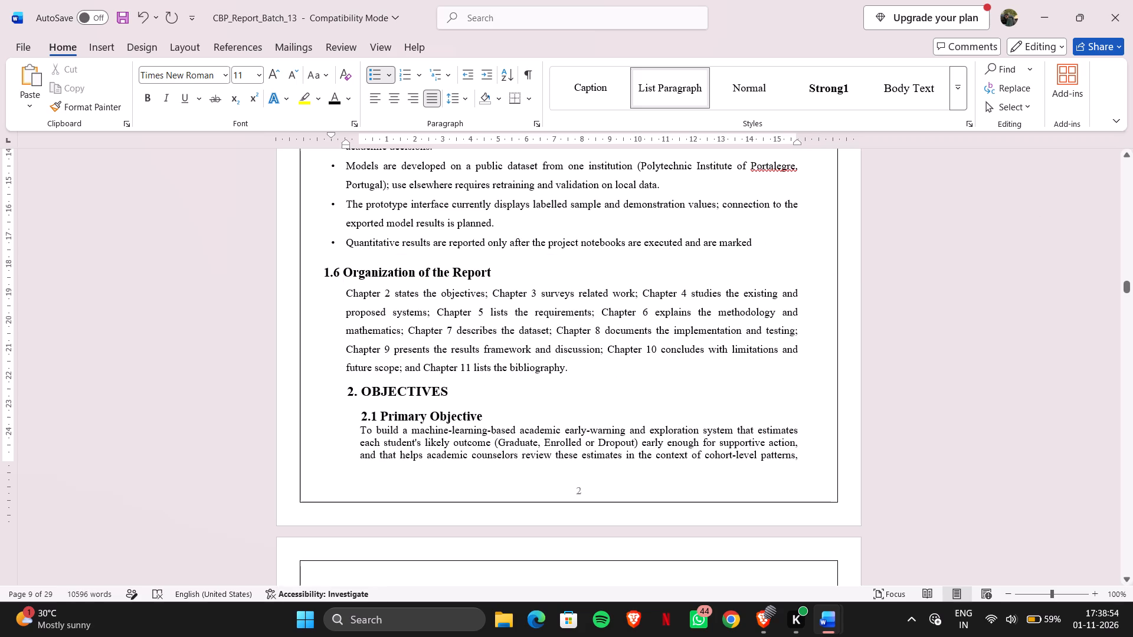
Insert four blank lines after the section 1.6 paragraph to push the 2. OBJECTIVES heading onto the next page.
left_click(585, 375)
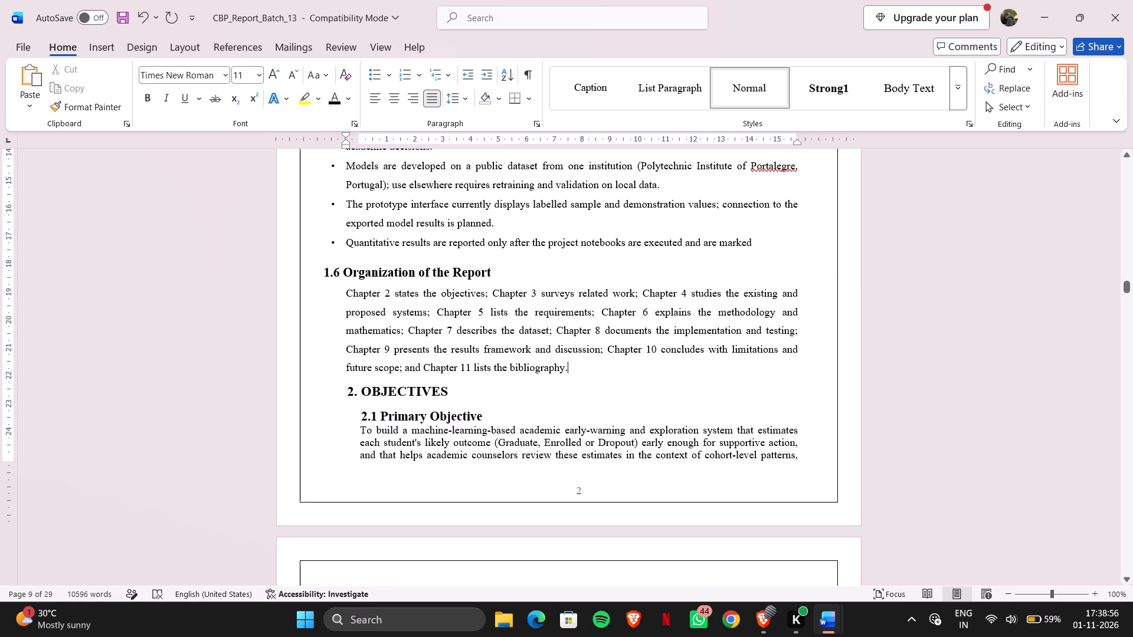
key("Return")
key("Return")
key("Return")
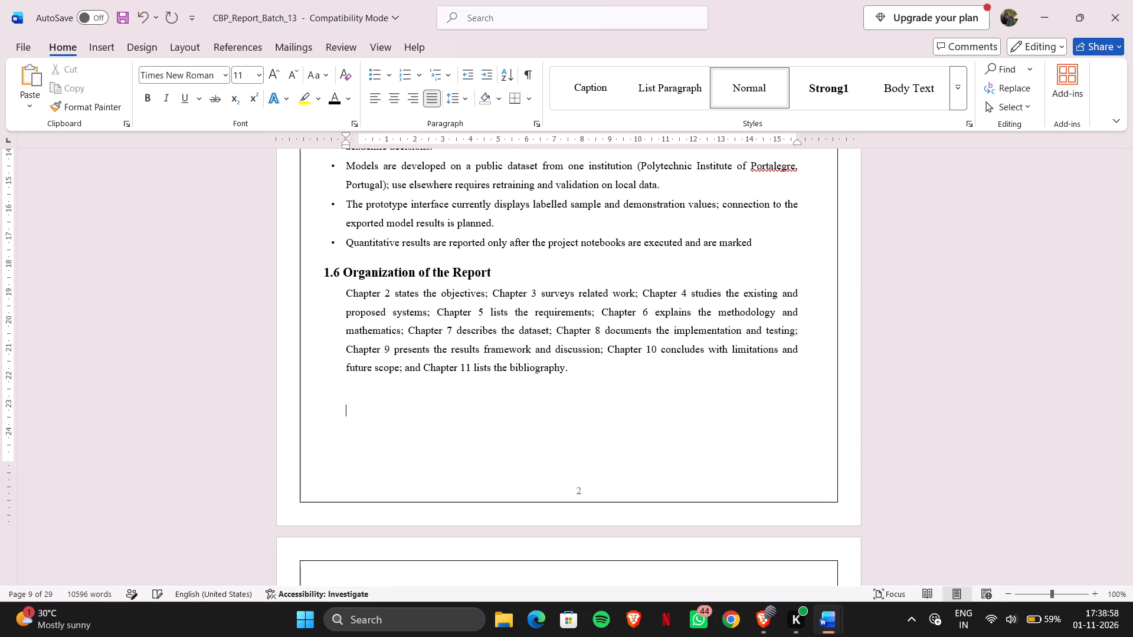
key("Return")
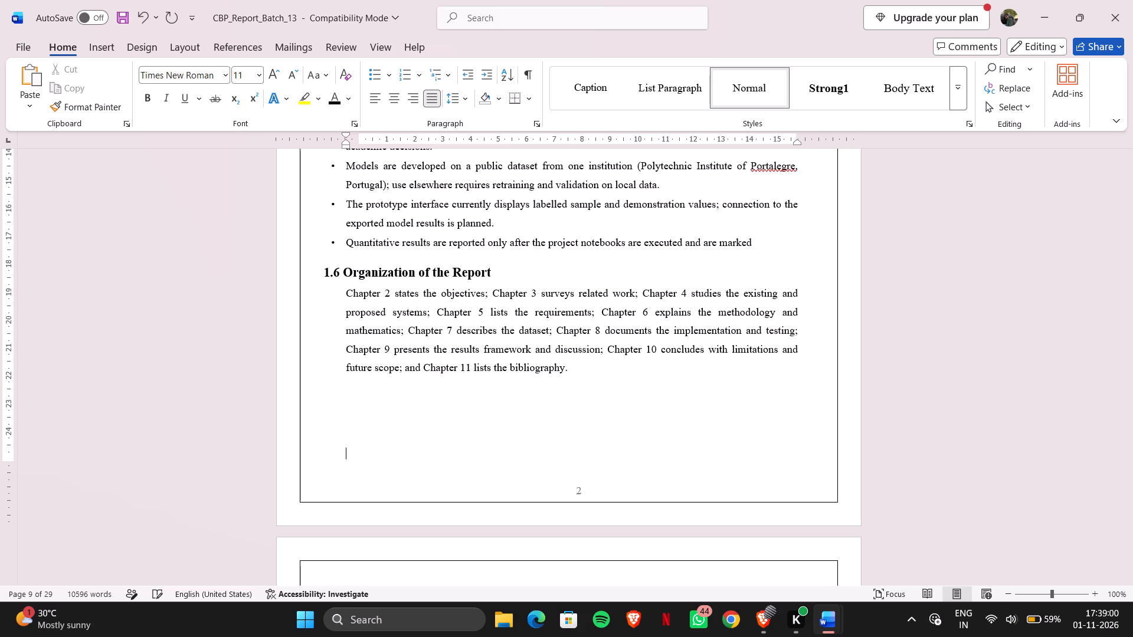
left_click(585, 375)
scroll(585, 375, "down", 1)
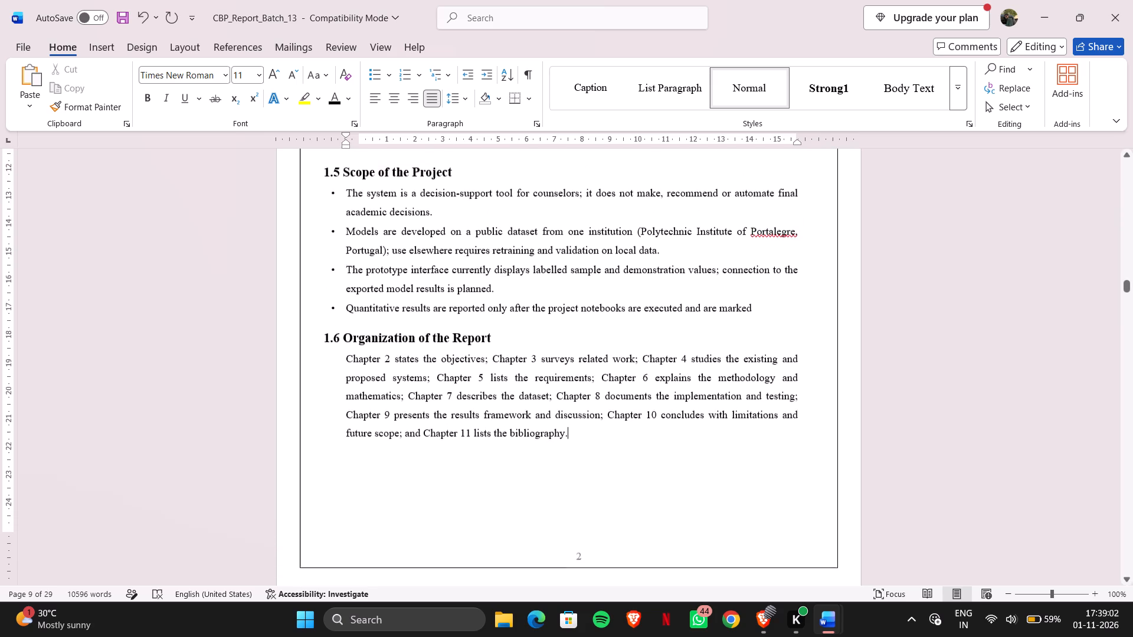
Centre the 2. OBJECTIVES chapter heading.
scroll(585, 375, "down", 1)
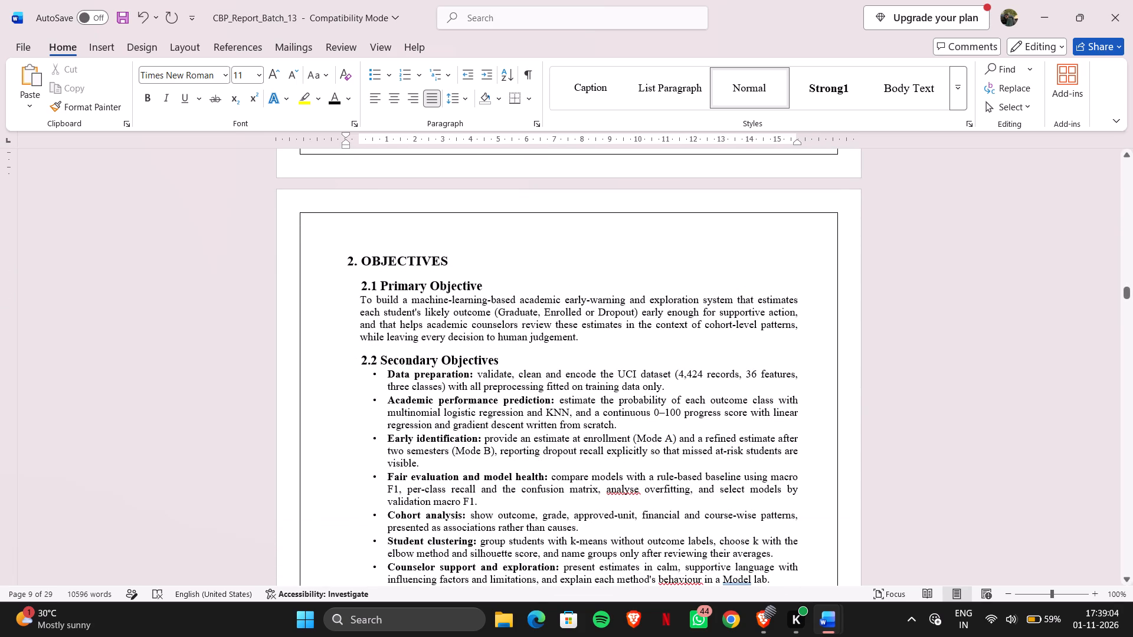
left_click_drag(448, 252, 344, 253)
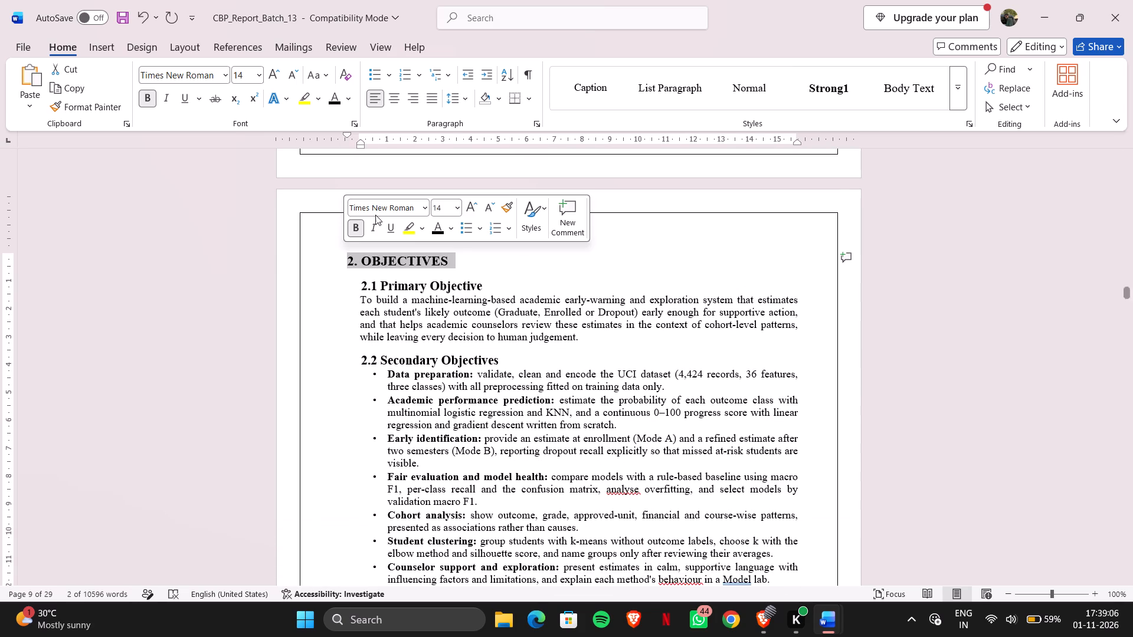
left_click(397, 100)
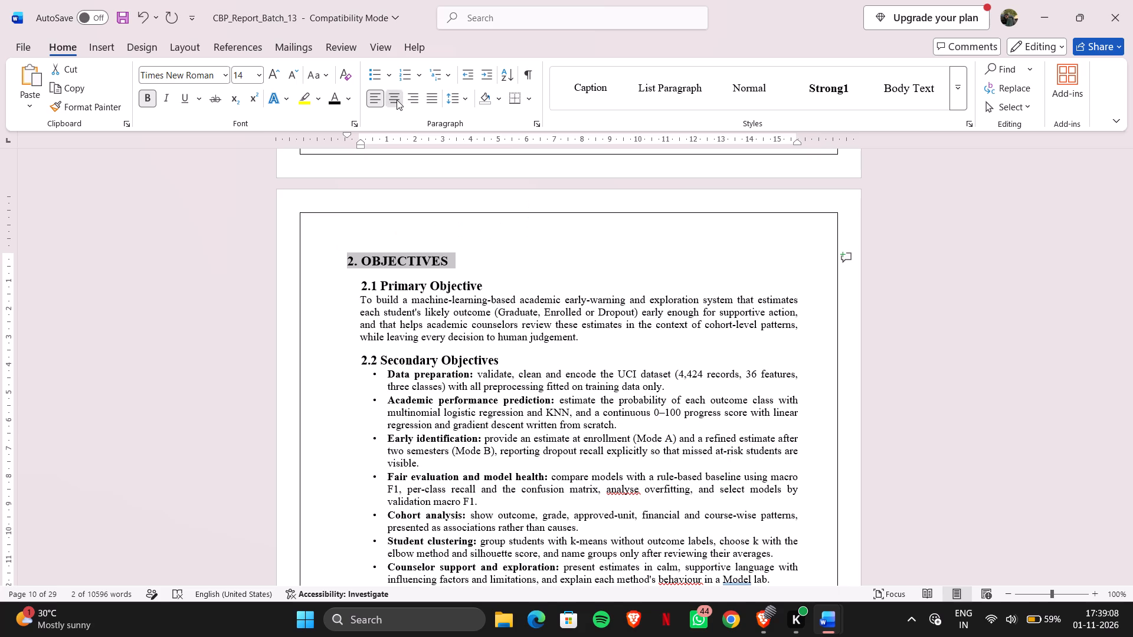
left_click(404, 264)
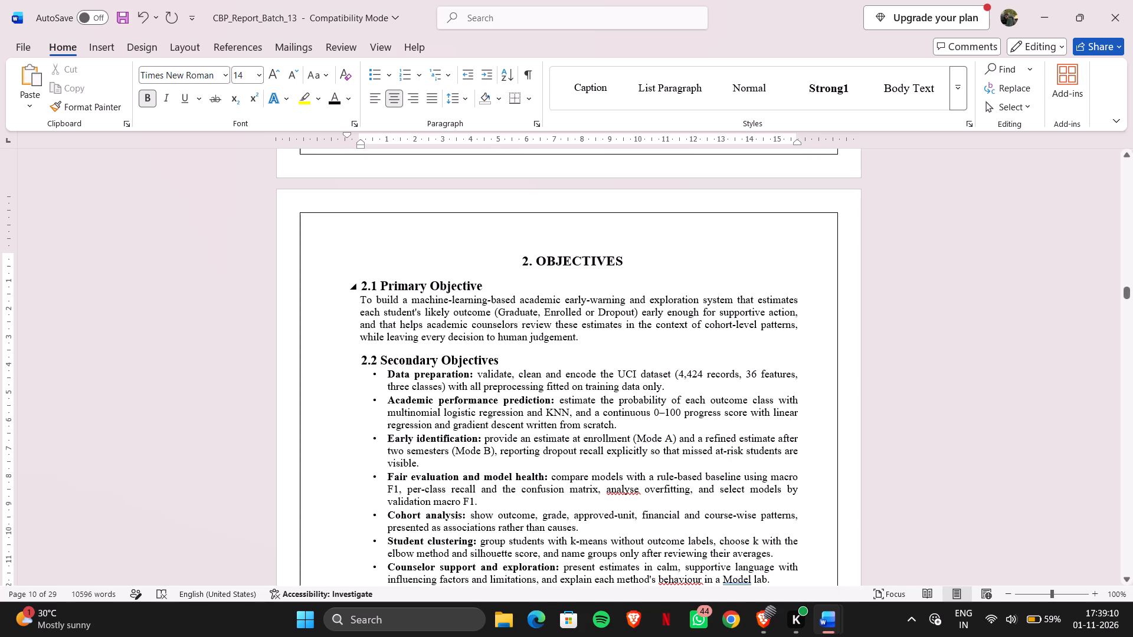
Reduce the left indent of sections 2.1 and 2.2, including all bullets, so headings and body text line up with those of chapter 1.
left_click_drag(364, 284, 449, 346)
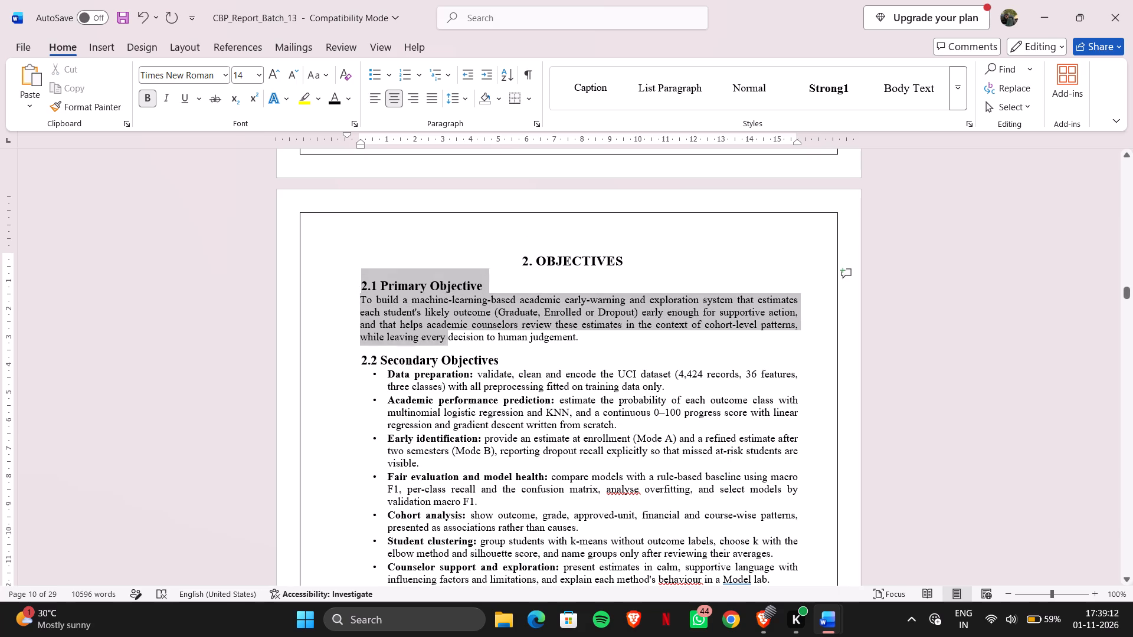
left_click_drag(449, 346, 555, 628)
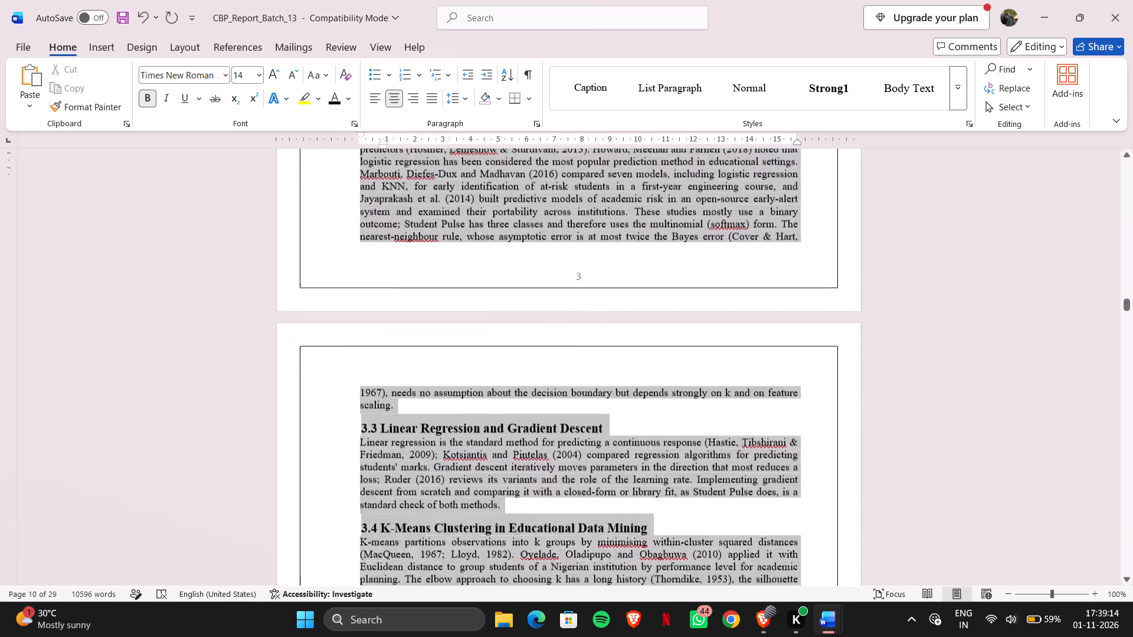
left_click_drag(555, 628, 500, 120)
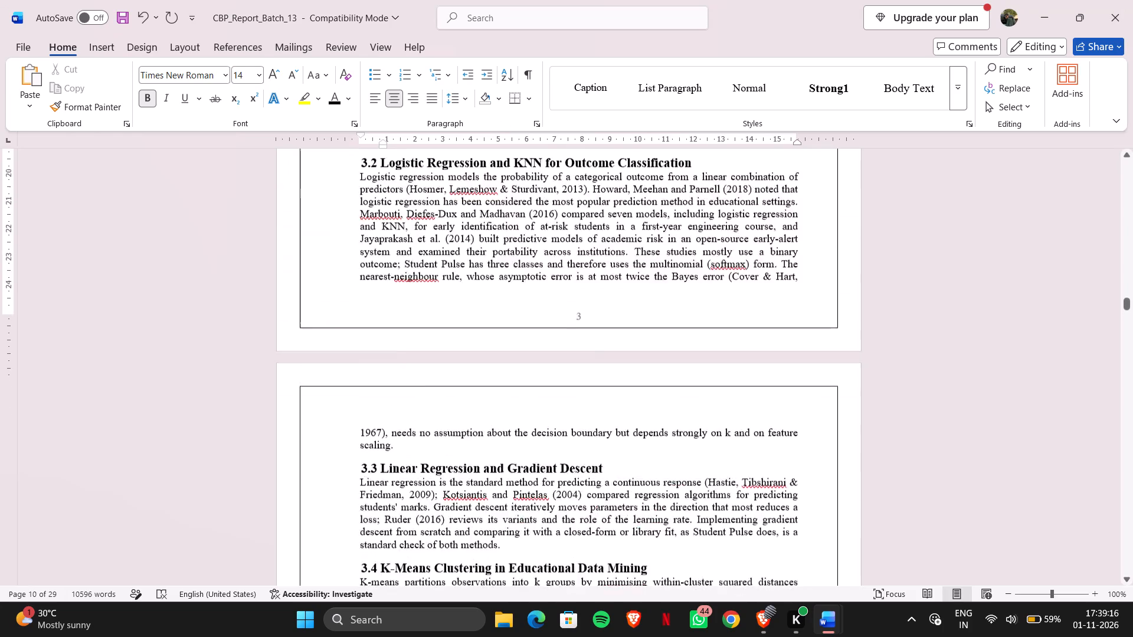
left_click_drag(500, 120, 739, 180)
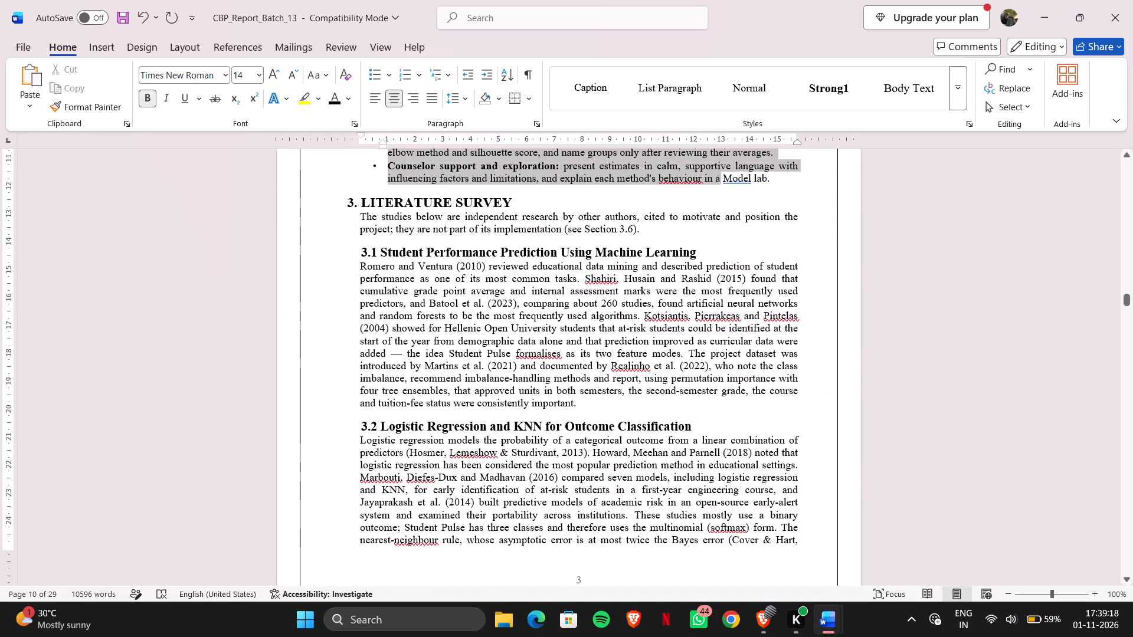
left_click_drag(739, 180, 780, 179)
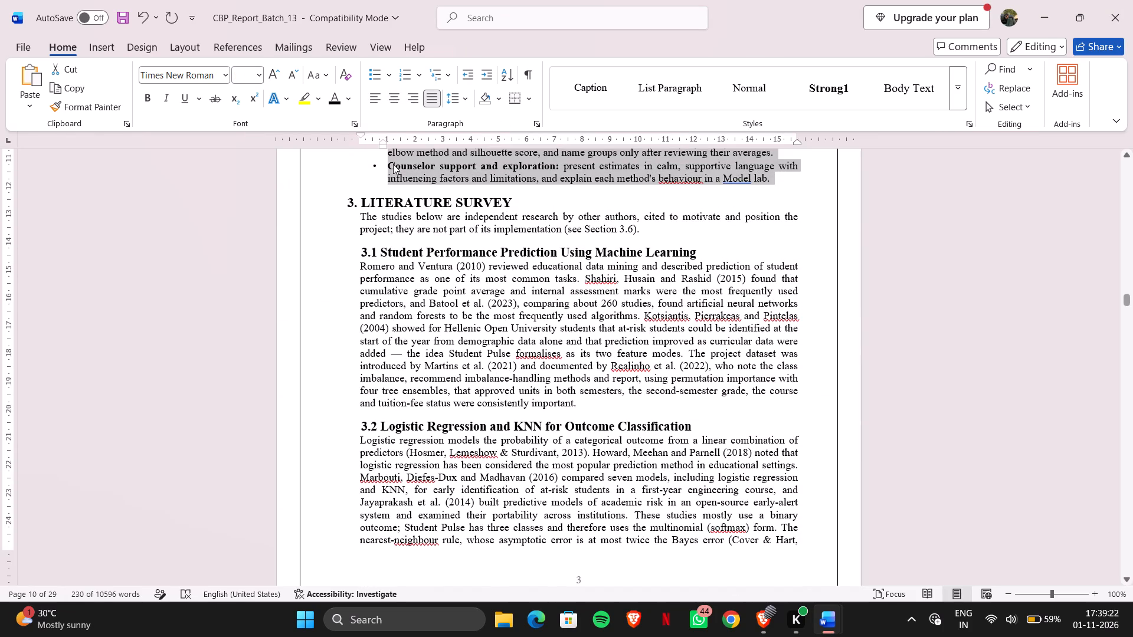
scroll(409, 196, "up", 5)
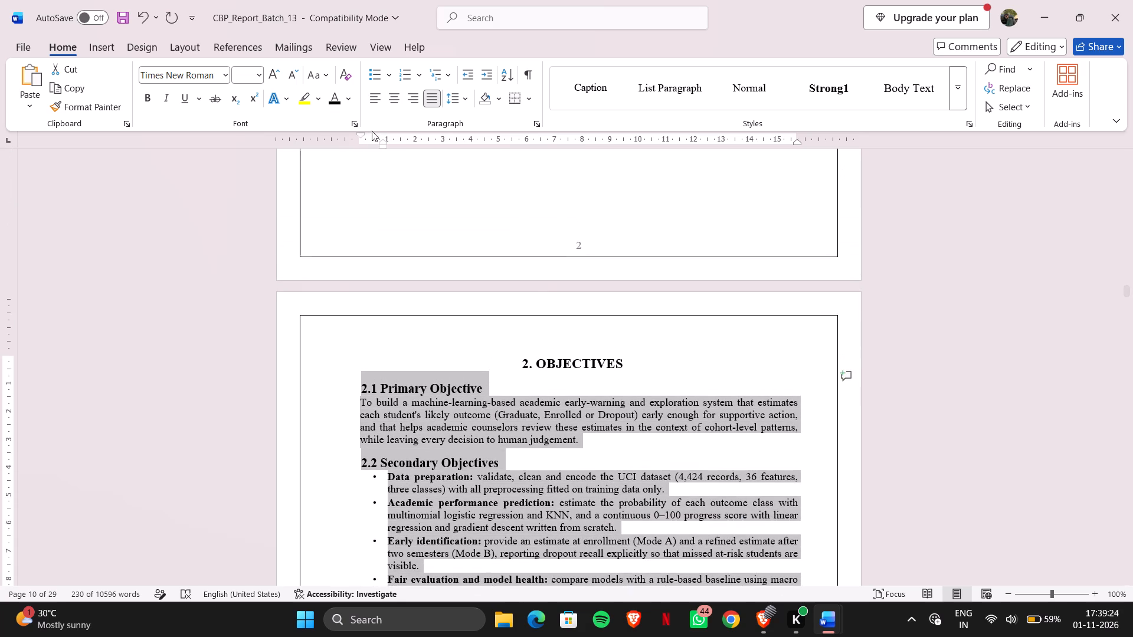
left_click_drag(382, 145, 351, 149)
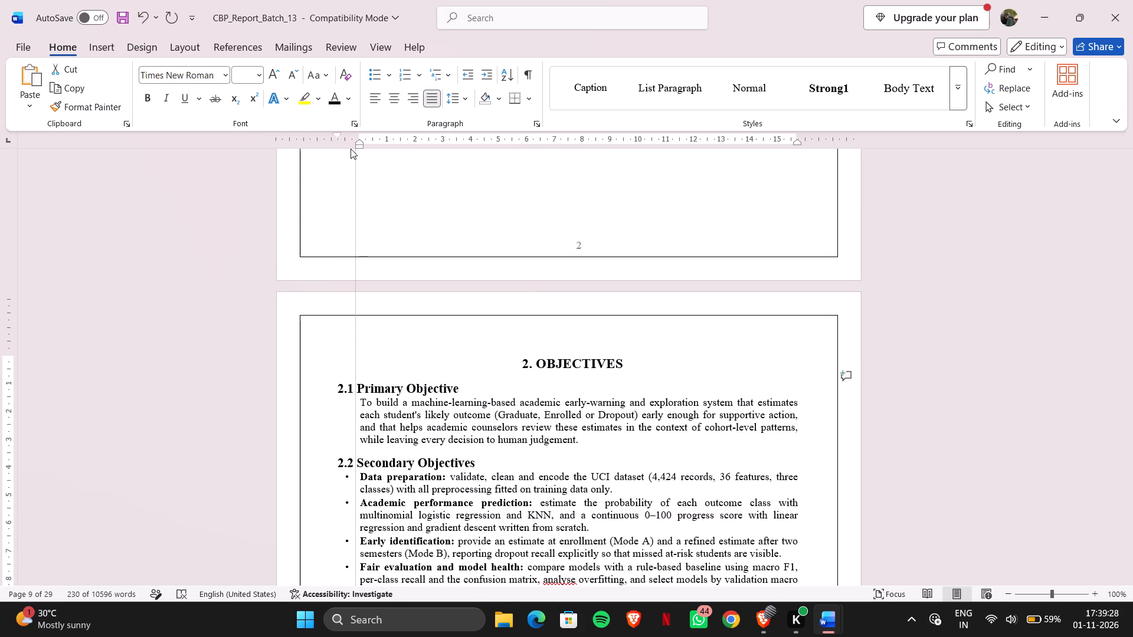
left_click_drag(351, 149, 334, 160)
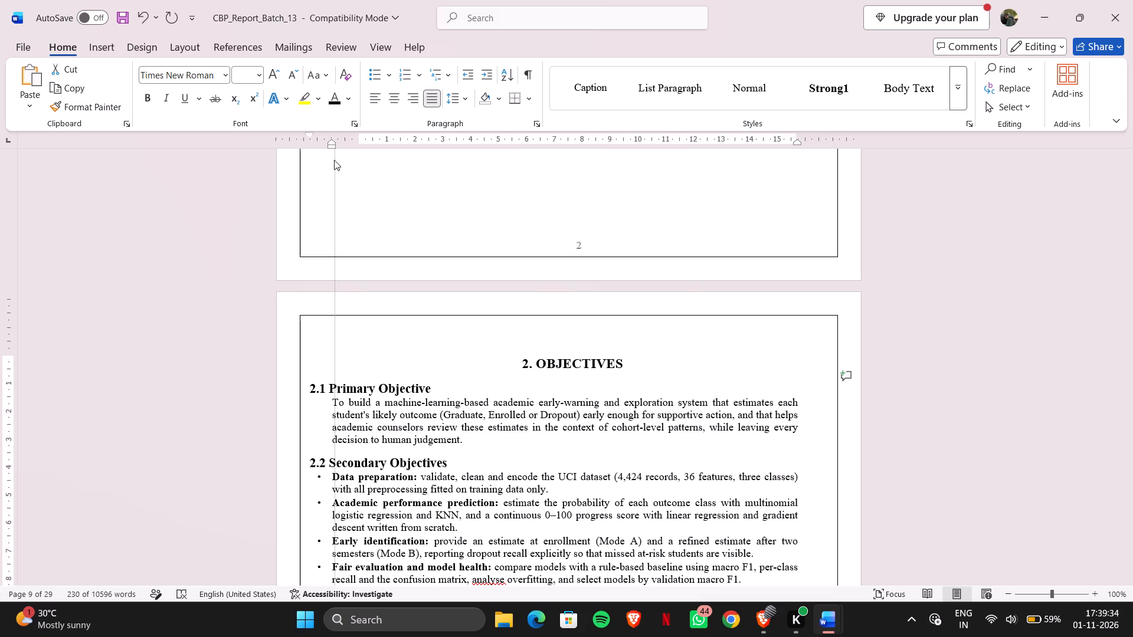
left_click_drag(334, 160, 334, 160)
left_click_drag(334, 160, 343, 161)
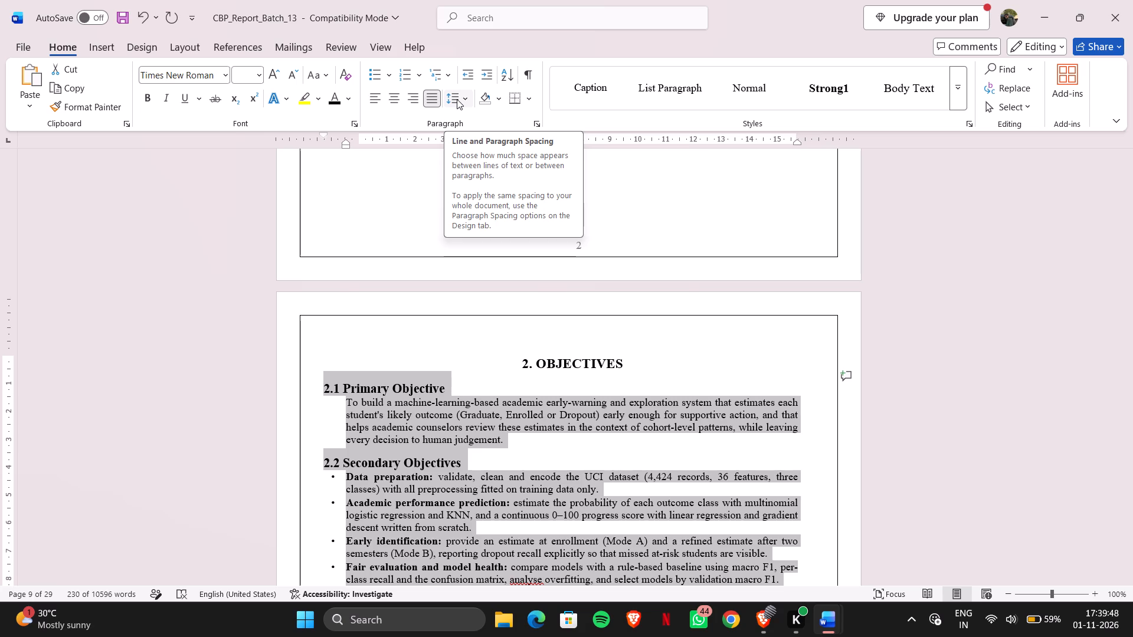
Set the line spacing of sections 2.1 and 2.2 to 1.5.
left_click(457, 99)
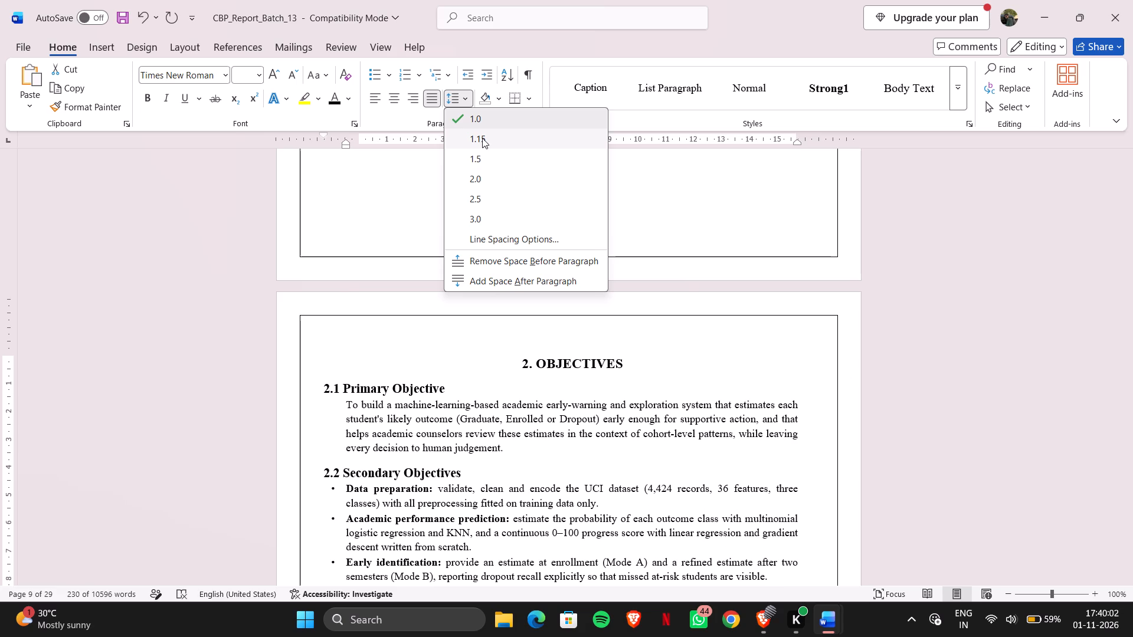
left_click(483, 160)
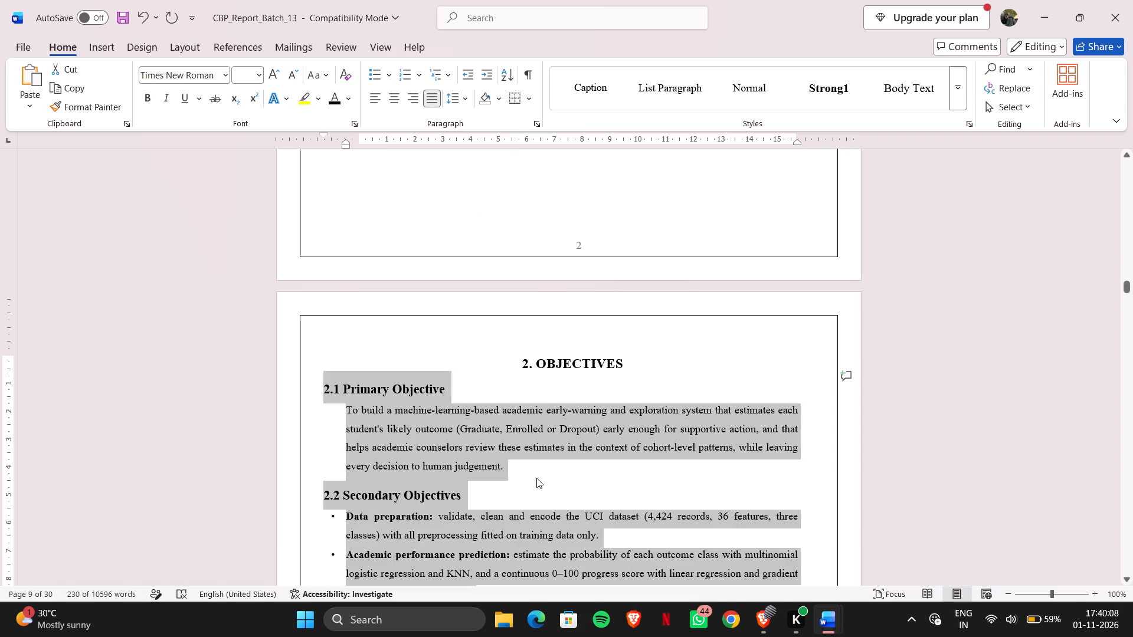
left_click(536, 478)
Insert blank lines after the last bullet of section 2.2 until the 3. LITERATURE SURVEY heading starts at the top of the next page.
scroll(536, 478, "down", 3)
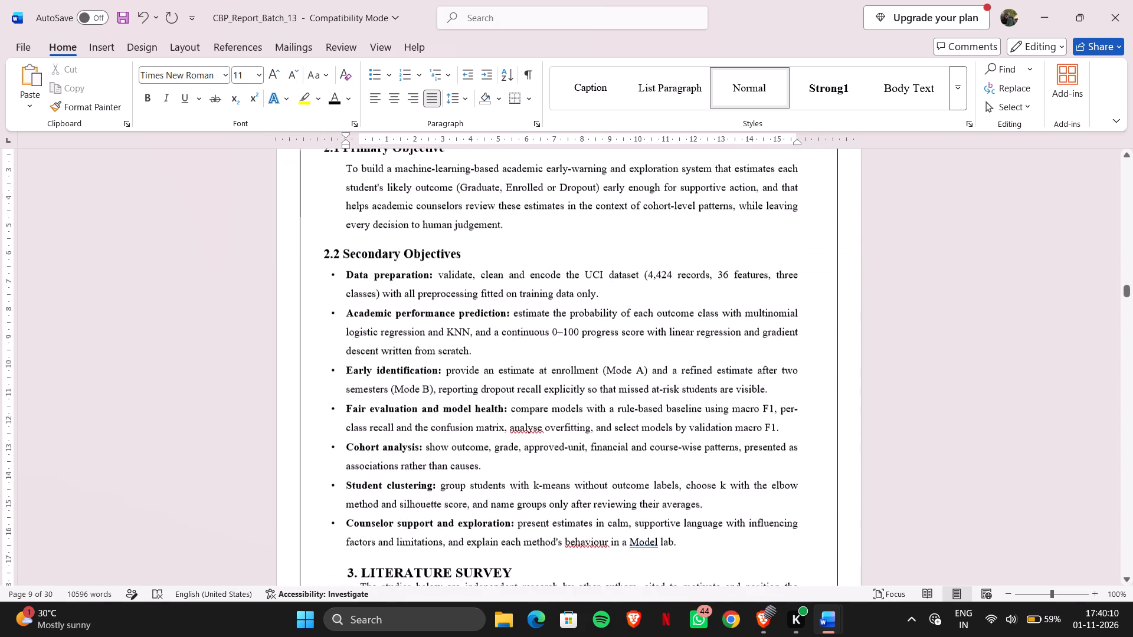
scroll(536, 478, "down", 2)
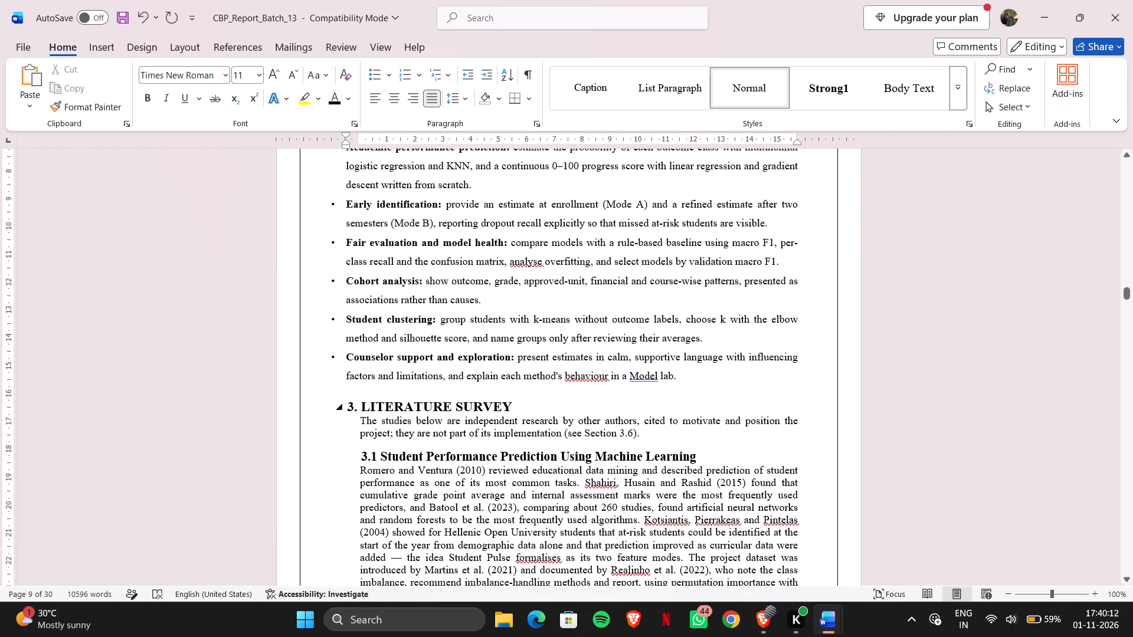
left_click(685, 376)
key("Return")
key("Return")
key("Return")
key("Return")
key("Return")
key("Return")
key("Return")
key("Return")
key("Return")
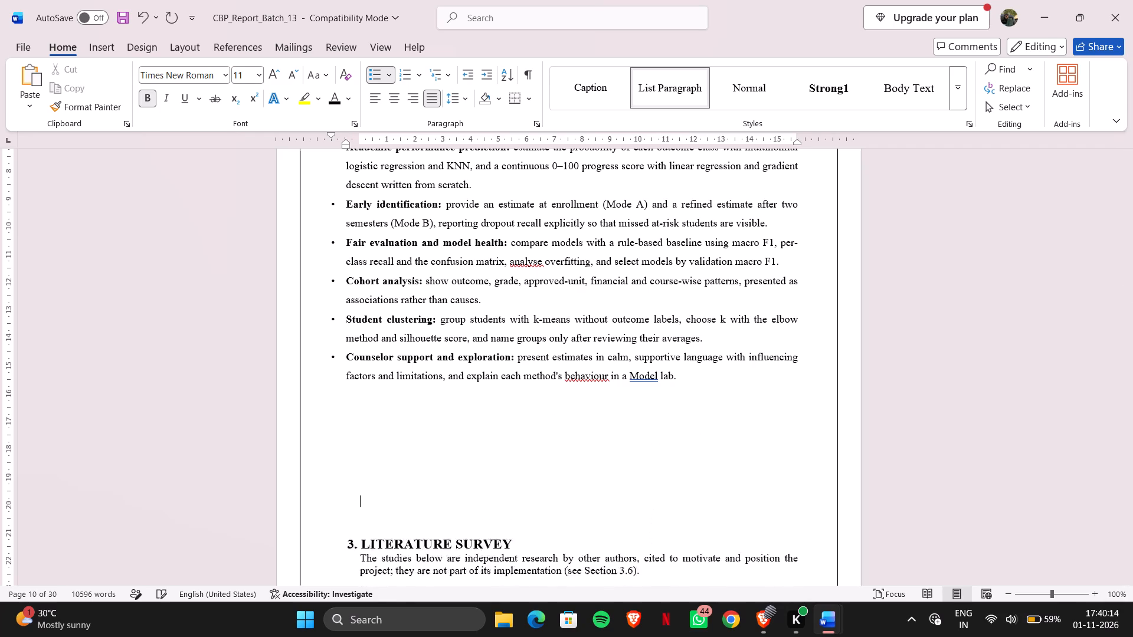
key("Return")
key("Return")
key("Return")
key("Return")
key("Return")
key("Return")
key("Return")
key("Return")
key("Return")
key("Return")
key("Return")
key("Return")
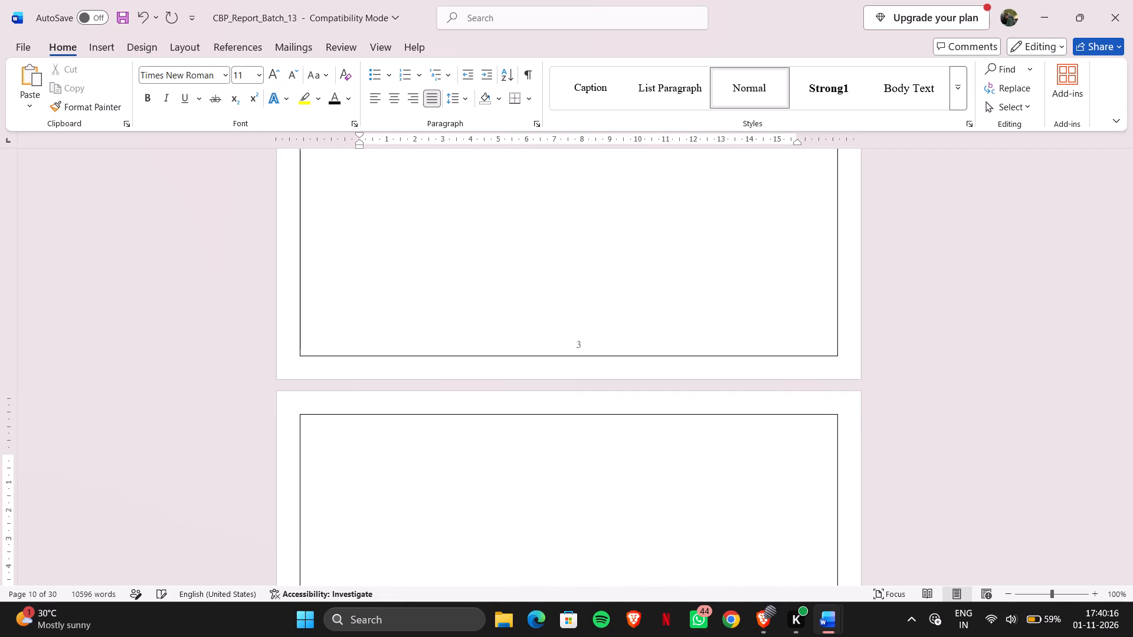
key("BackSpace")
key("BackSpace")
key("BackSpace")
key("BackSpace")
key("BackSpace")
key("BackSpace")
key("BackSpace")
key("BackSpace")
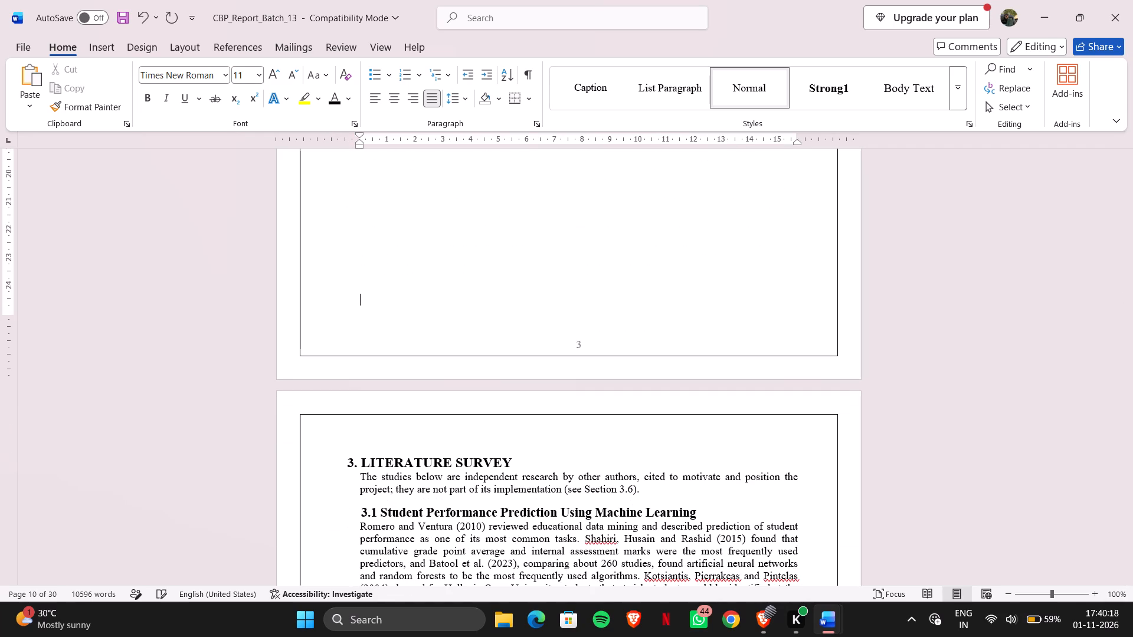
key("BackSpace")
key("backslash")
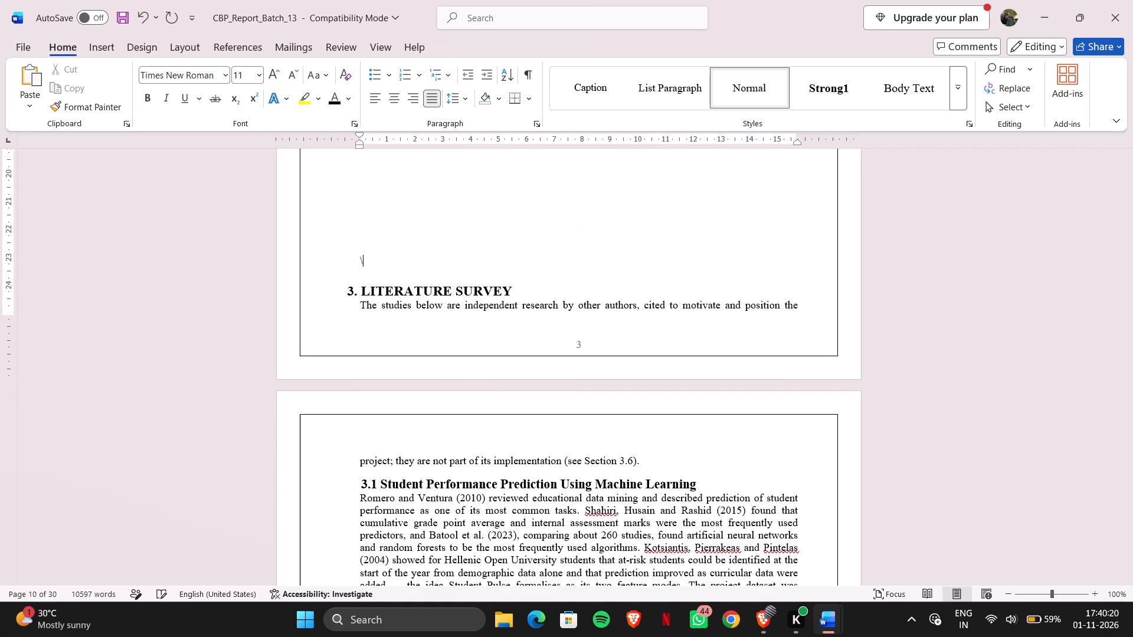
key("BackSpace")
key("Return")
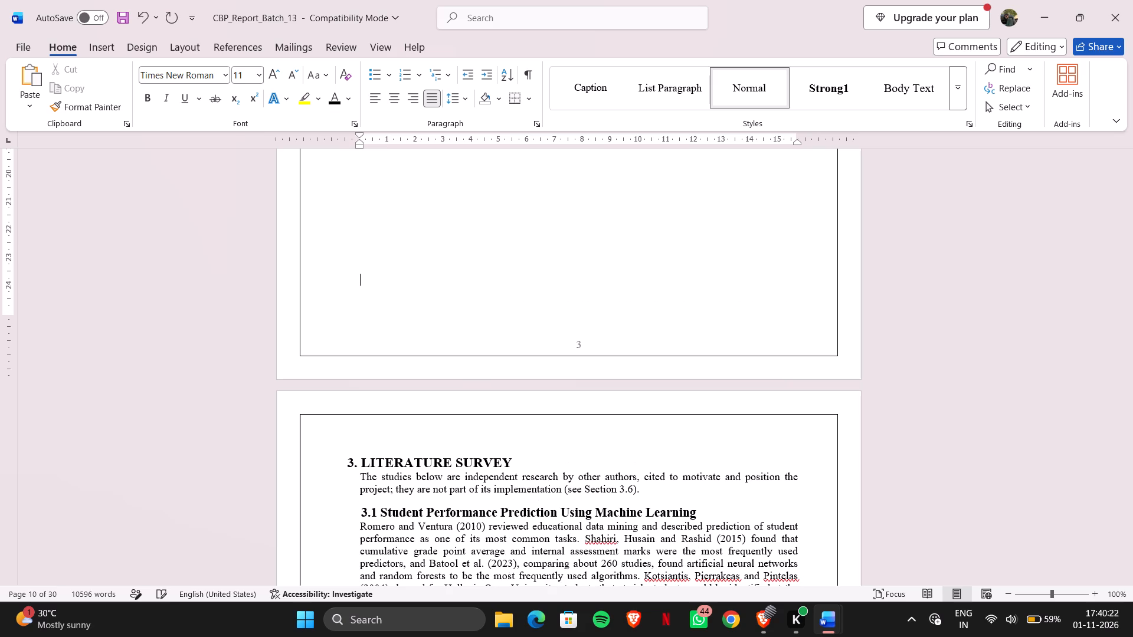
Centre the 3. LITERATURE SURVEY chapter heading.
left_click_drag(520, 463, 343, 465)
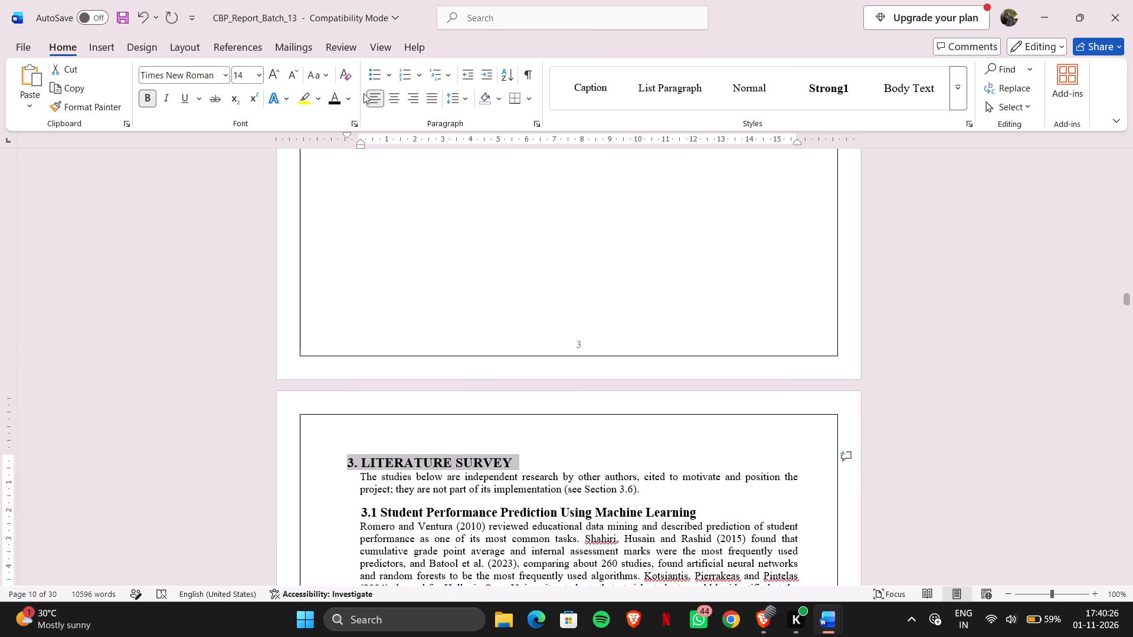
left_click(389, 95)
left_click(451, 449)
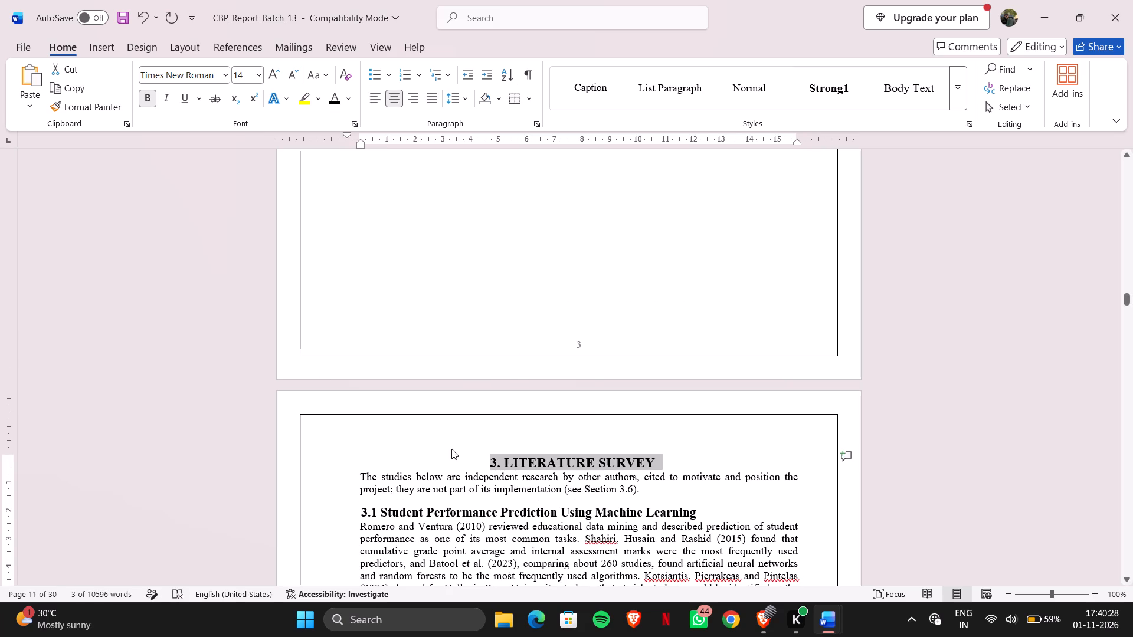
Delete the introductory paragraph about independent research between the 3. LITERATURE SURVEY heading and section 3.1.
left_click_drag(643, 492, 349, 478)
key("BackSpace")
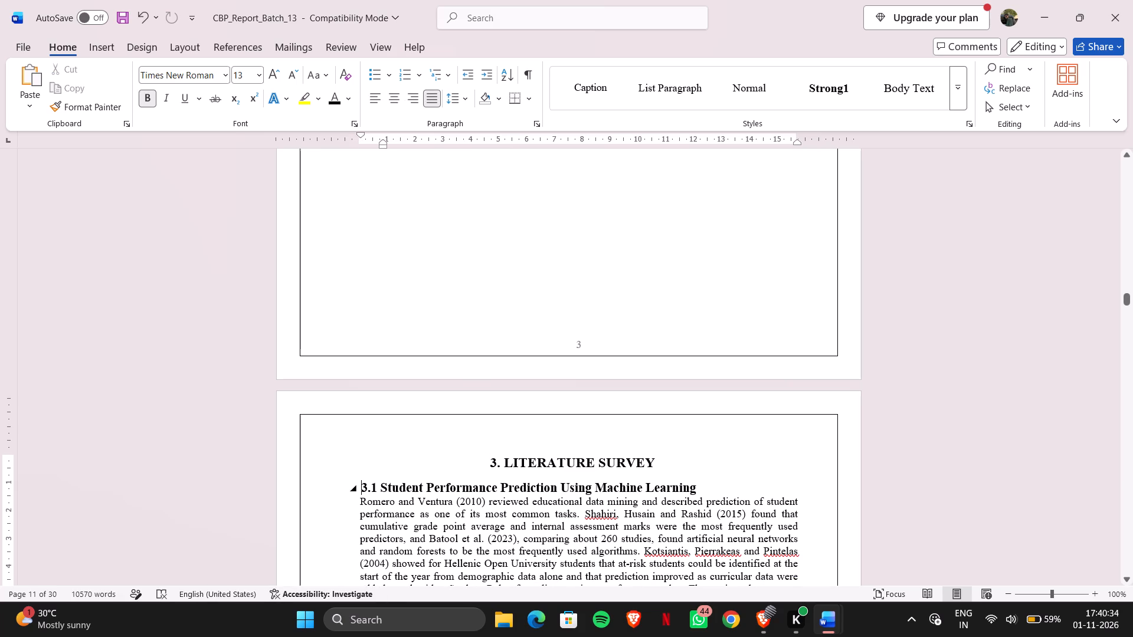
Move the left indent of sections 3.1 to 3.6 outward to about 0.5 cm beyond the left margin, keeping the headings' first-line offset.
left_click_drag(361, 491, 479, 636)
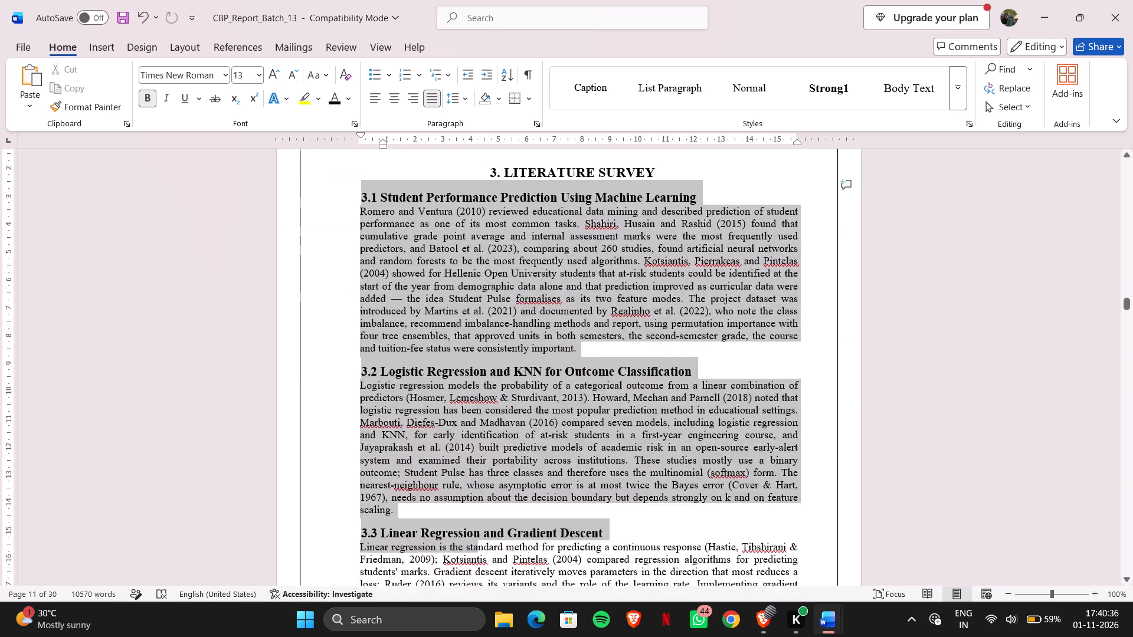
left_click_drag(479, 636, 496, 336)
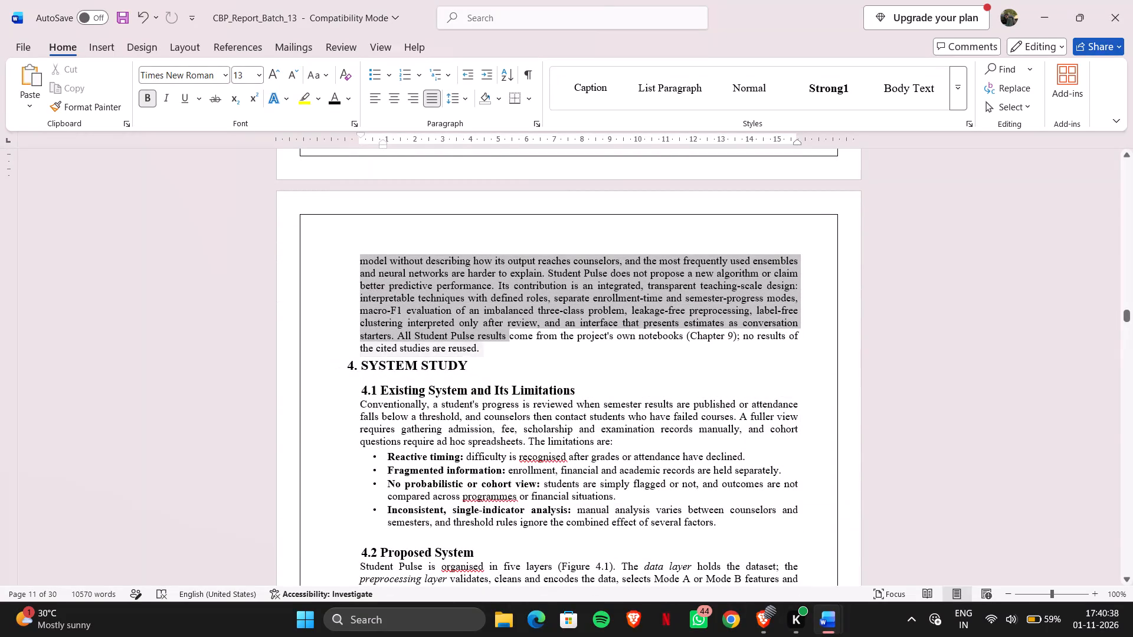
left_click_drag(496, 336, 495, 350)
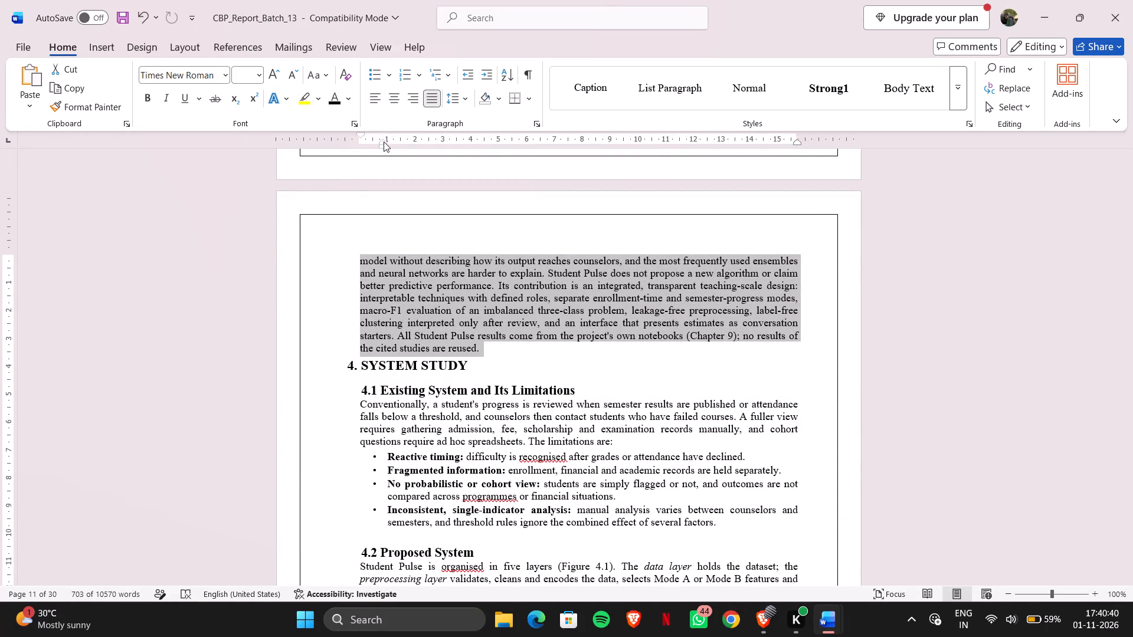
left_click_drag(384, 146, 325, 149)
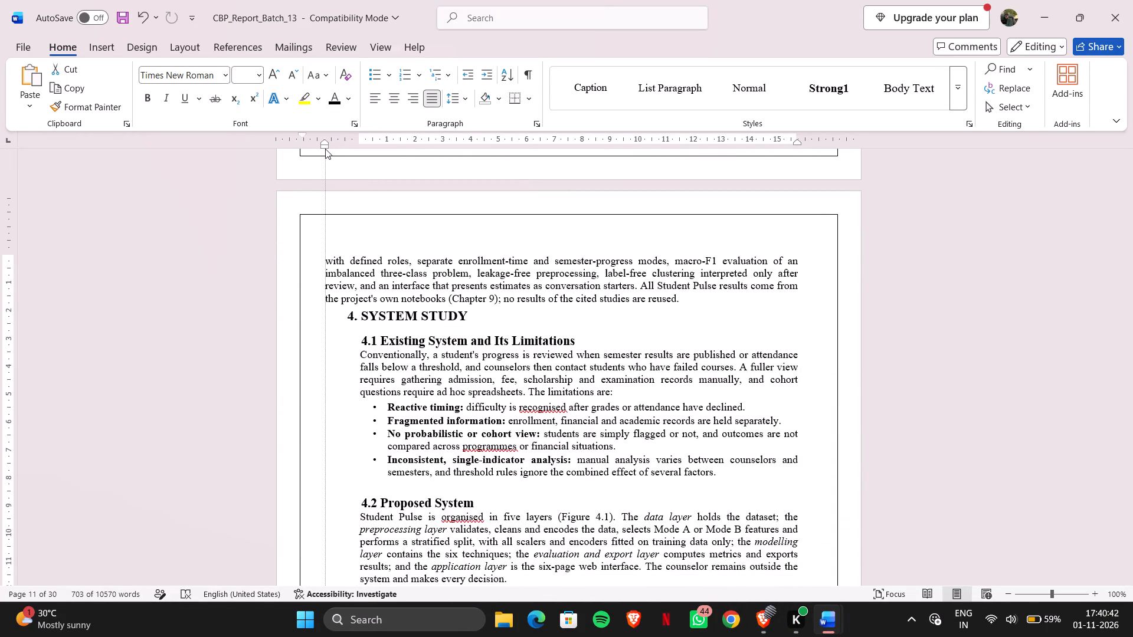
left_click_drag(325, 149, 320, 149)
left_click_drag(320, 149, 320, 152)
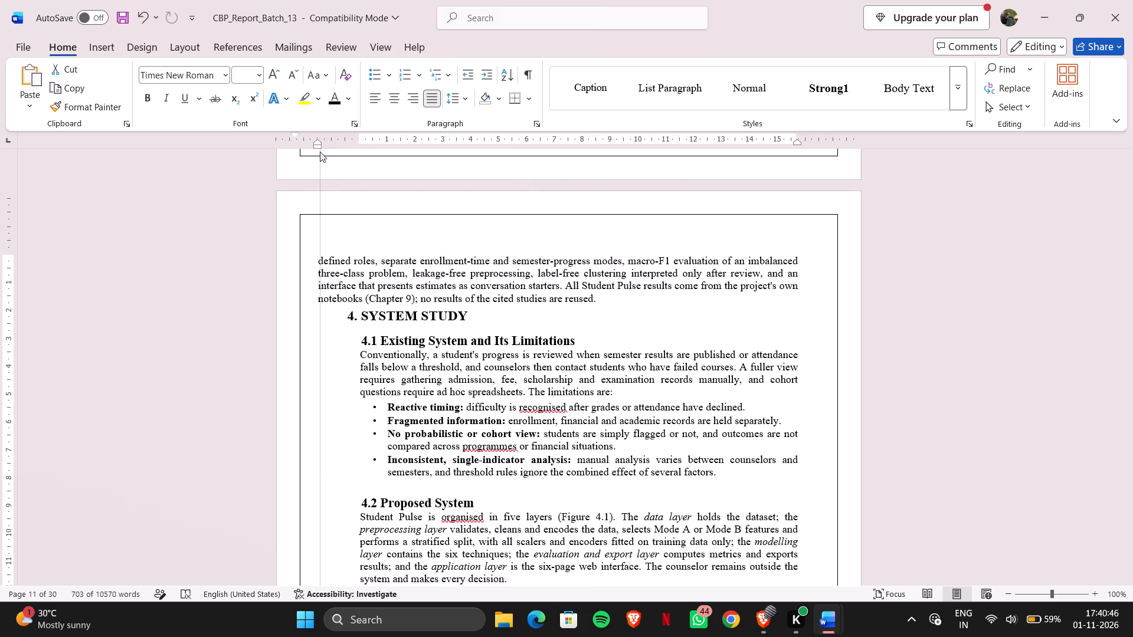
left_click_drag(320, 152, 319, 152)
scroll(399, 236, "up", 2)
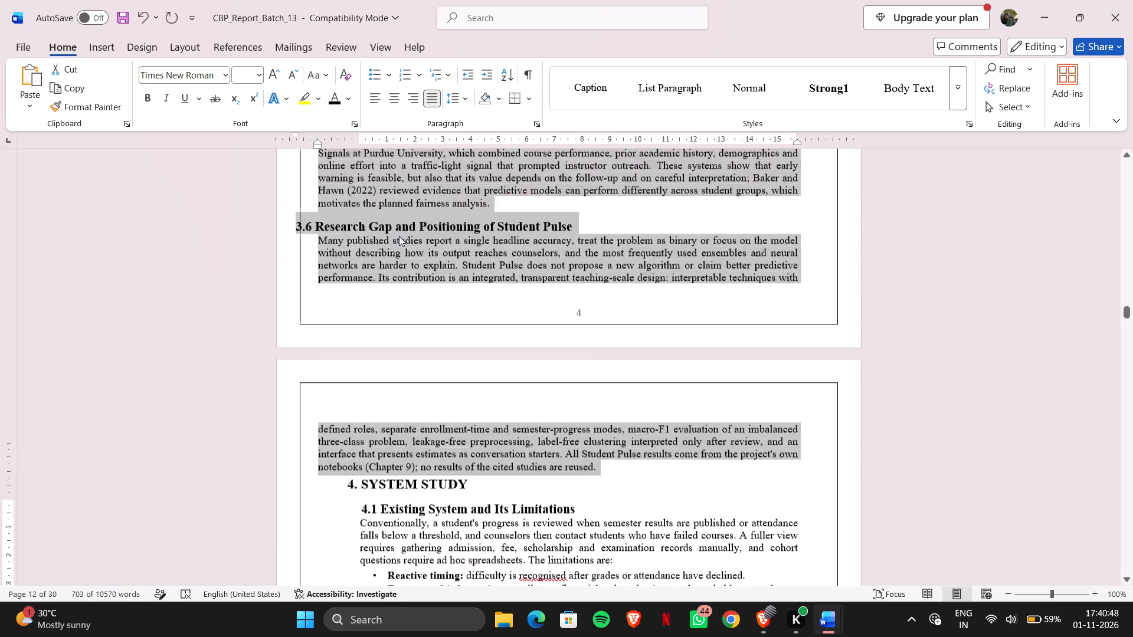
scroll(399, 236, "up", 2)
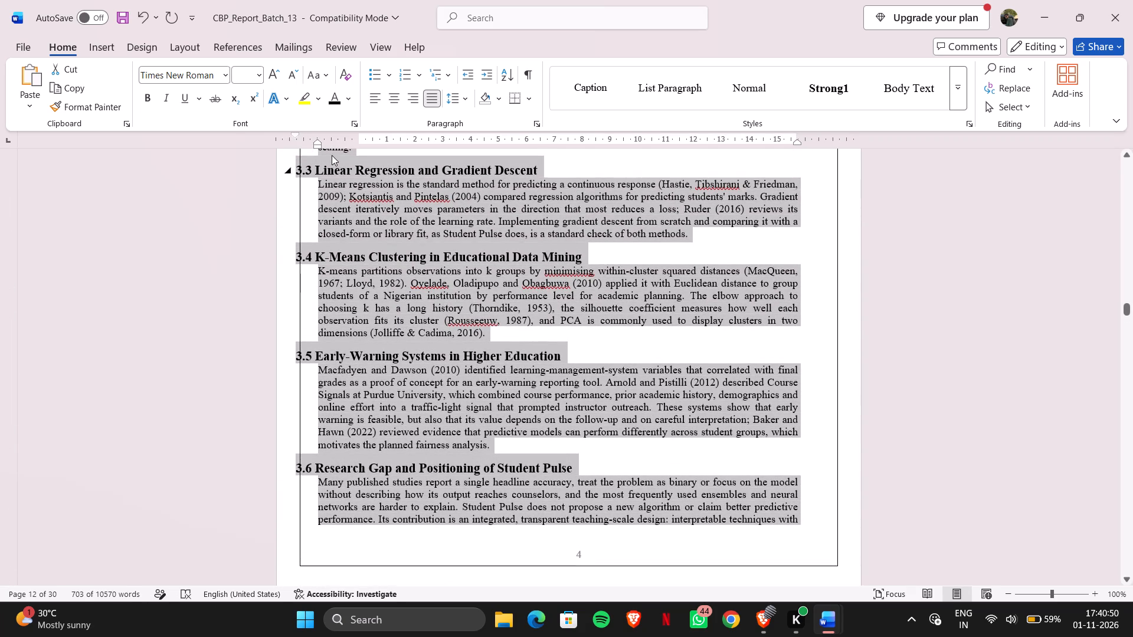
left_click_drag(318, 145, 343, 146)
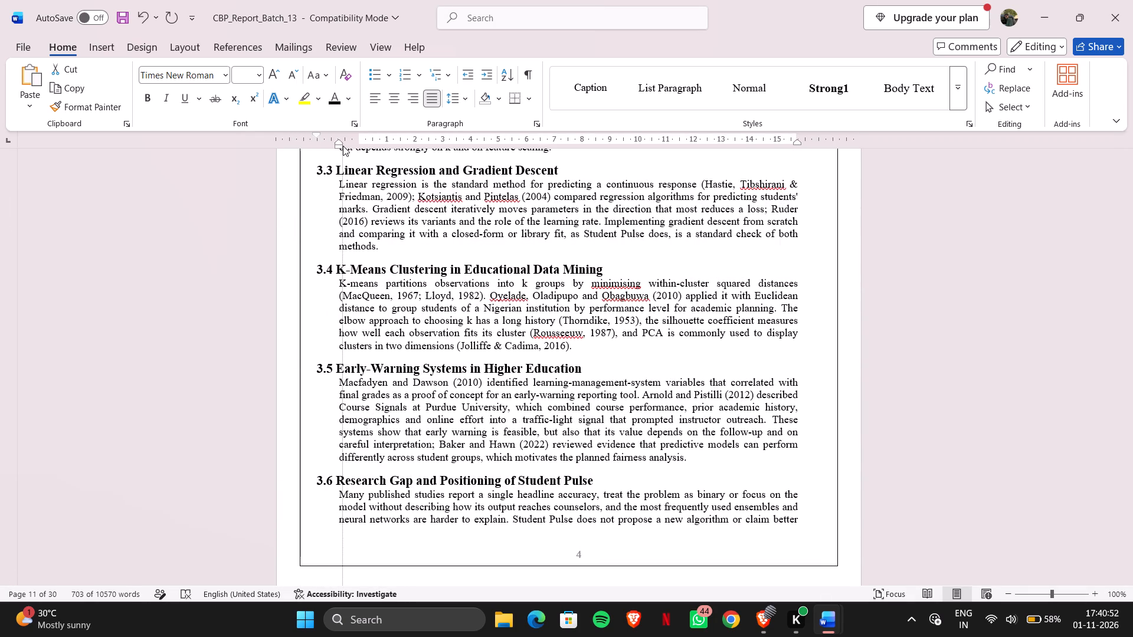
left_click_drag(343, 146, 345, 145)
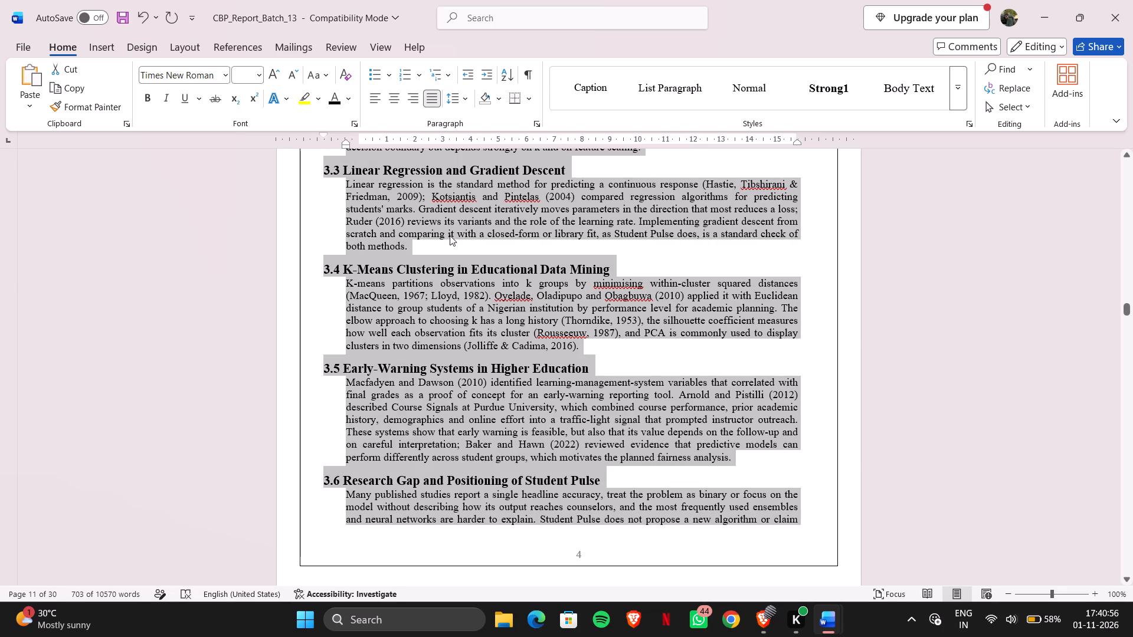
Set the line spacing of sections 3.1 to 3.6 to 1.5.
scroll(452, 239, "up", 1)
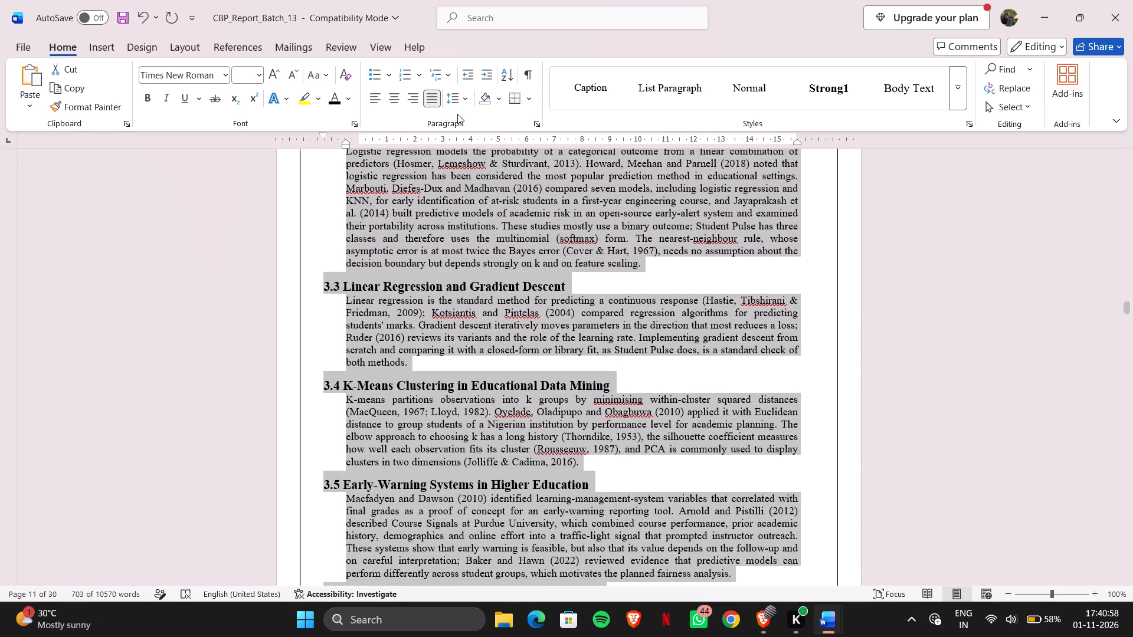
left_click(458, 103)
left_click(467, 155)
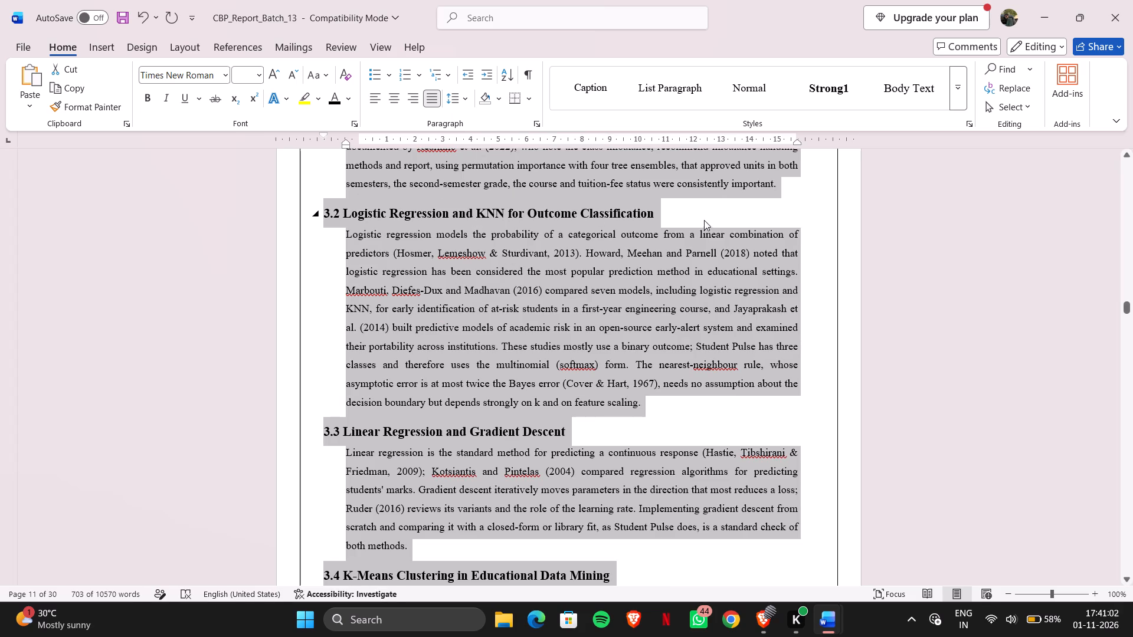
left_click(703, 221)
Insert blank lines after the last paragraph of section 3.6 until the 4. SYSTEM STUDY heading moves onto the next page.
scroll(703, 221, "down", 2)
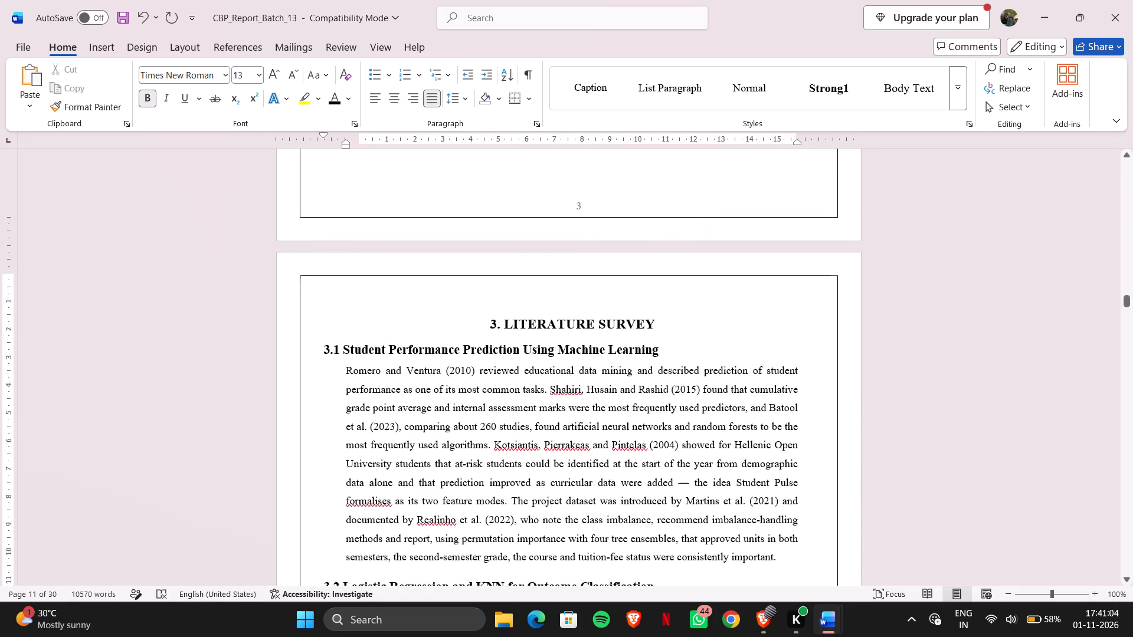
scroll(703, 221, "down", 2)
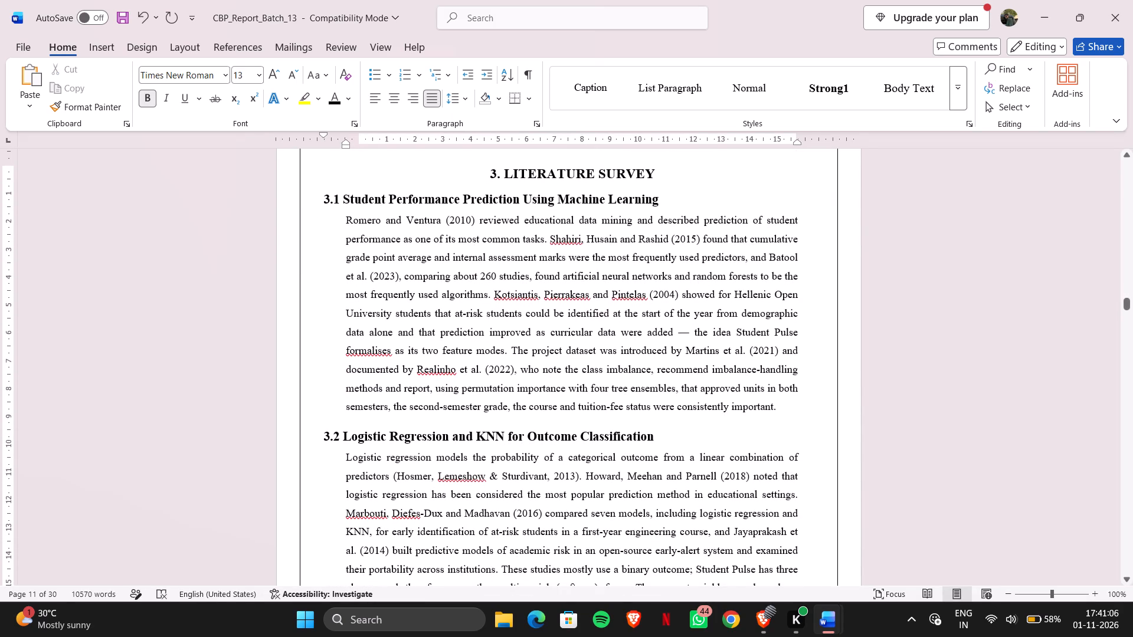
scroll(703, 221, "down", 2)
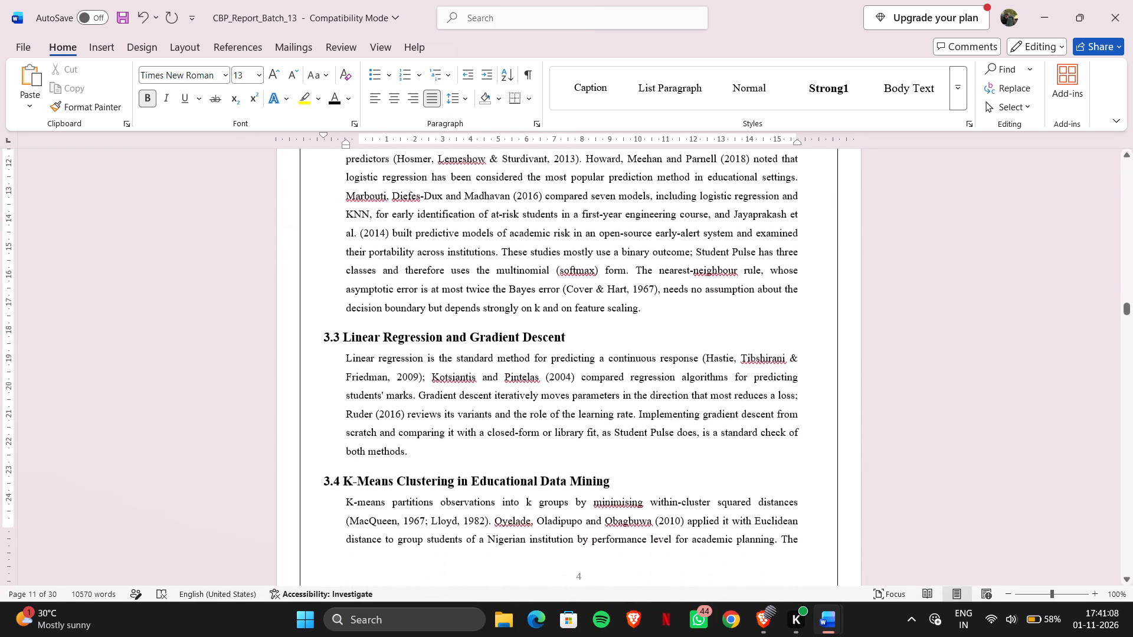
scroll(703, 221, "down", 4)
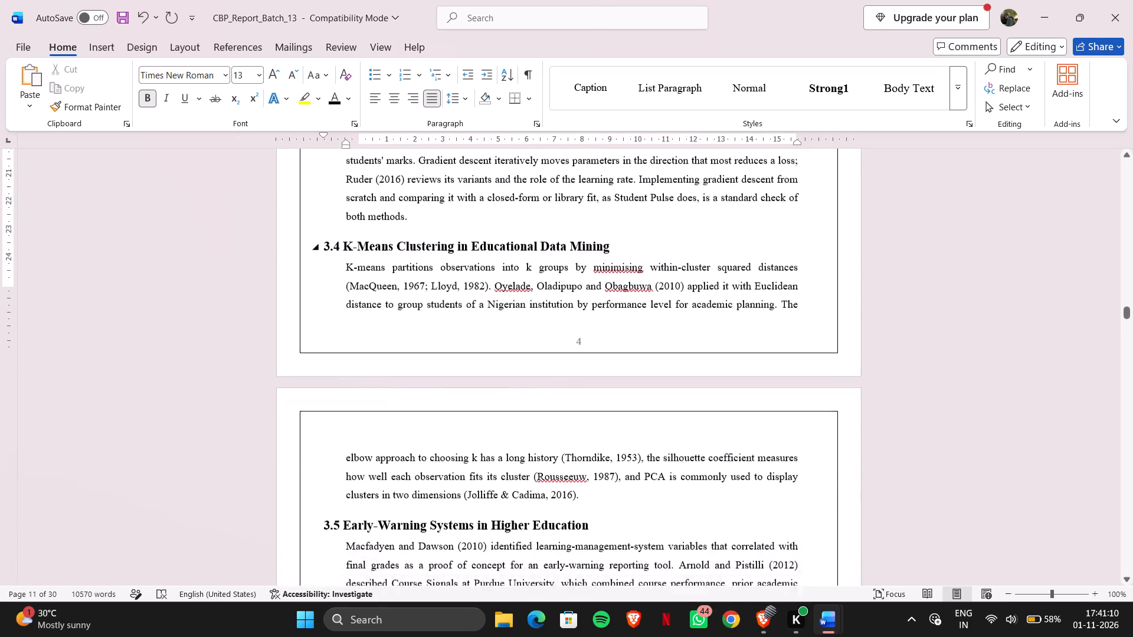
scroll(703, 221, "down", 2)
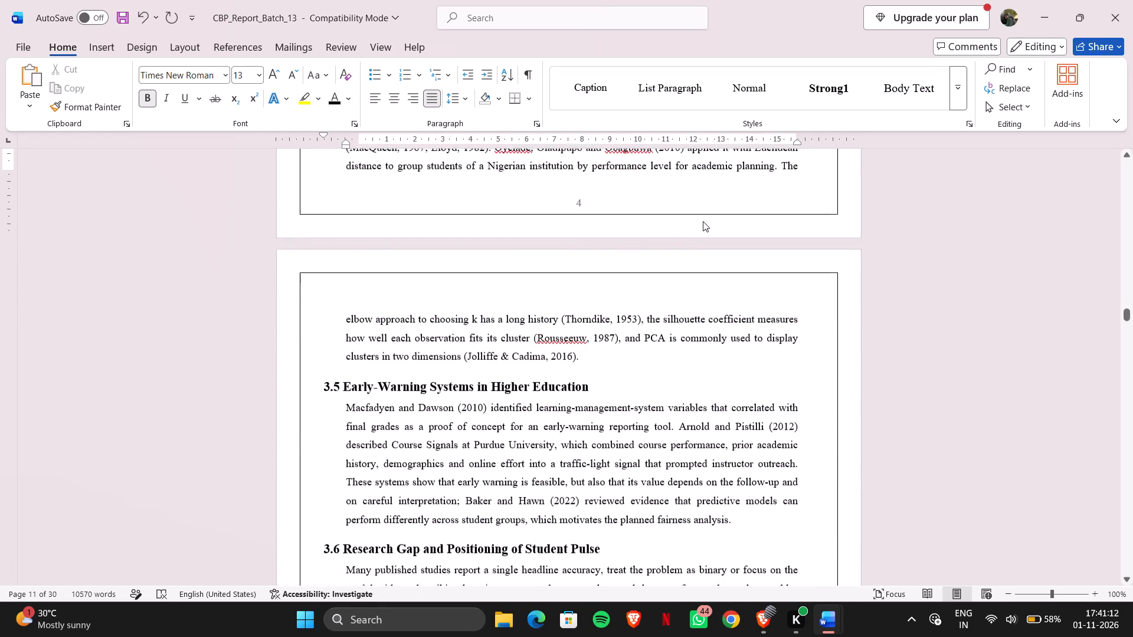
scroll(703, 221, "down", 3)
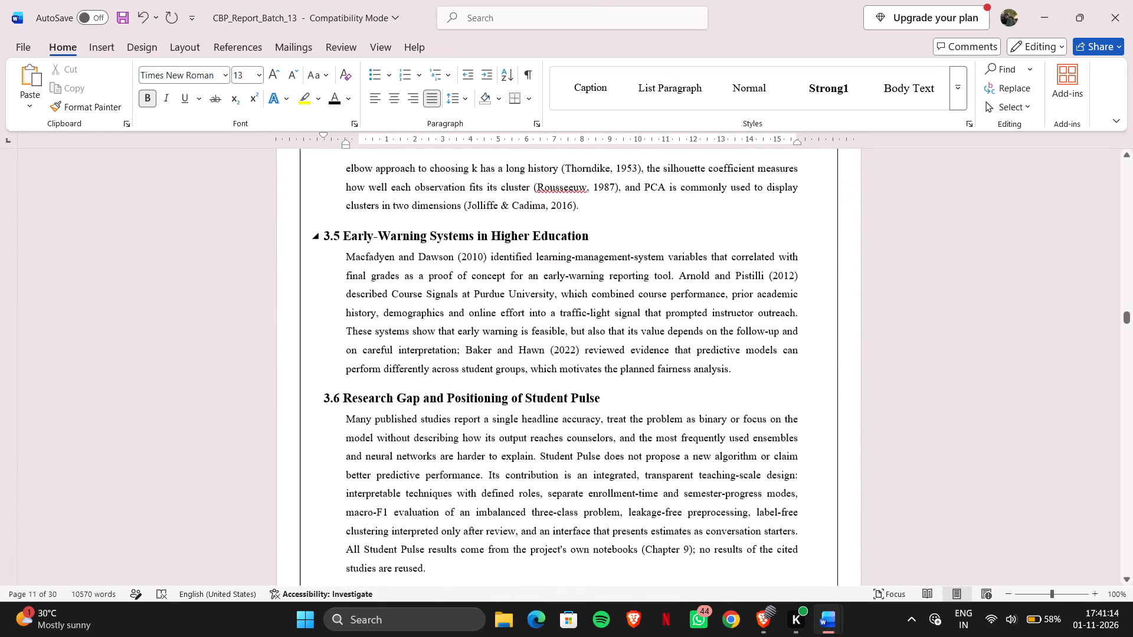
scroll(703, 221, "down", 2)
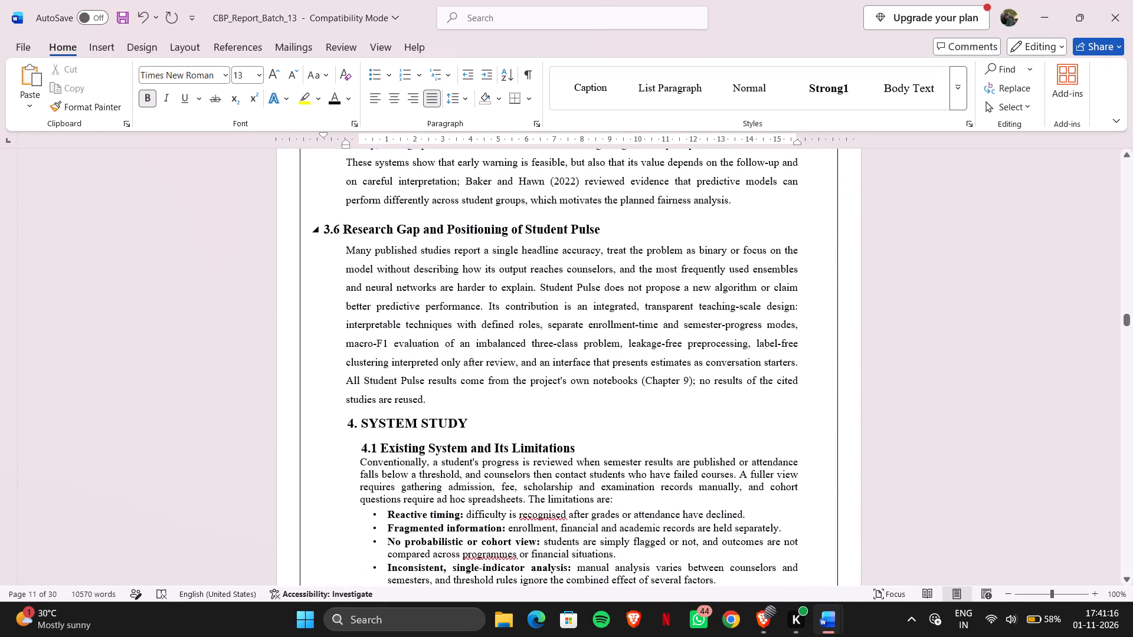
left_click(438, 407)
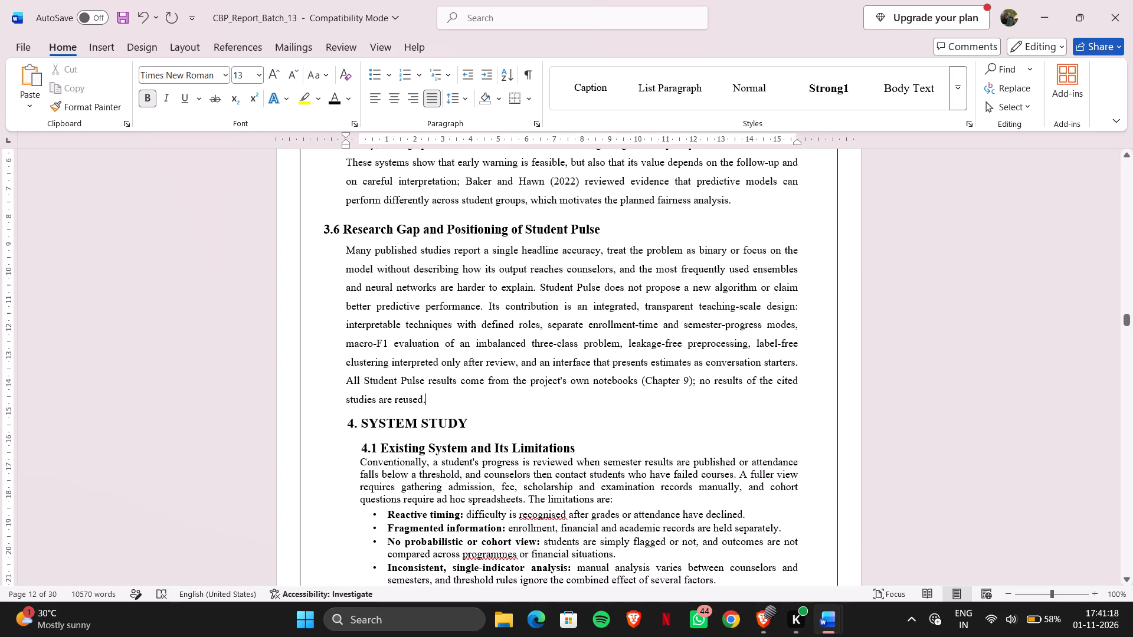
key("Return")
key("Return")
key("Return")
key("Return")
key("Return")
key("Return")
key("Return")
key("Return")
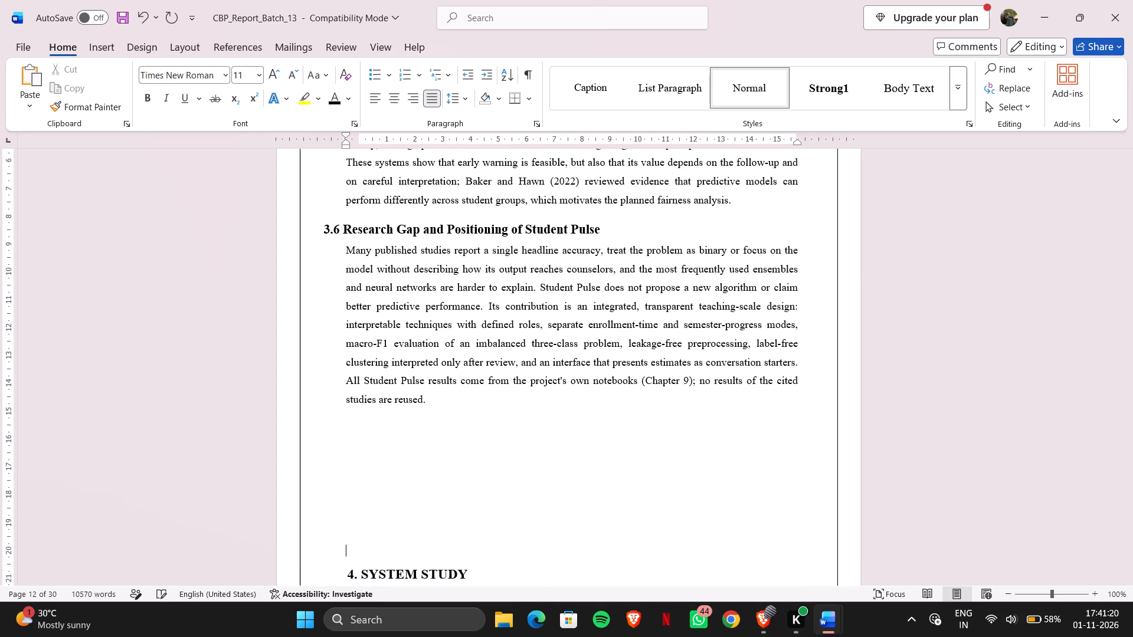
key("Return")
key("Return")
key("Return")
key("Return")
key("Return")
key("Return")
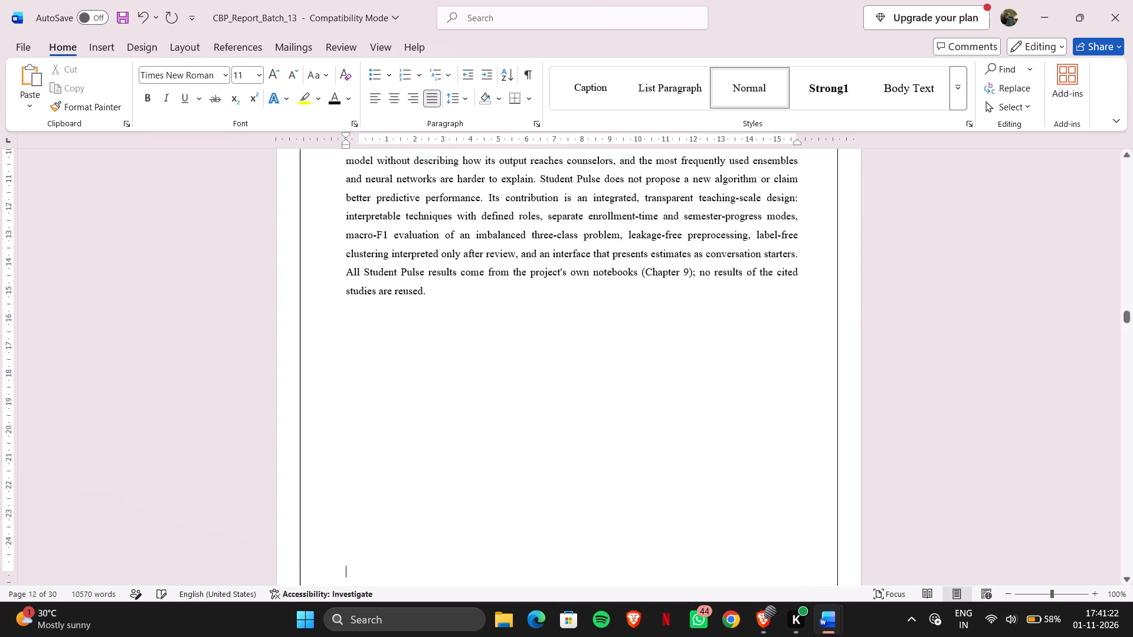
key("Return")
Centre the 4. SYSTEM STUDY chapter heading.
scroll(471, 432, "down", 1)
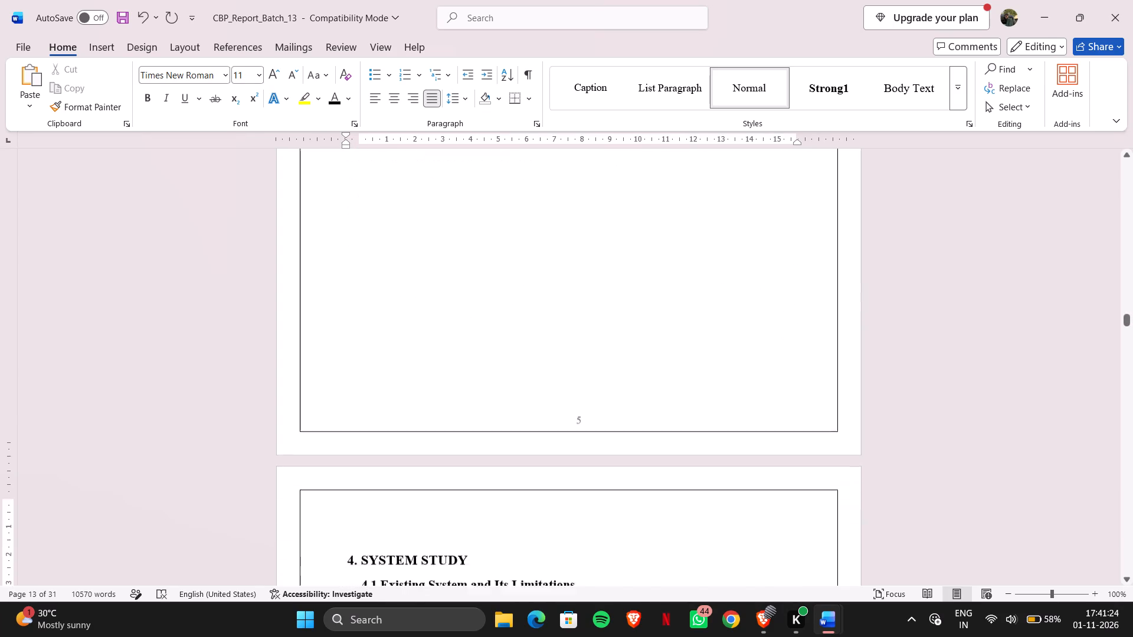
scroll(471, 432, "down", 1)
left_click_drag(501, 415, 353, 406)
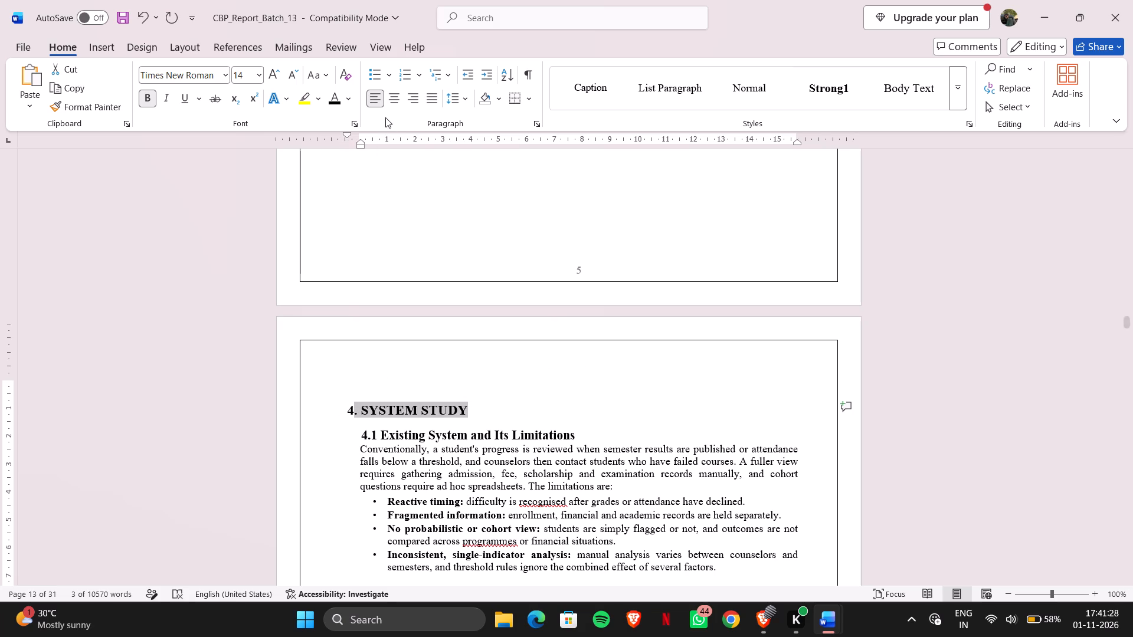
left_click(392, 101)
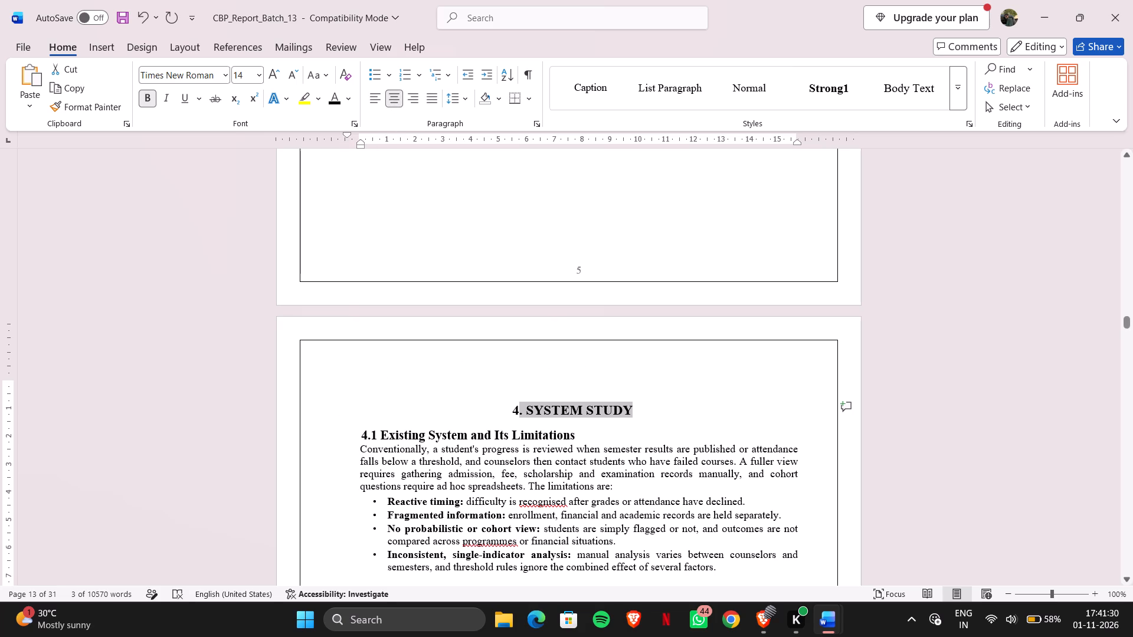
Delete the extra blank line above the 4. SYSTEM STUDY heading so it starts at the top of its page.
left_click(478, 378)
key("BackSpace")
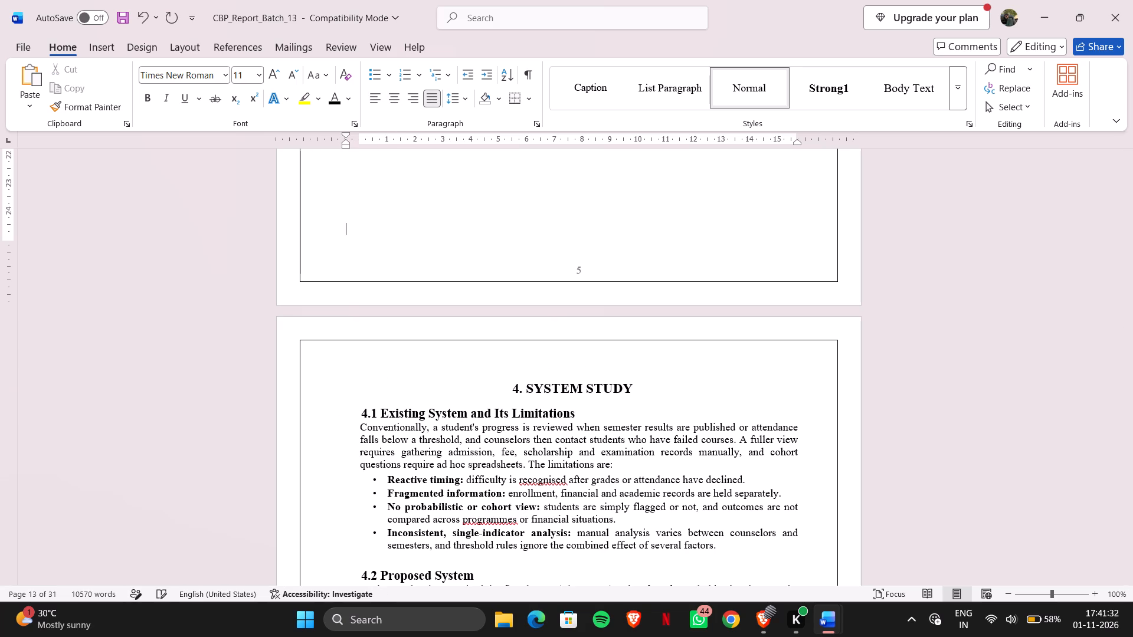
Justify sections 4.1 and 4.2, through the paragraph above the architecture diagram, and set their line spacing to 1.5.
scroll(486, 378, "down", 2)
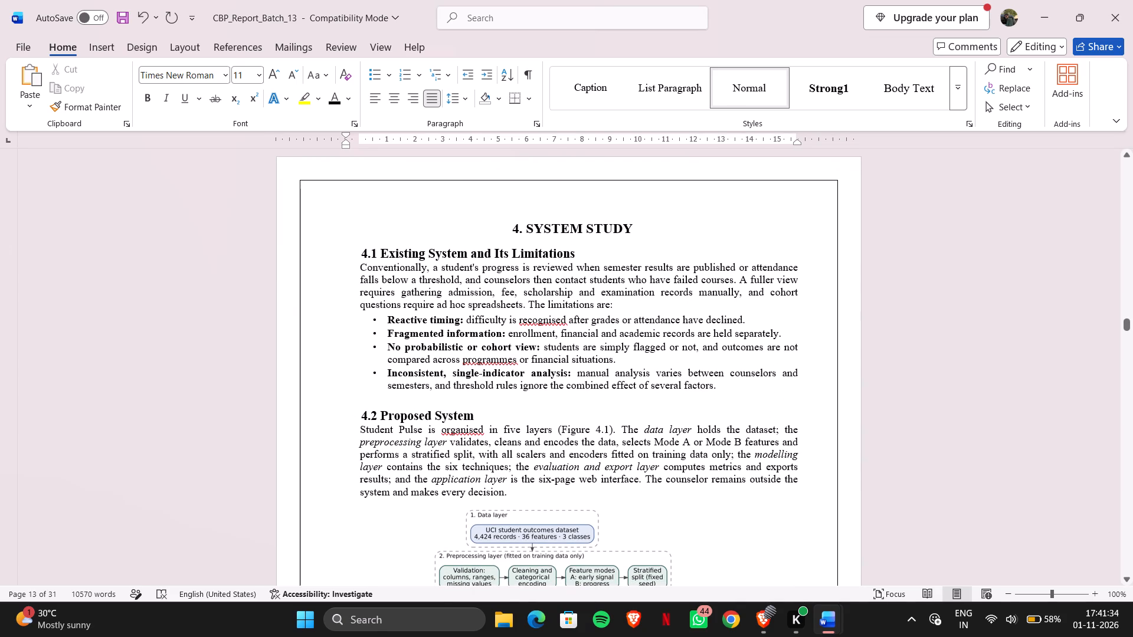
double_click(351, 249)
left_click_drag(360, 250, 577, 462)
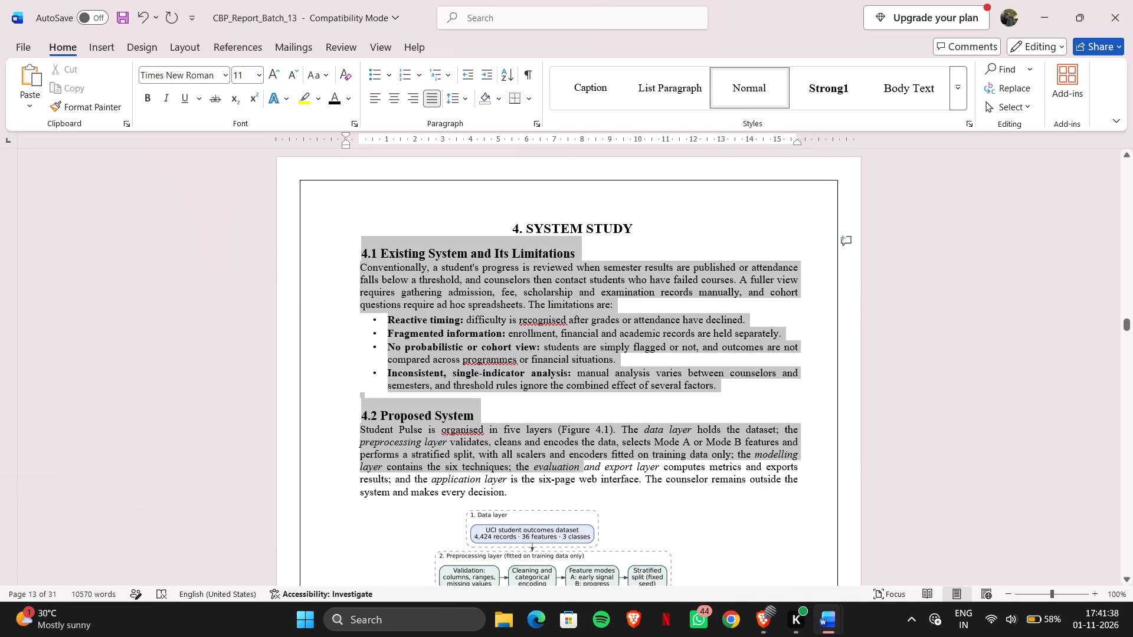
left_click_drag(577, 462, 579, 494)
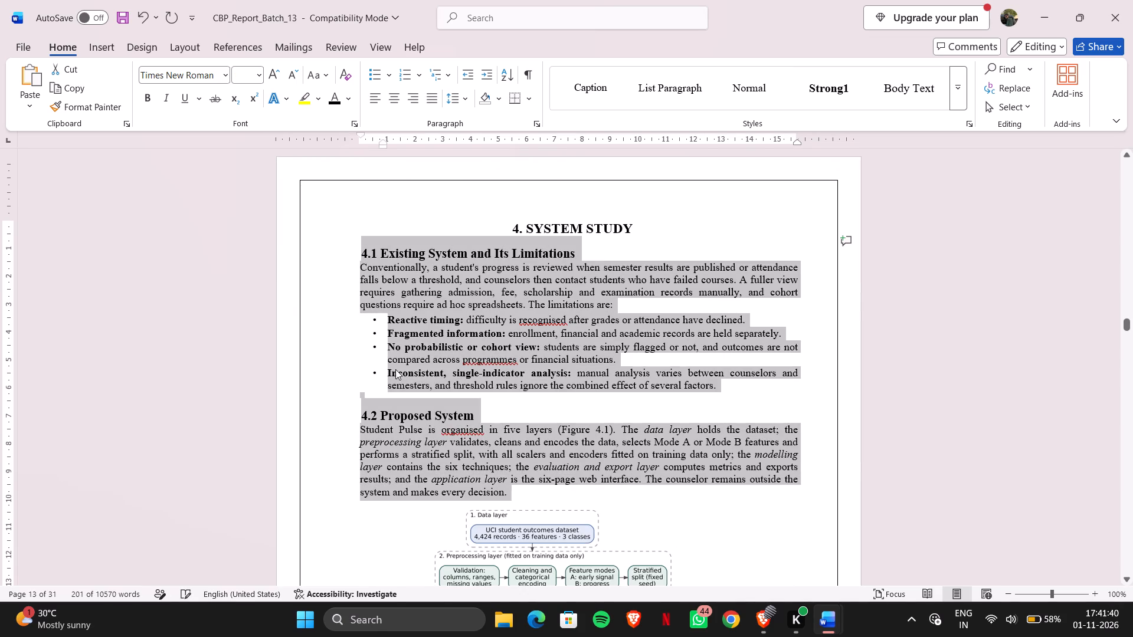
left_click(429, 97)
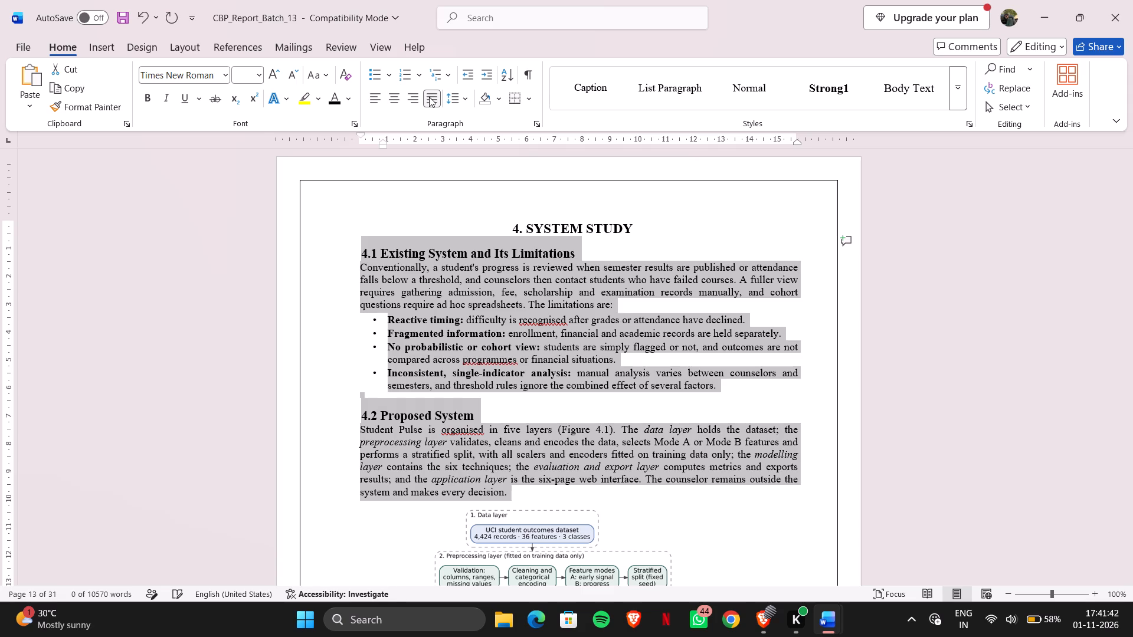
left_click(470, 102)
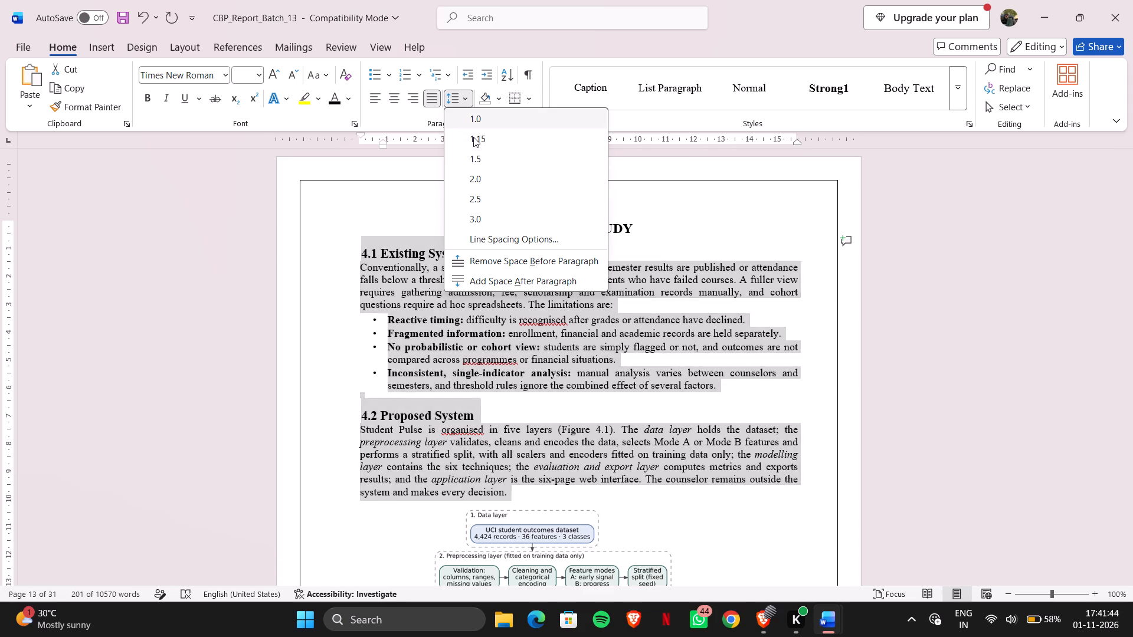
left_click(477, 153)
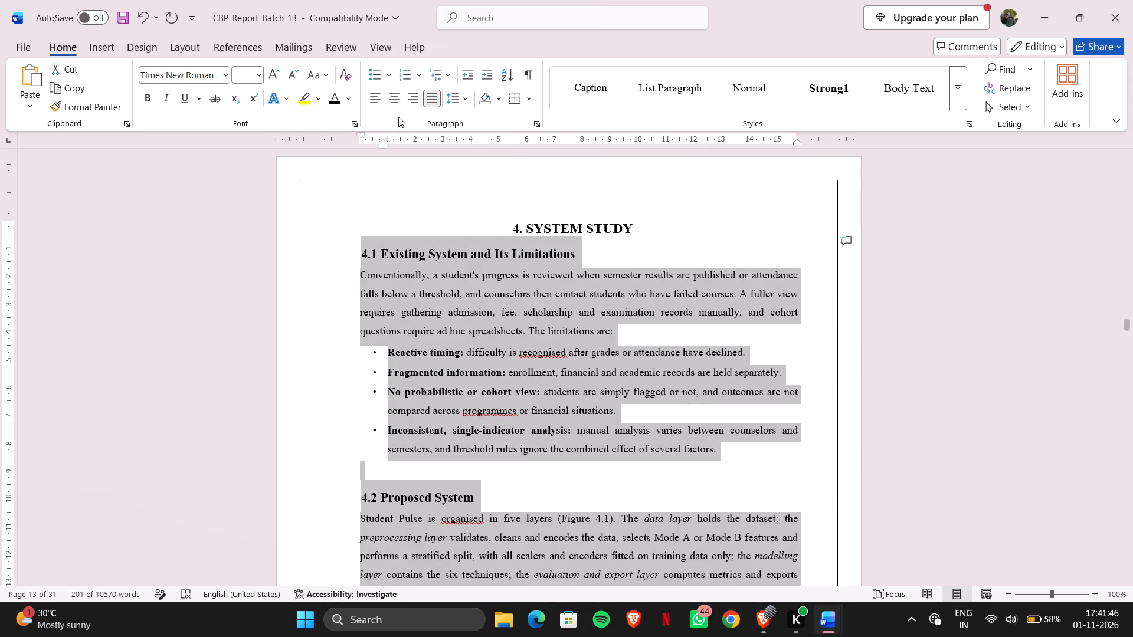
Move the left indent of sections 4.1 and 4.2 outward to about 0.2 cm beyond the left margin.
left_click_drag(385, 146, 351, 148)
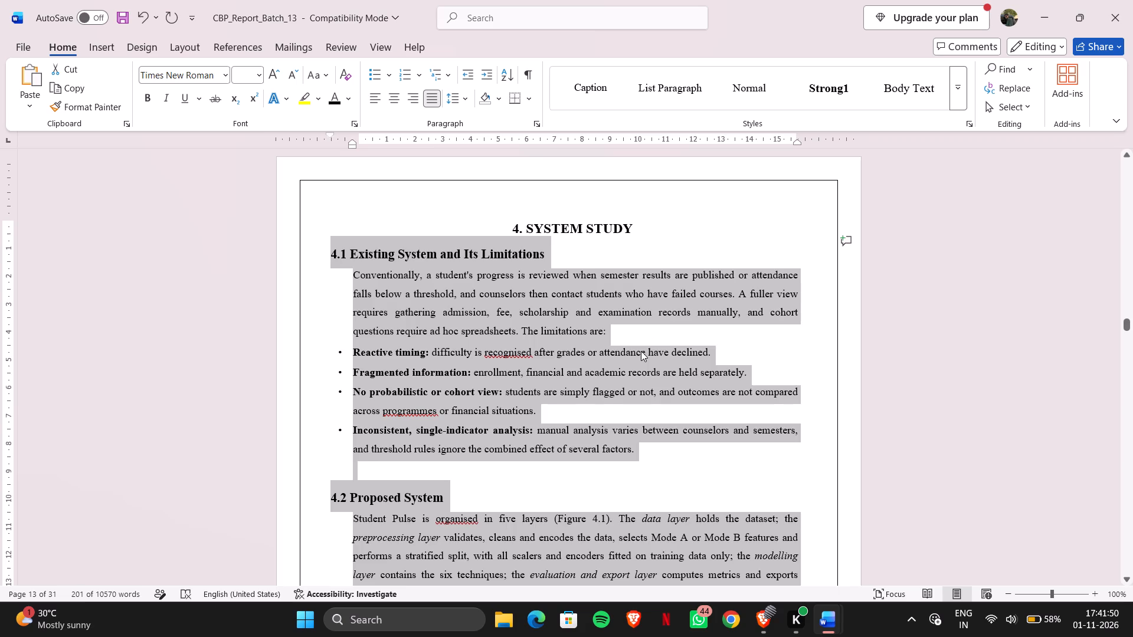
Select the Student Pulse system architecture diagram of Figure 4.1 below section 4.2.
scroll(641, 351, "down", 4)
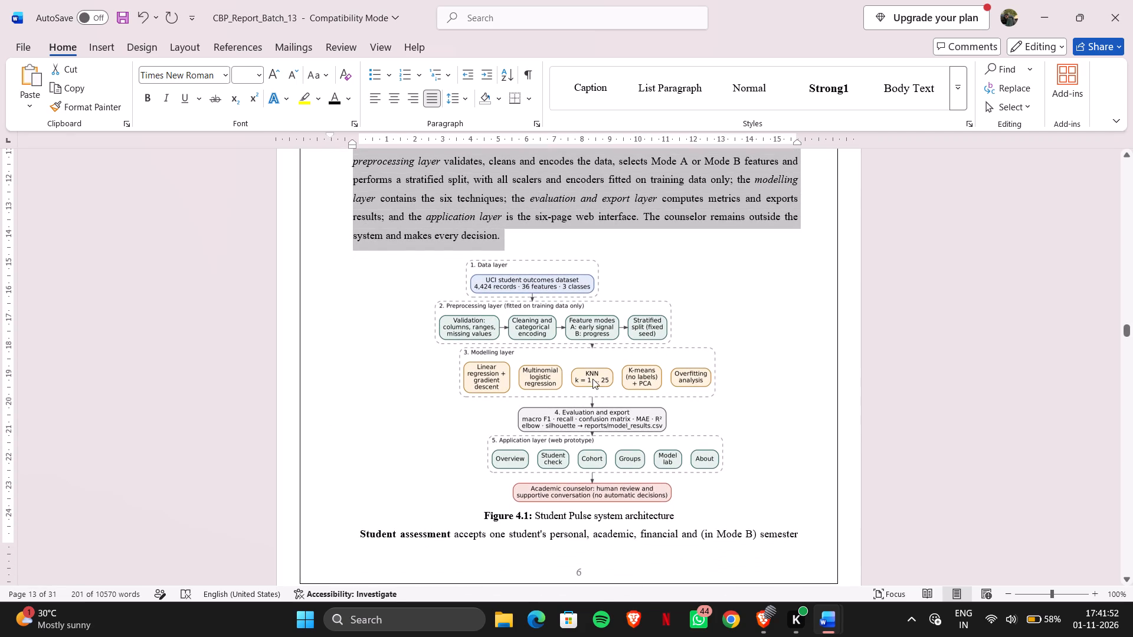
left_click(592, 379)
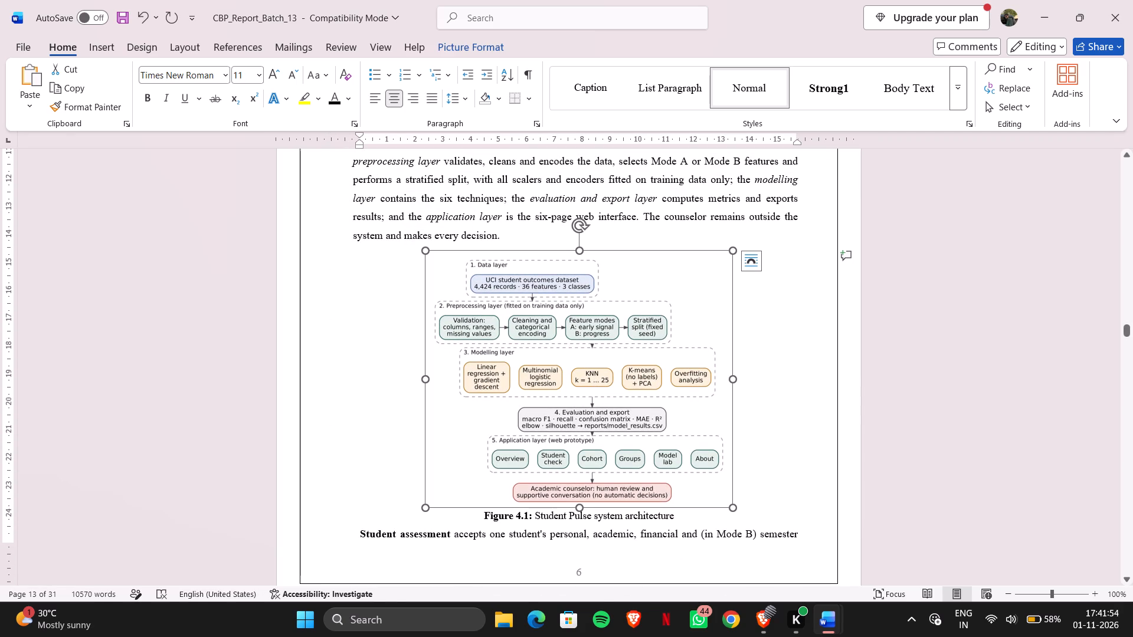
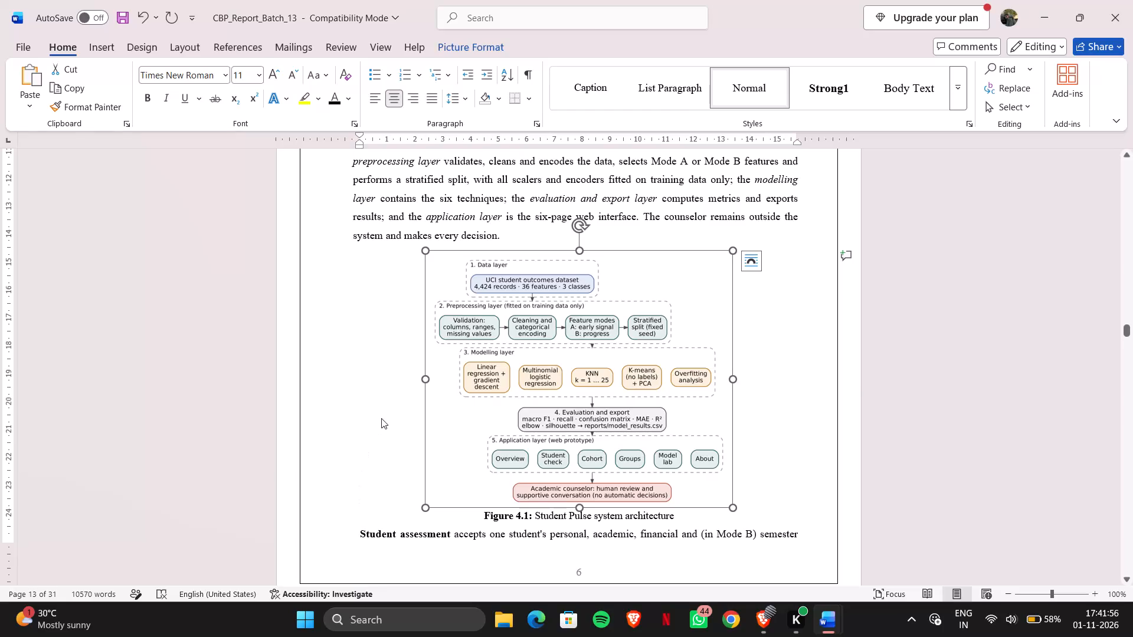
Reduce the height of the Figure 4.1 architecture diagram to about 8 cm, keeping its width.
left_click(384, 414)
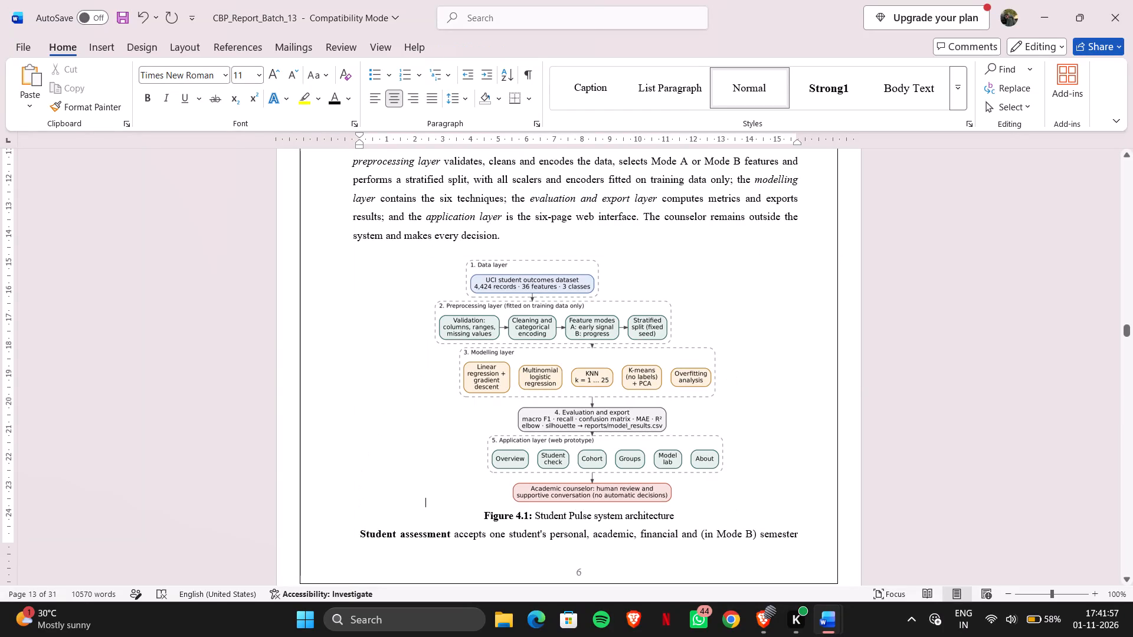
left_click(518, 388)
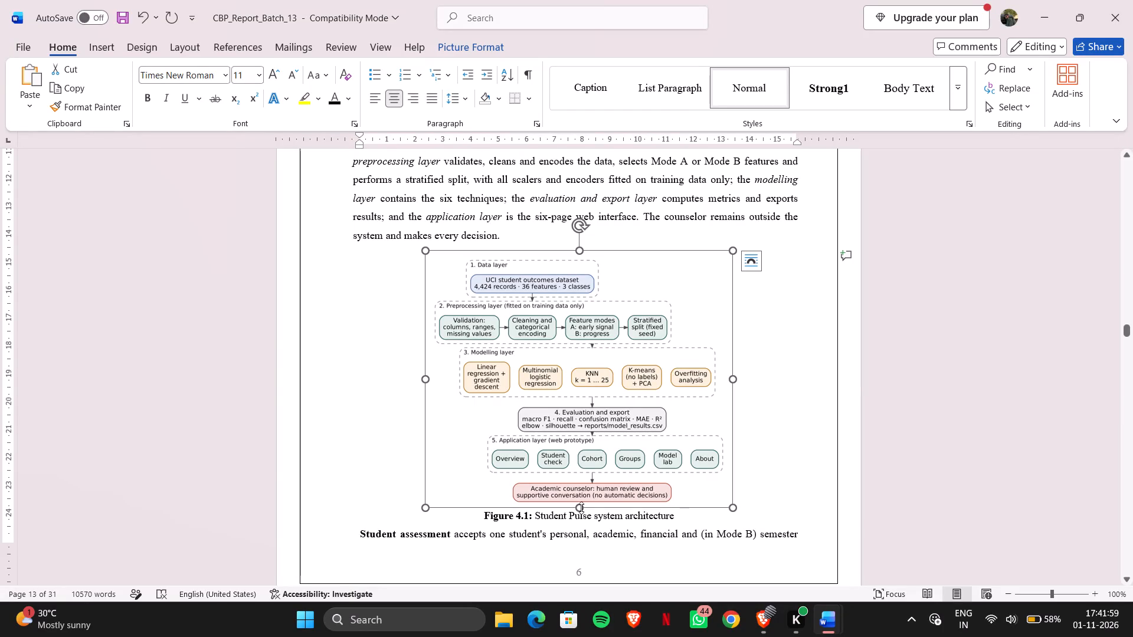
left_click_drag(581, 508, 577, 472)
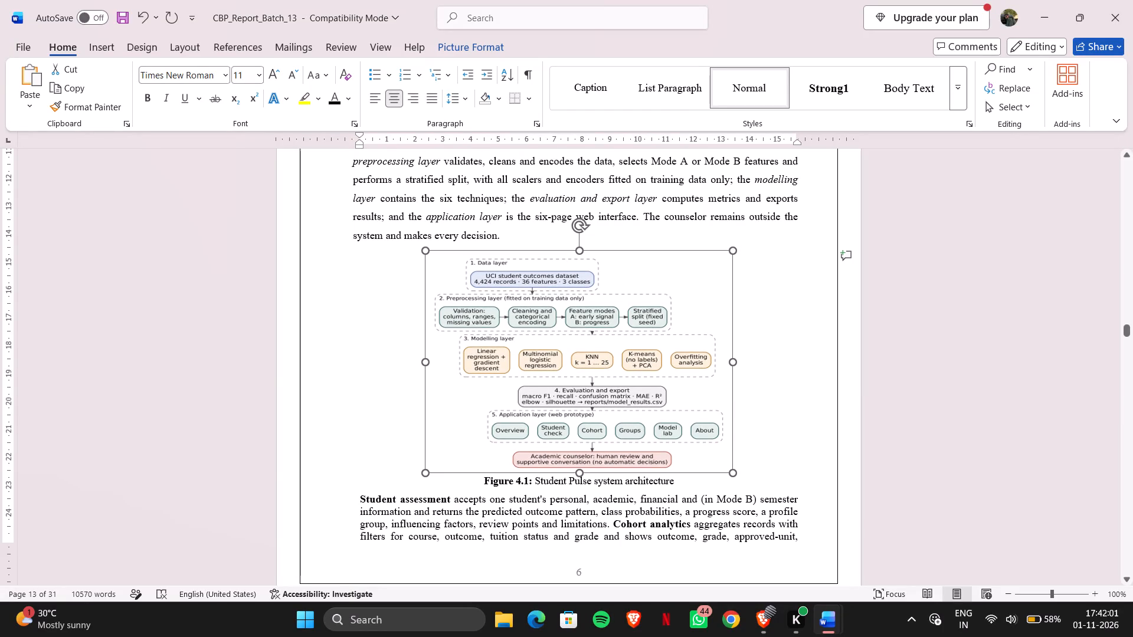
left_click_drag(577, 472, 577, 484)
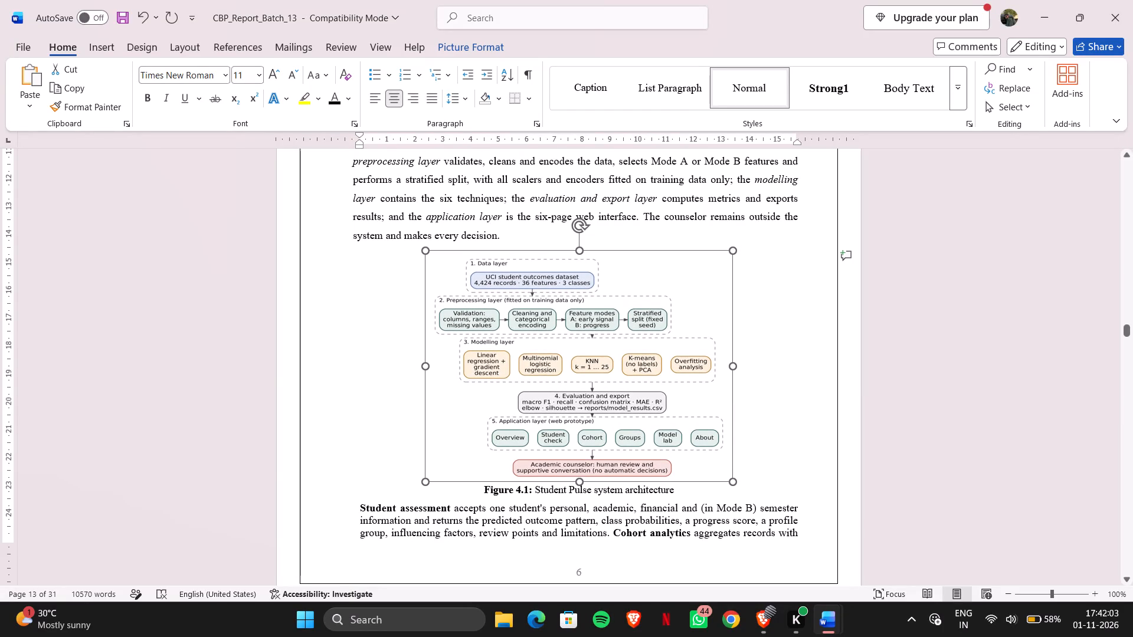
left_click_drag(577, 484, 578, 474)
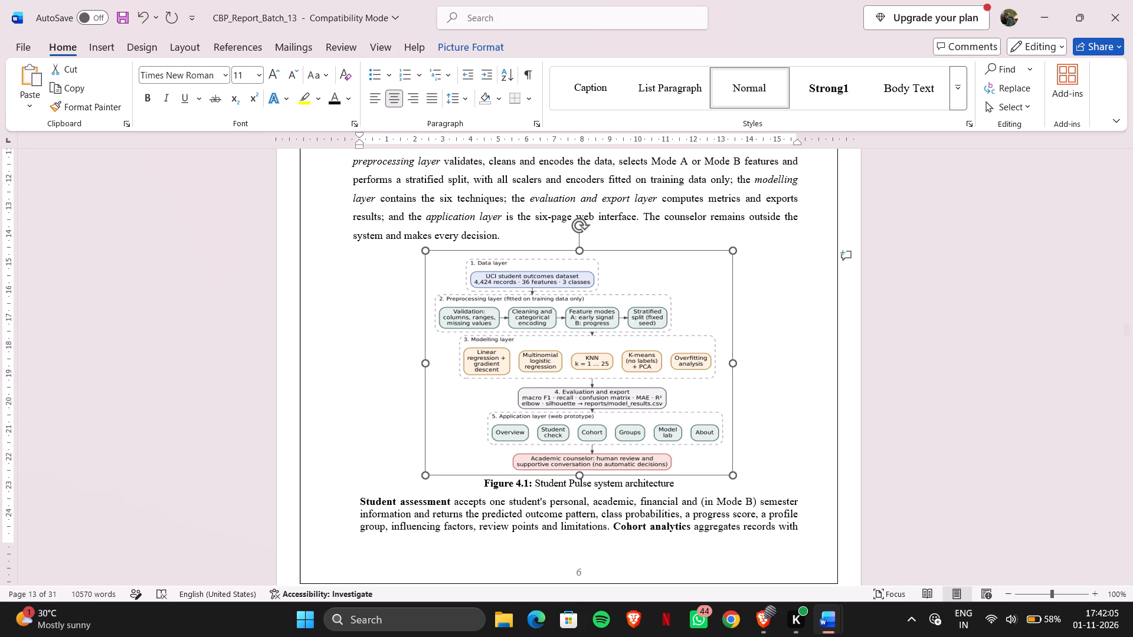
left_click(796, 358)
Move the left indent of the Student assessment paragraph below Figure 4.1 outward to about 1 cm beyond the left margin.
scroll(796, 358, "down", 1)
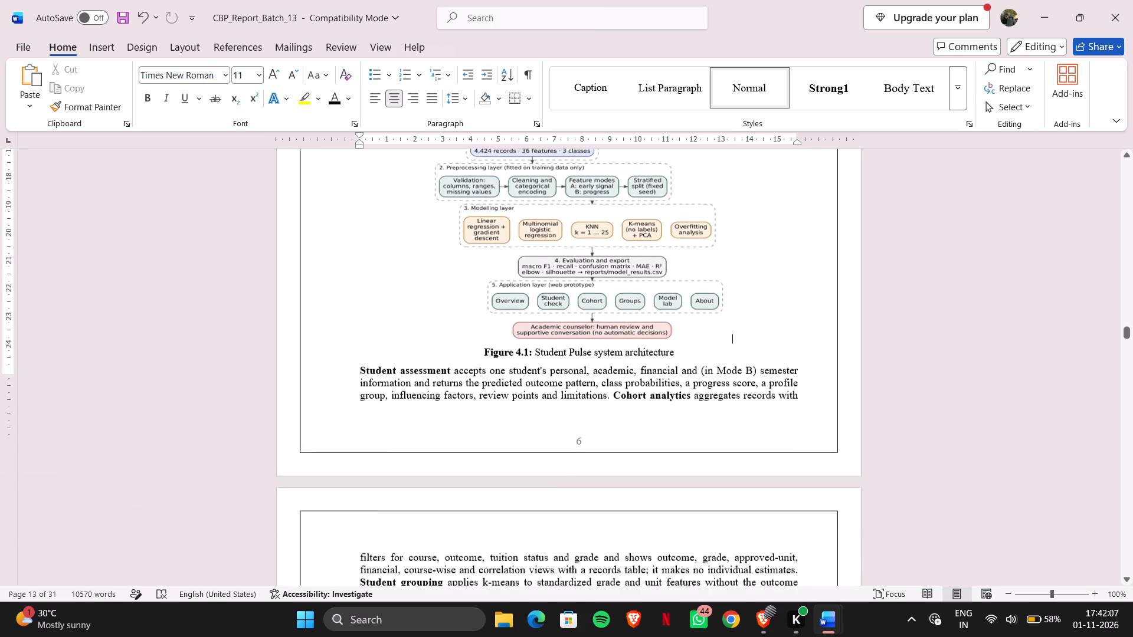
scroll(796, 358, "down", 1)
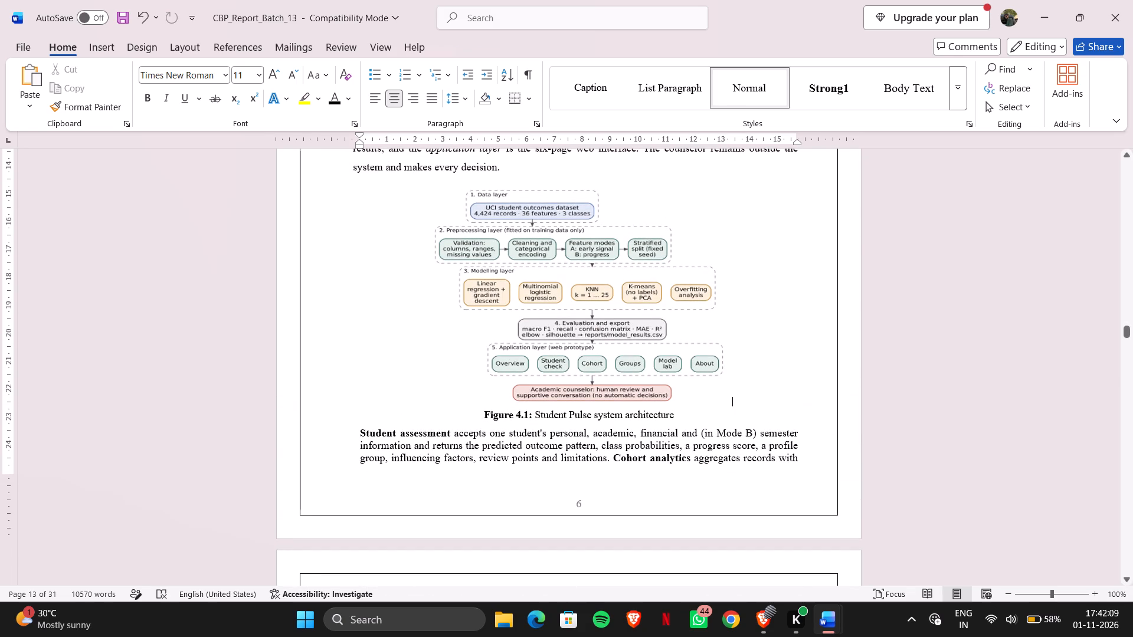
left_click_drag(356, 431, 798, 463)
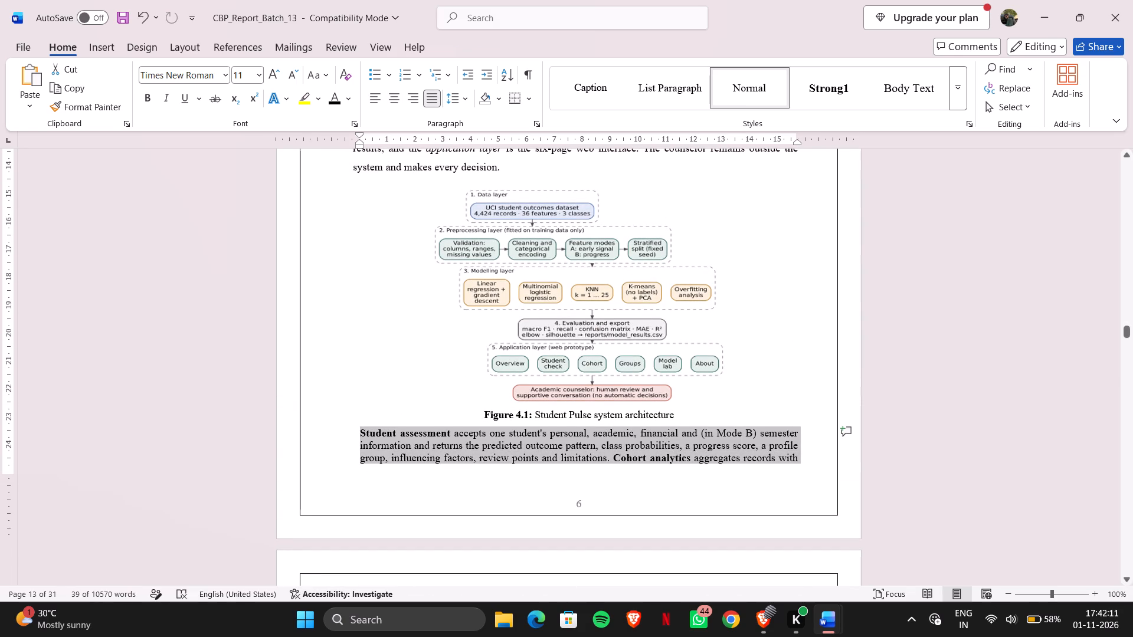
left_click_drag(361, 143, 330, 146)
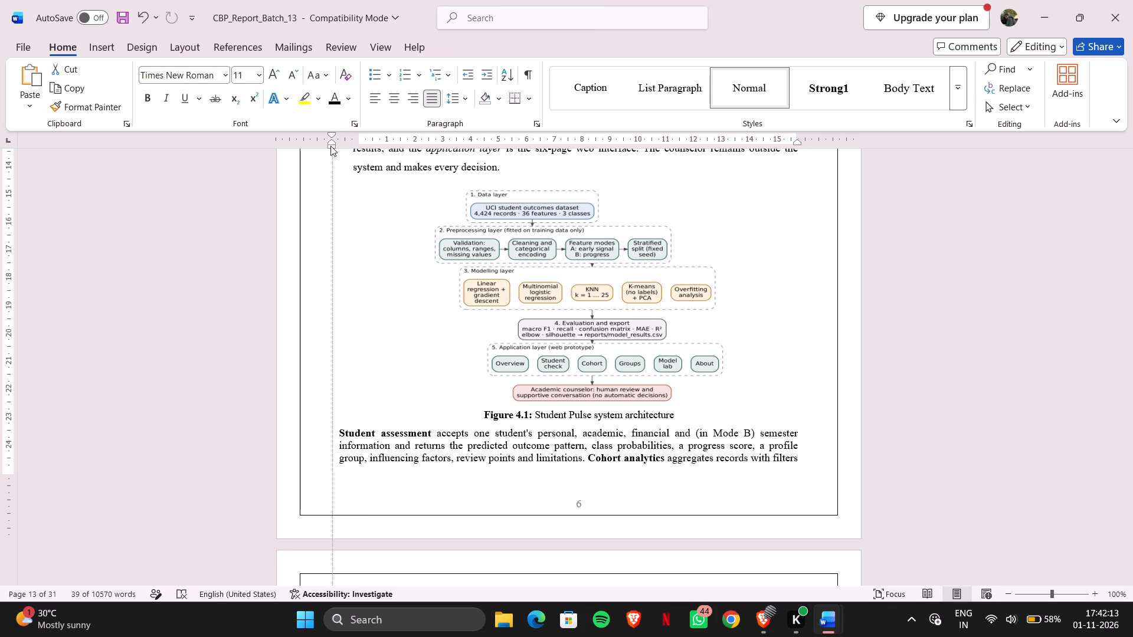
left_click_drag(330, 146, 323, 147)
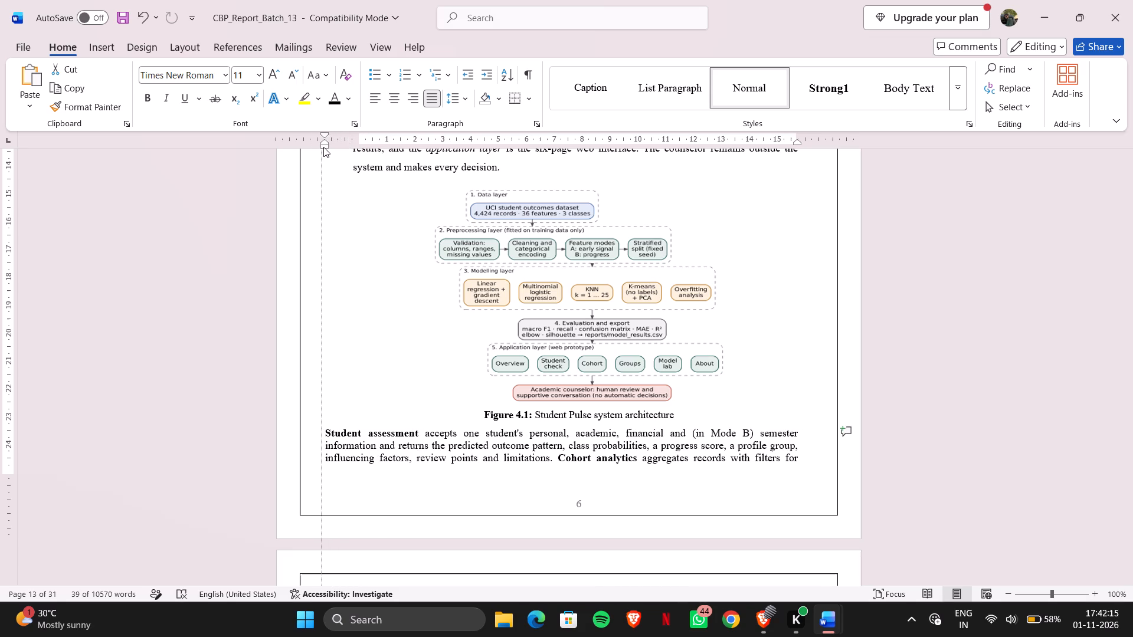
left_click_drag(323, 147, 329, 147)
Move the left indent from the Student assessment paragraph through section 4.4 to about 0.5 cm beyond the left margin for the body text.
scroll(418, 372, "down", 1)
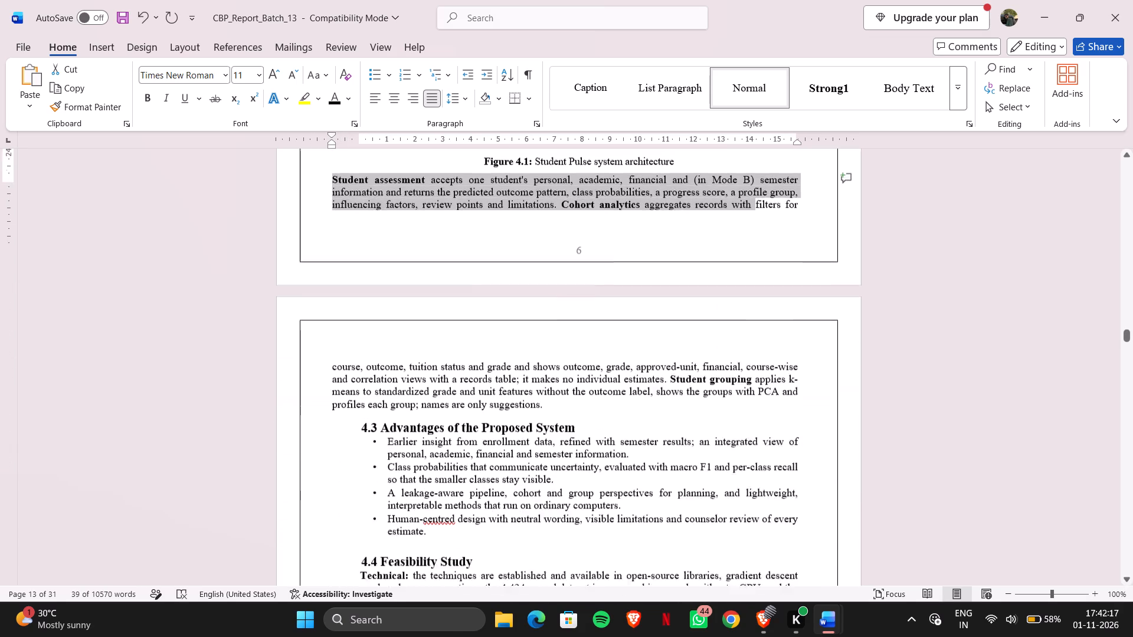
scroll(418, 372, "down", 3)
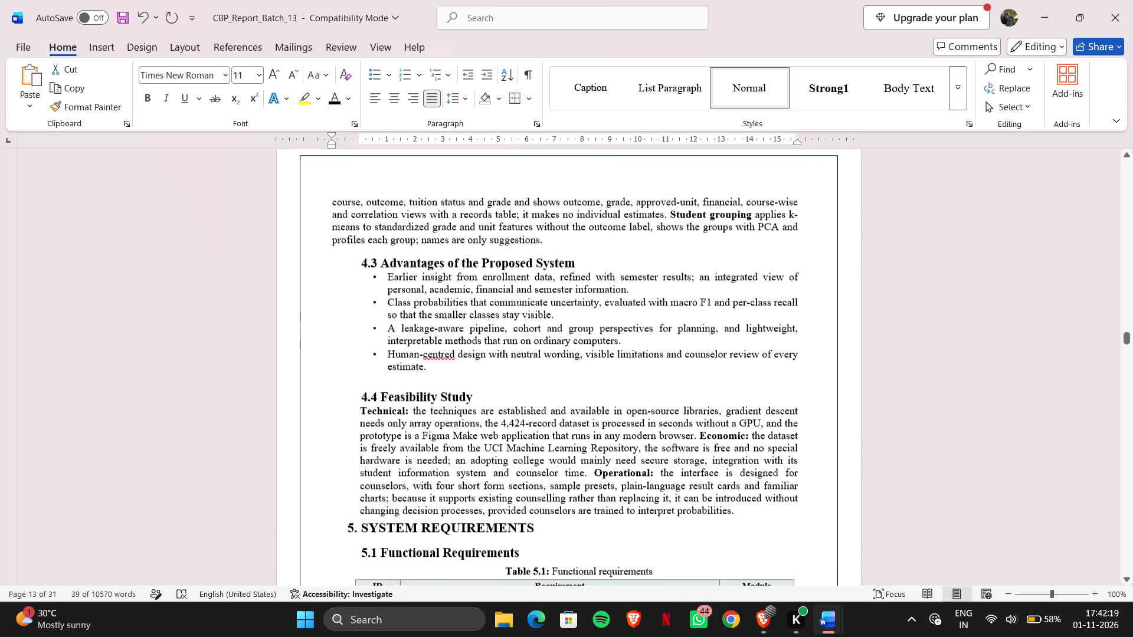
scroll(418, 372, "down", 1)
left_click_drag(333, 198, 556, 503)
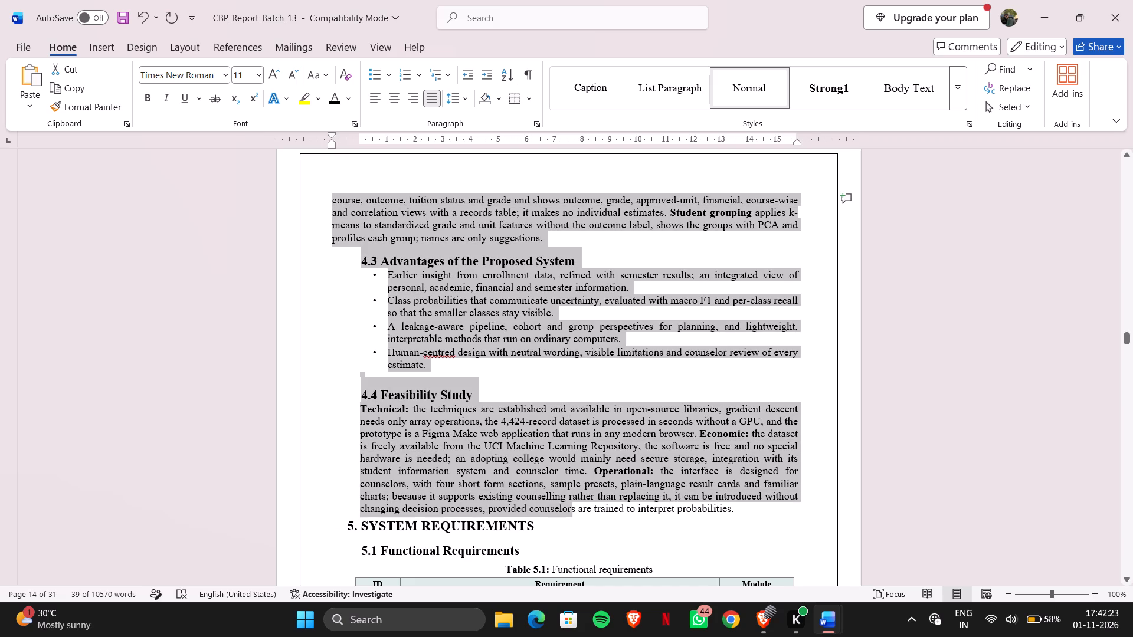
left_click_drag(556, 503, 737, 508)
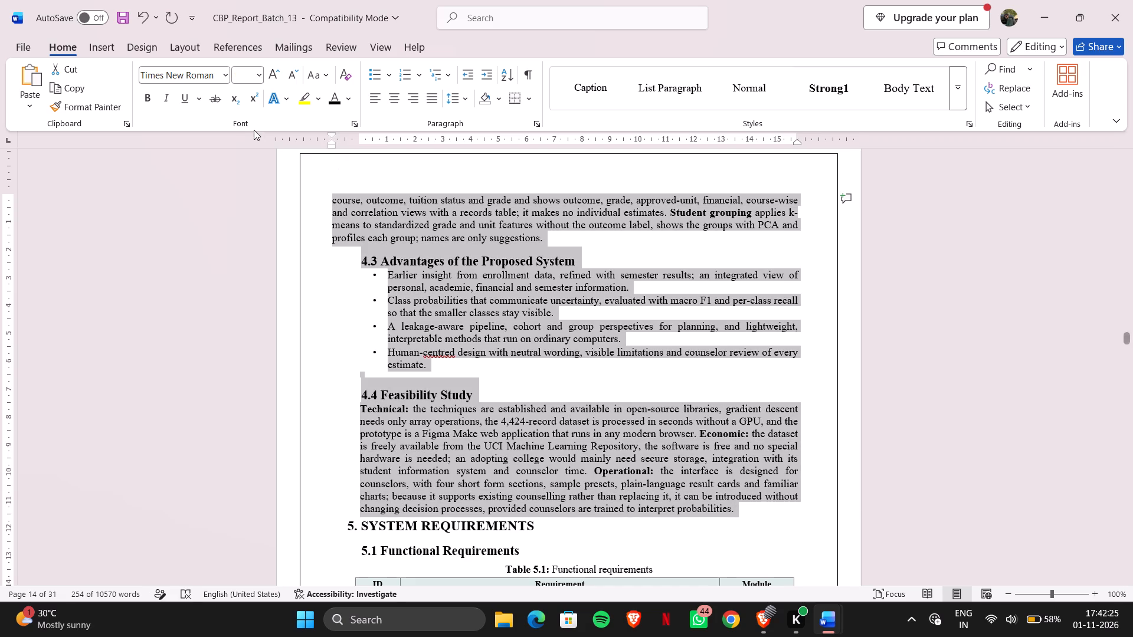
left_click_drag(330, 147, 323, 150)
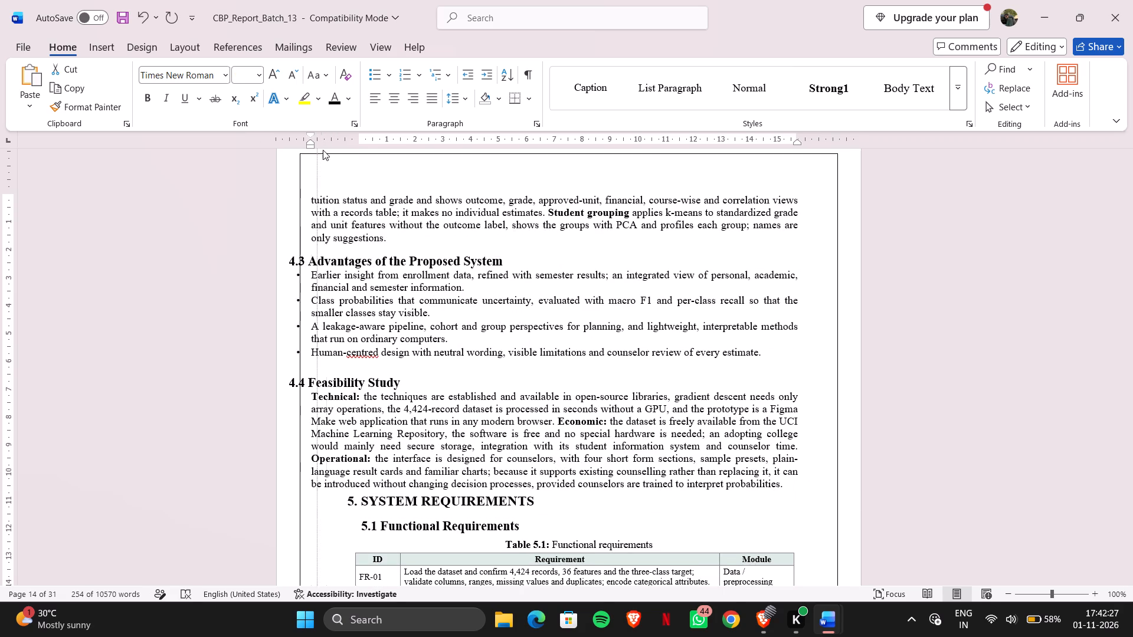
left_click_drag(323, 150, 346, 152)
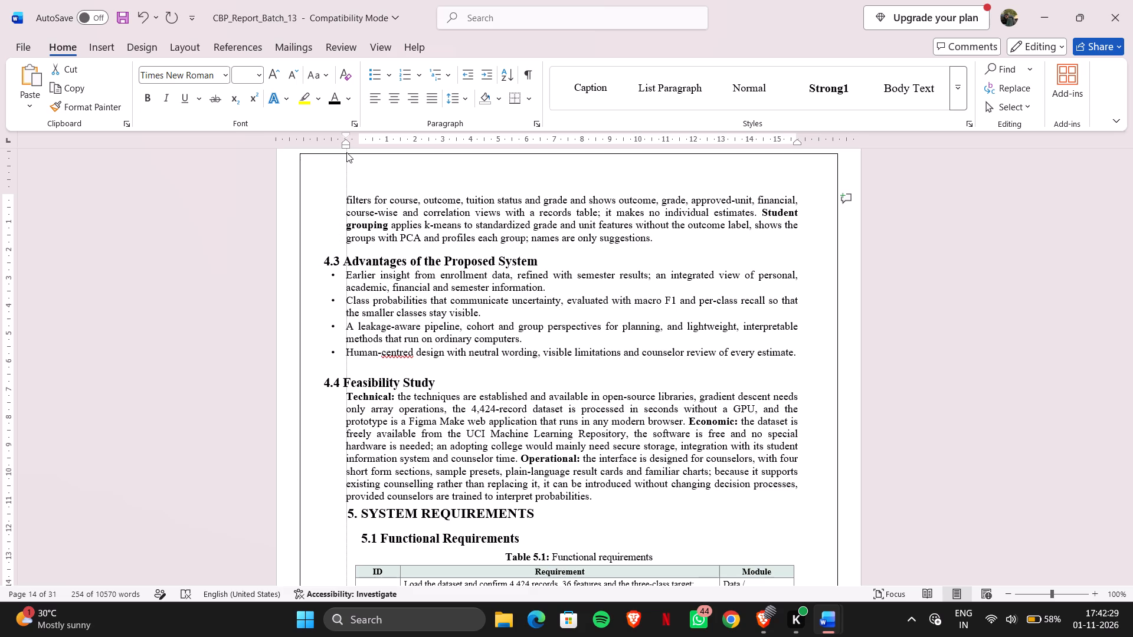
left_click_drag(346, 152, 348, 155)
Justify the text from the Student assessment paragraph through section 4.4 and set its line spacing to 1.5.
left_click(430, 97)
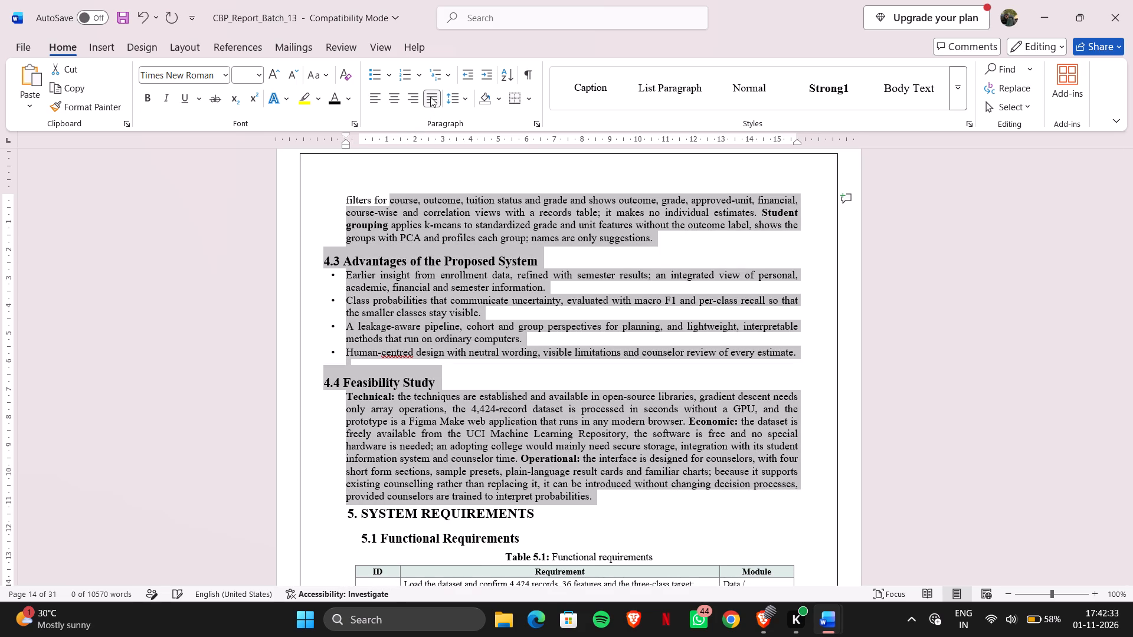
left_click(430, 97)
left_click(430, 97)
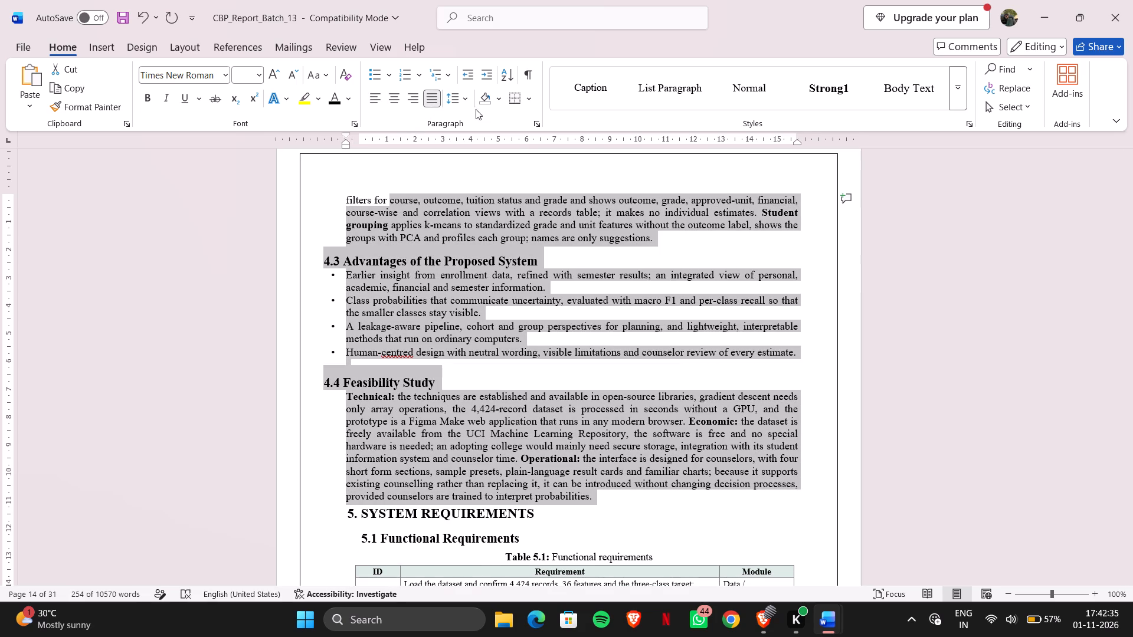
left_click(466, 100)
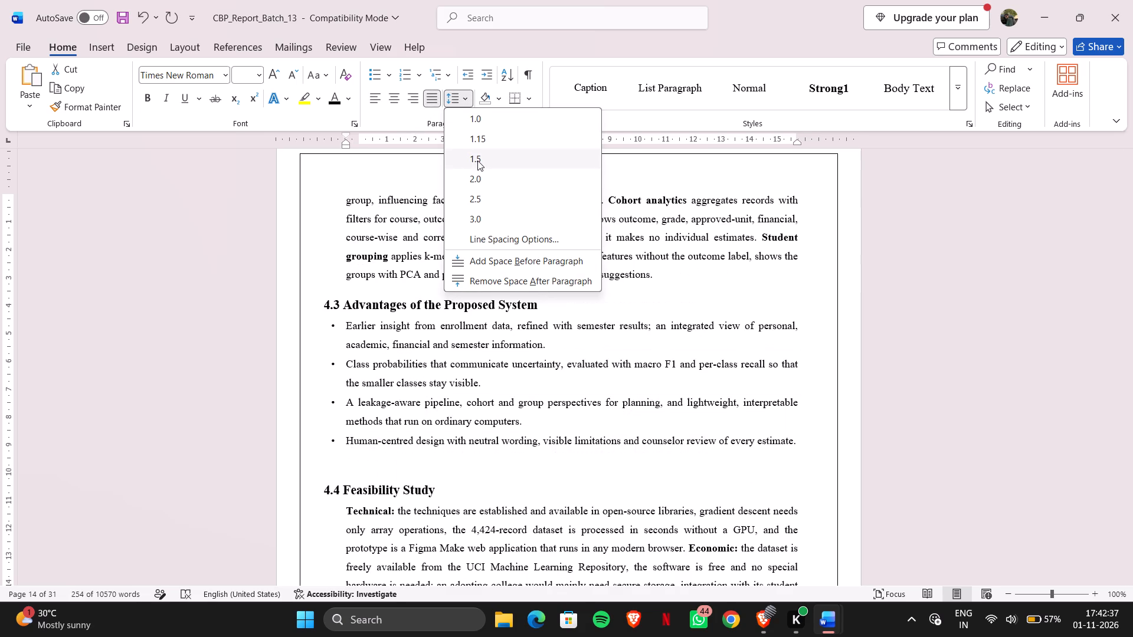
left_click(477, 160)
Insert ten blank lines after the section 4.4 text so the 5. SYSTEM REQUIREMENTS heading starts on a new page.
scroll(499, 382, "down", 3)
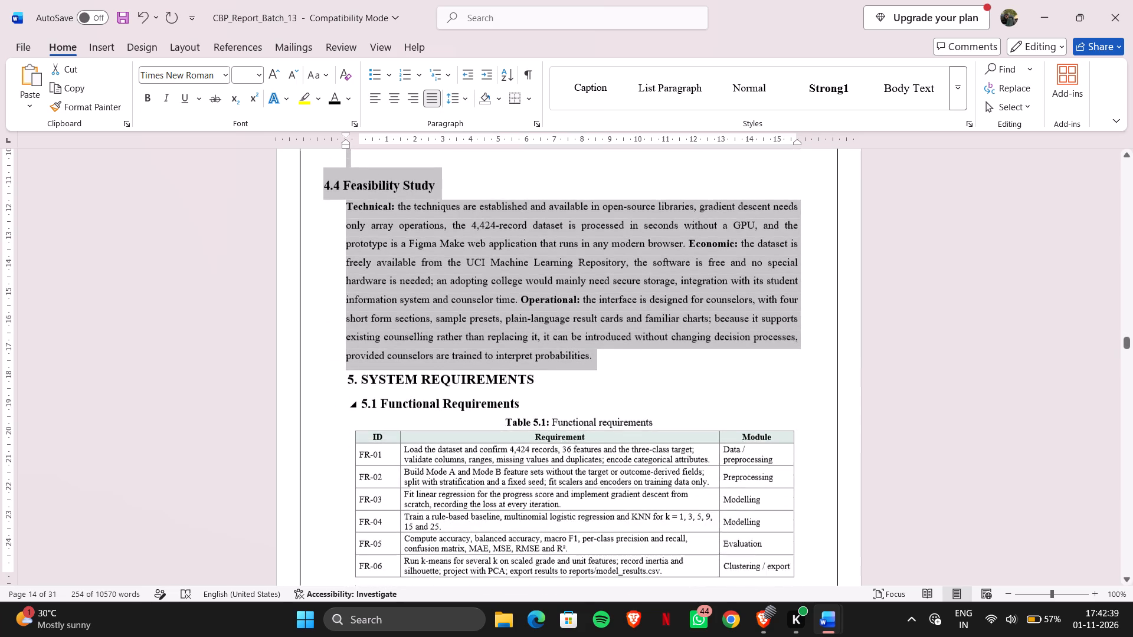
scroll(499, 382, "down", 1)
left_click(608, 348)
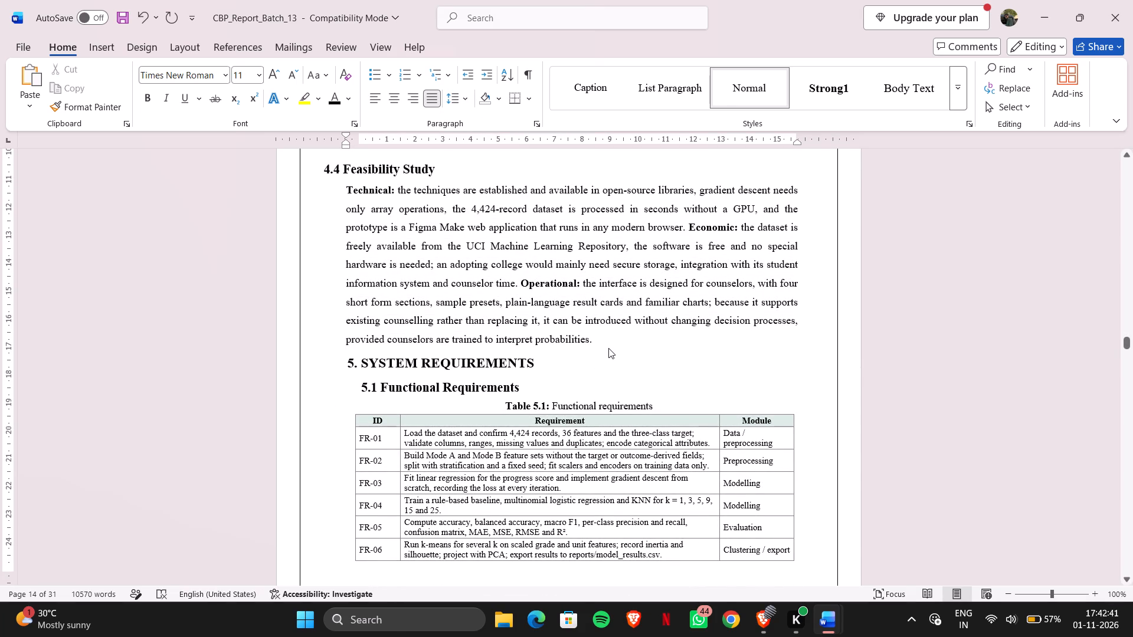
key("Return")
key("Return")
key("Return")
key("Return")
key("Return")
key("Return")
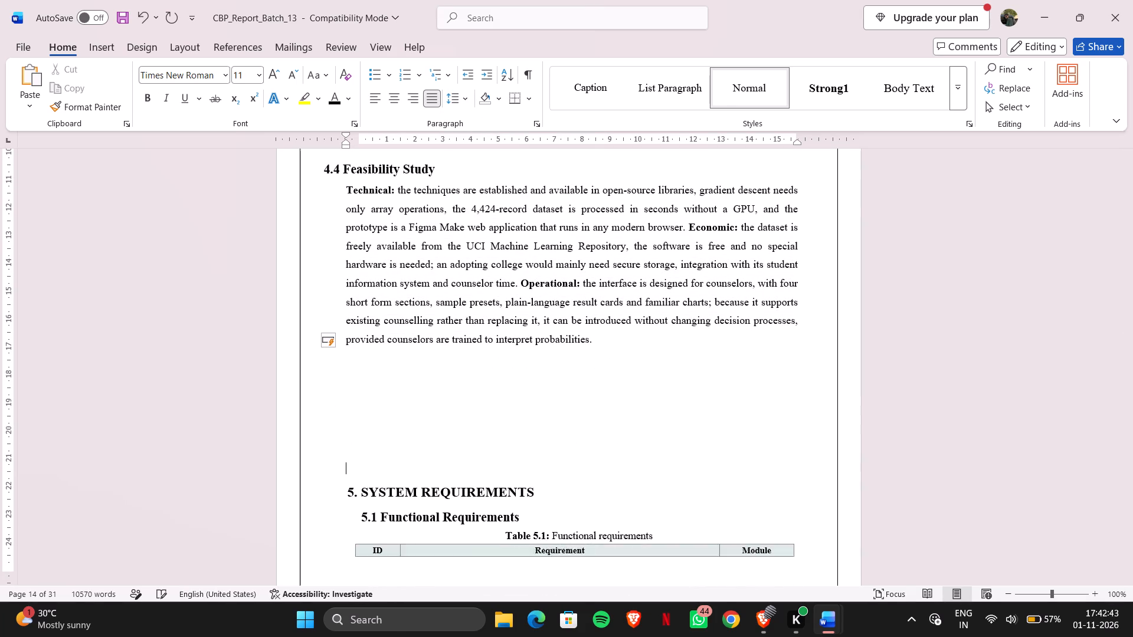
key("Return")
key("Return")
key("Return")
key("Return")
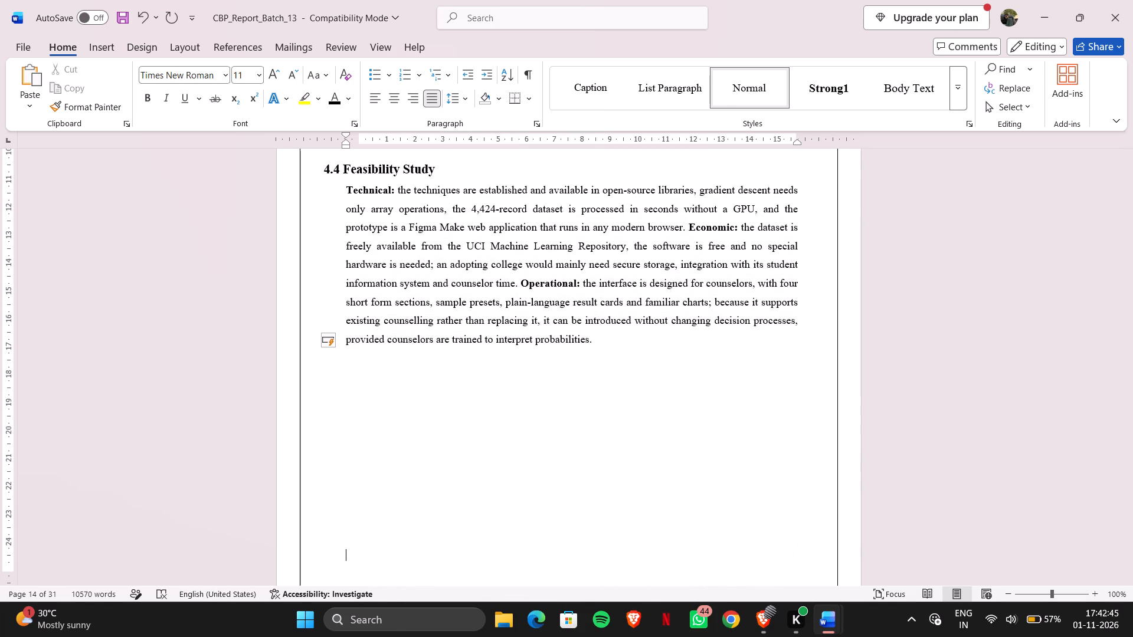
Centre the 5. SYSTEM REQUIREMENTS heading and keep its section content expanded.
scroll(608, 348, "down", 3)
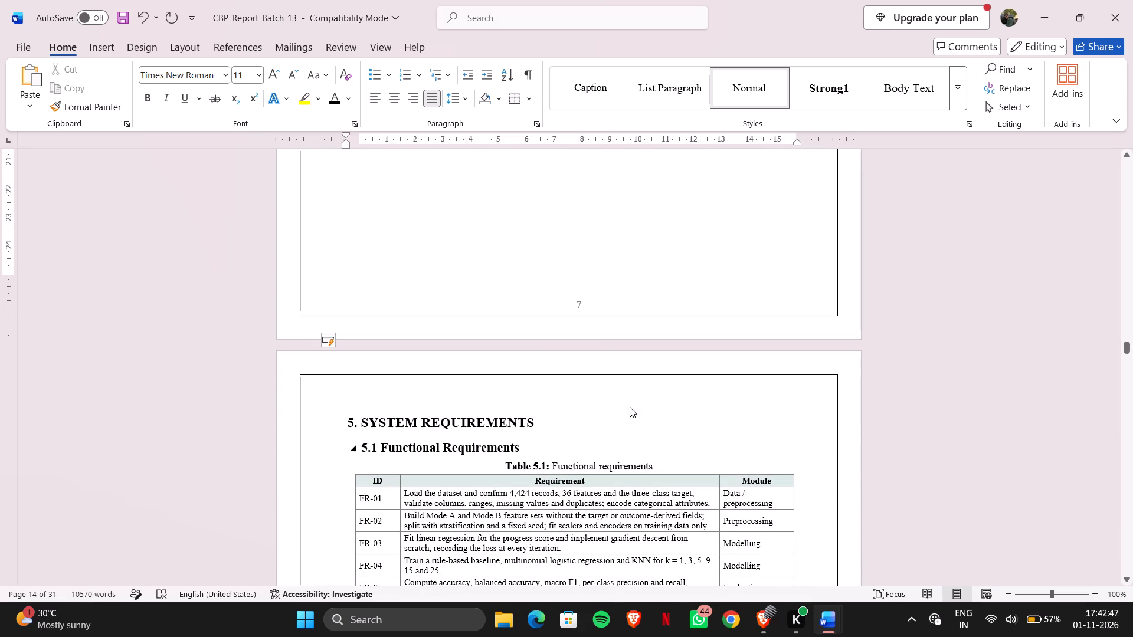
left_click_drag(557, 418, 346, 418)
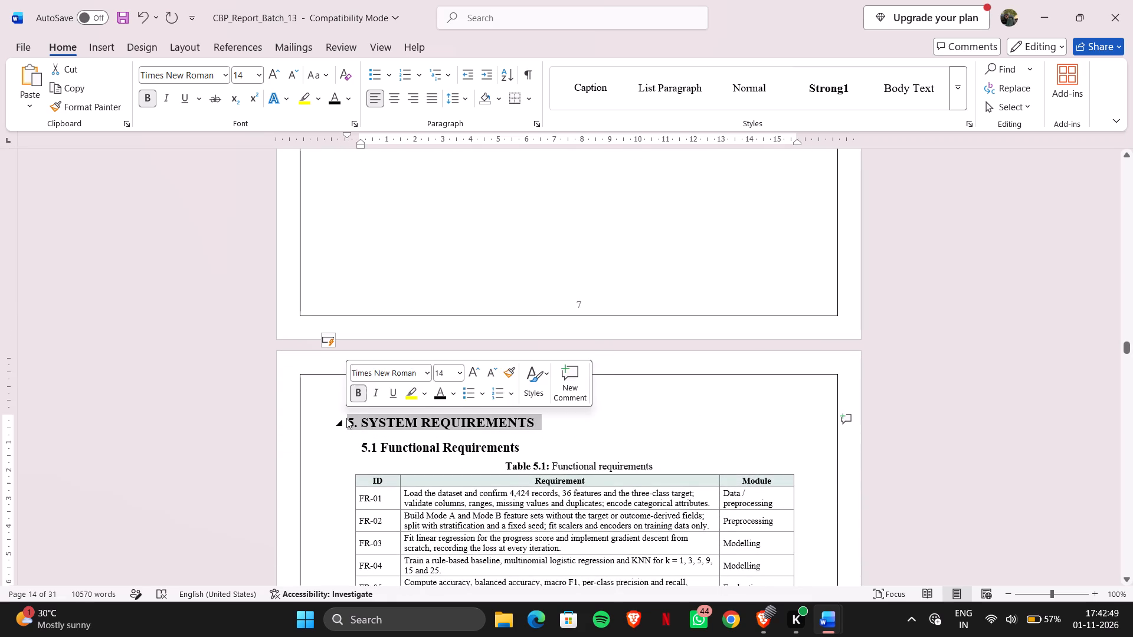
left_click(398, 100)
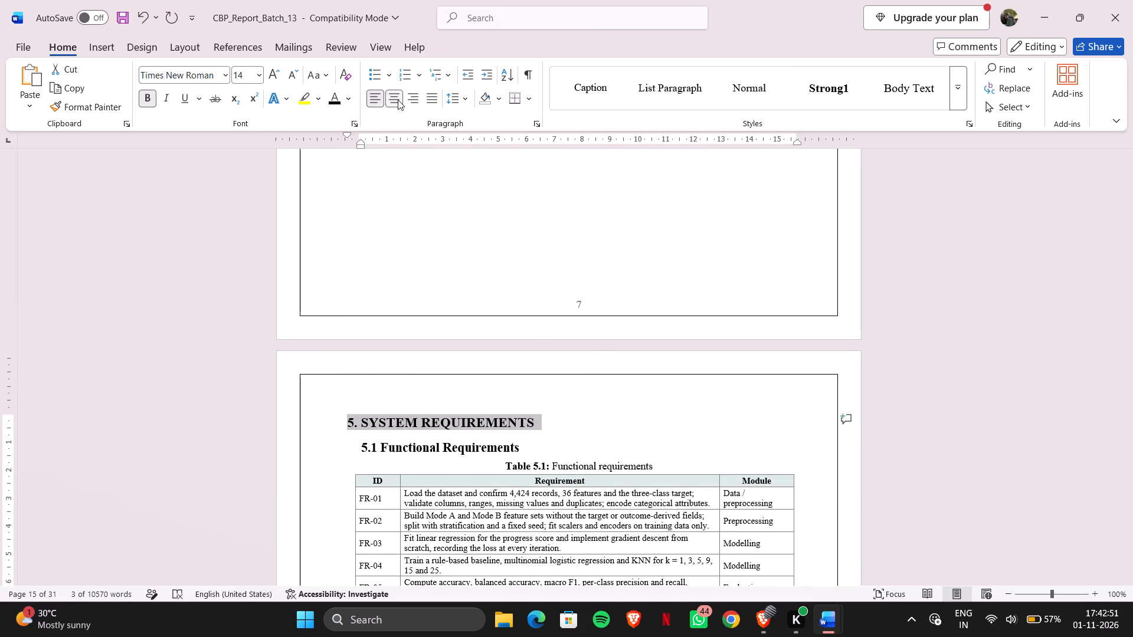
left_click(500, 398)
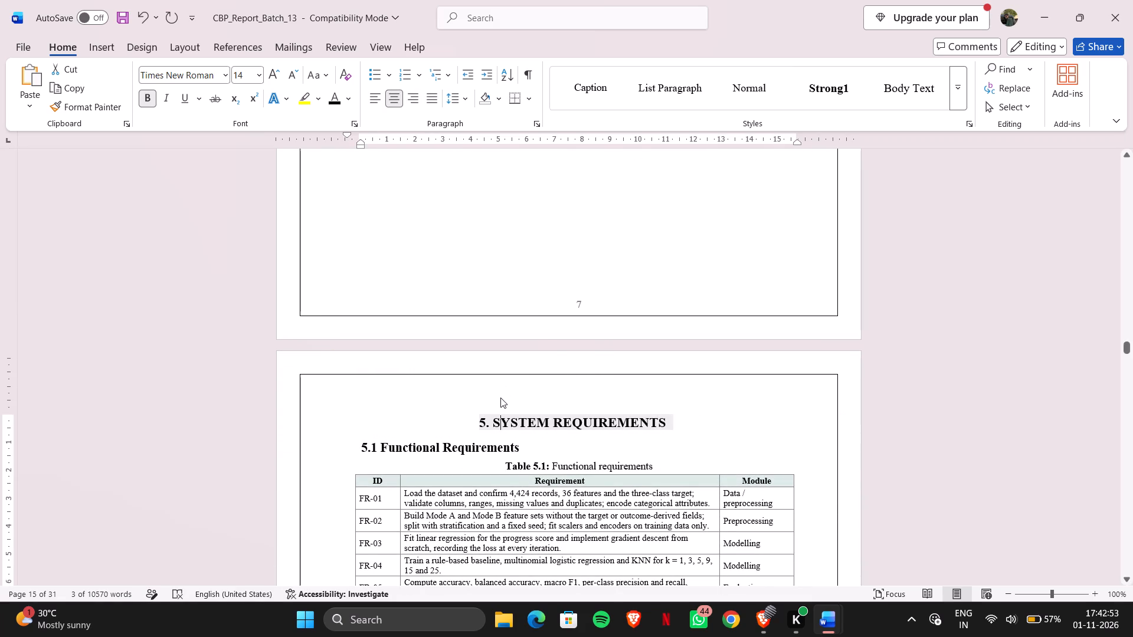
left_click(469, 418)
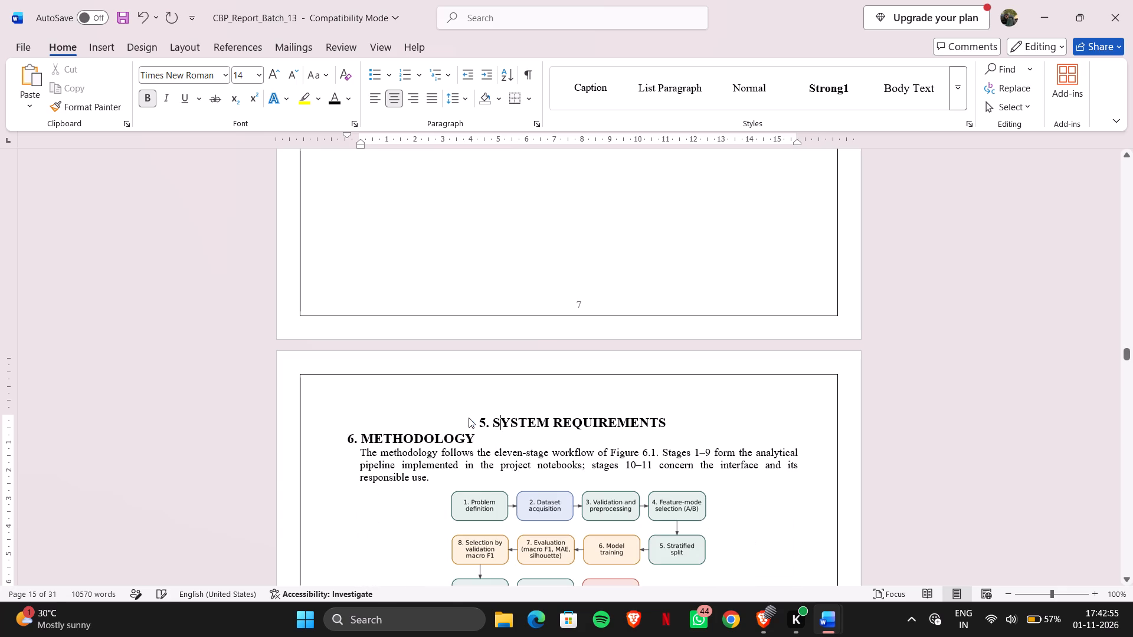
left_click(469, 418)
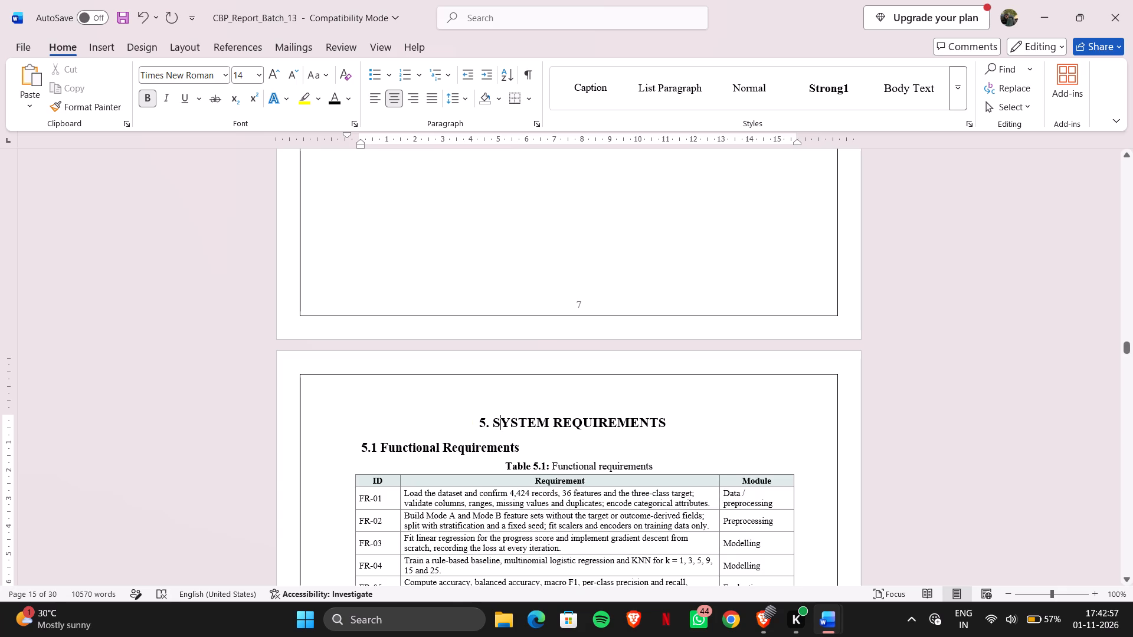
Move the left indent from the 5.1 heading through the section 5.4 paragraph to about 0.2 cm outside the left margin.
scroll(476, 388, "down", 1)
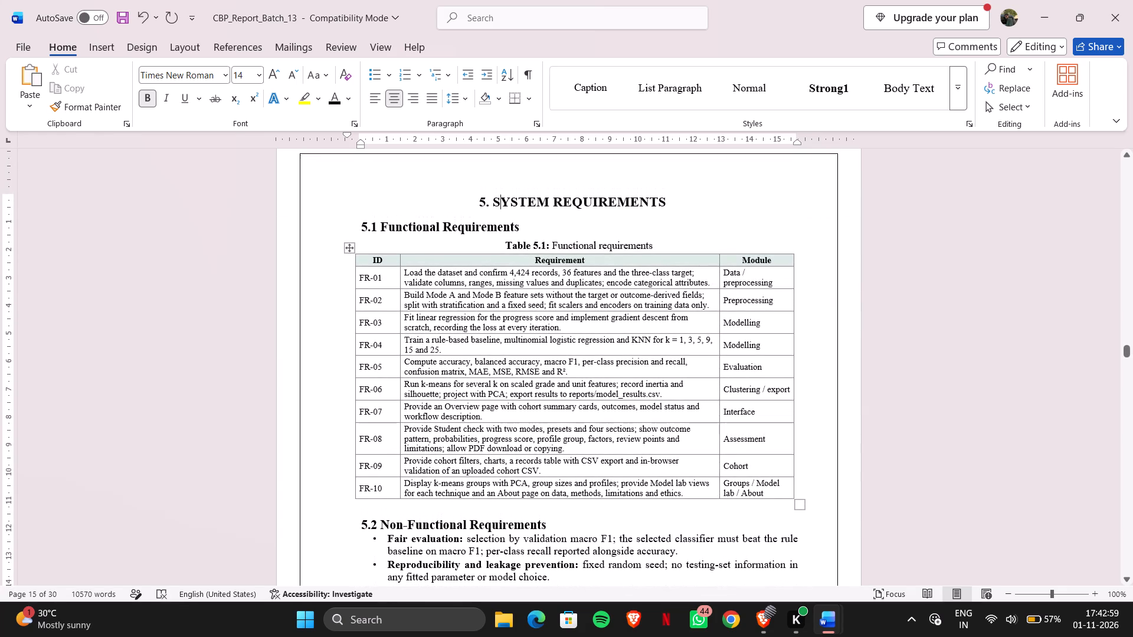
scroll(476, 388, "down", 2)
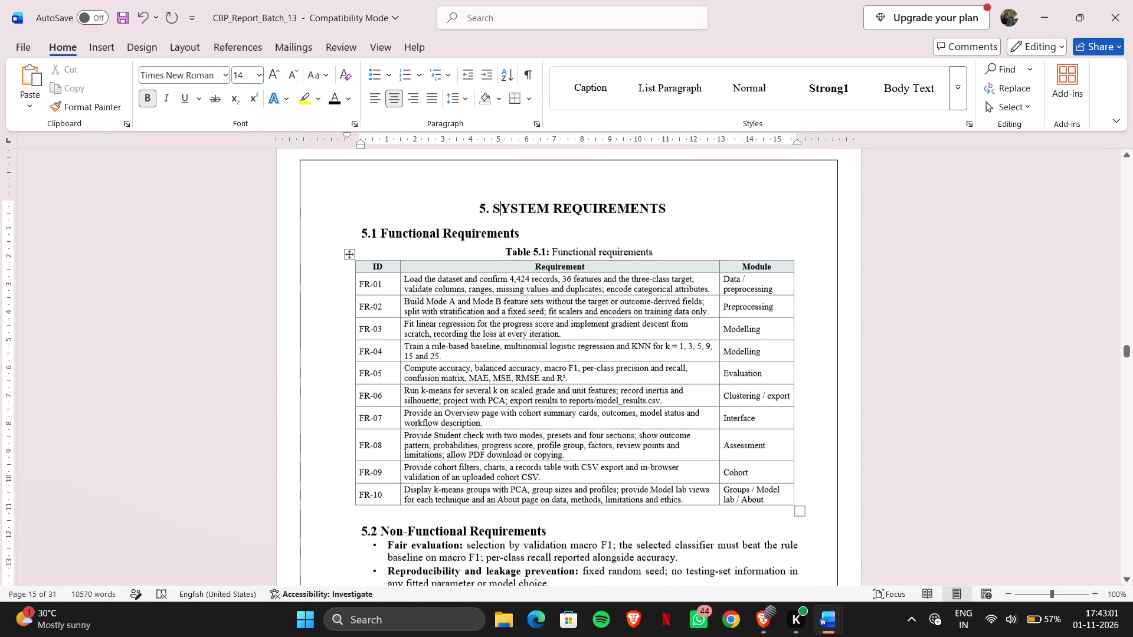
scroll(476, 388, "down", 2)
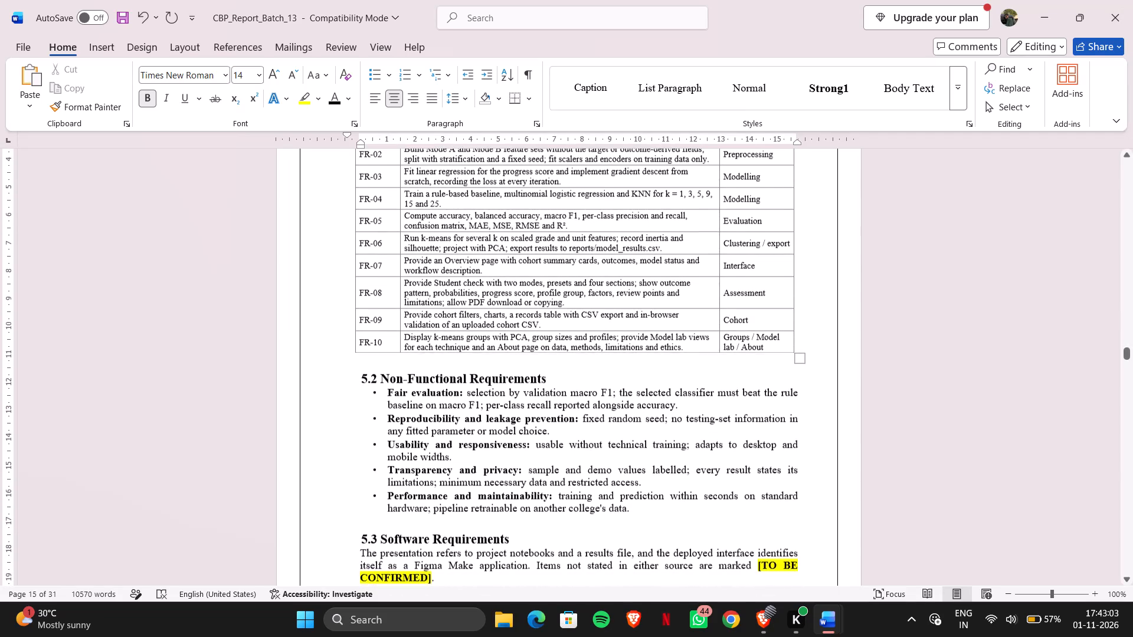
scroll(376, 379, "up", 1)
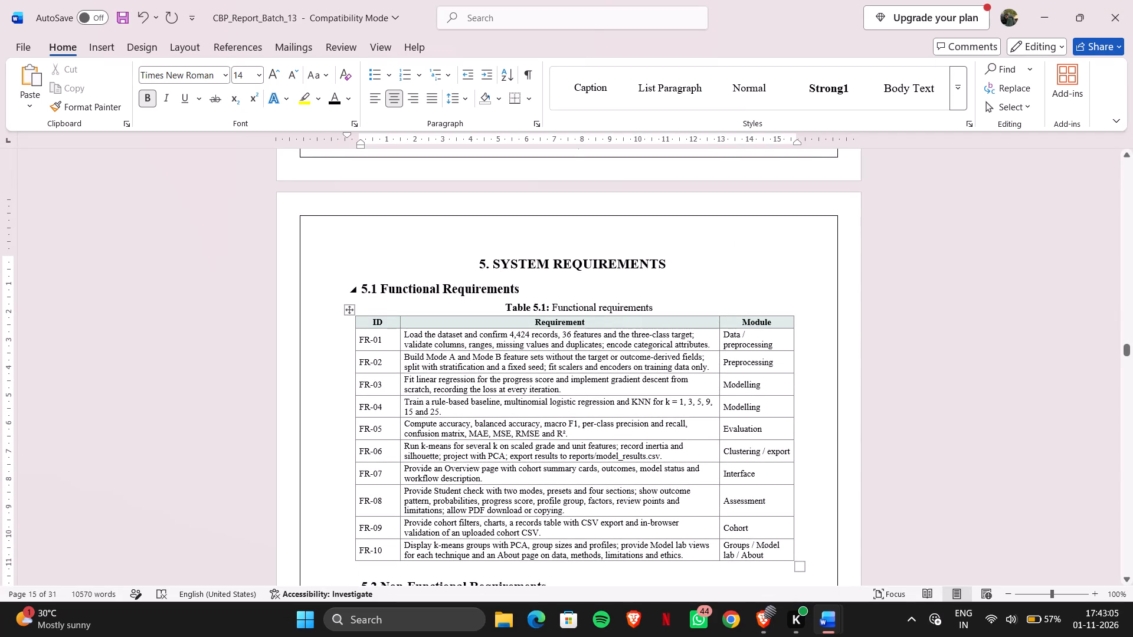
left_click_drag(354, 278, 535, 421)
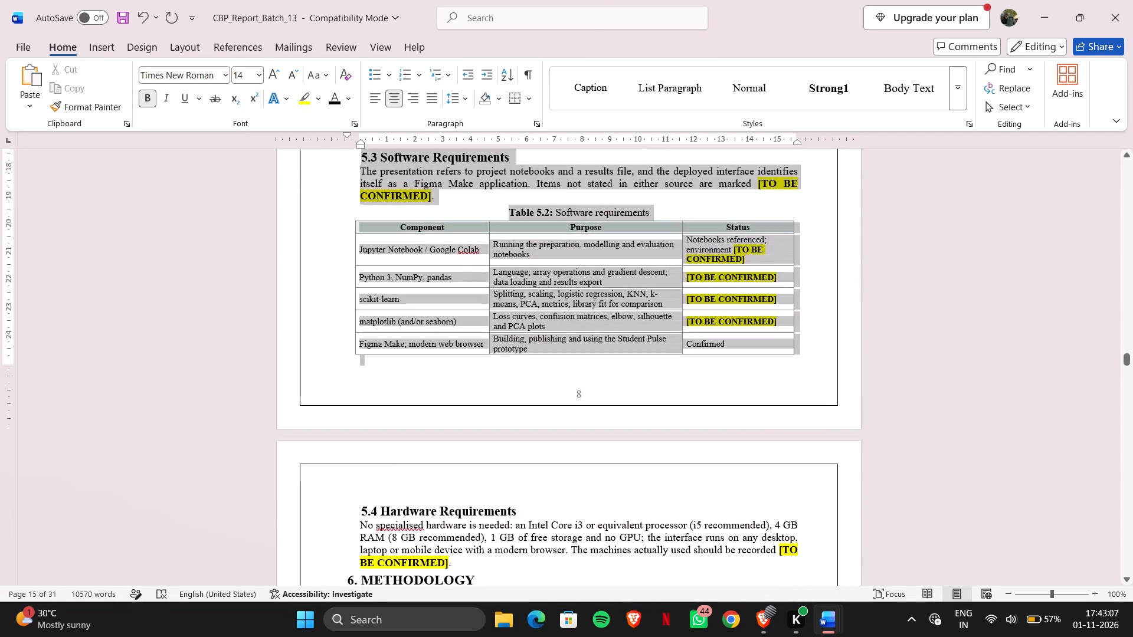
left_click_drag(535, 421, 608, 477)
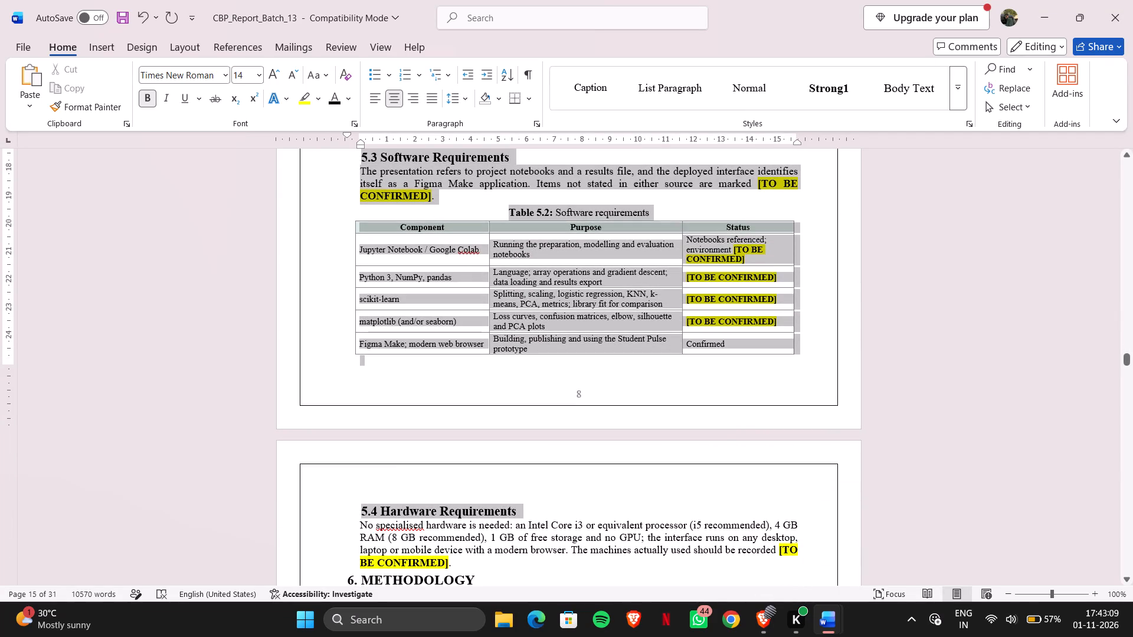
left_click_drag(608, 477, 638, 553)
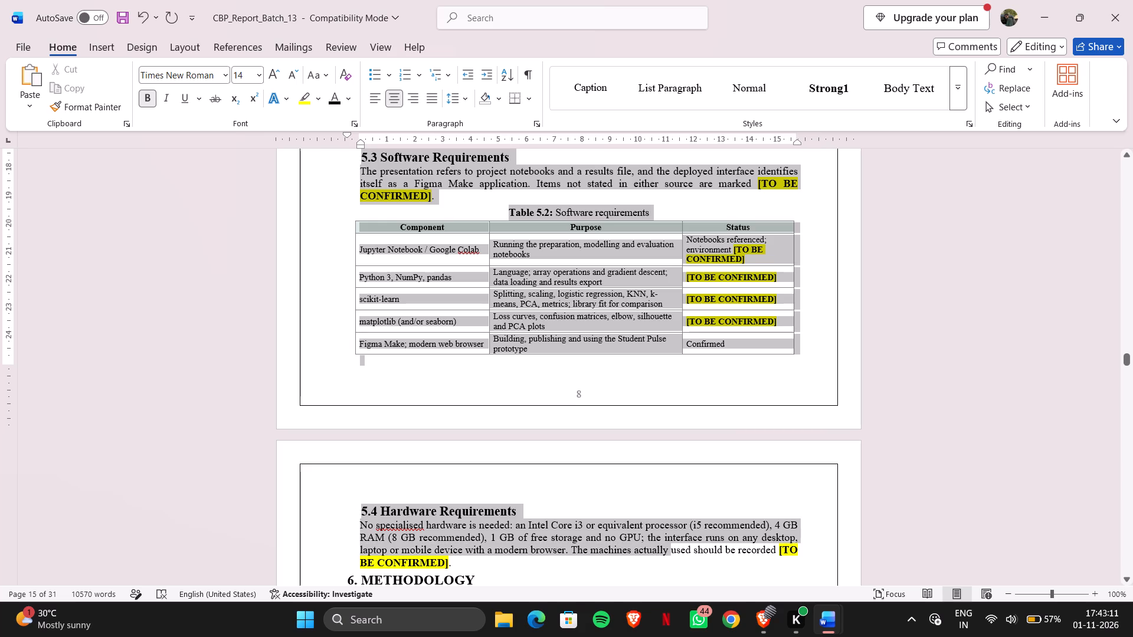
left_click_drag(638, 553, 638, 558)
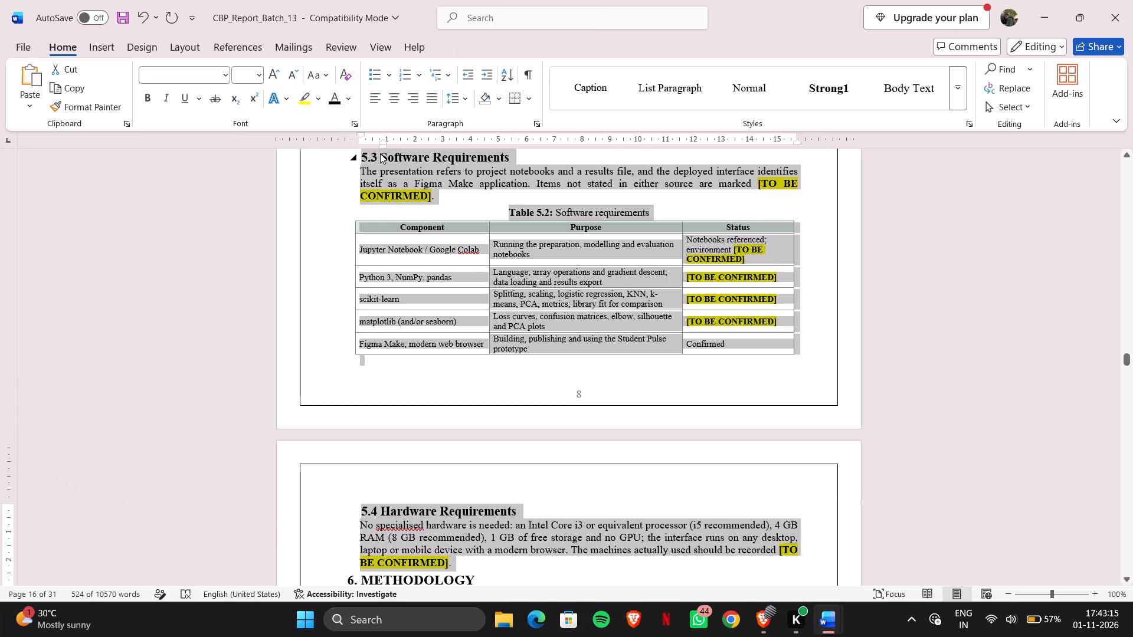
left_click_drag(385, 146, 361, 146)
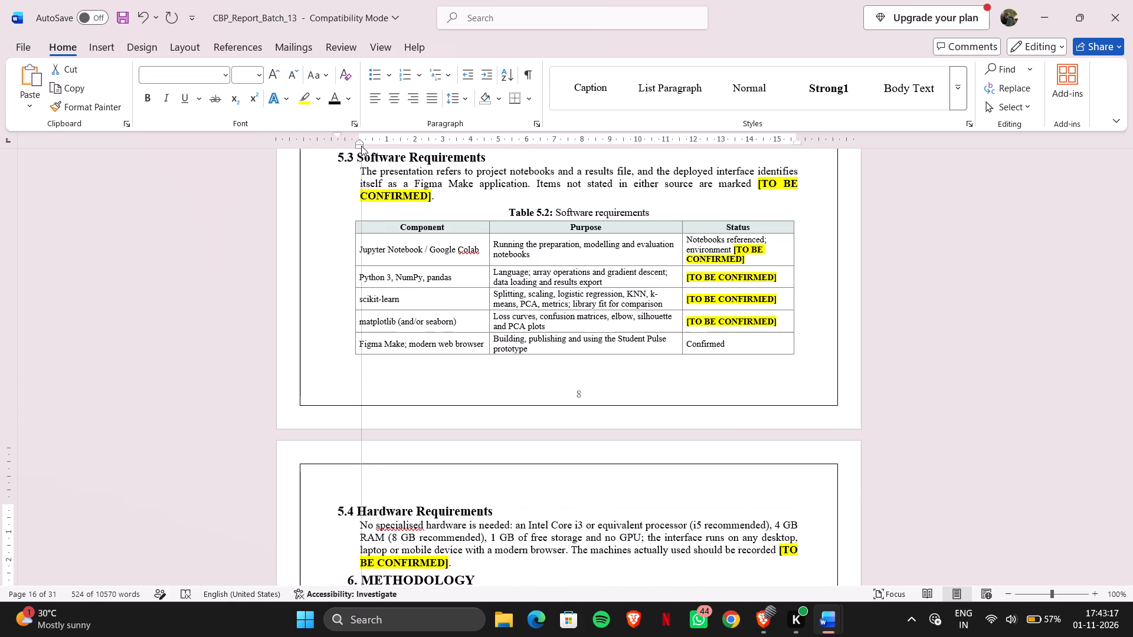
left_click_drag(361, 146, 355, 148)
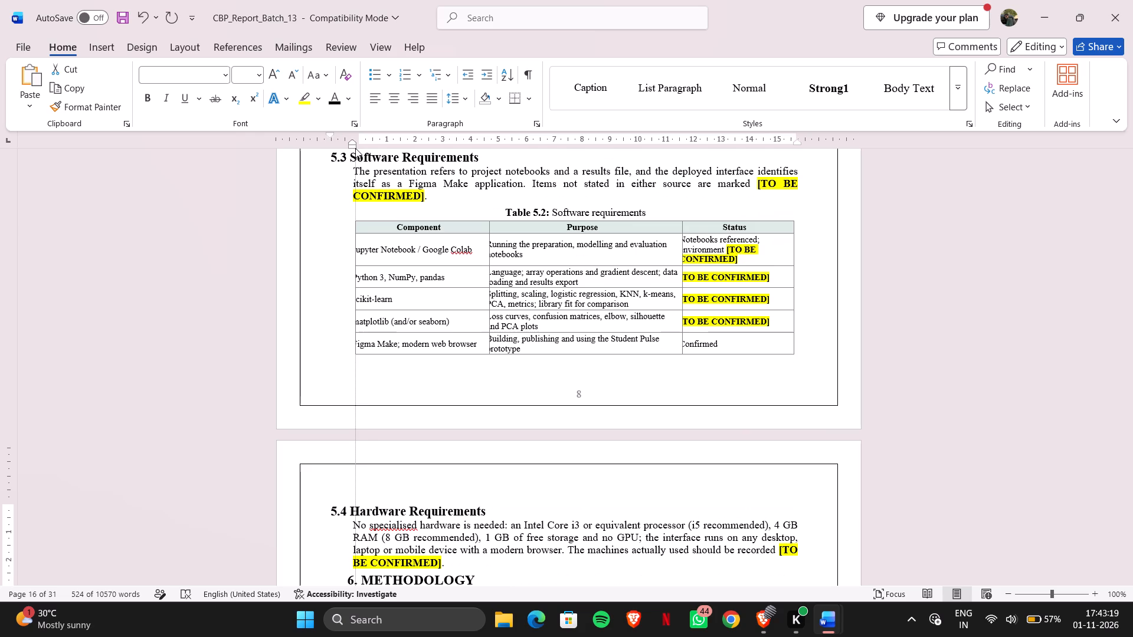
left_click_drag(355, 148, 351, 149)
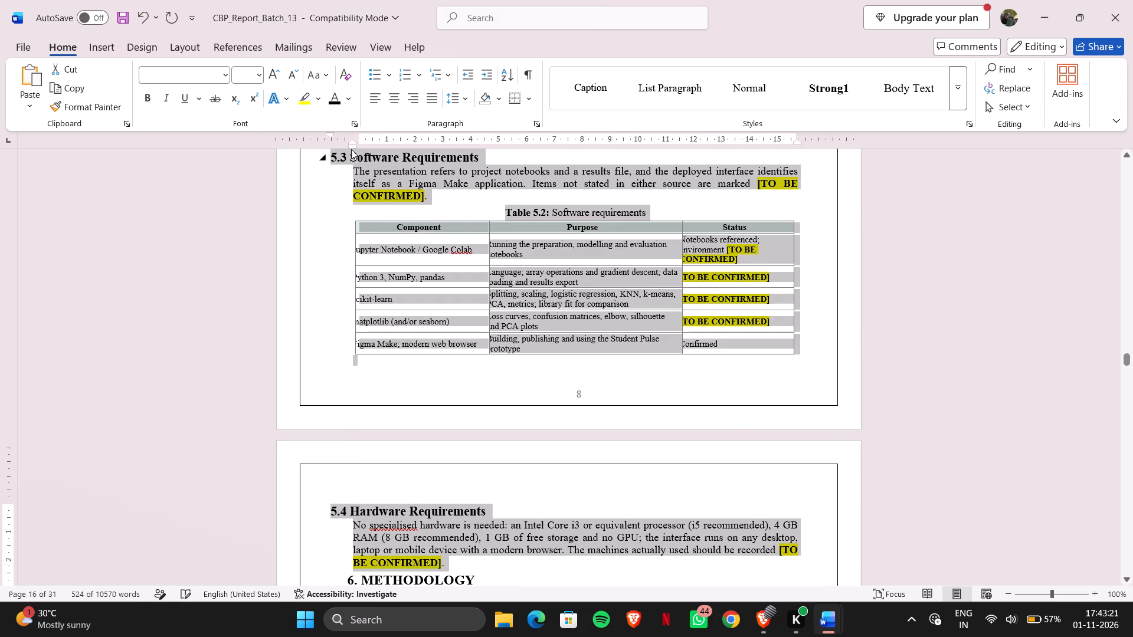
Set the line spacing of sections 5.1 through 5.4, tables included, to 1.5 and justify the text.
scroll(435, 228, "up", 2)
left_click(456, 100)
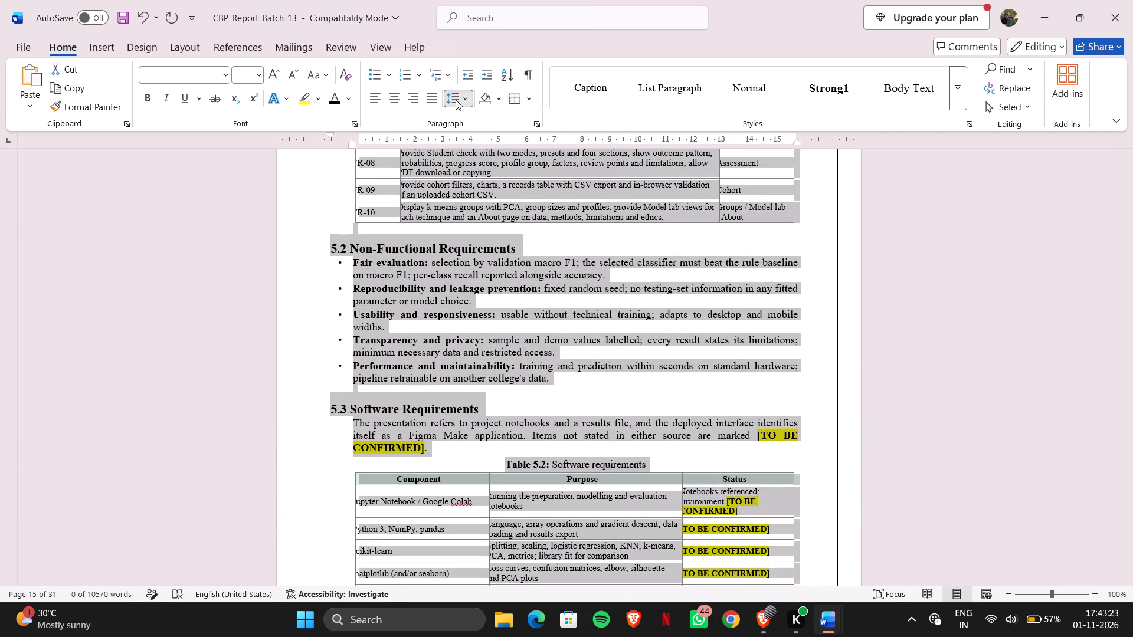
left_click(467, 159)
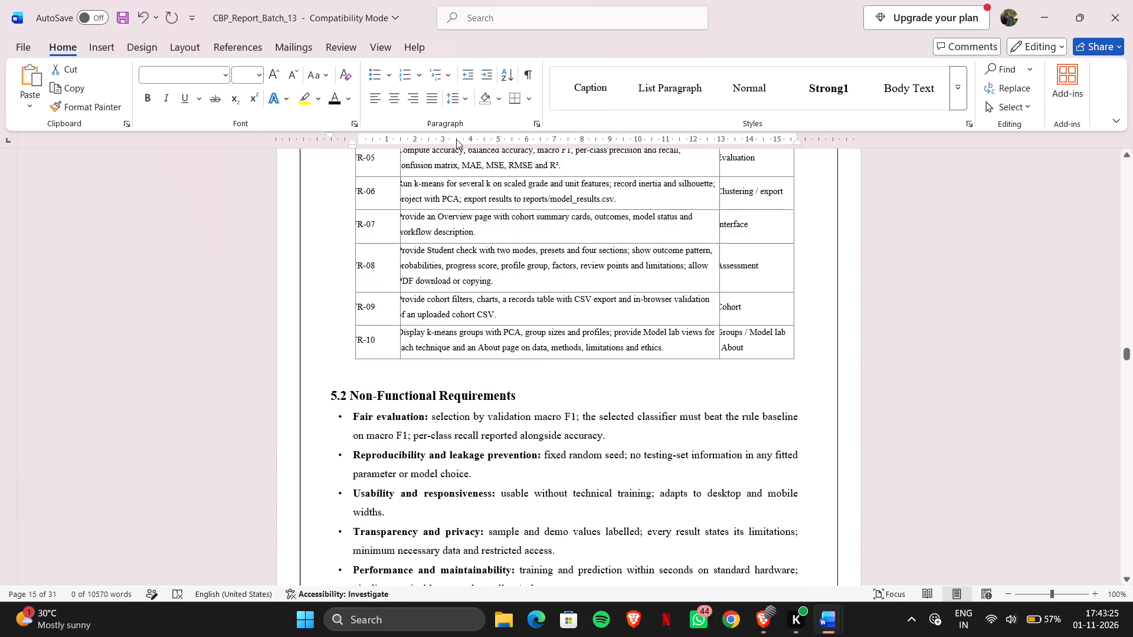
left_click(430, 98)
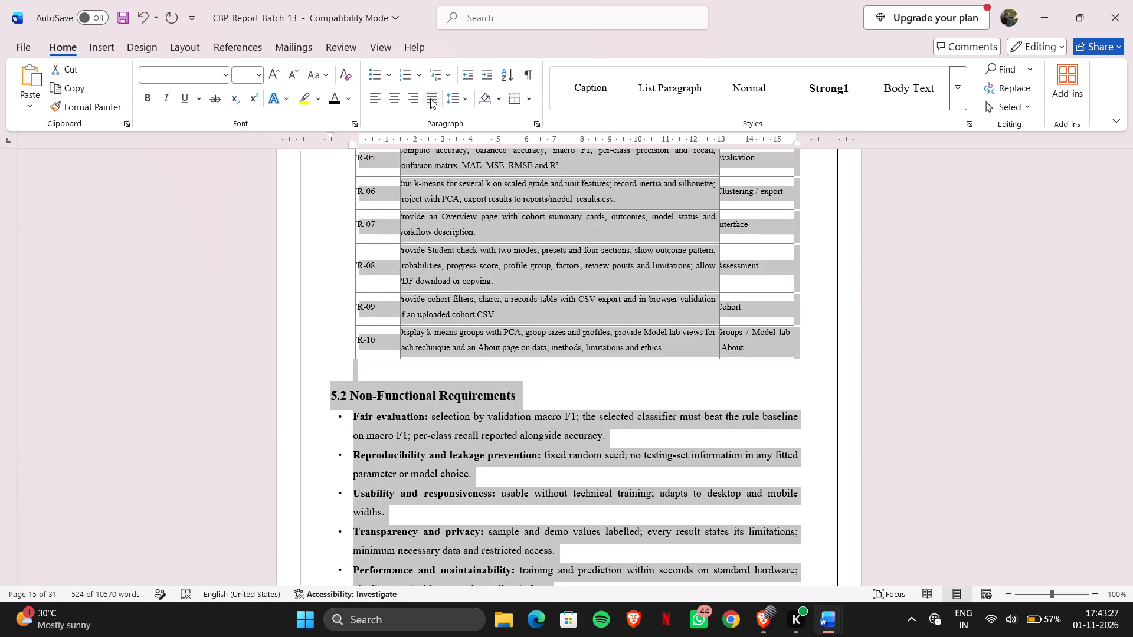
left_click(430, 98)
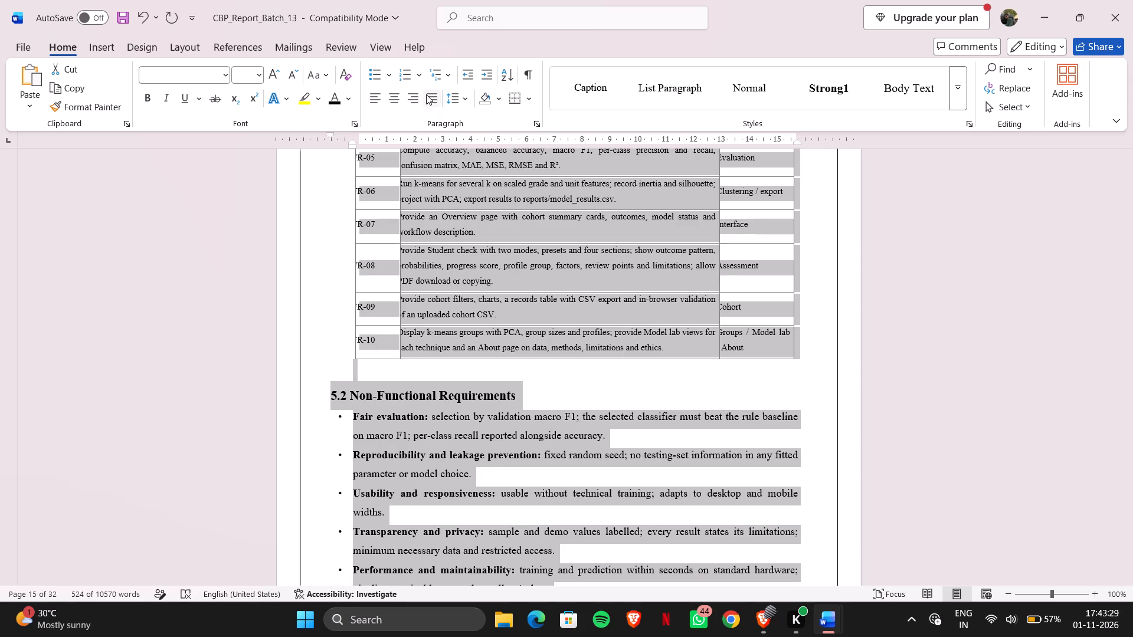
left_click(428, 98)
left_click(591, 393)
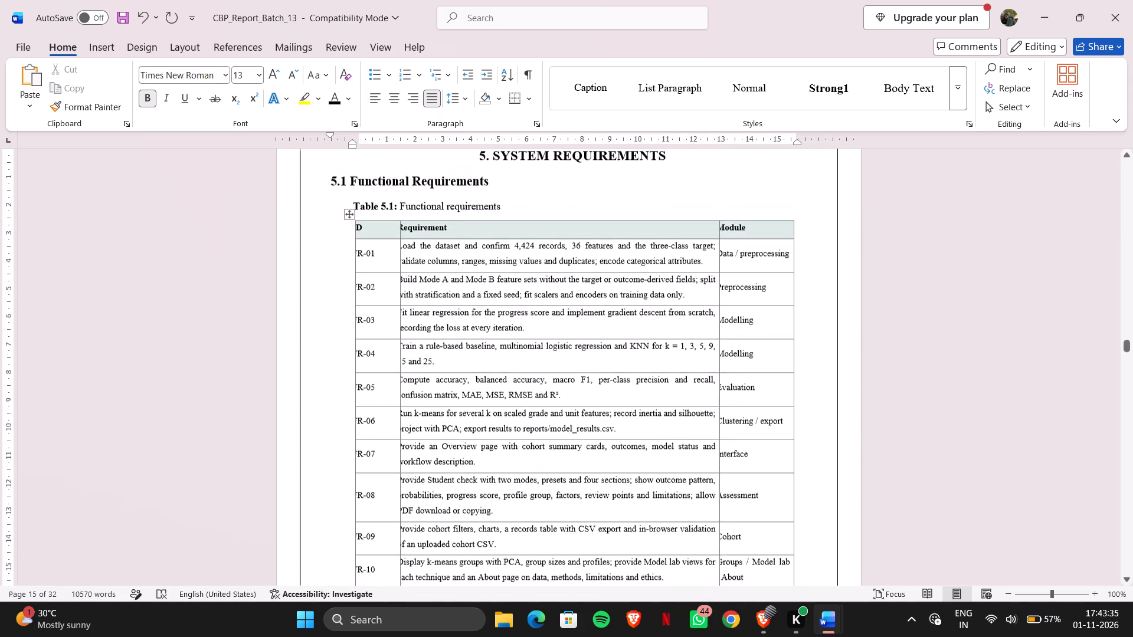
Delete the highlighted [TO BE CONFIRMED] placeholder and its full stop at the end of the section 5.3 introductory paragraph.
scroll(591, 393, "down", 4)
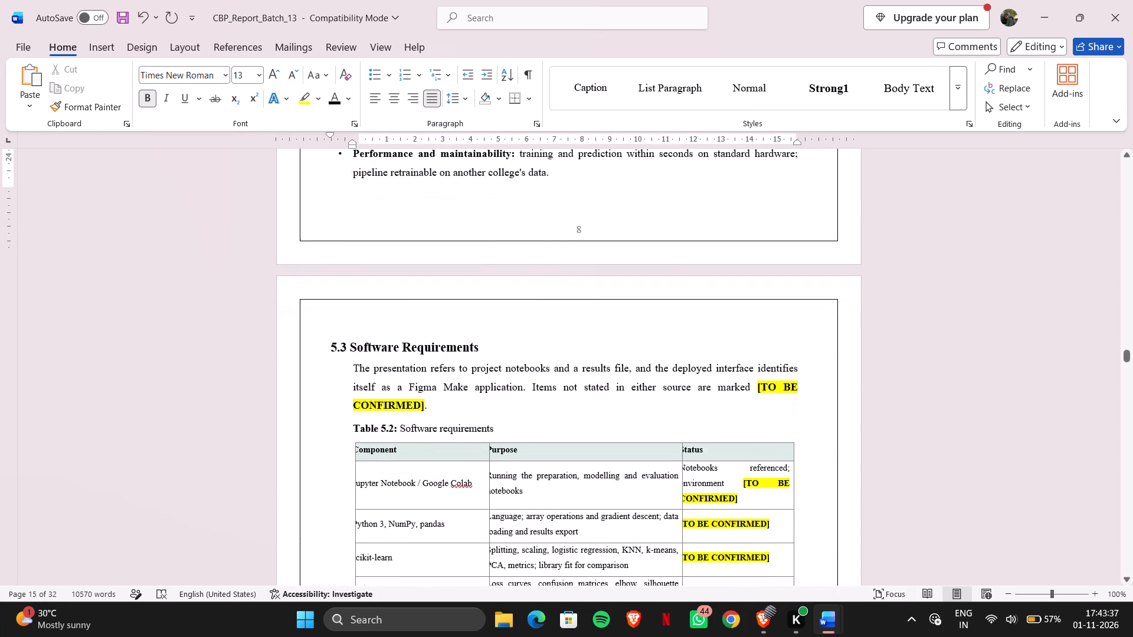
scroll(591, 393, "down", 1)
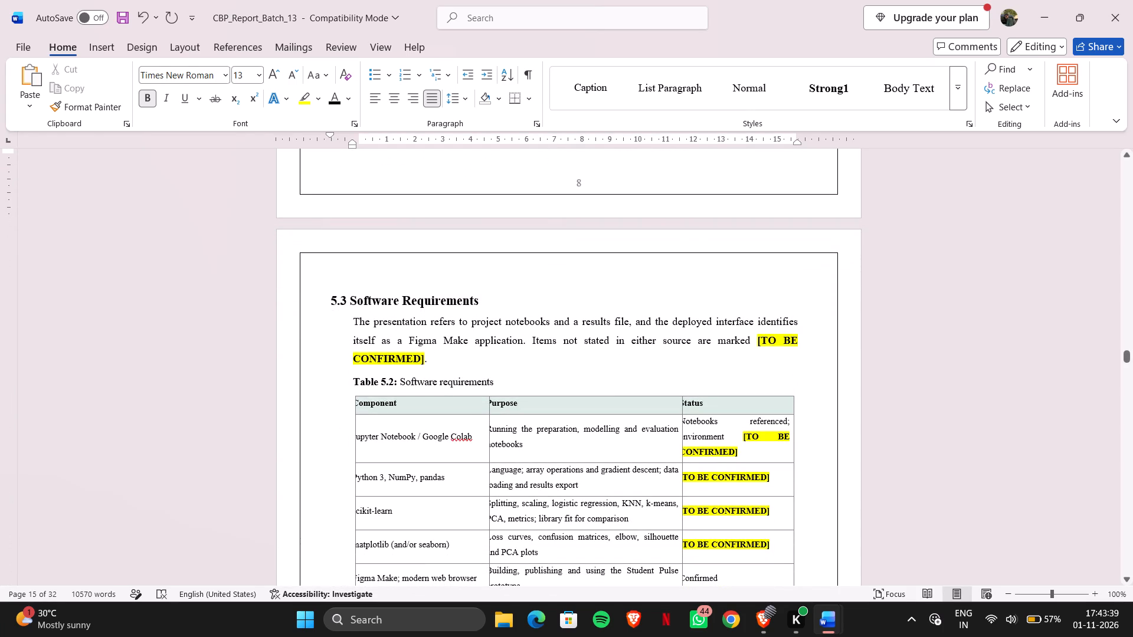
left_click_drag(756, 342, 769, 370)
key("BackSpace")
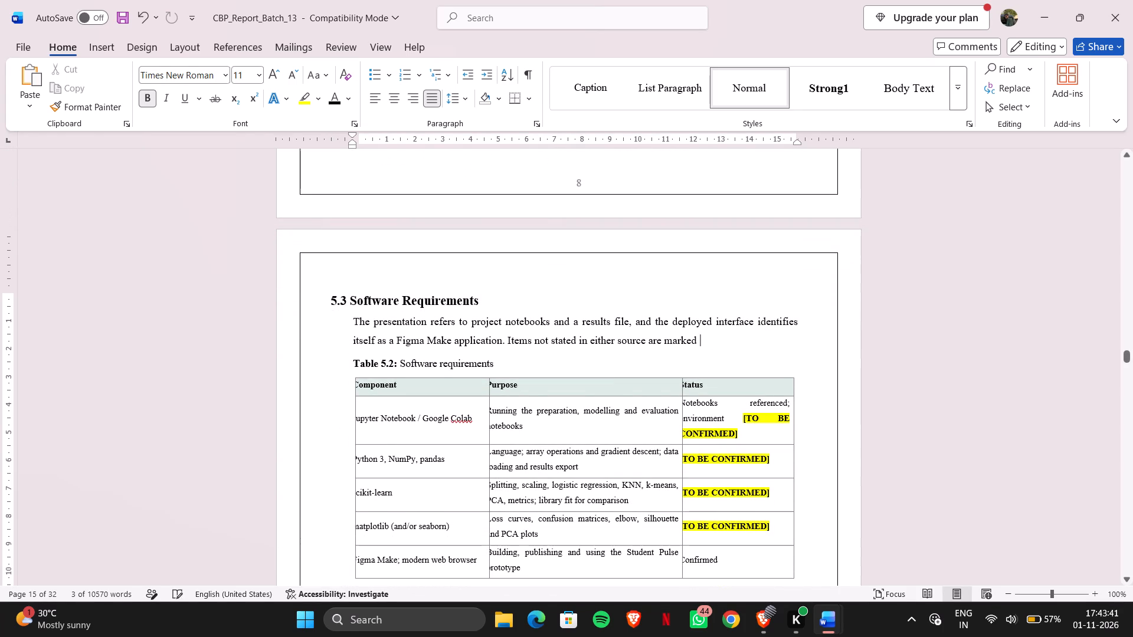
Delete the Status cells from all five rows below the header of Table 5.2, shifting cells left.
scroll(769, 370, "down", 1)
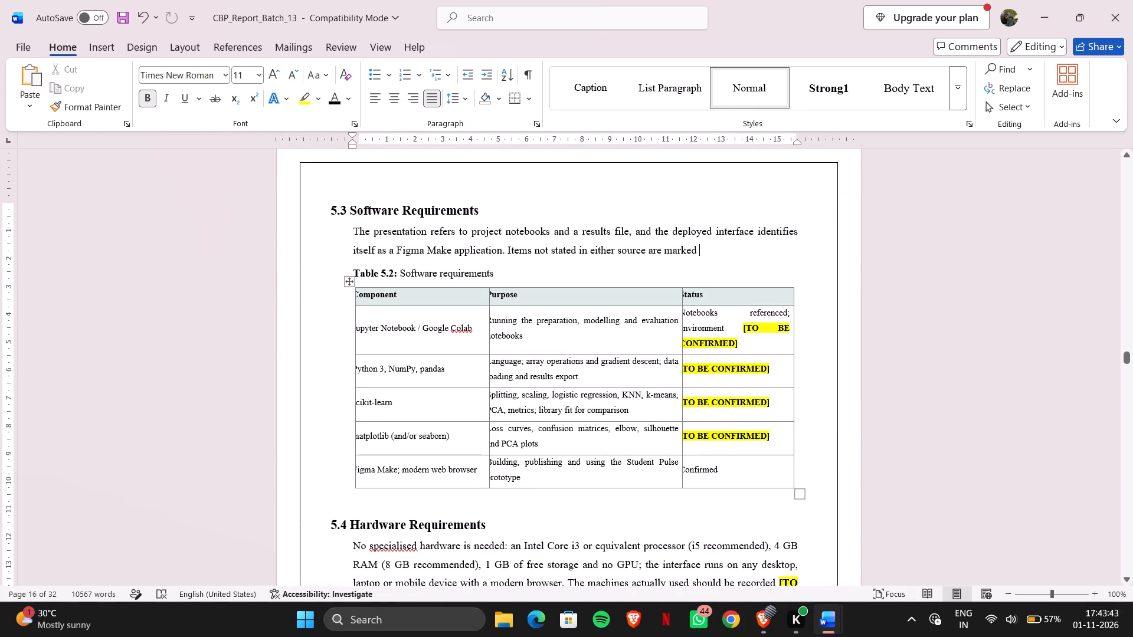
left_click_drag(738, 326, 761, 380)
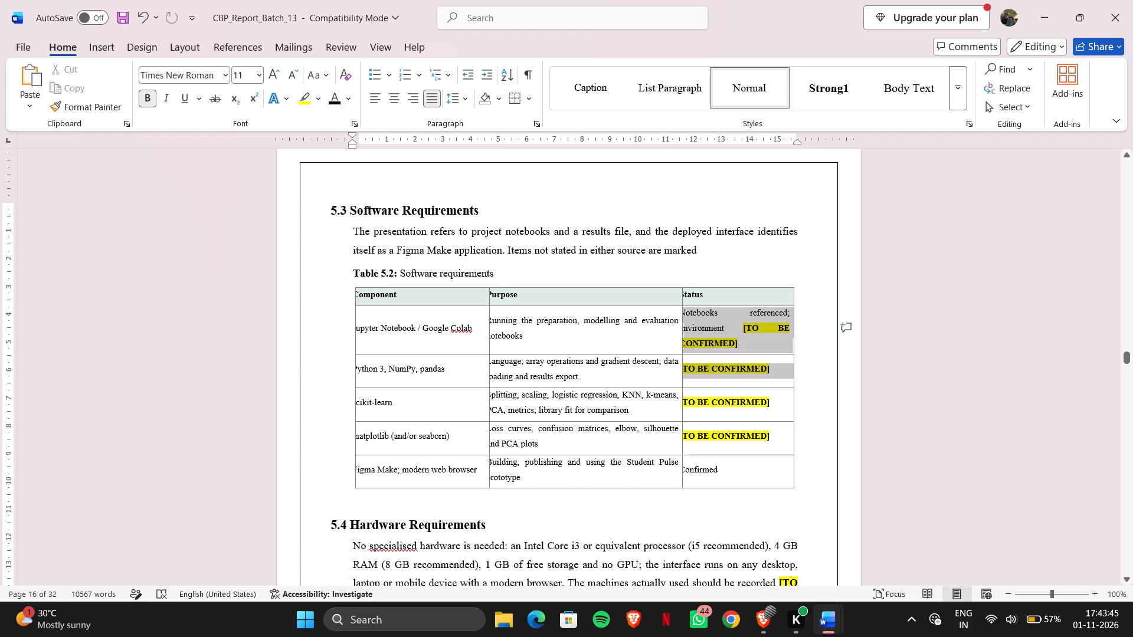
left_click_drag(761, 380, 771, 336)
left_click_drag(771, 336, 728, 337)
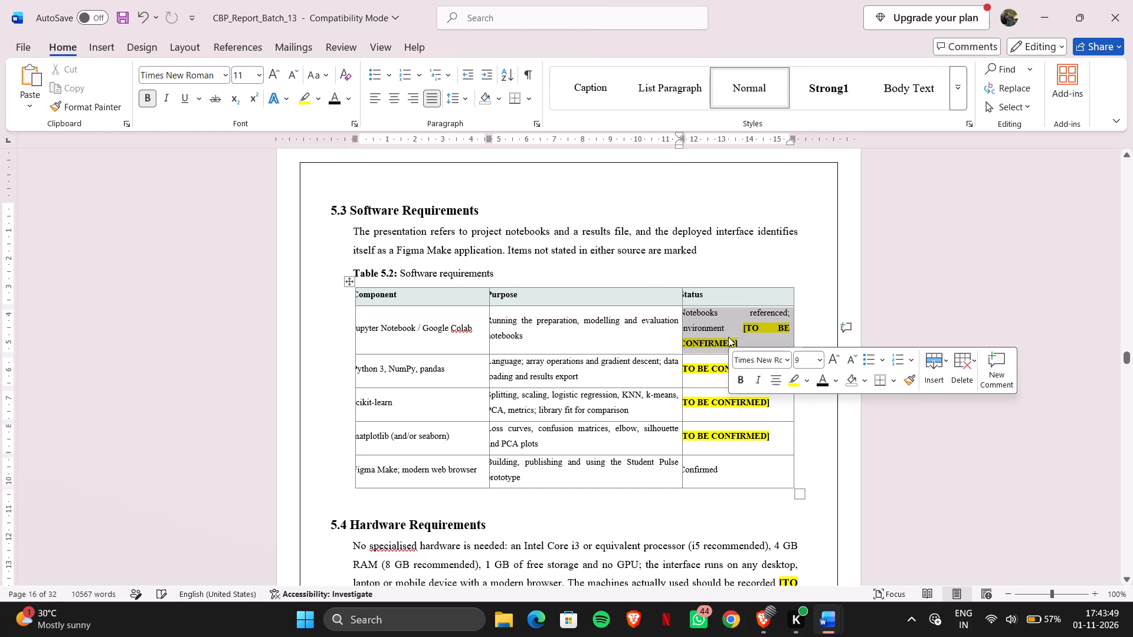
key("BackSpace")
left_click(538, 334)
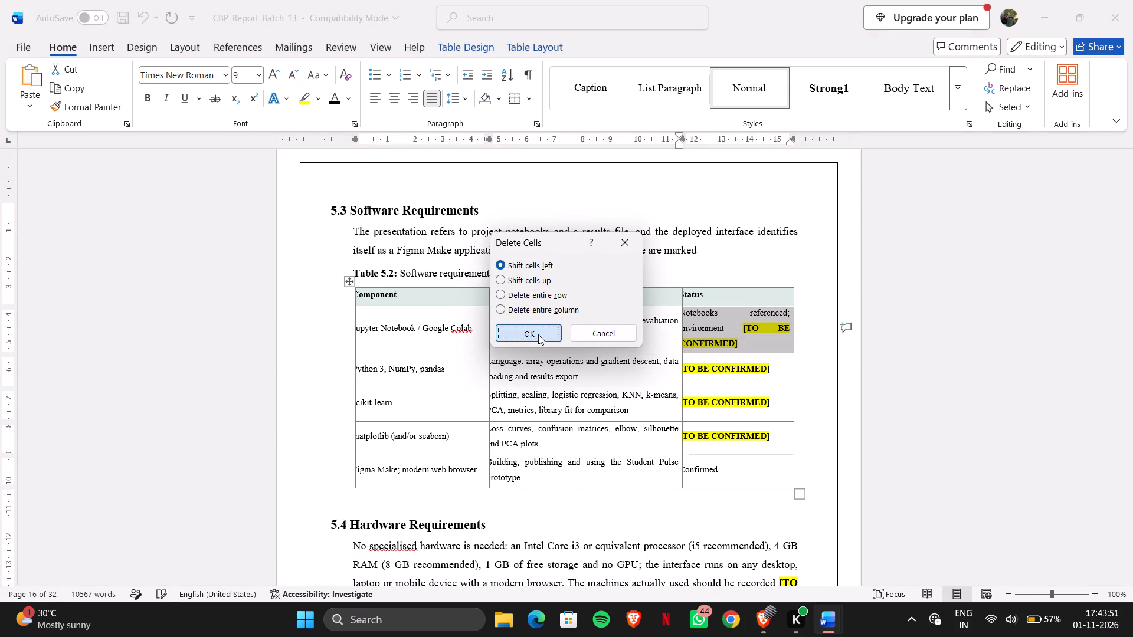
left_click_drag(683, 354, 771, 464)
key("BackSpace")
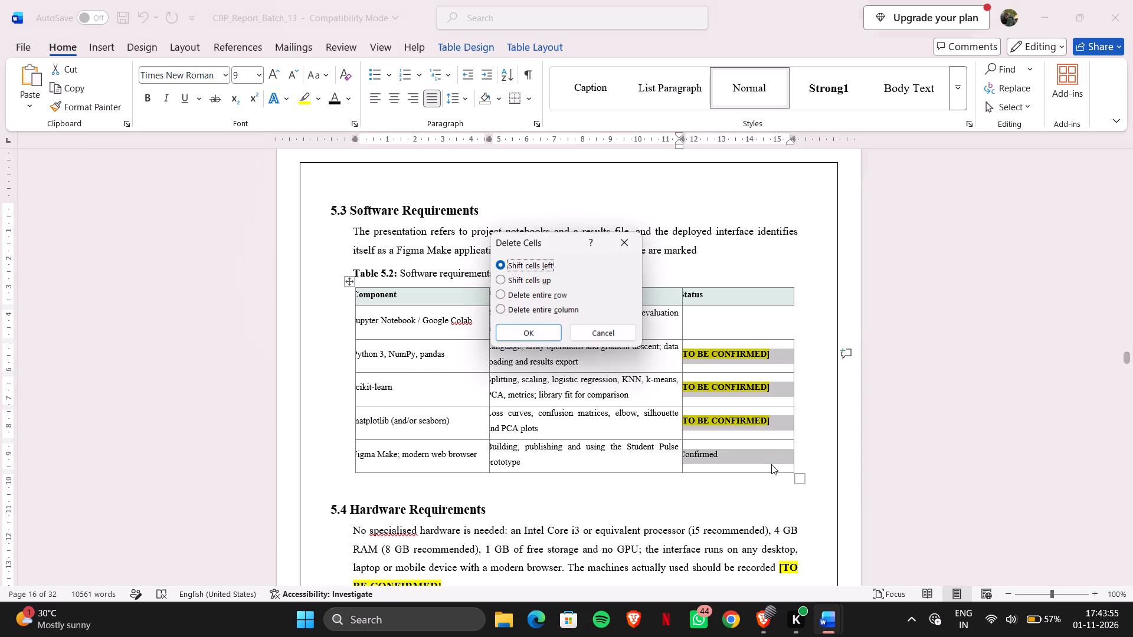
left_click(532, 335)
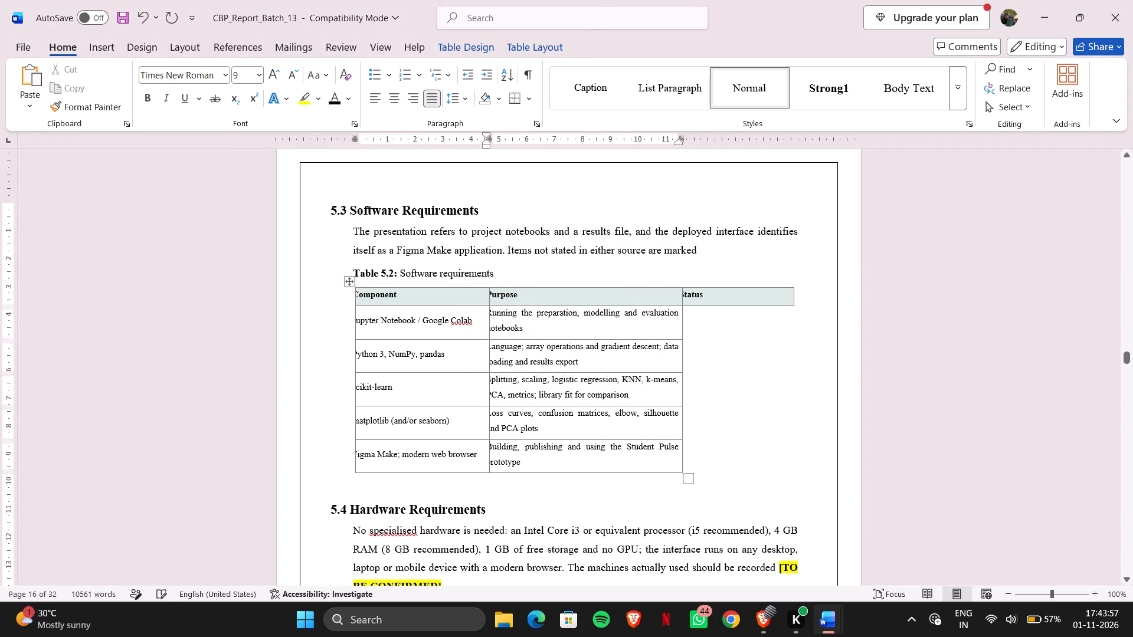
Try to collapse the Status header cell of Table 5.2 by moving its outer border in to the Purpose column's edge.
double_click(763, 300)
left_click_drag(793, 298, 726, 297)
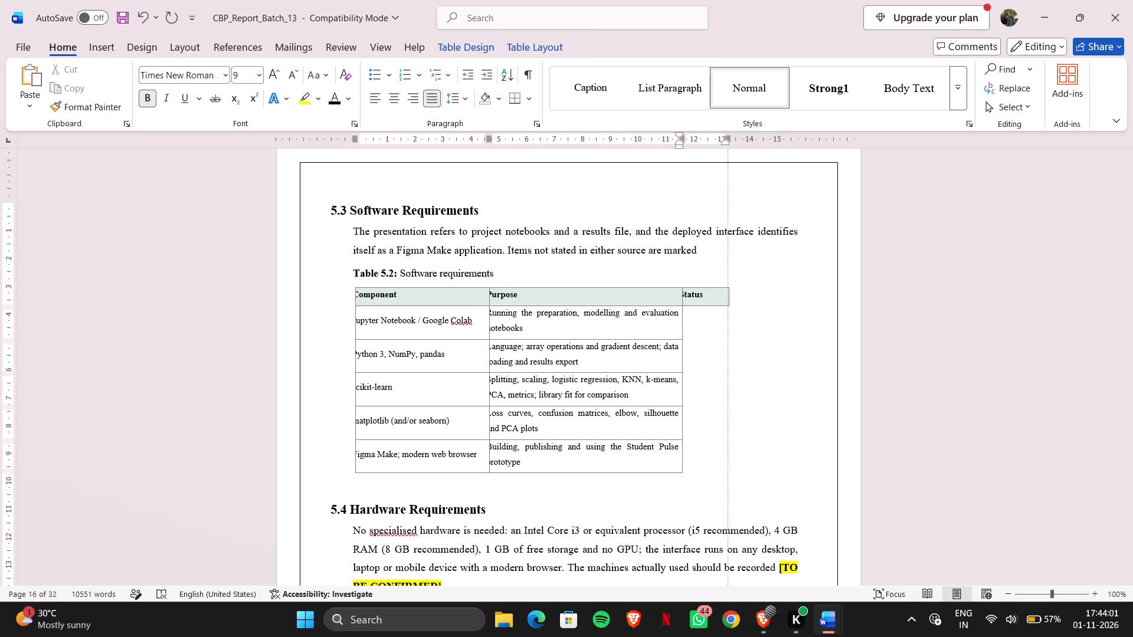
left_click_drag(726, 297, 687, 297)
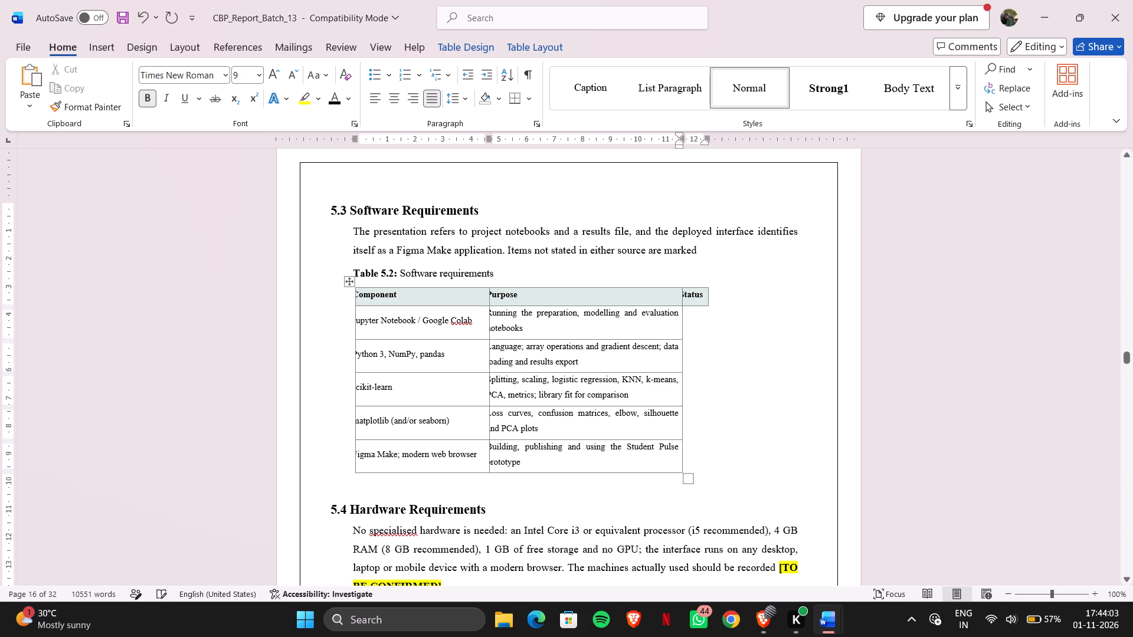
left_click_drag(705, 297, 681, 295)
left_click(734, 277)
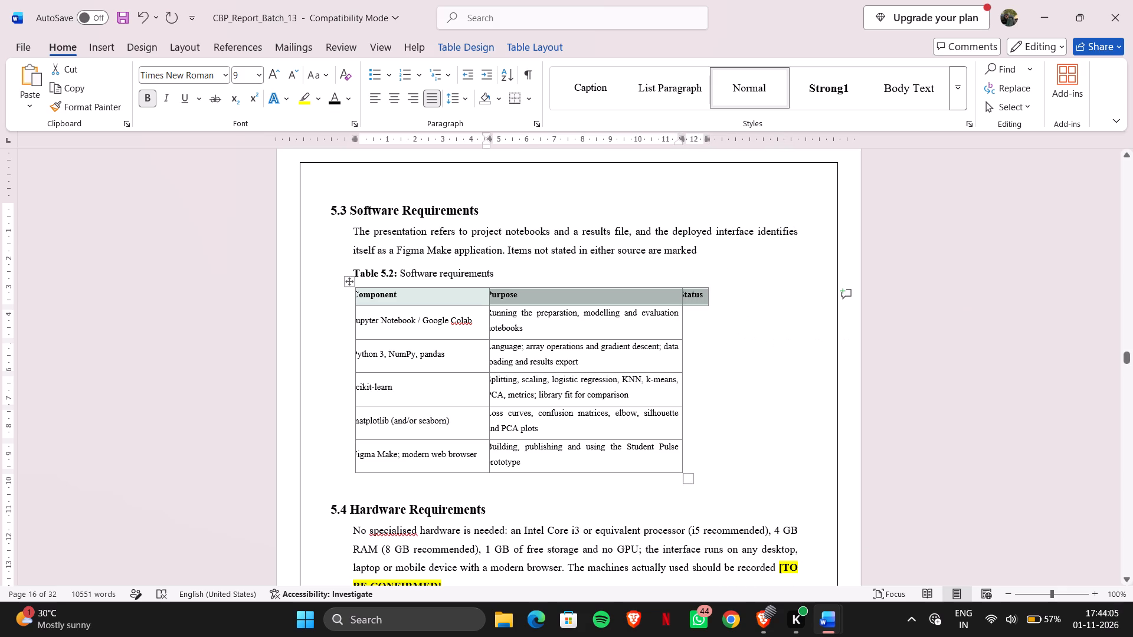
Delete the Status header cell from Table 5.2, shifting cells left.
left_click_drag(709, 298, 693, 297)
key("BackSpace")
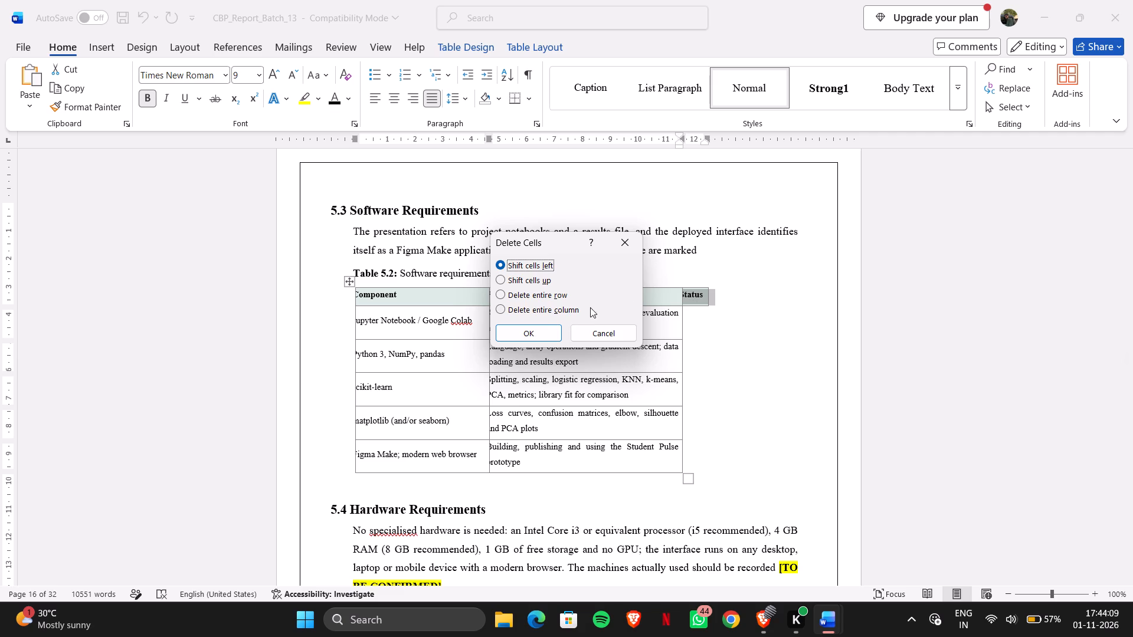
left_click(546, 335)
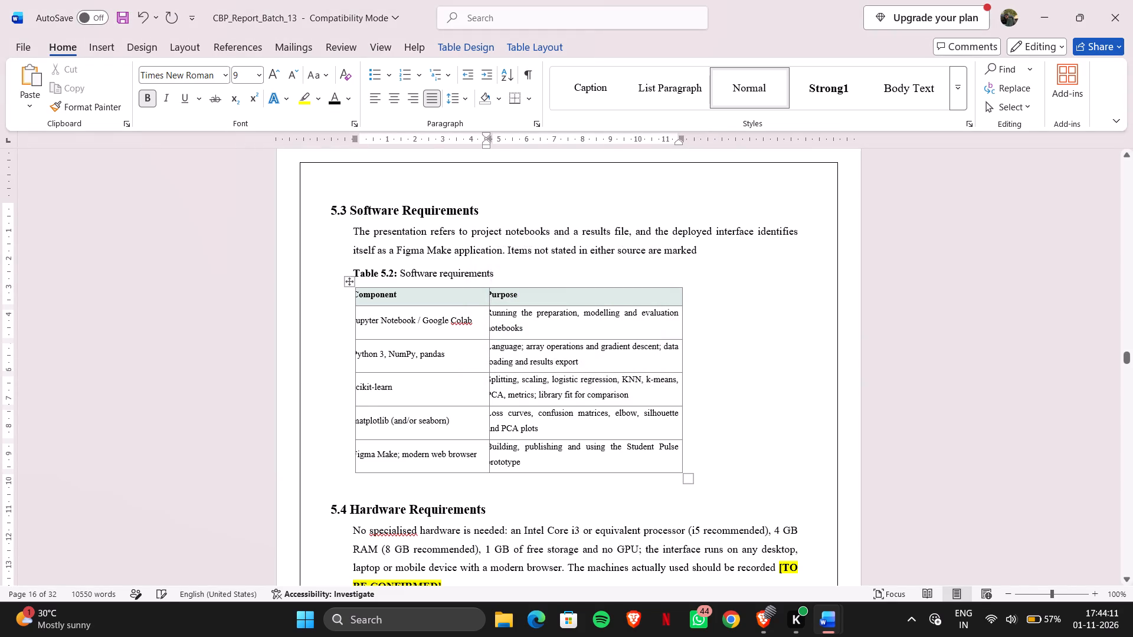
Delete the highlighted [TO BE CONFIRMED] placeholder and its full stop at the end of the section 5.4 Hardware Requirements paragraph.
scroll(780, 418, "down", 3)
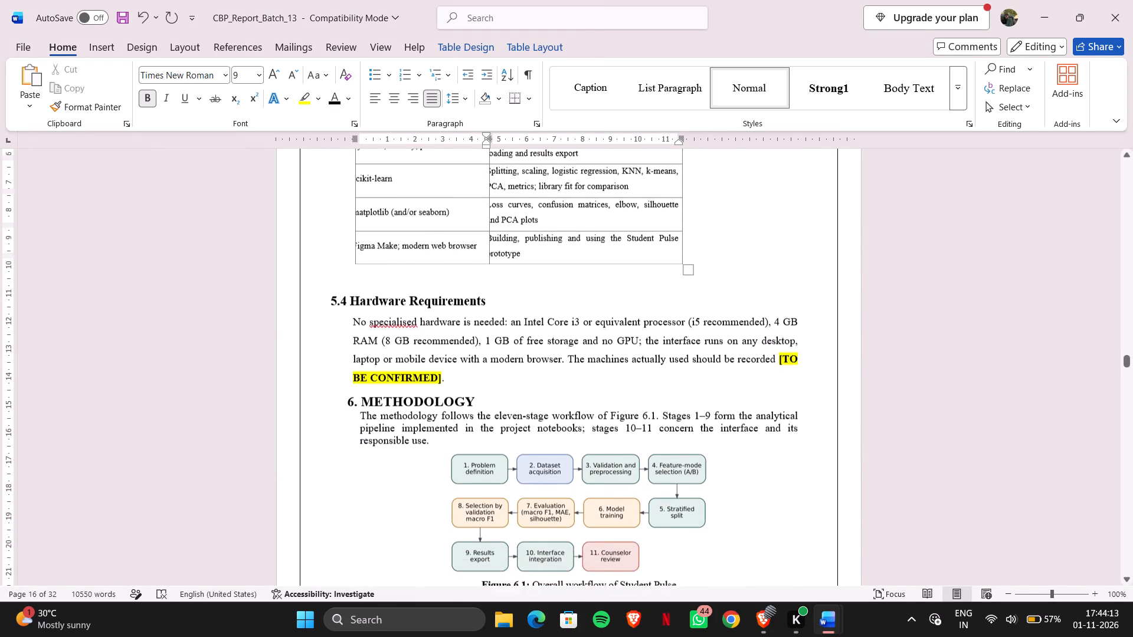
scroll(780, 418, "down", 1)
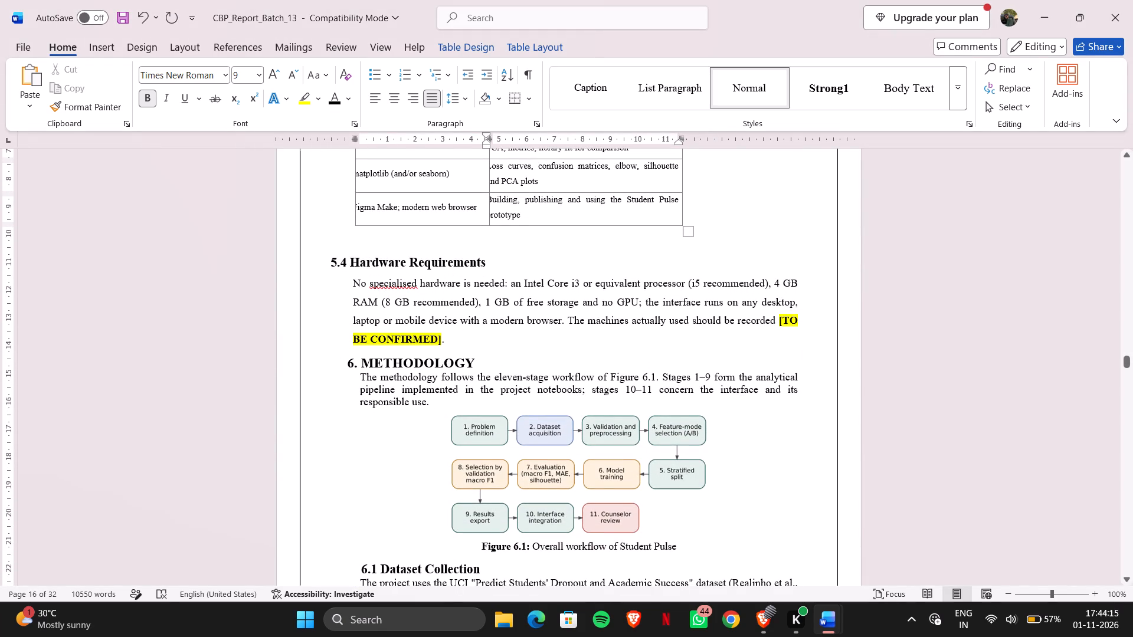
left_click_drag(779, 320, 788, 331)
left_click_drag(788, 331, 790, 341)
key("BackSpace")
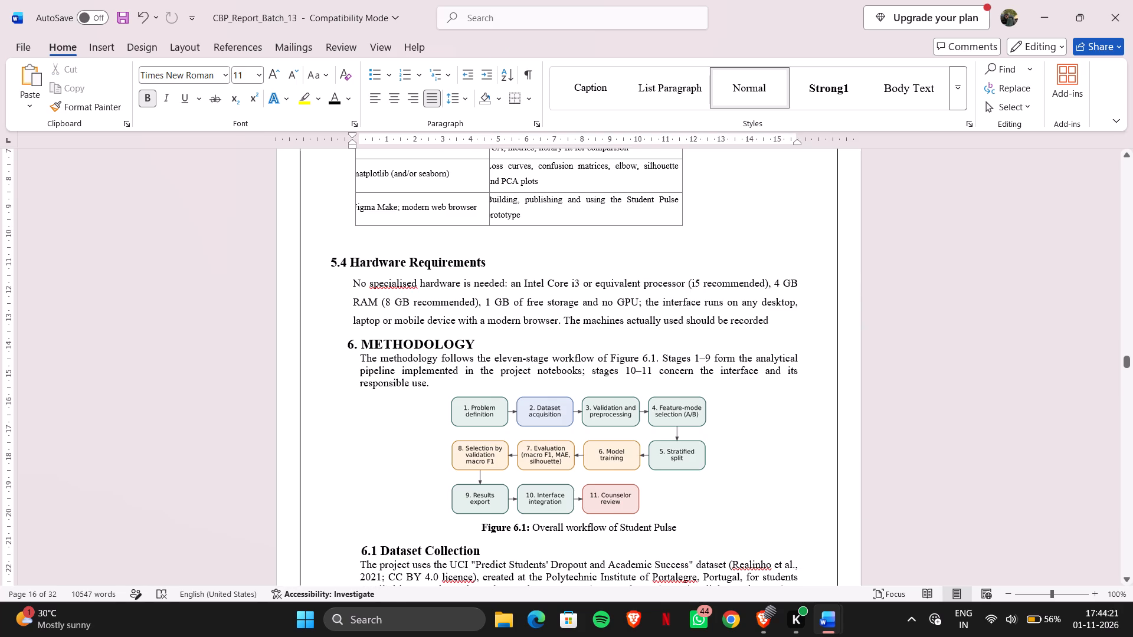
Insert blank lines after the section 5.4 paragraph so that chapter 6. METHODOLOGY starts on a new page.
key("Return")
key("Return")
key("Return")
key("Return")
key("Return")
key("Return")
key("Return")
key("Return")
key("Return")
key("Return")
key("Return")
key("Return")
key("Return")
key("Return")
key("Return")
key("Return")
key("Return")
key("Return")
key("Return")
key("Return")
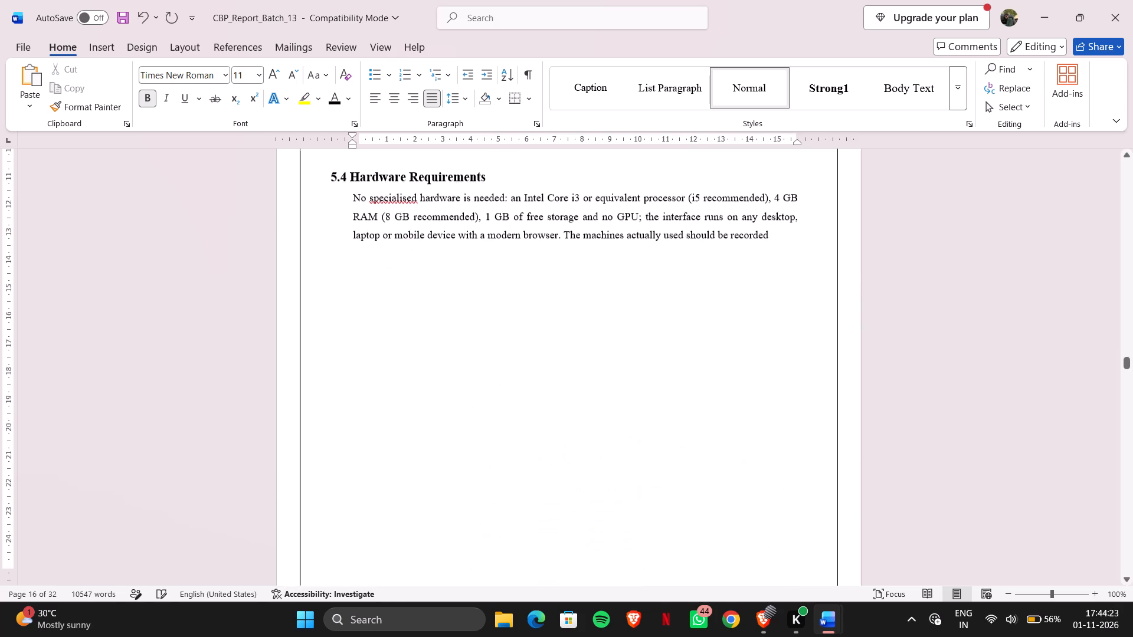
Centre the 6. METHODOLOGY heading and add a blank line between it and the introductory paragraph.
scroll(774, 323, "down", 4)
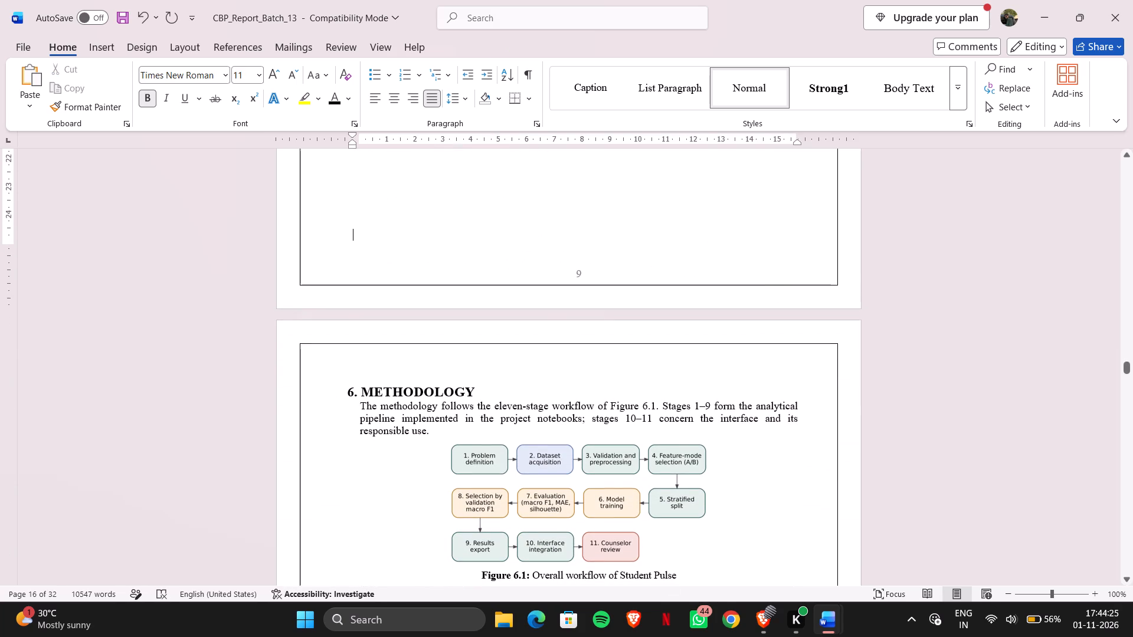
left_click_drag(482, 389, 340, 385)
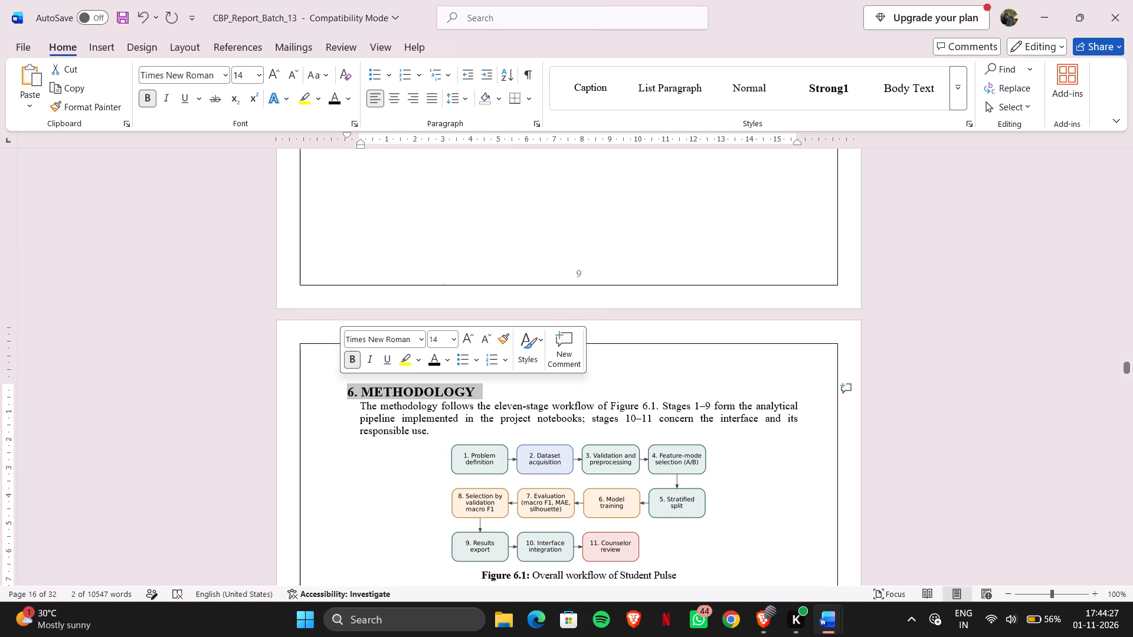
left_click(400, 96)
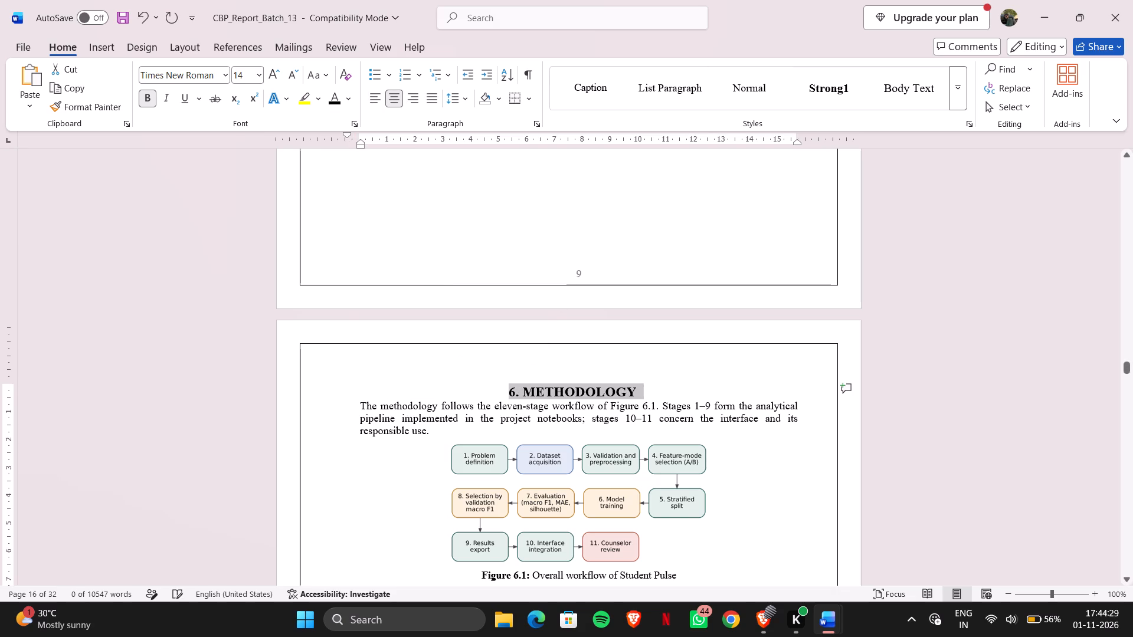
left_click(560, 244)
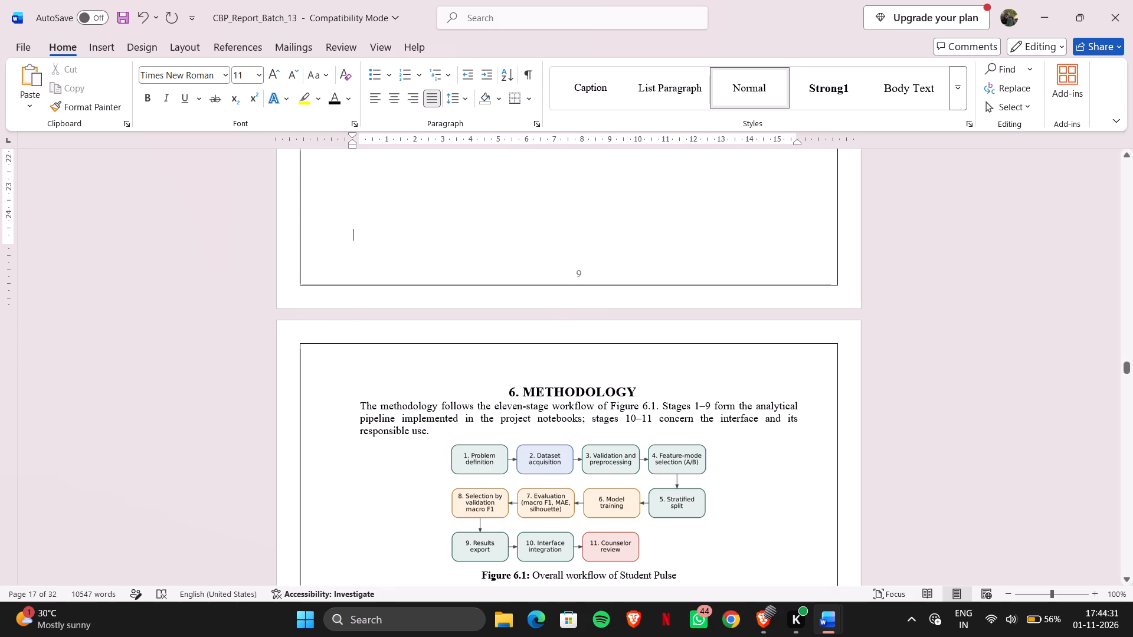
left_click(641, 398)
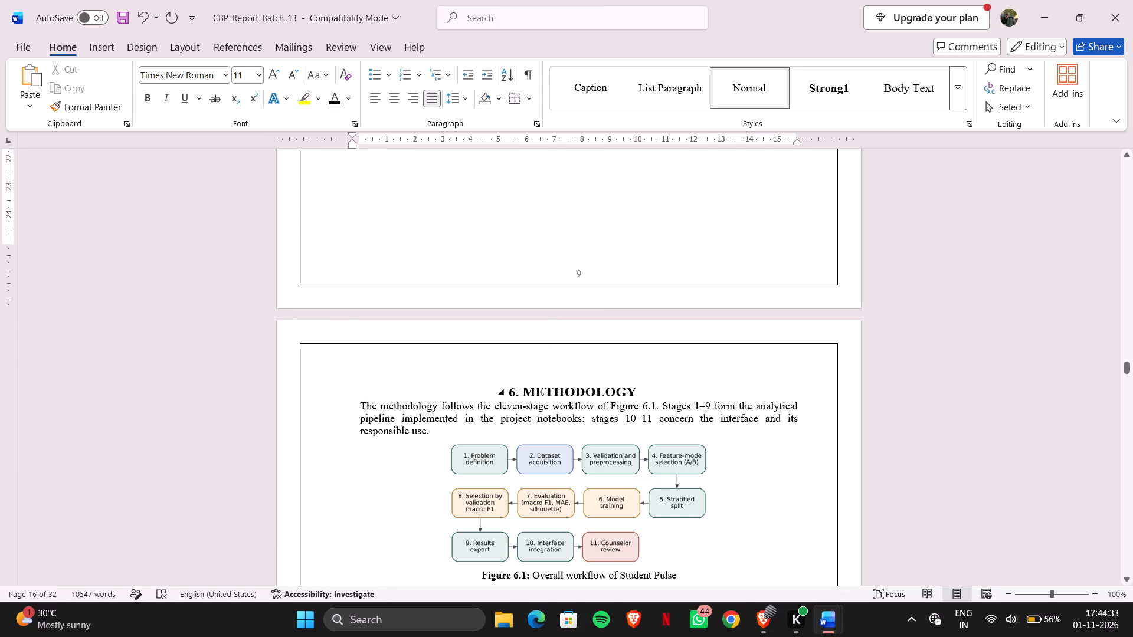
key("Return")
Extend the headings and paragraphs of sections 6.1 and 6.2 above the figure into the left margin, body text about 0.75 cm, with 1.5 line spacing.
scroll(641, 398, "down", 1)
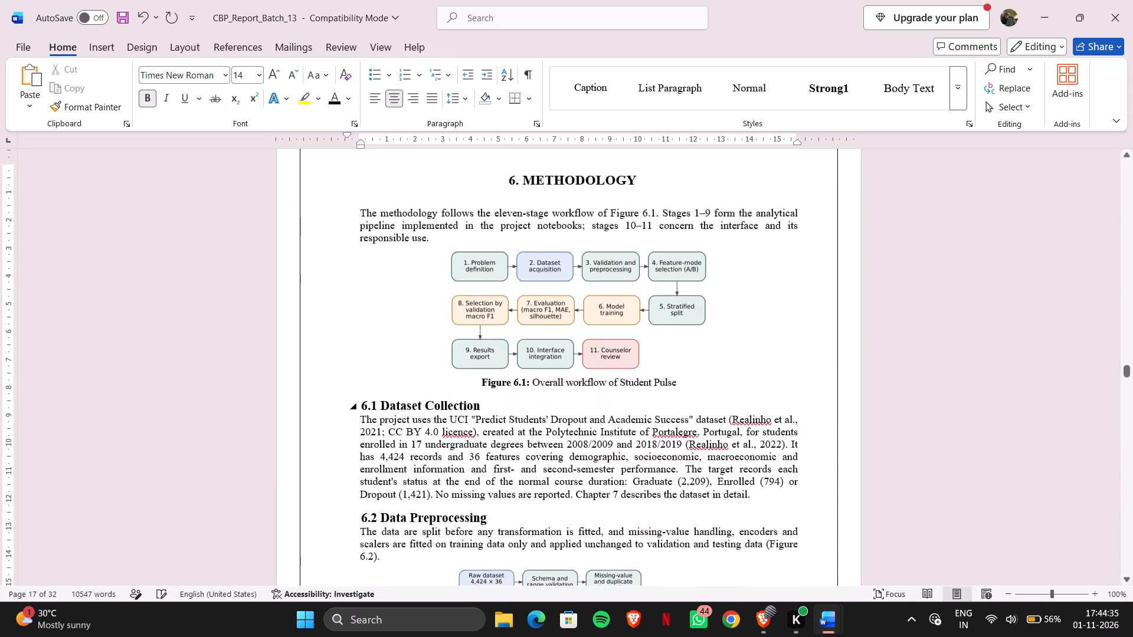
scroll(641, 398, "down", 1)
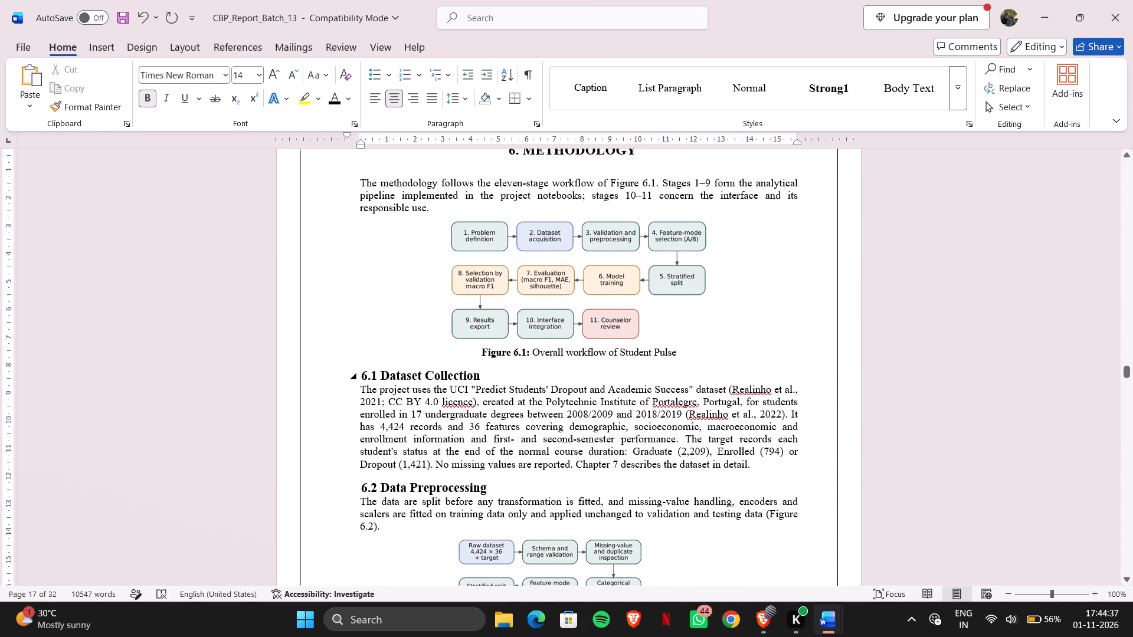
left_click_drag(362, 374, 536, 528)
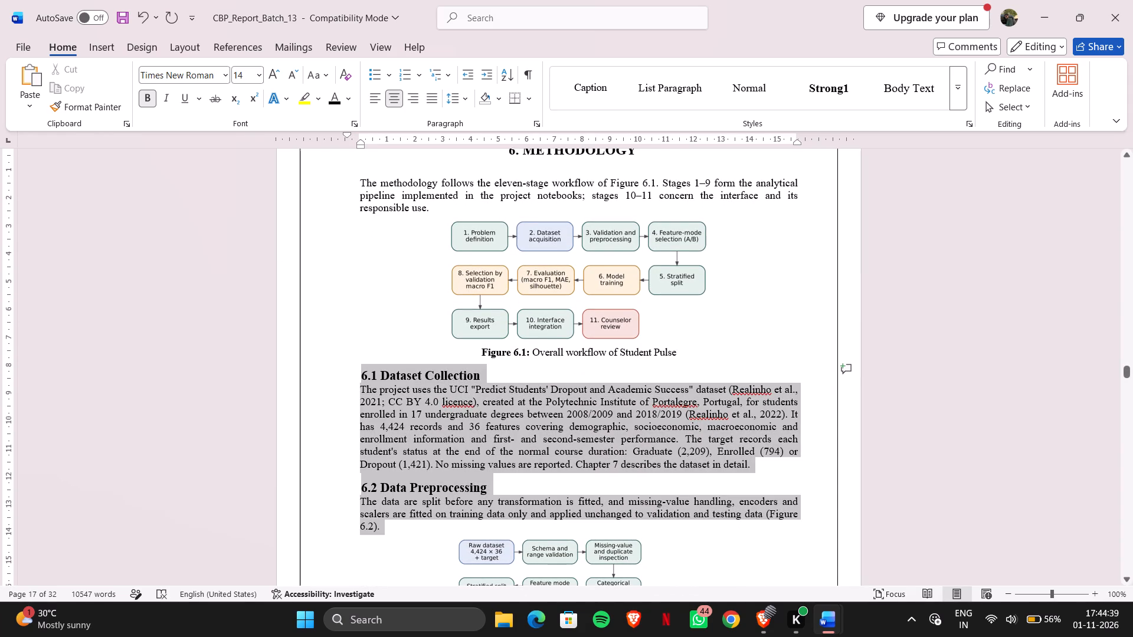
left_click_drag(536, 528, 552, 526)
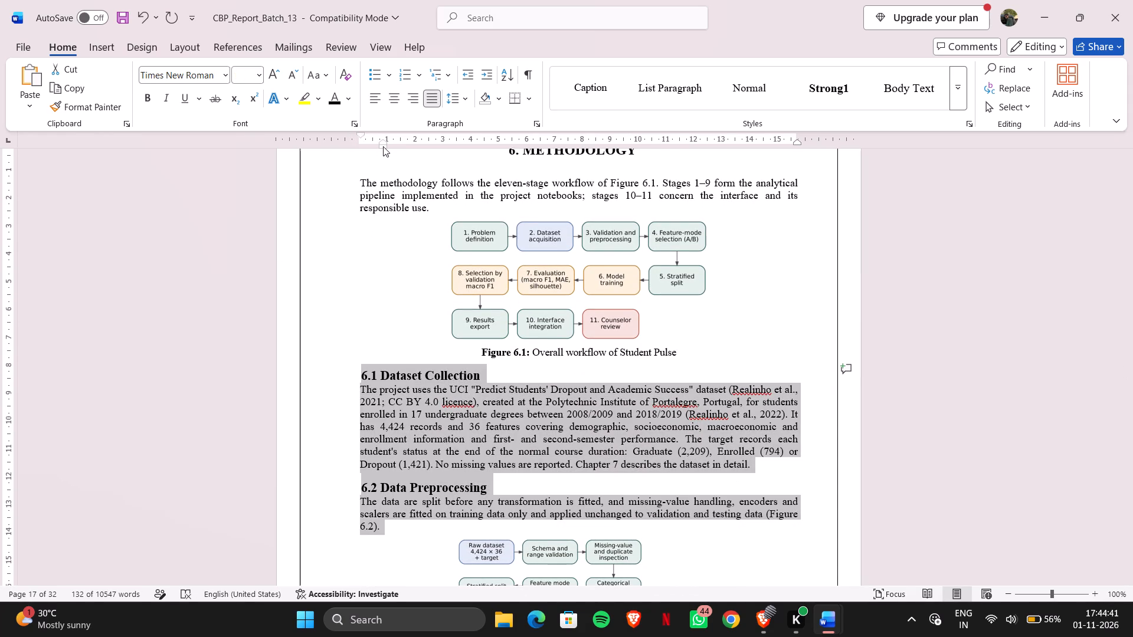
left_click_drag(383, 146, 342, 149)
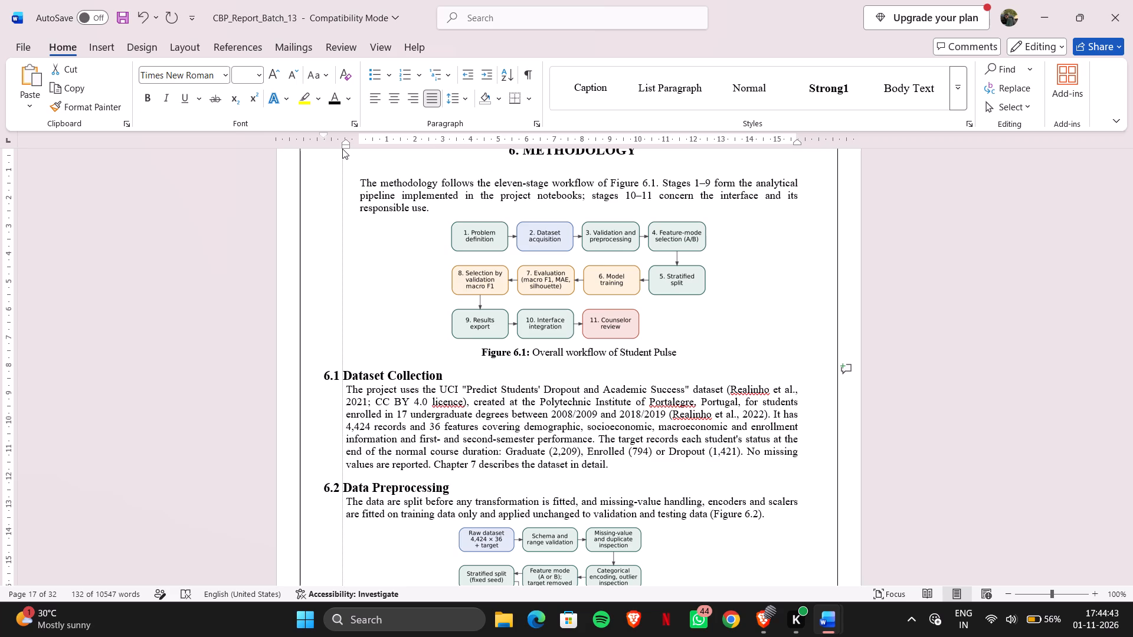
left_click_drag(342, 149, 340, 150)
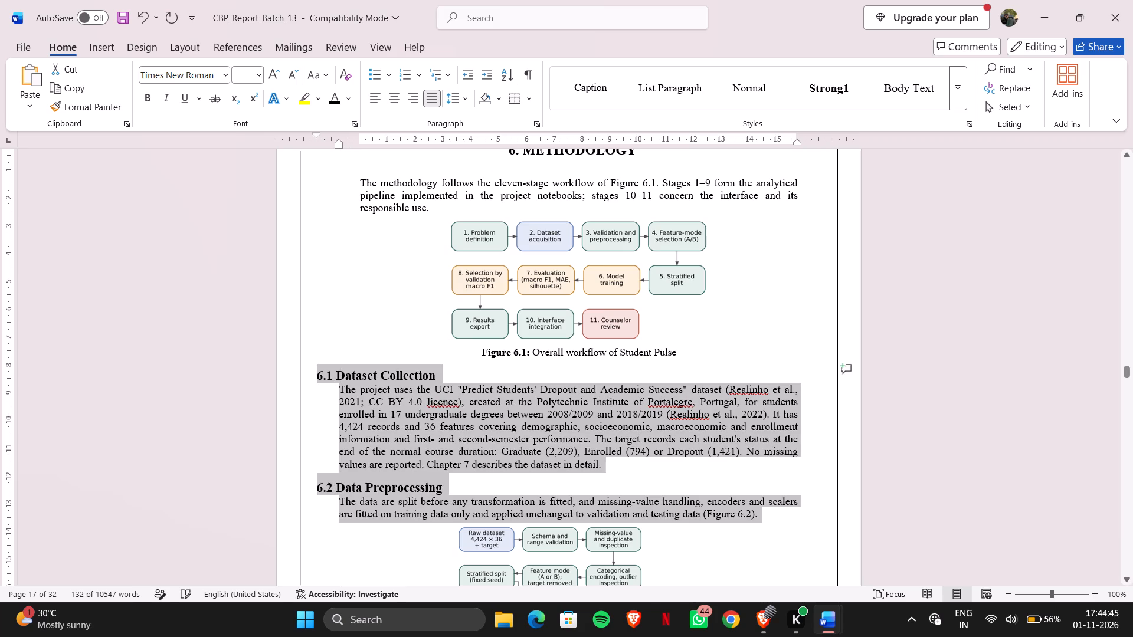
left_click(447, 93)
left_click(470, 168)
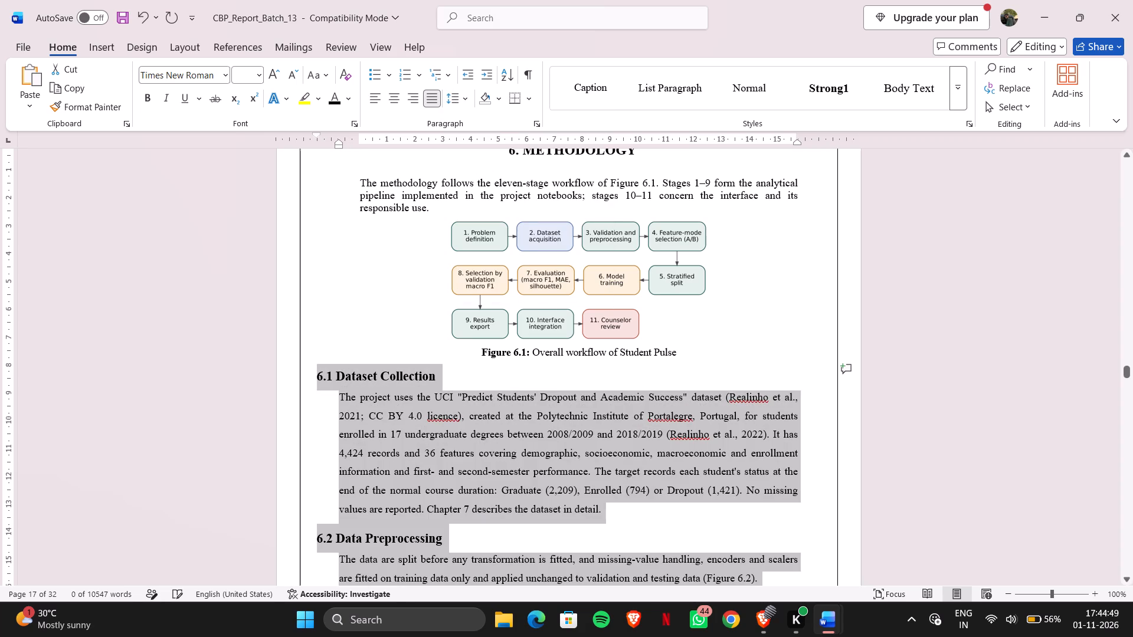
left_click(361, 308)
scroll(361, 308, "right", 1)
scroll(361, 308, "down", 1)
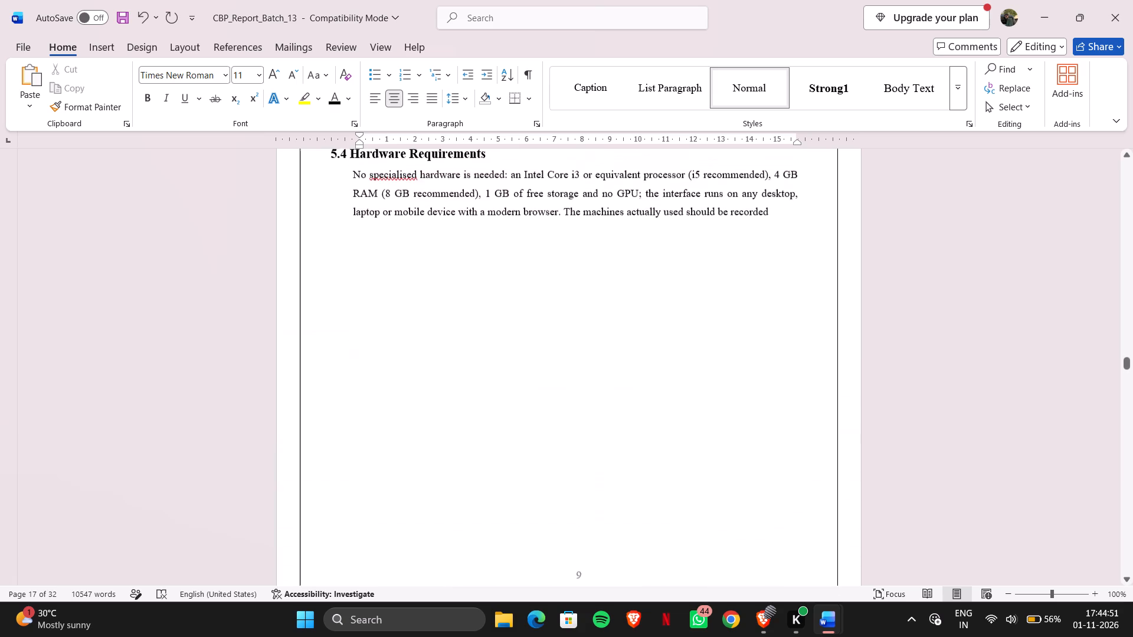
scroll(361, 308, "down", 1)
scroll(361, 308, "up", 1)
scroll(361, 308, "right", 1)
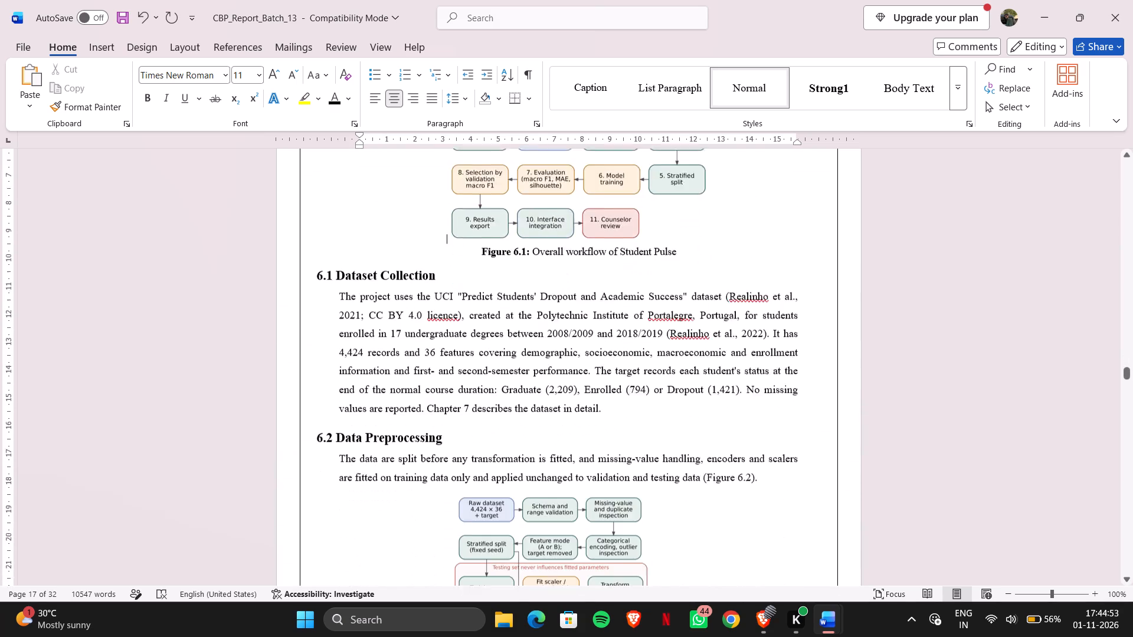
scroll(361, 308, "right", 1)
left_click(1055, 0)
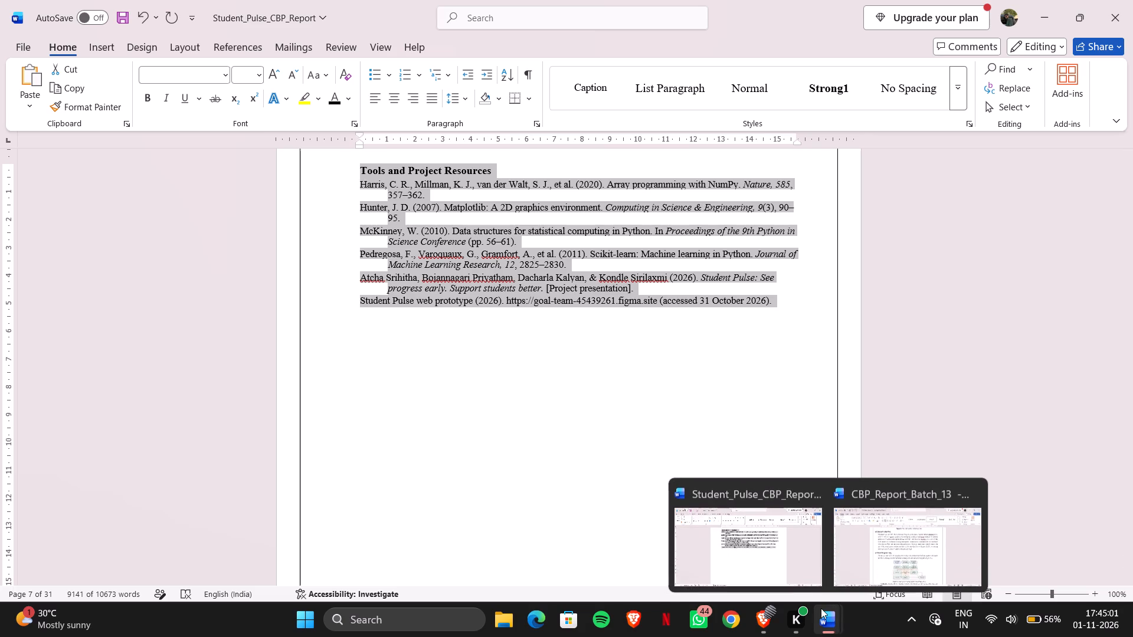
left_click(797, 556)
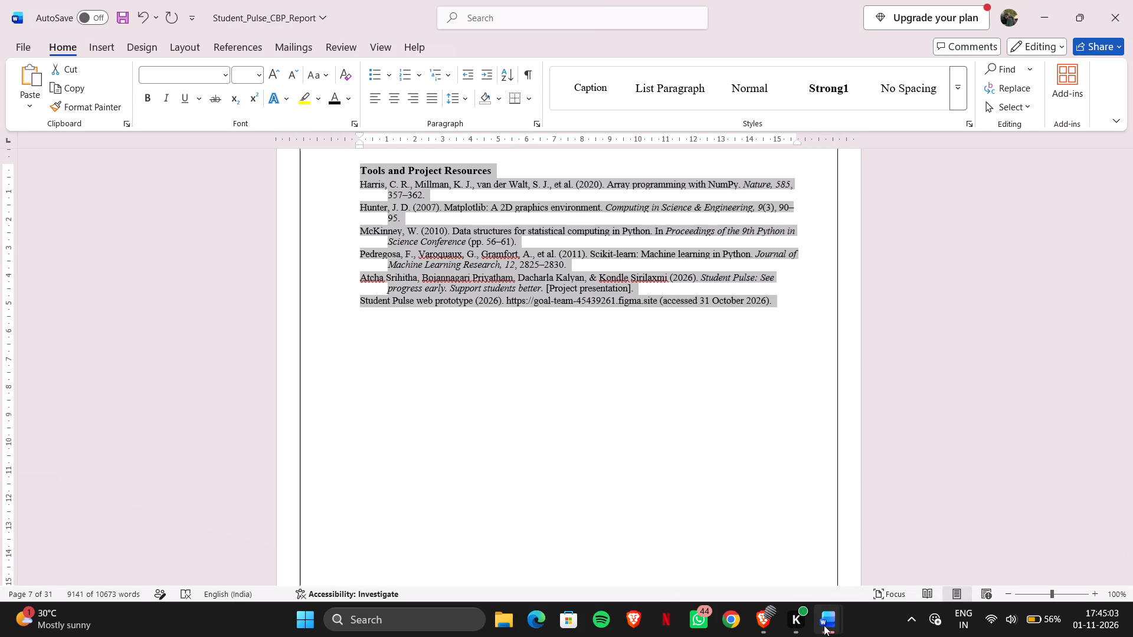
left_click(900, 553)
Delete the [TO BE UPDATED AFTER MODEL EXECUTION] placeholder from the Validation paragraph under Figure 6.2, along with the space before "Missing-value inspection".
scroll(703, 401, "down", 1)
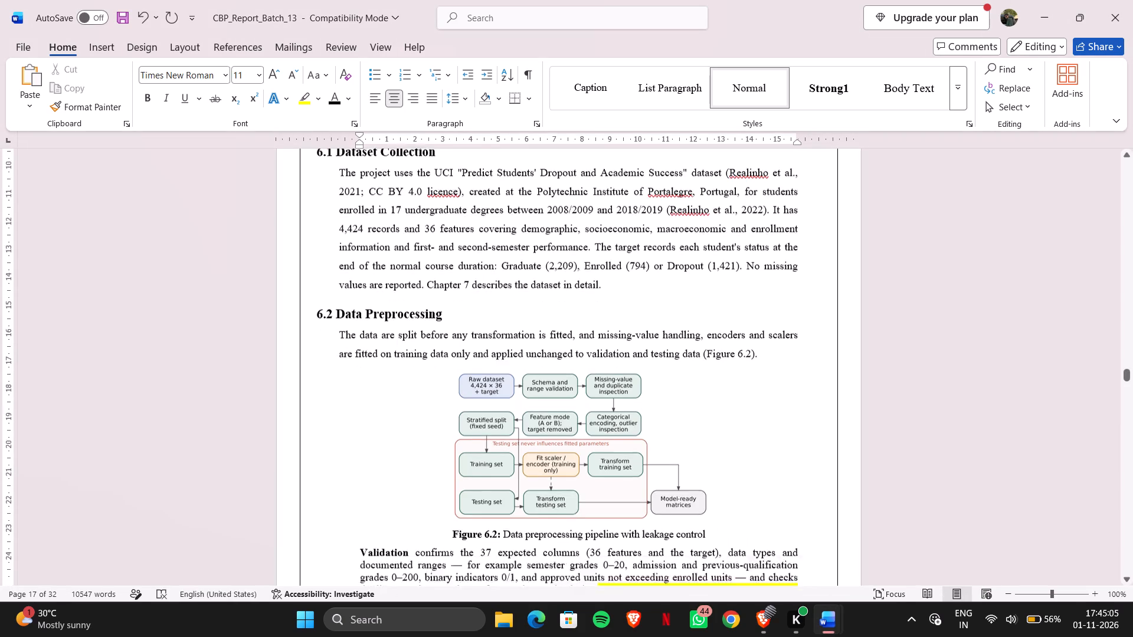
scroll(703, 401, "down", 1)
left_click_drag(595, 387, 428, 403)
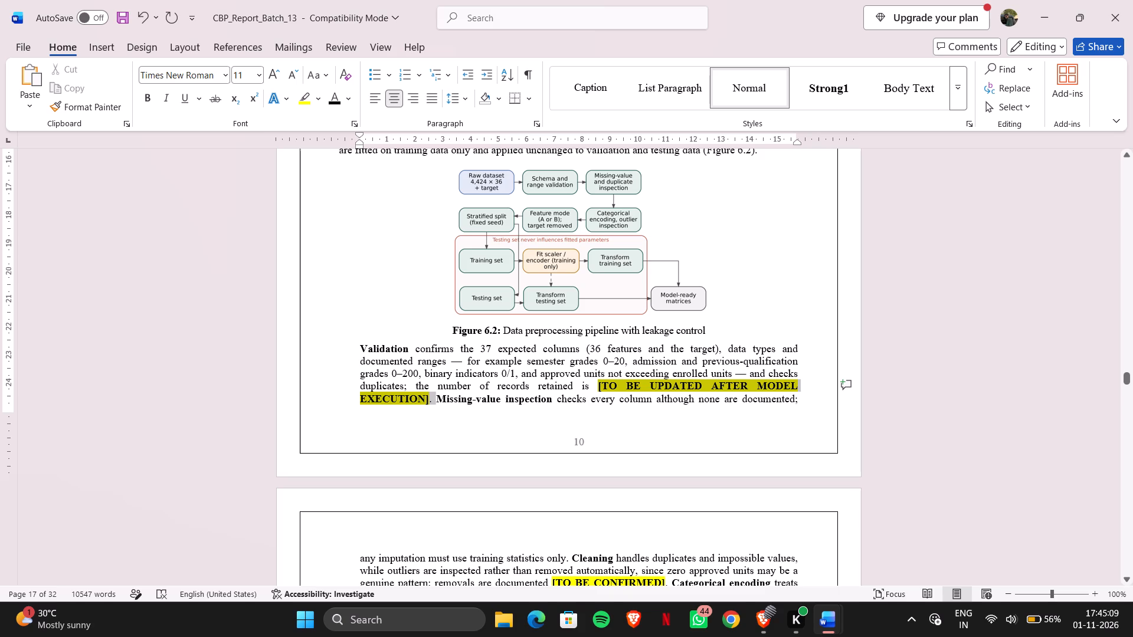
left_click_drag(428, 403, 427, 403)
key("BackSpace")
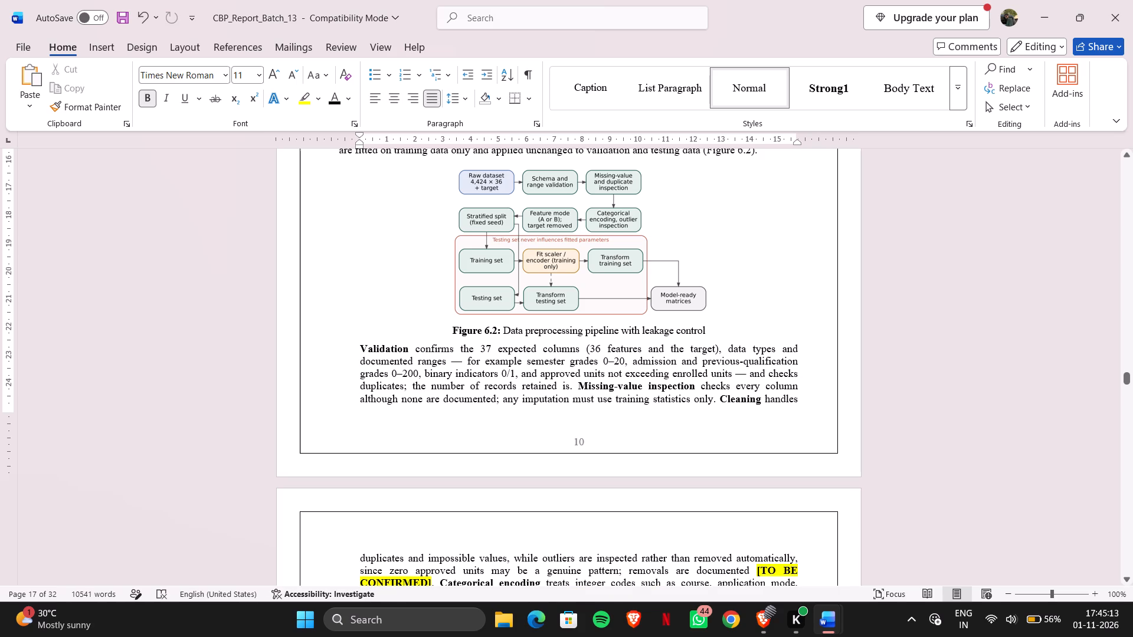
key("Right")
key("Right")
key("BackSpace")
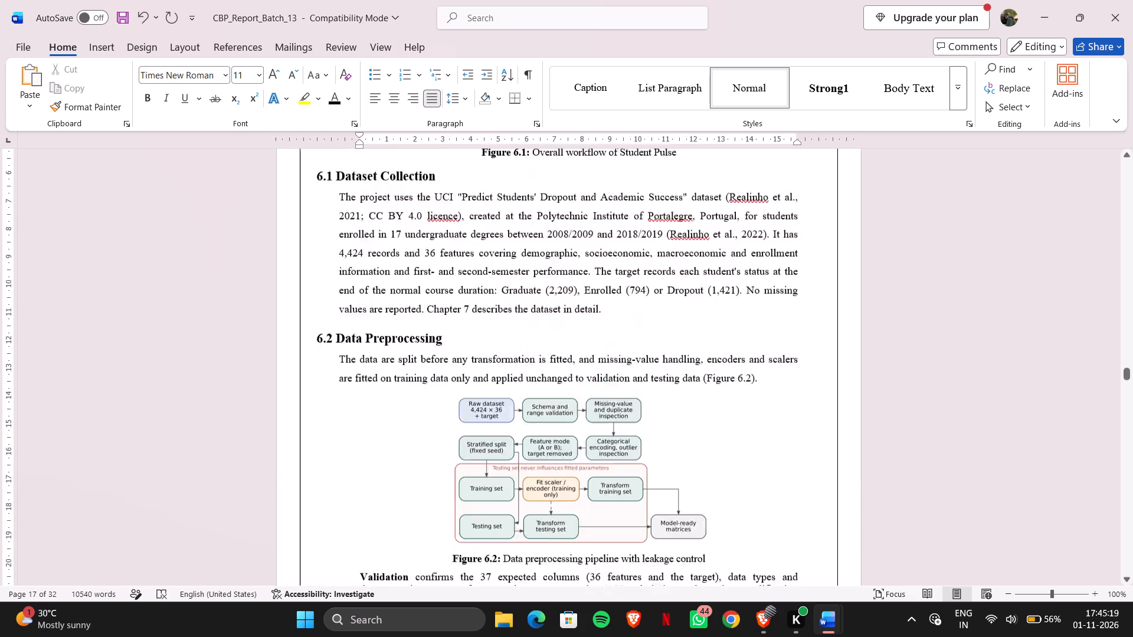
Extend the Validation paragraph under Figure 6.2 about 1.25 cm into the left margin.
scroll(479, 375, "down", 2)
left_click_drag(353, 444, 795, 505)
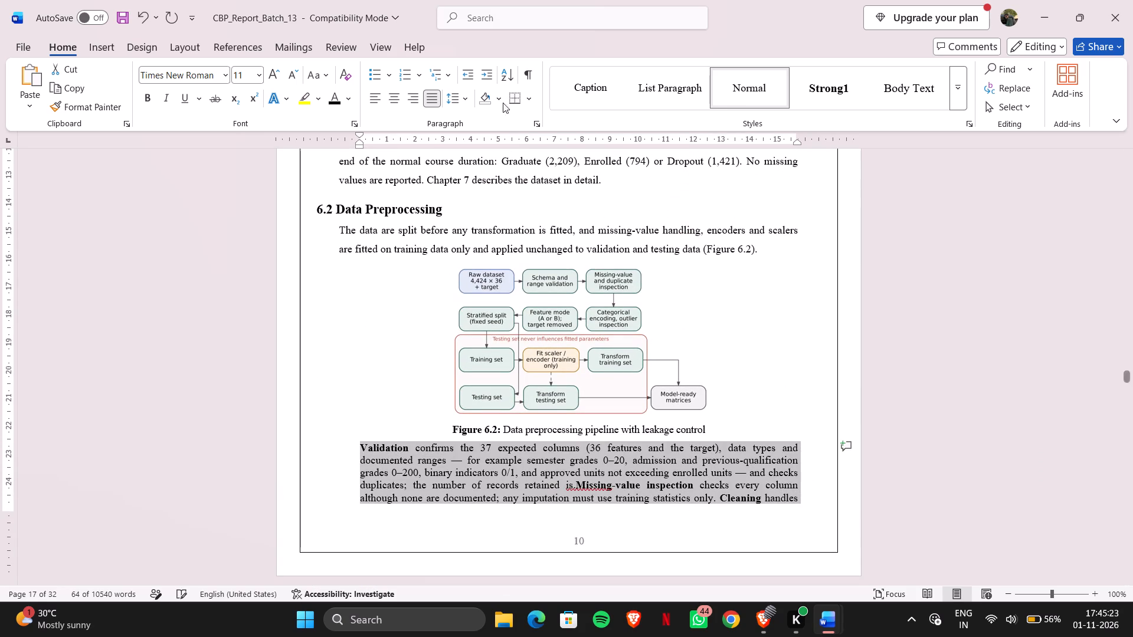
left_click_drag(358, 145, 342, 147)
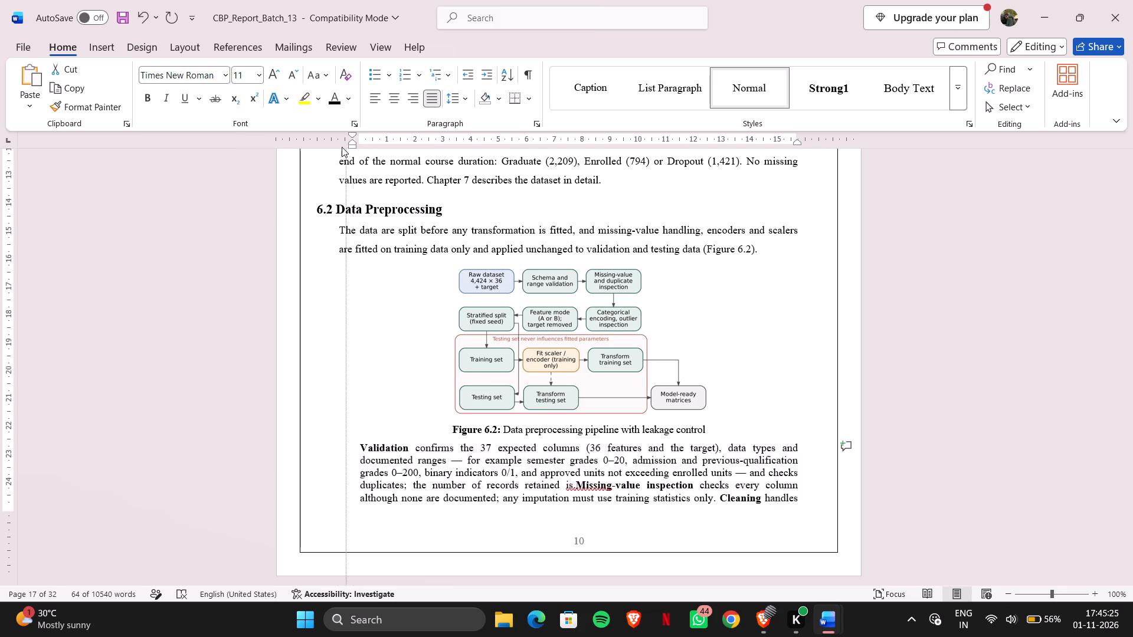
left_click_drag(342, 147, 326, 149)
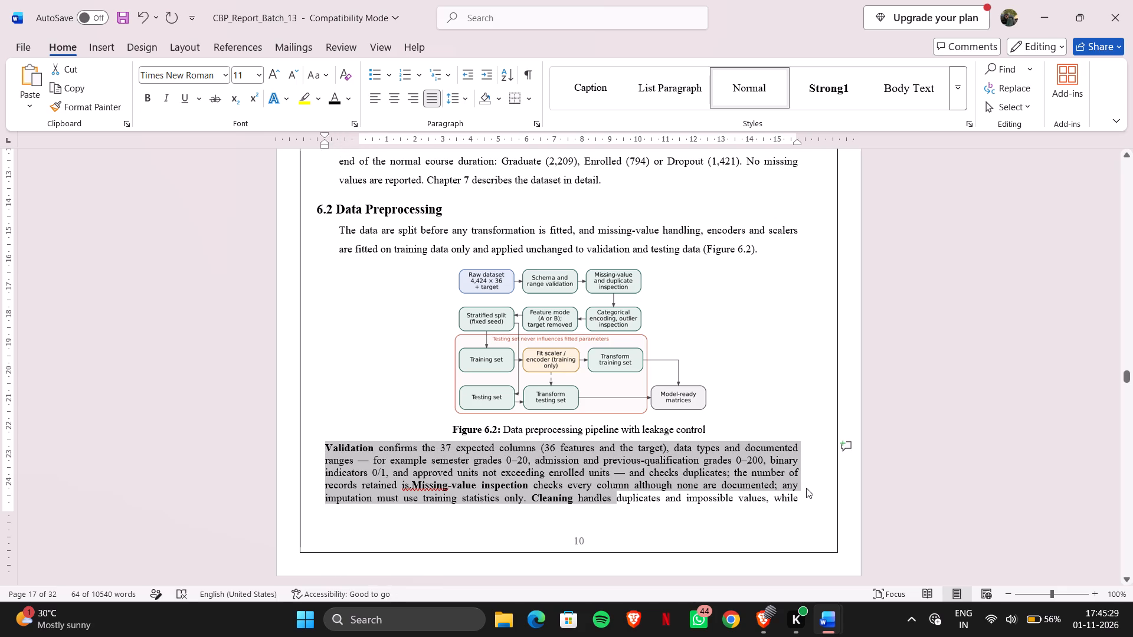
left_click(758, 391)
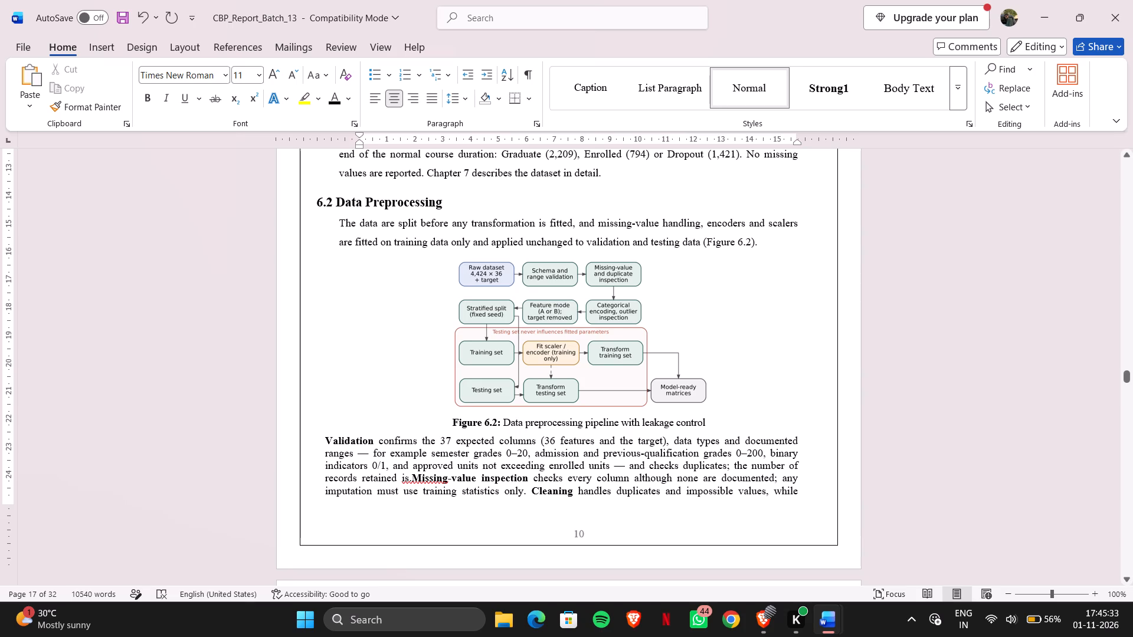
Set the line spacing of the Validation paragraph under Figure 6.2 to 1.5.
left_click_drag(324, 438, 829, 534)
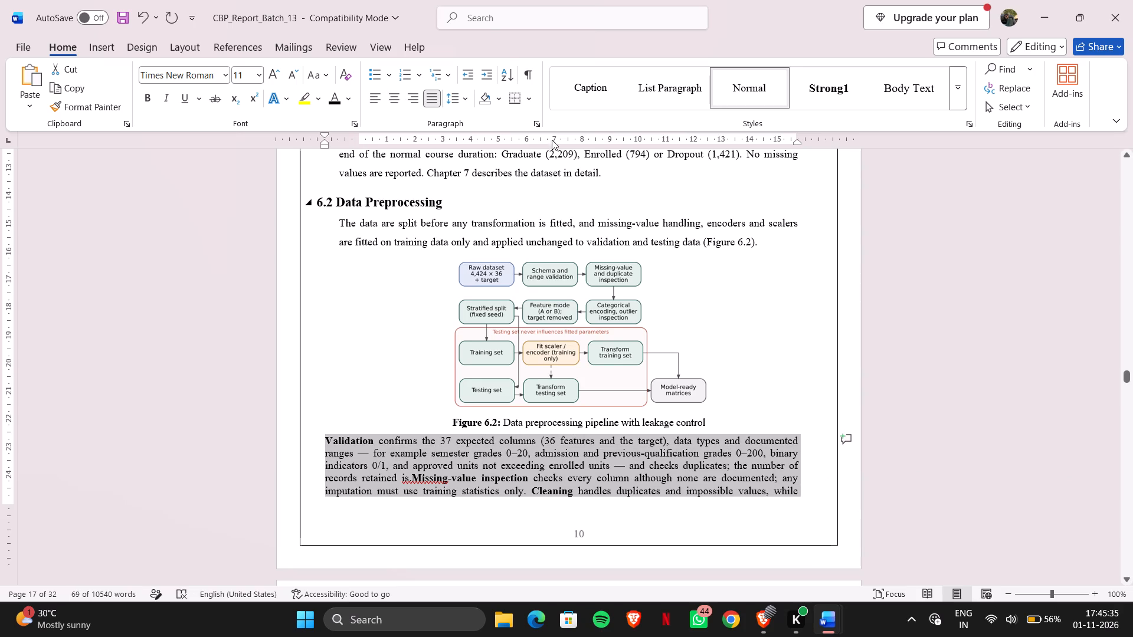
left_click(459, 95)
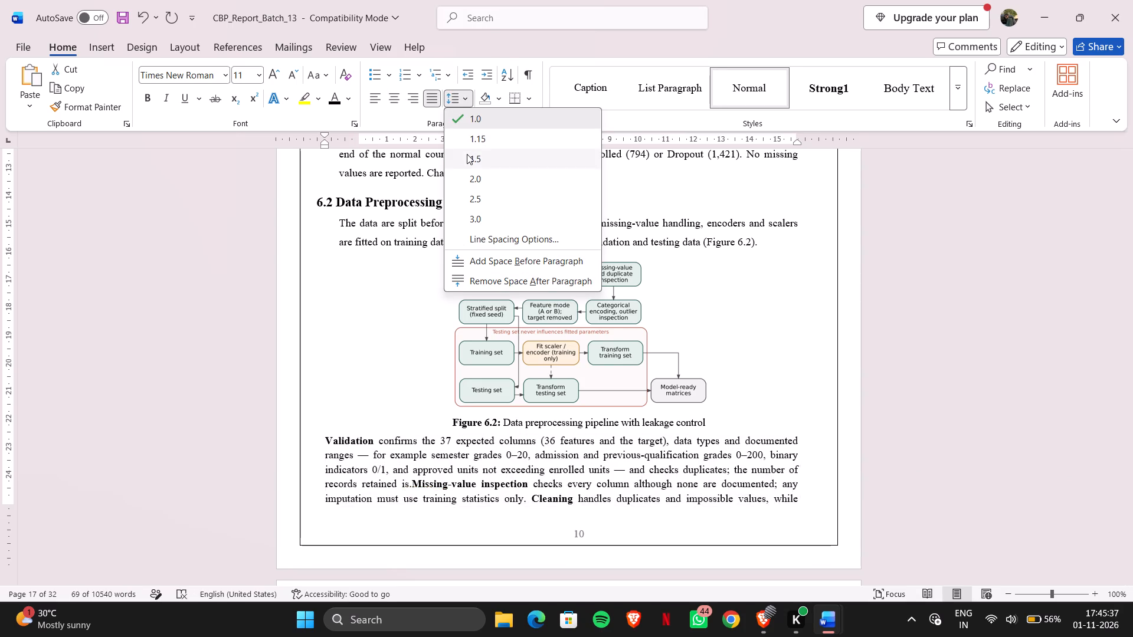
left_click(467, 154)
left_click(756, 375)
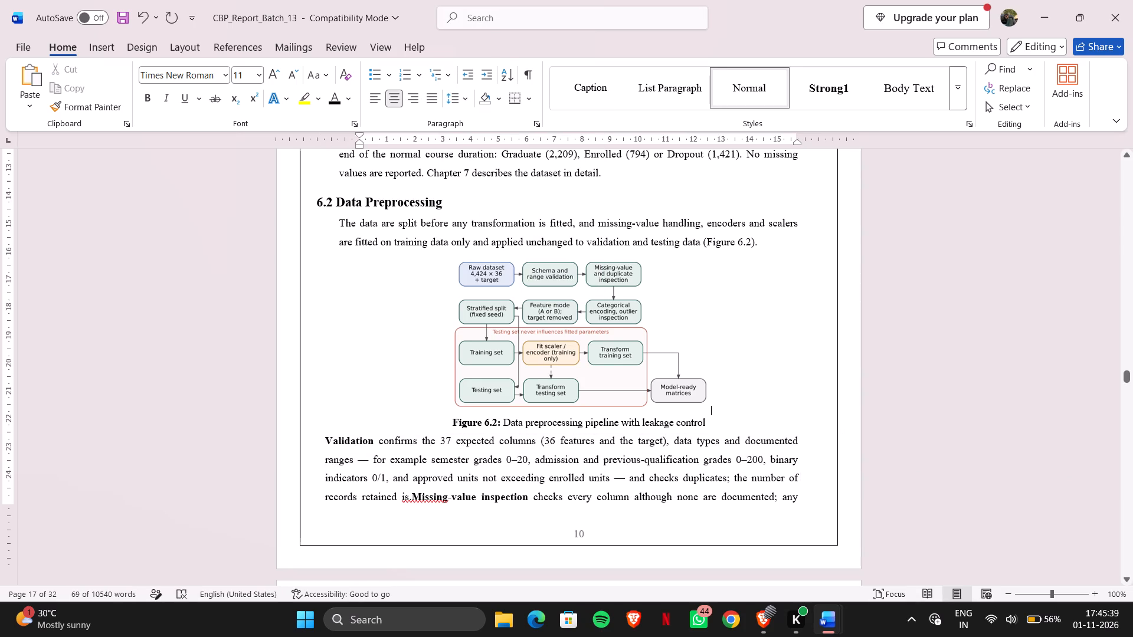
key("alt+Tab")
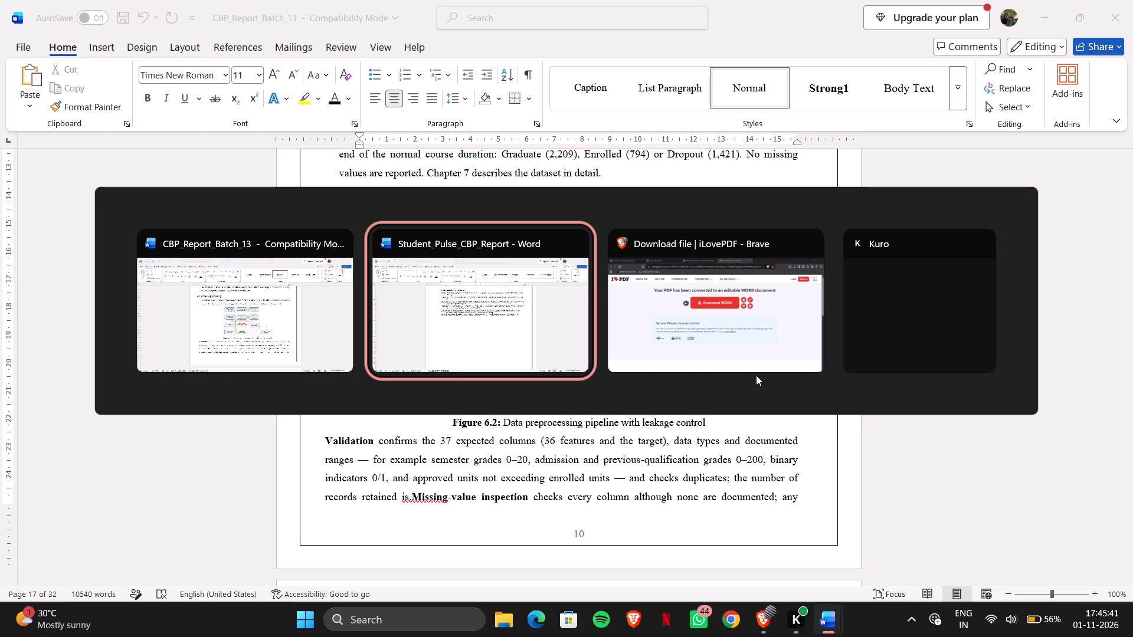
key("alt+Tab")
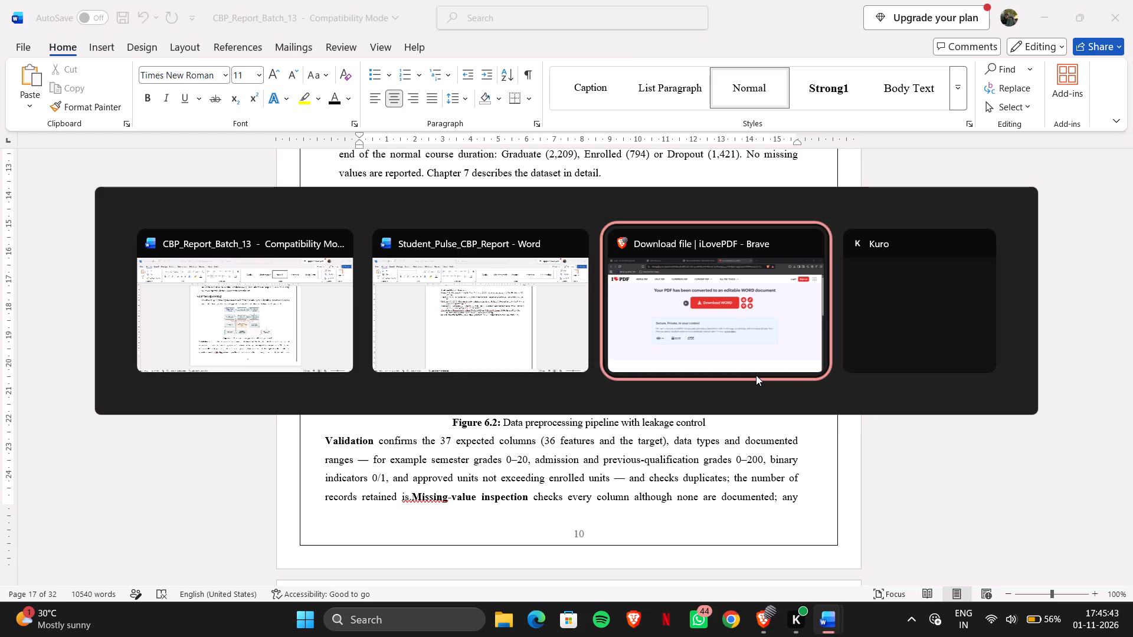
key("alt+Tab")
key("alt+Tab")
Delete the [TO BE CONFIRMED] placeholder after "removals are documented" in the Cleaning passage, along with its trailing period.
scroll(750, 391, "down", 1)
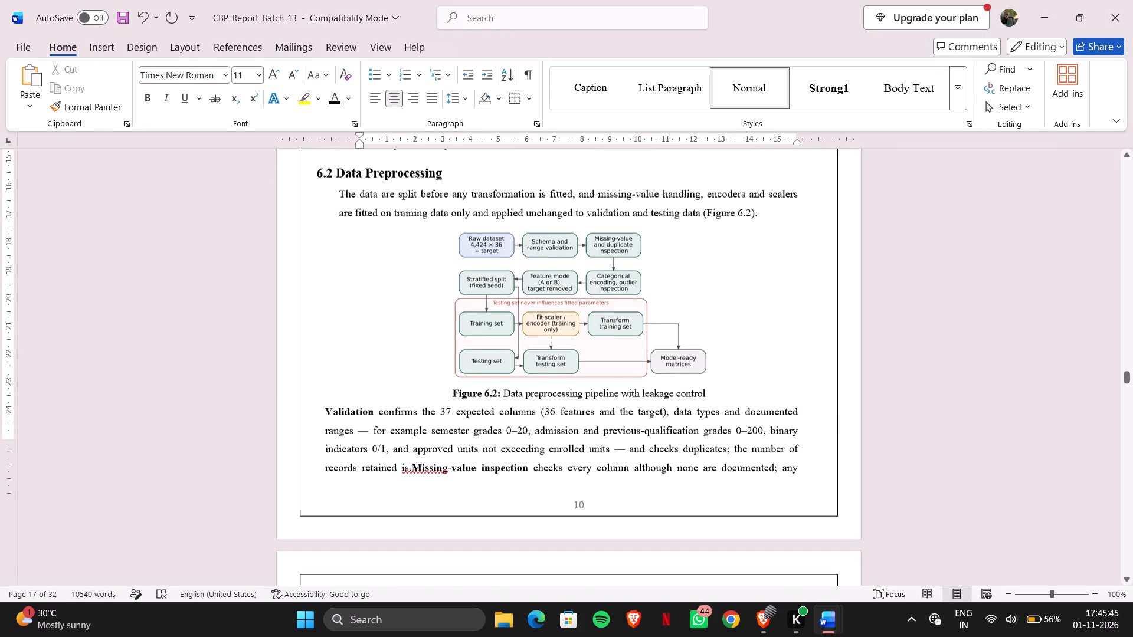
scroll(750, 391, "down", 3)
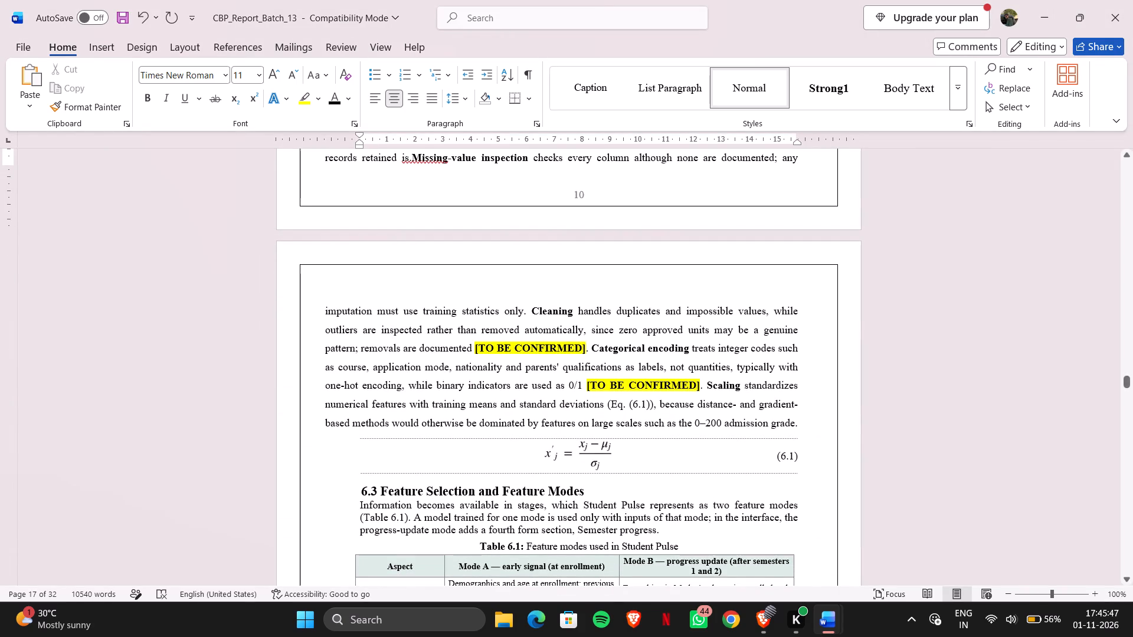
left_click_drag(585, 347, 480, 350)
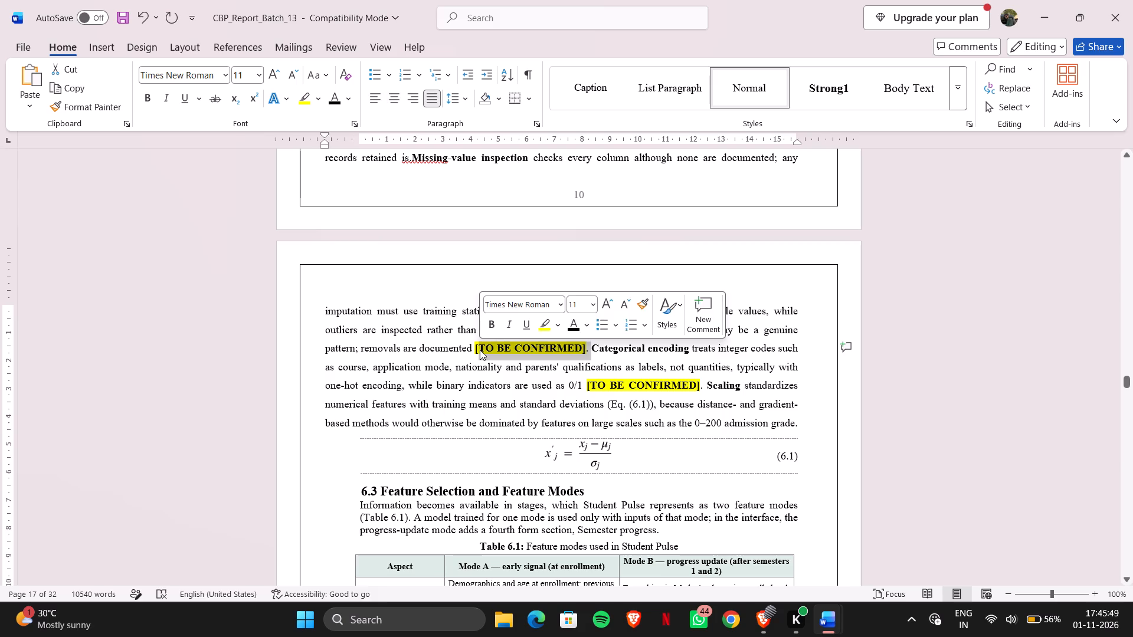
key("BackSpace")
key("BackSpace")
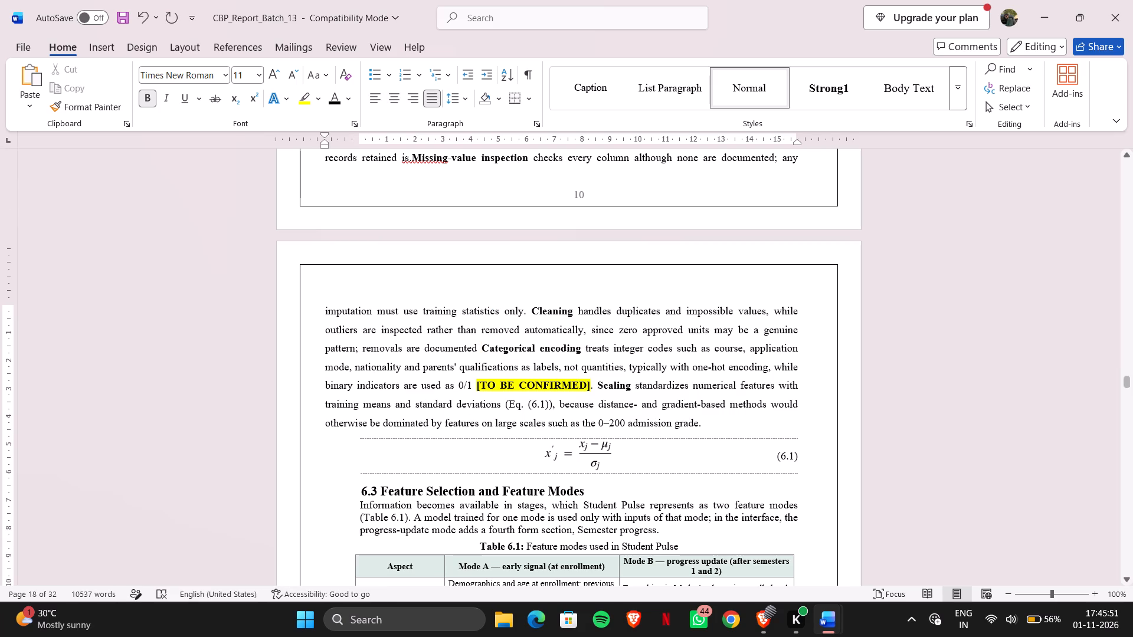
Replace the [TO BE CONFIRMED] placeholder after "binary indicators are used as 0/1" with a period and a space before "Scaling".
left_click_drag(591, 386, 484, 379)
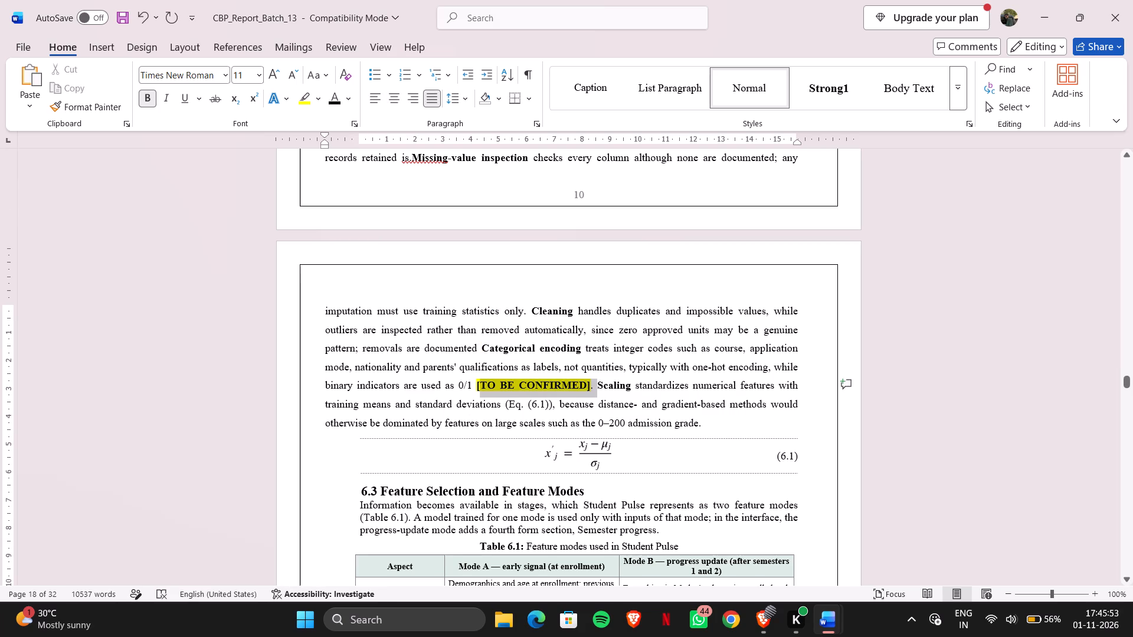
left_click_drag(484, 379, 479, 379)
key("BackSpace")
key("BackSpace")
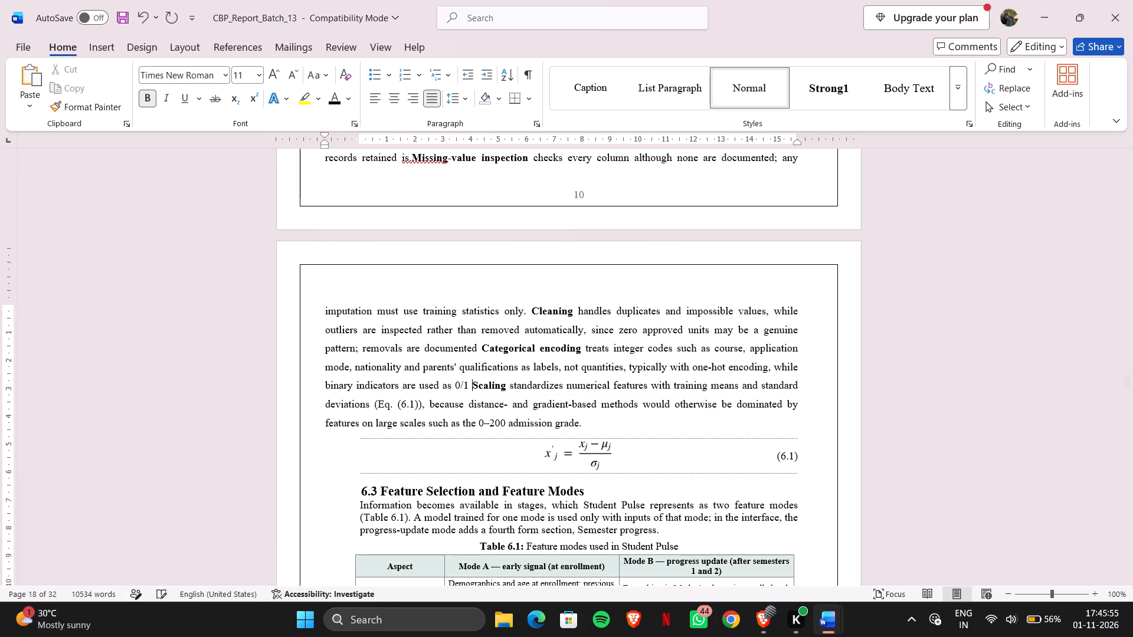
key("BackSpace")
key("period")
key("space")
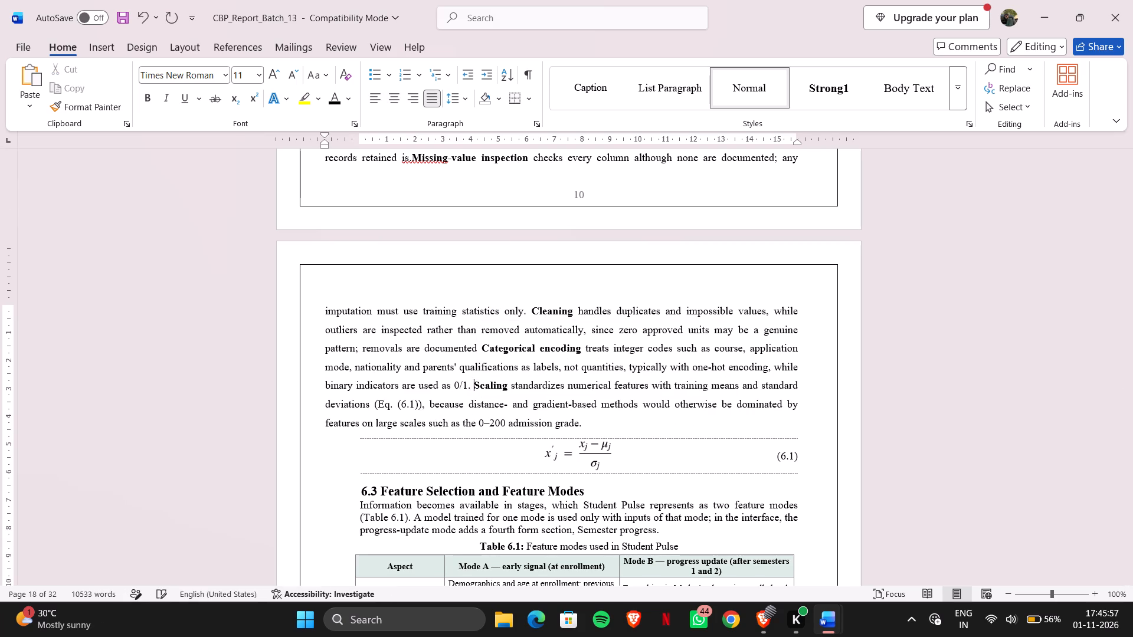
left_click(446, 439)
left_click(627, 408)
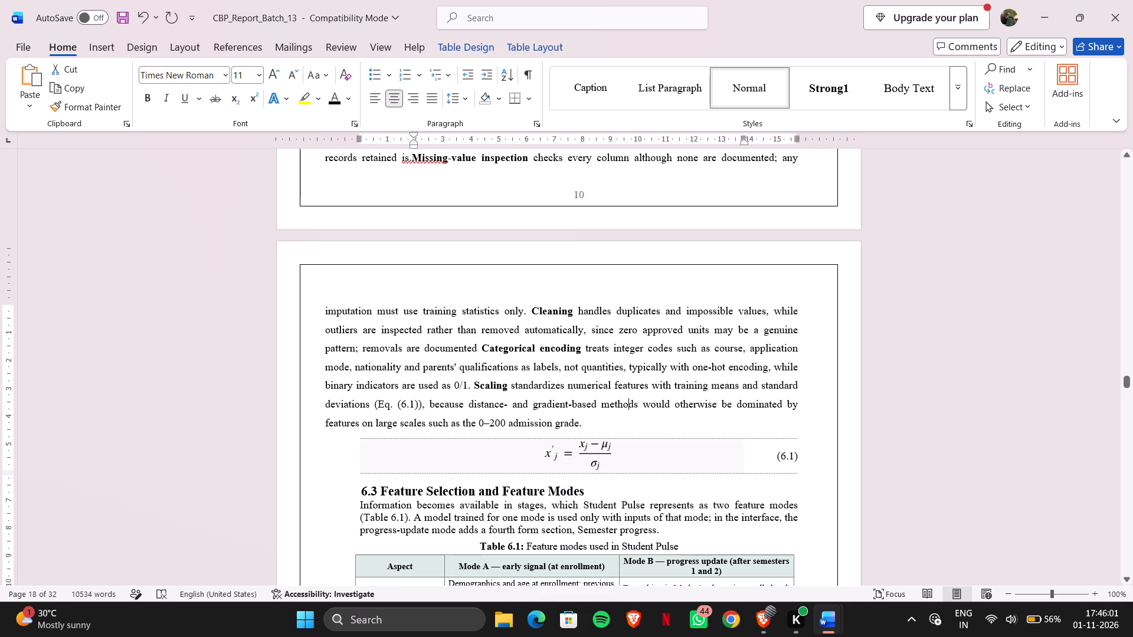
Extend everything from the 6.3 heading through the end of the references into the left margin, body text about 0.5 cm.
scroll(627, 408, "down", 2)
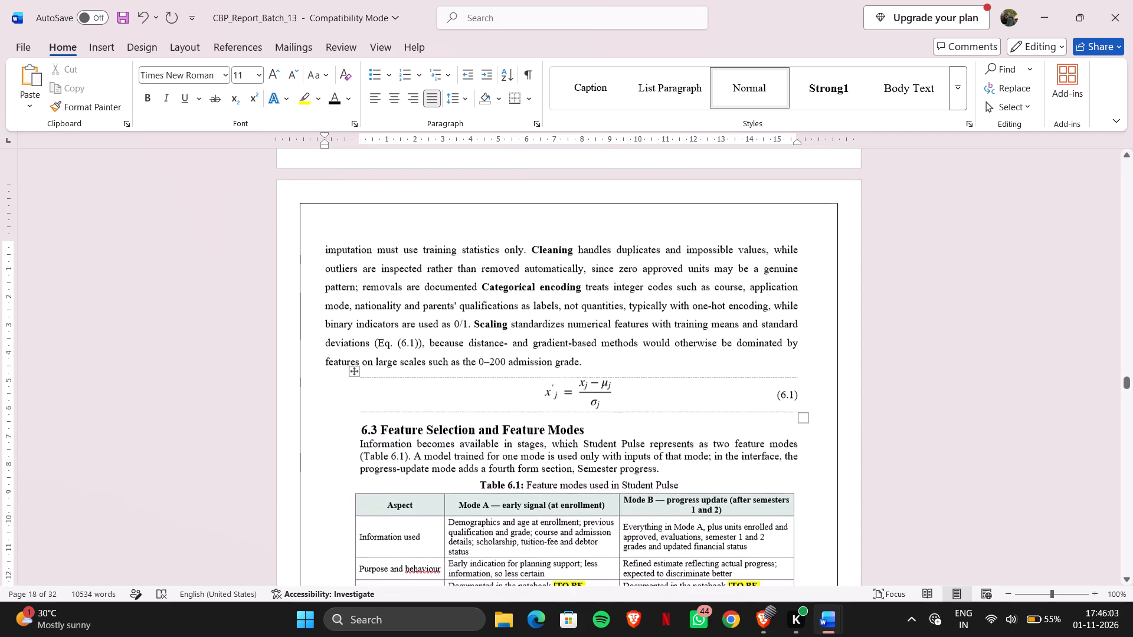
scroll(627, 408, "down", 2)
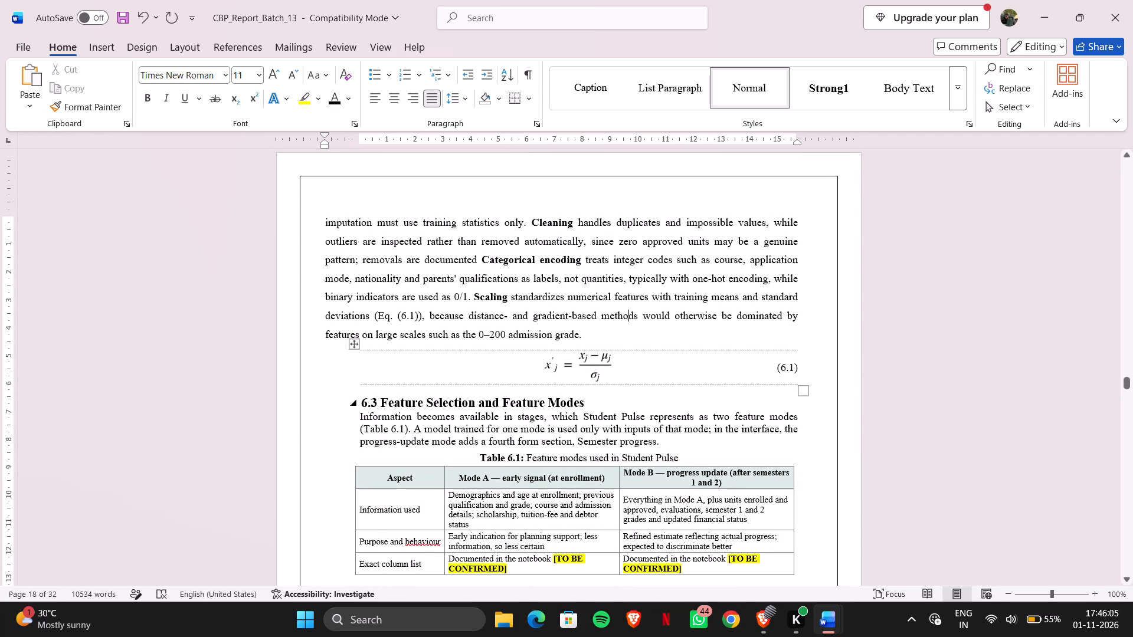
left_click_drag(360, 403, 564, 636)
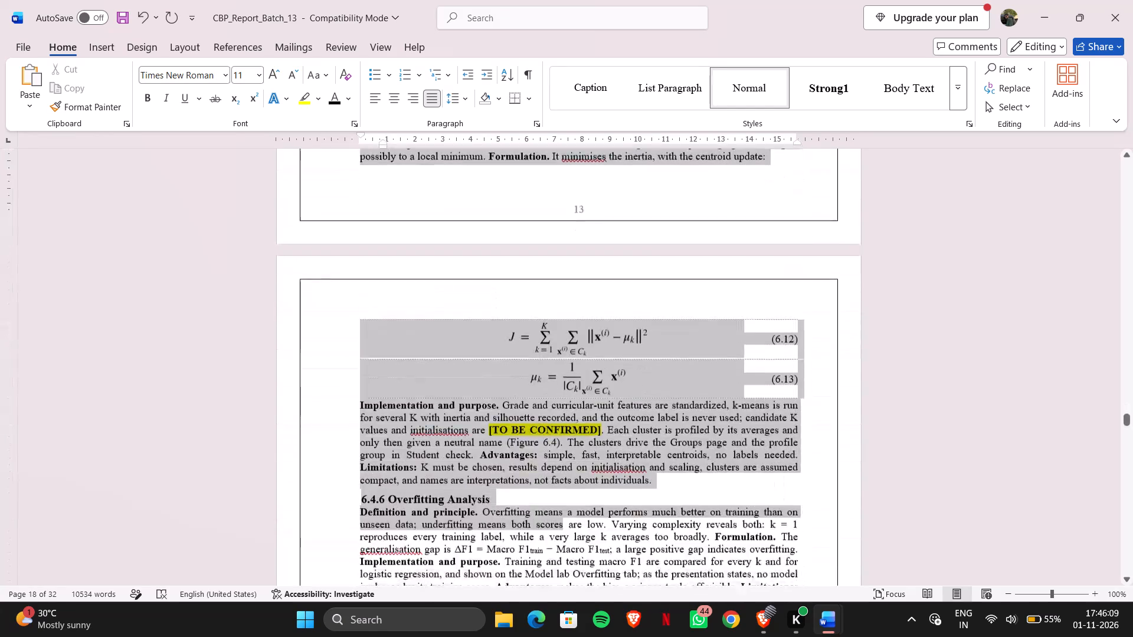
left_click_drag(564, 636, 1132, 636)
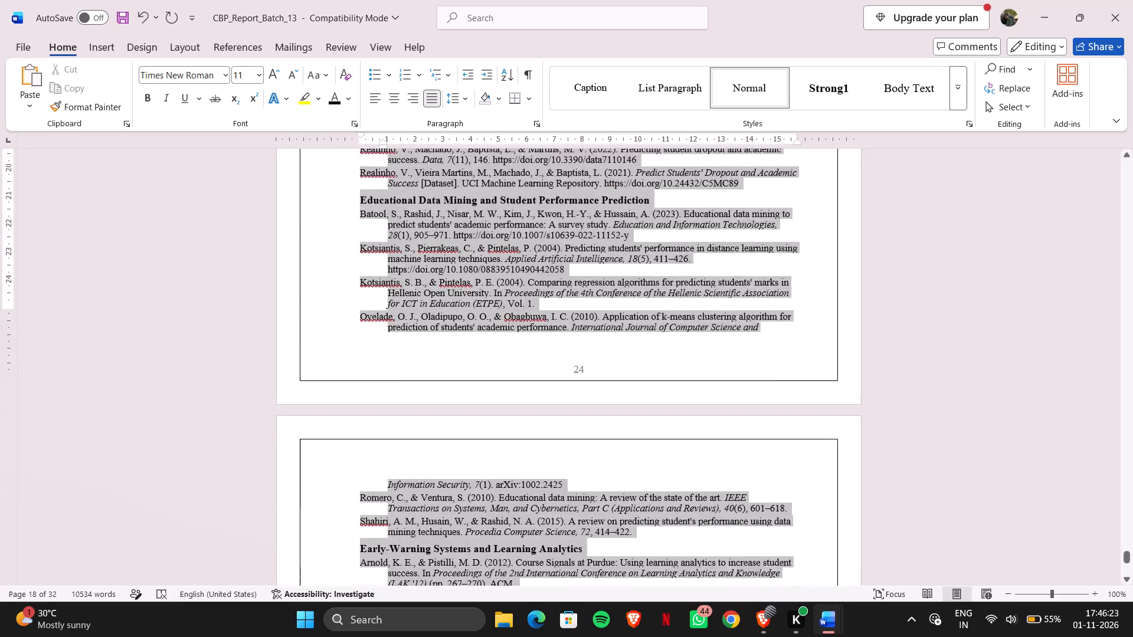
left_click_drag(1132, 636, 1123, 560)
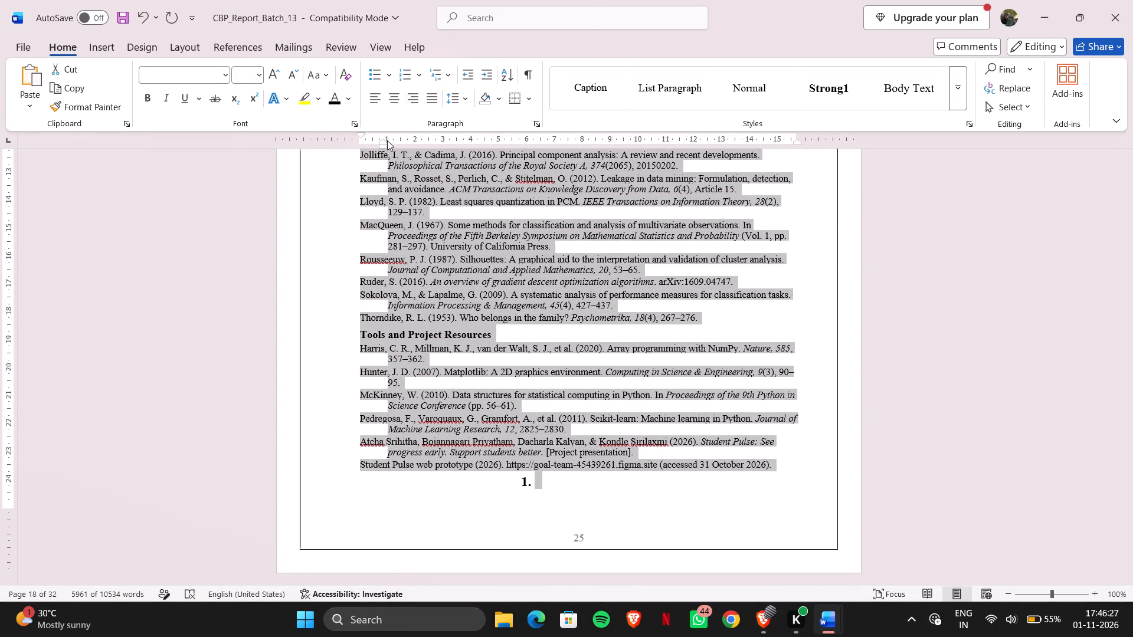
left_click_drag(383, 144, 358, 146)
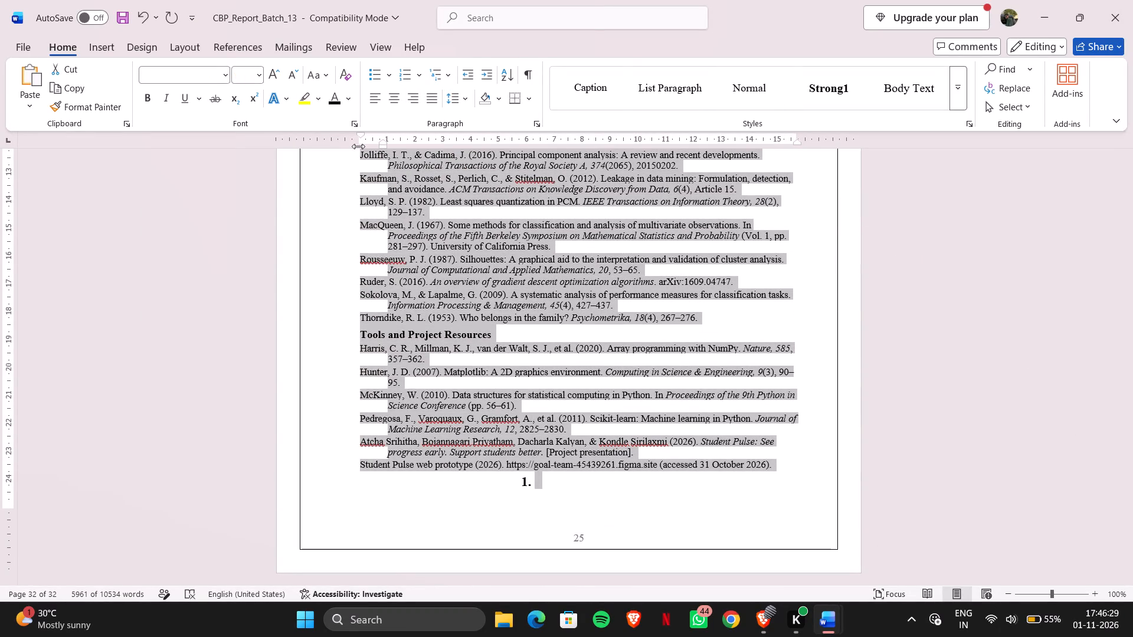
left_click_drag(381, 143, 352, 146)
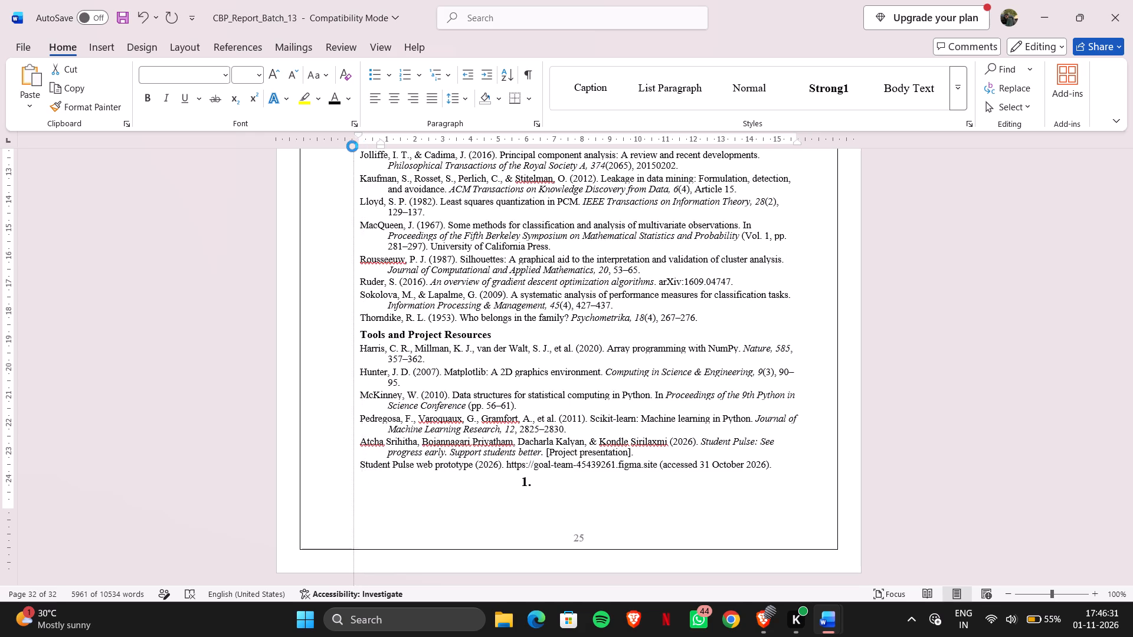
left_click_drag(352, 146, 337, 147)
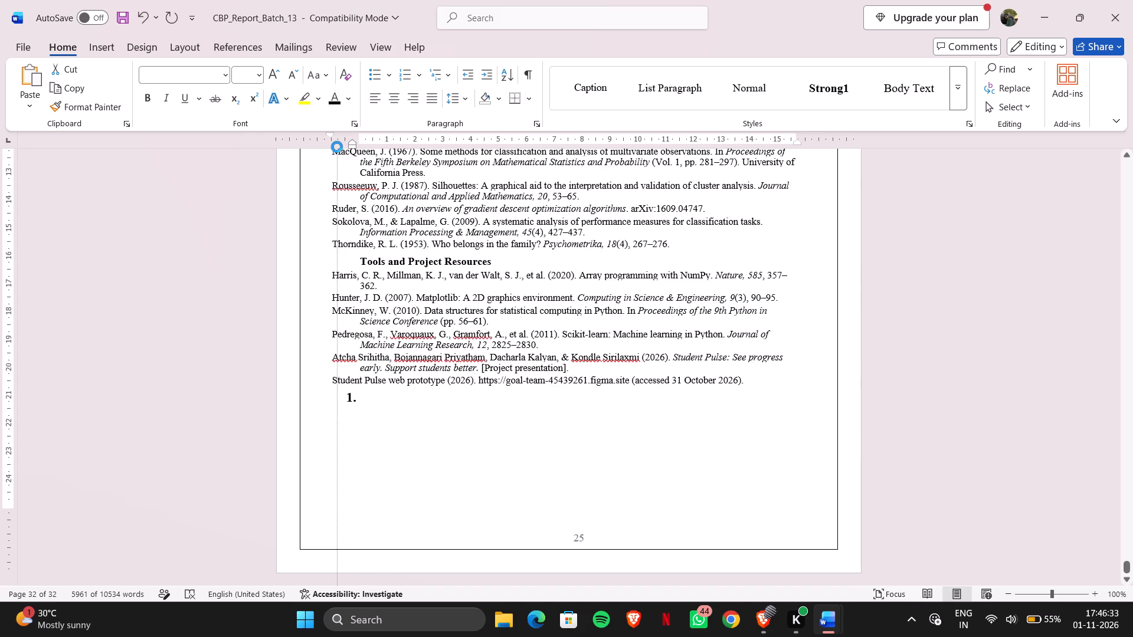
left_click_drag(337, 147, 345, 148)
Review the re-indented text and tables from the references back up to section 6.3.
scroll(425, 228, "up", 5)
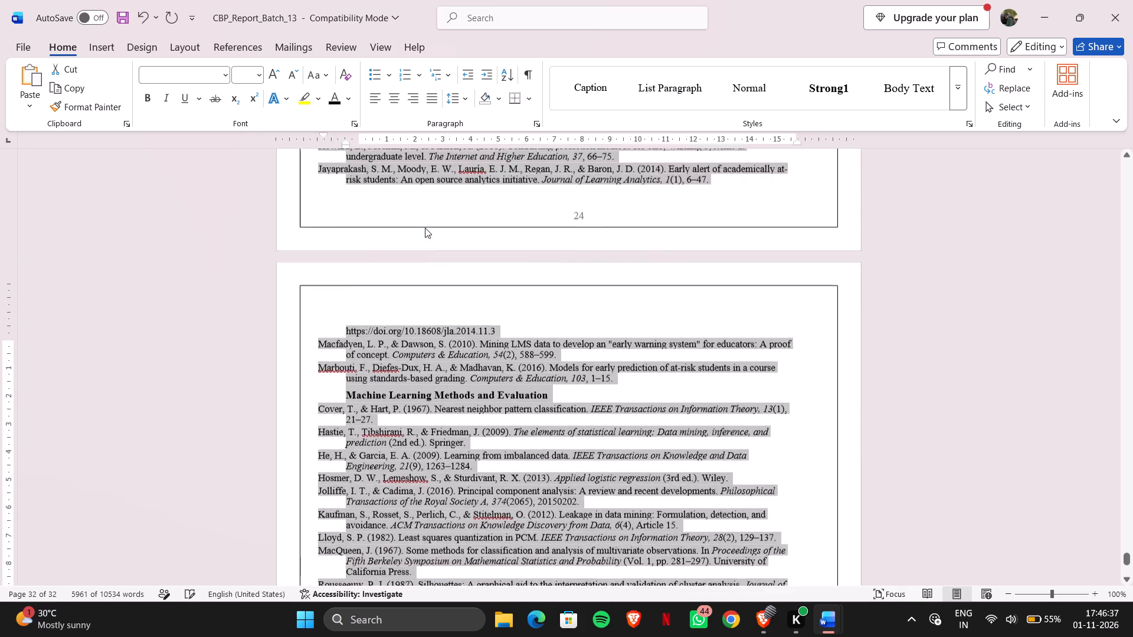
scroll(425, 228, "up", 7)
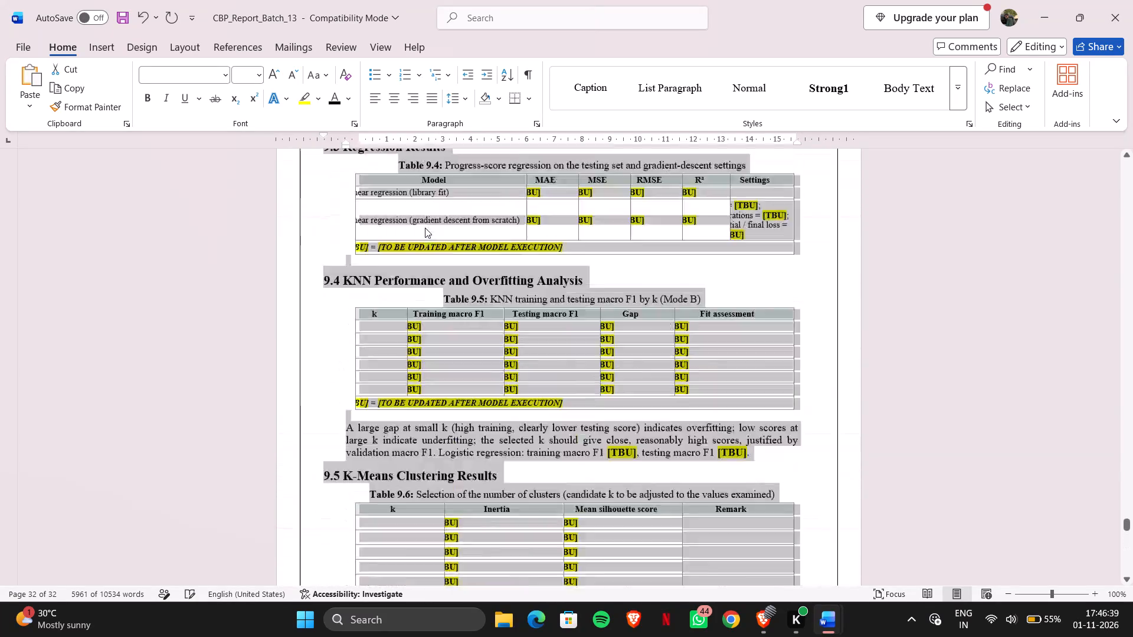
scroll(425, 228, "up", 4)
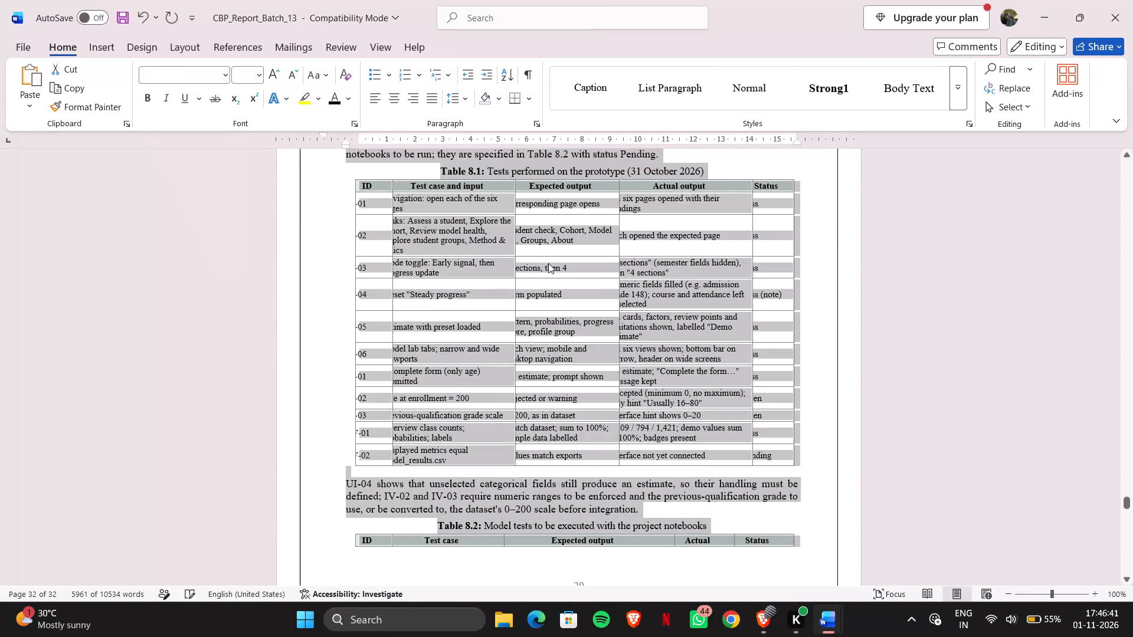
left_click(548, 263)
scroll(548, 263, "up", 5)
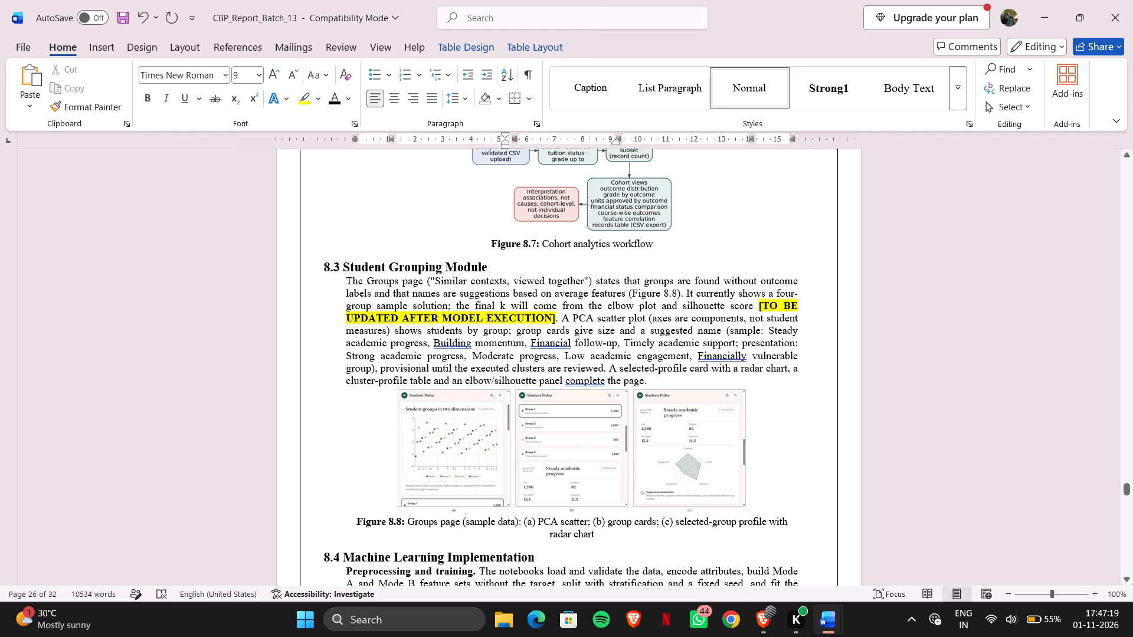
scroll(638, 270, "up", 20)
scroll(638, 270, "up", 20)
scroll(638, 270, "up", 20)
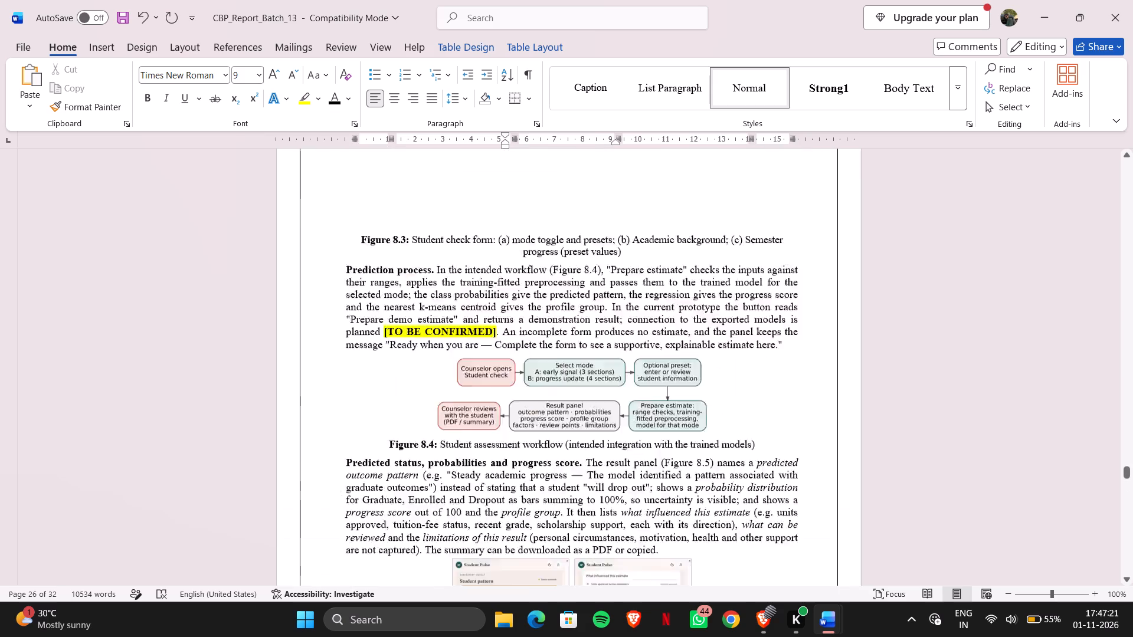
scroll(638, 270, "up", 20)
scroll(638, 270, "up", 20)
scroll(638, 270, "up", 20)
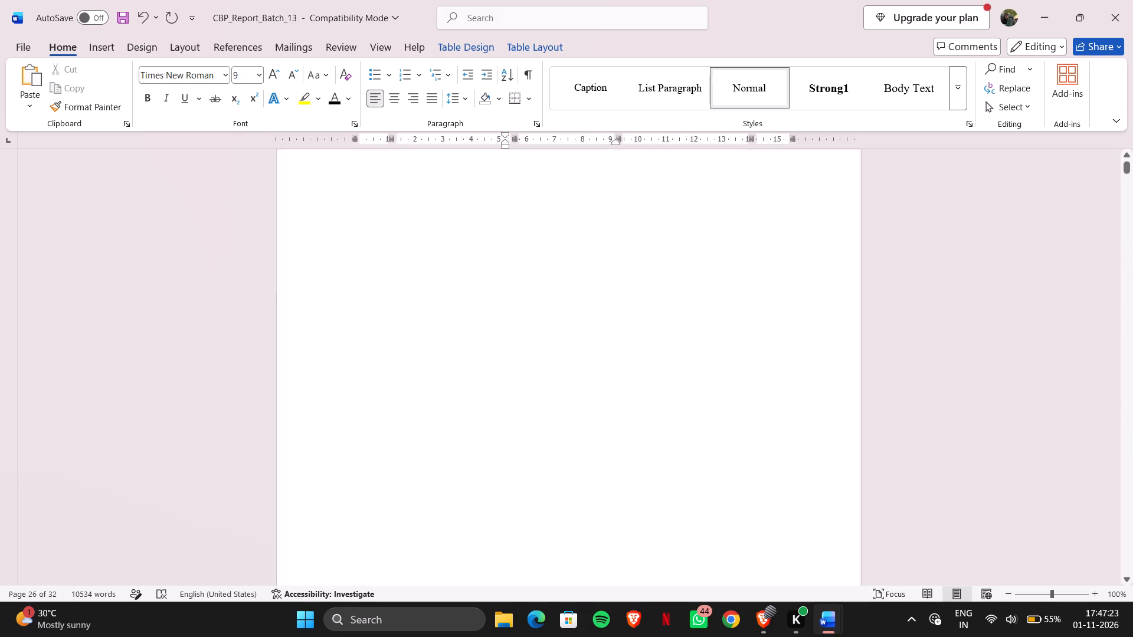
scroll(638, 270, "up", 20)
scroll(638, 270, "up", 8)
scroll(638, 270, "down", 8)
scroll(638, 270, "up", 1)
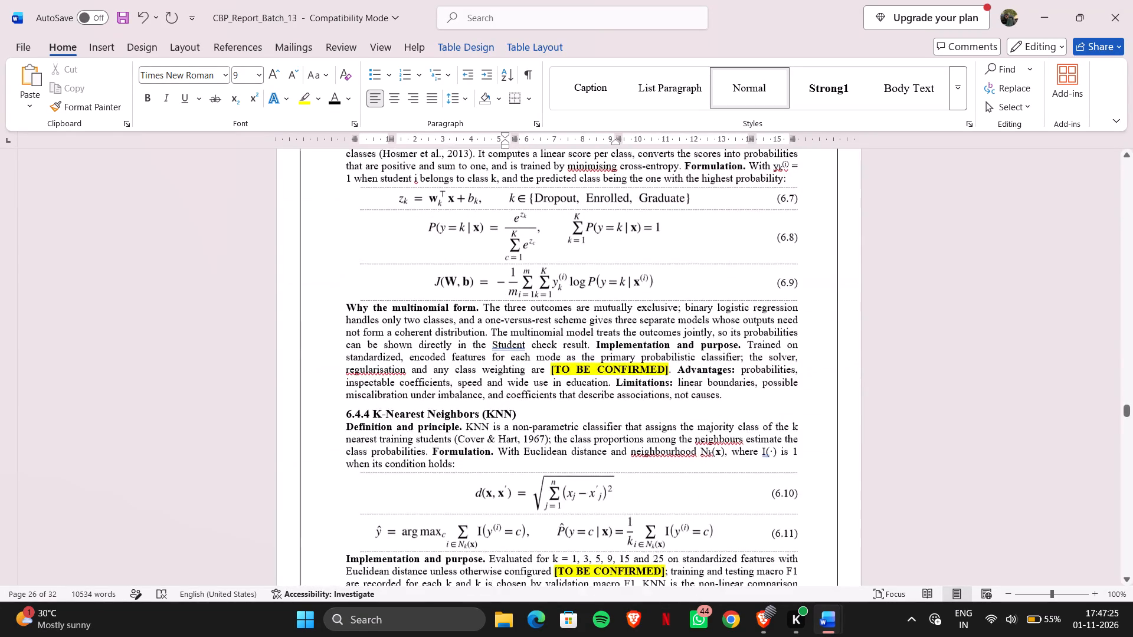
scroll(638, 270, "up", 1)
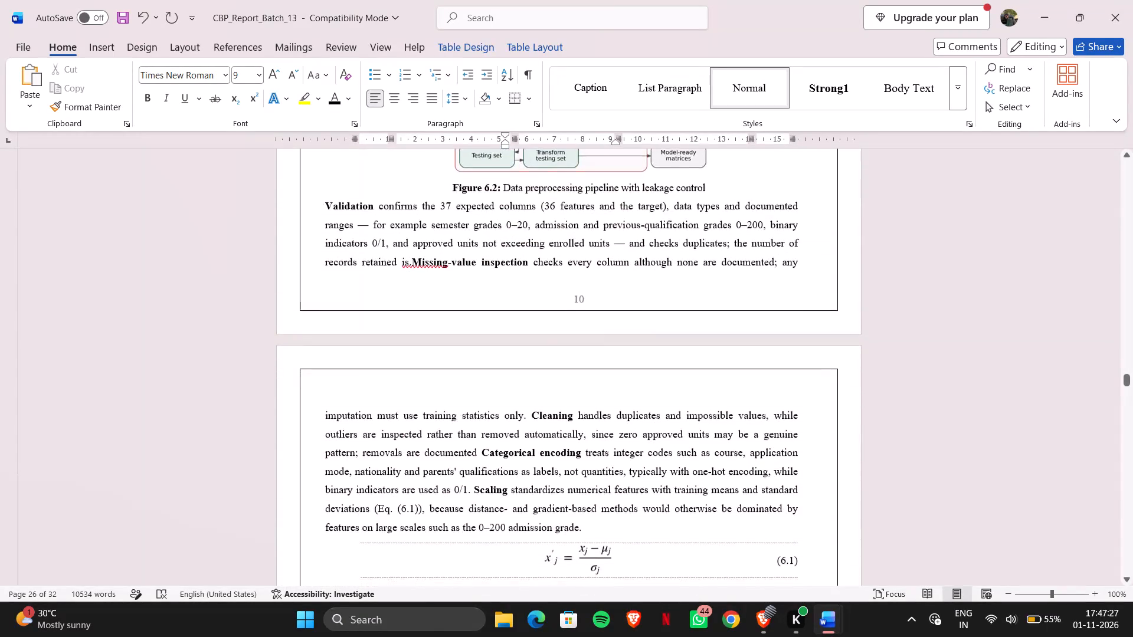
scroll(638, 270, "down", 1)
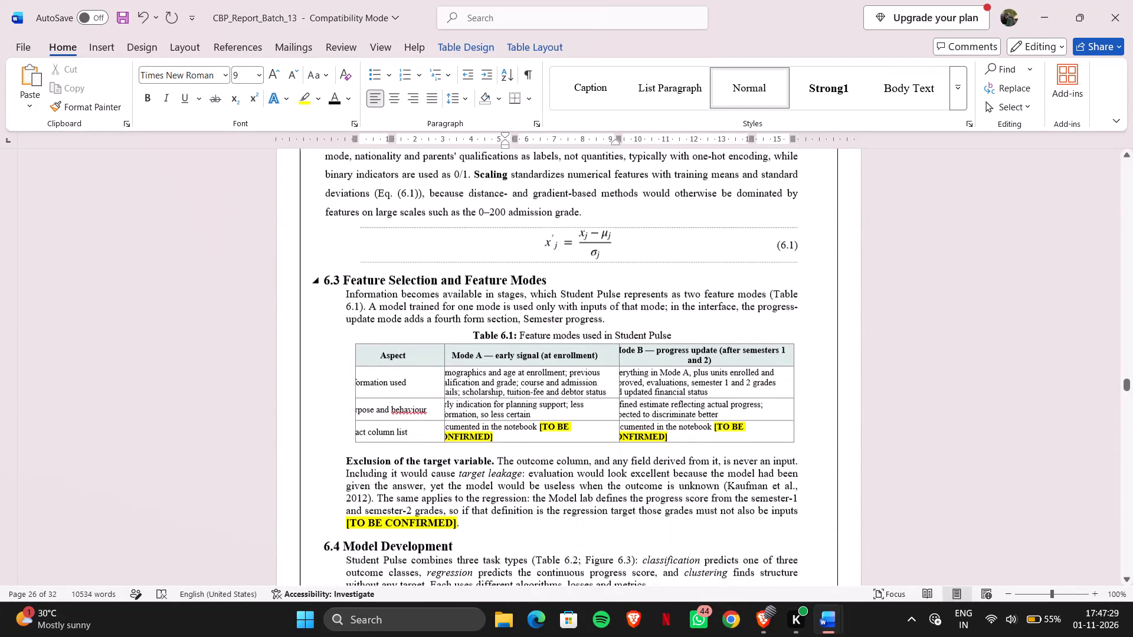
scroll(638, 270, "down", 1)
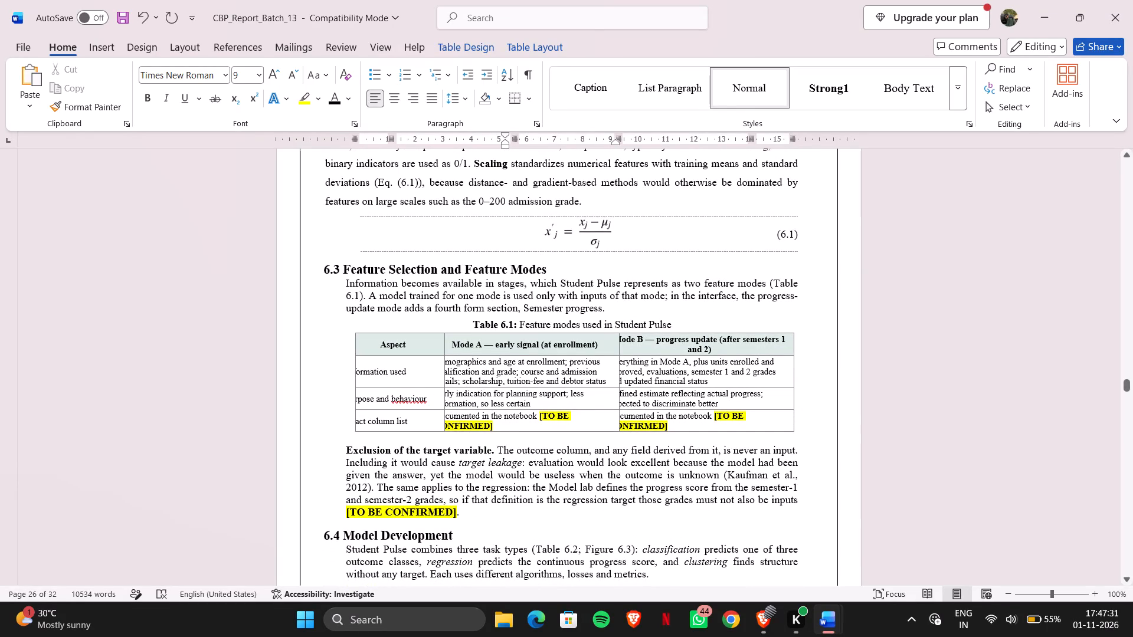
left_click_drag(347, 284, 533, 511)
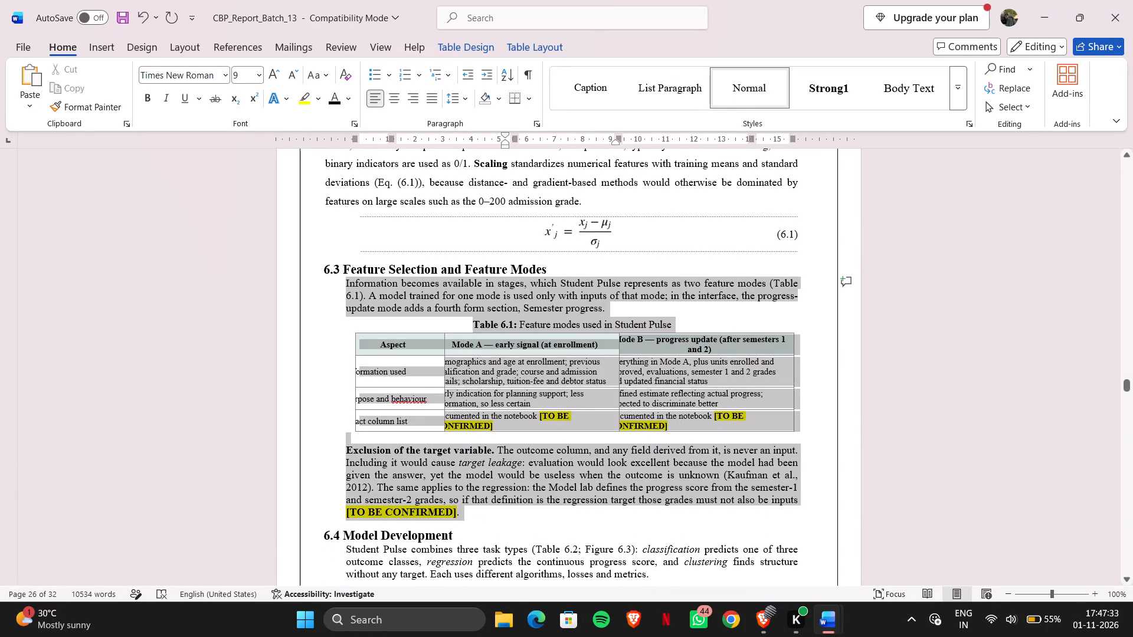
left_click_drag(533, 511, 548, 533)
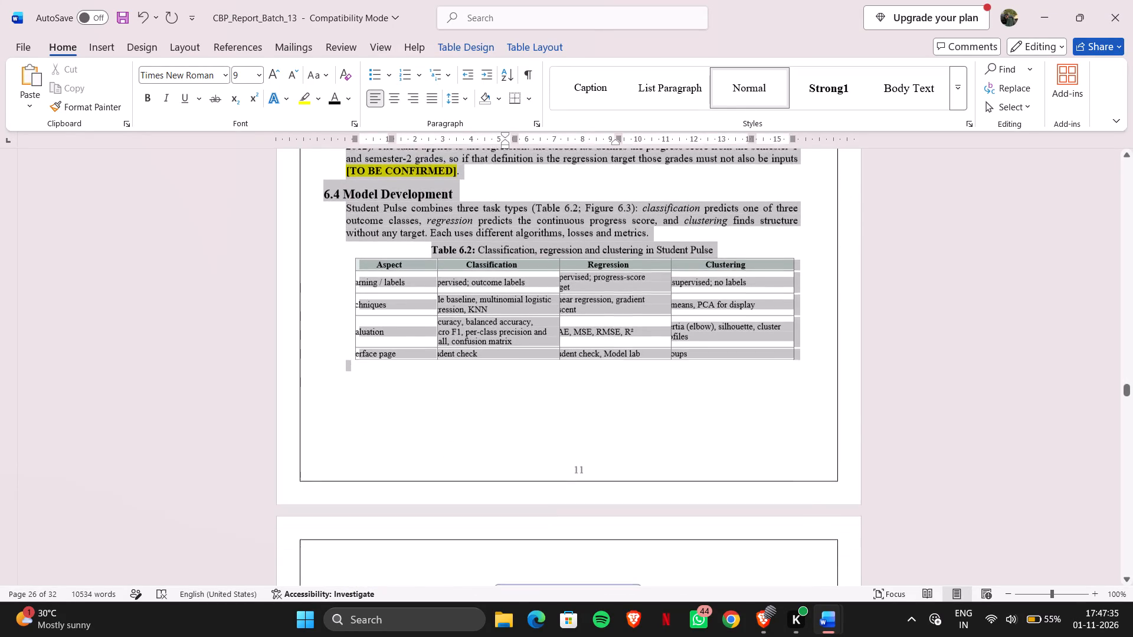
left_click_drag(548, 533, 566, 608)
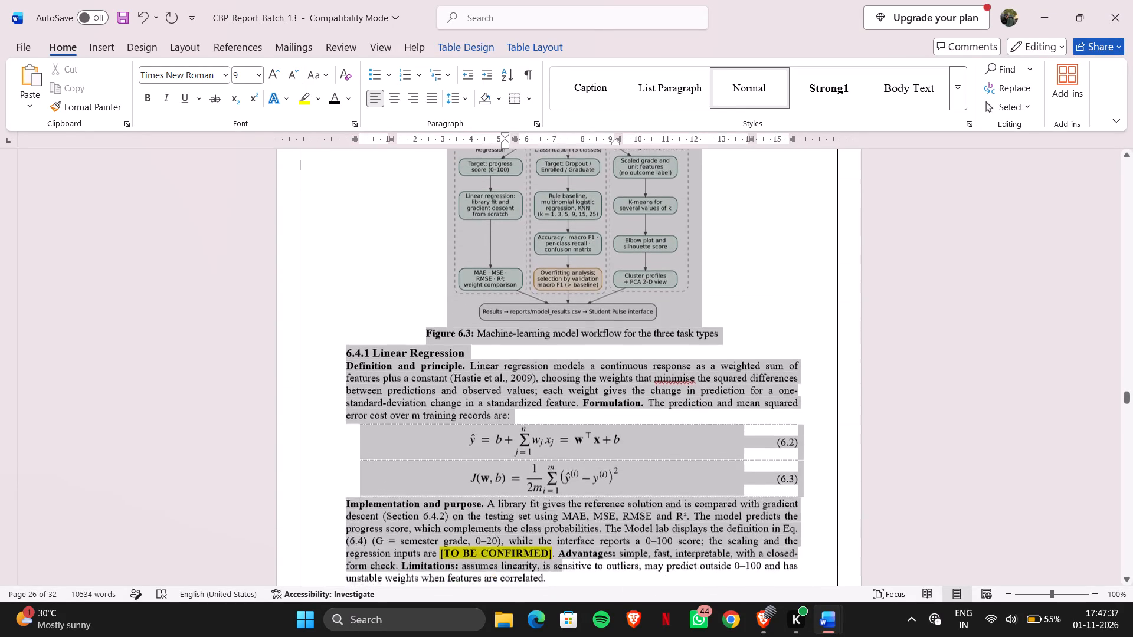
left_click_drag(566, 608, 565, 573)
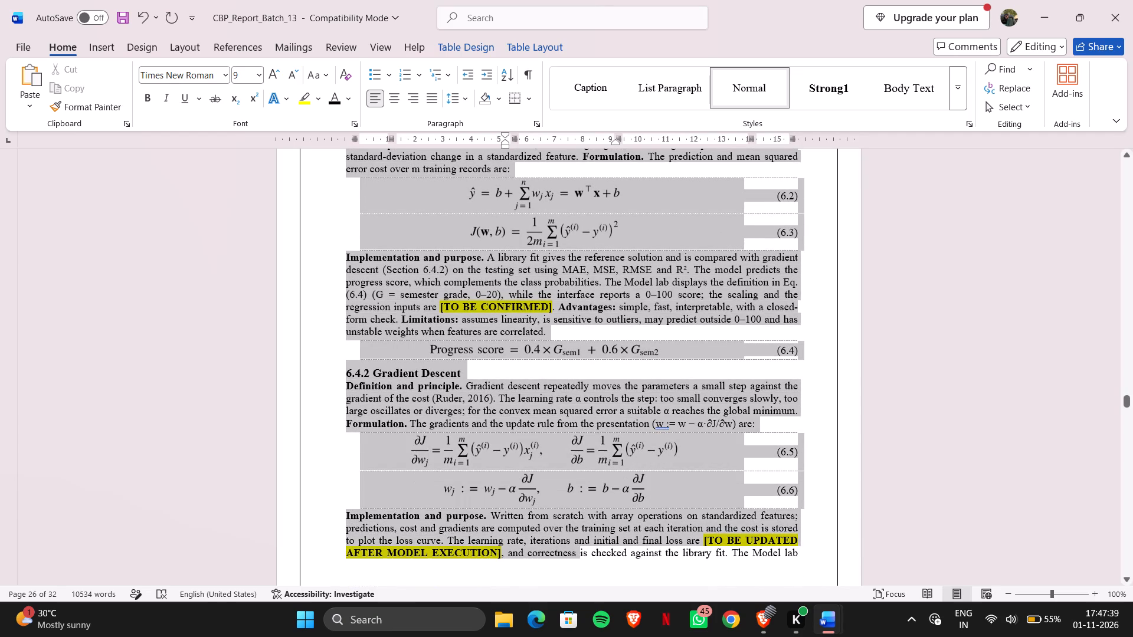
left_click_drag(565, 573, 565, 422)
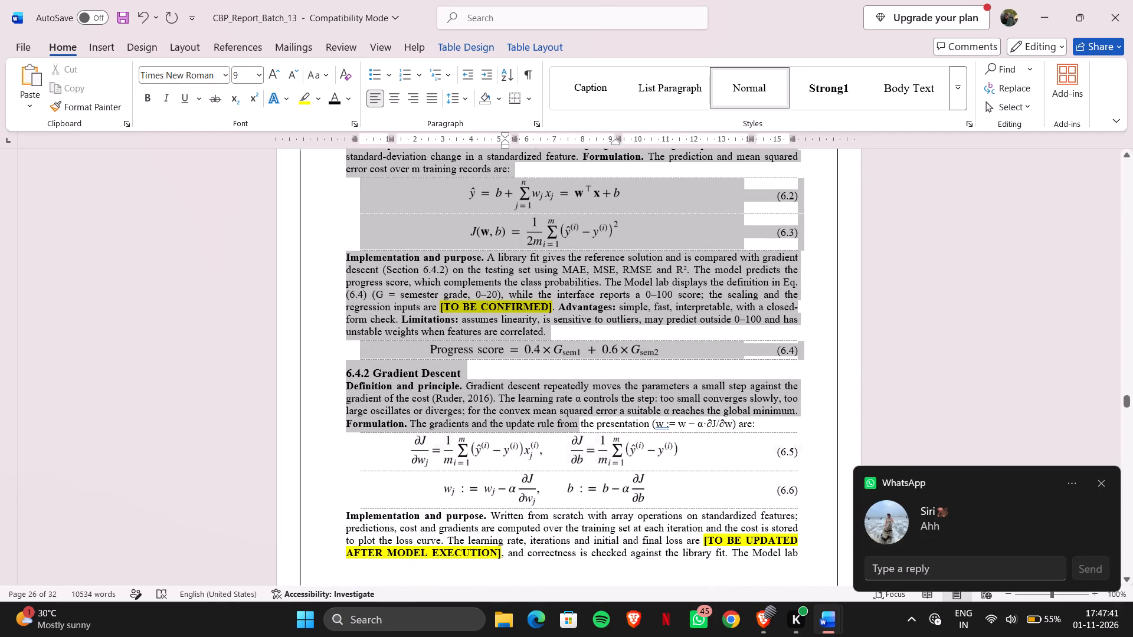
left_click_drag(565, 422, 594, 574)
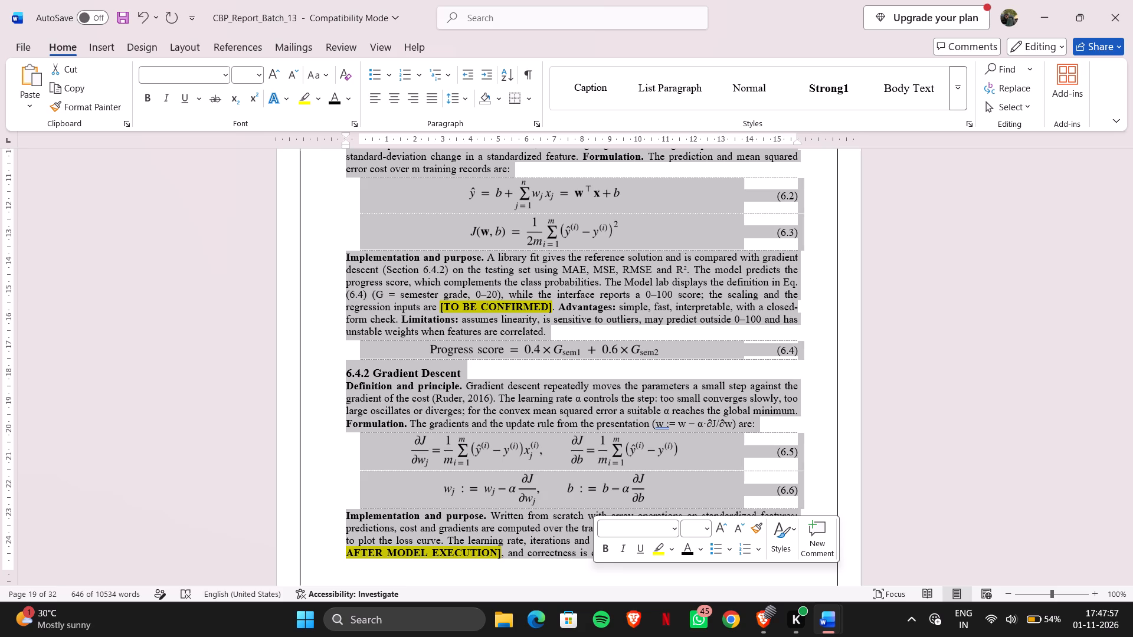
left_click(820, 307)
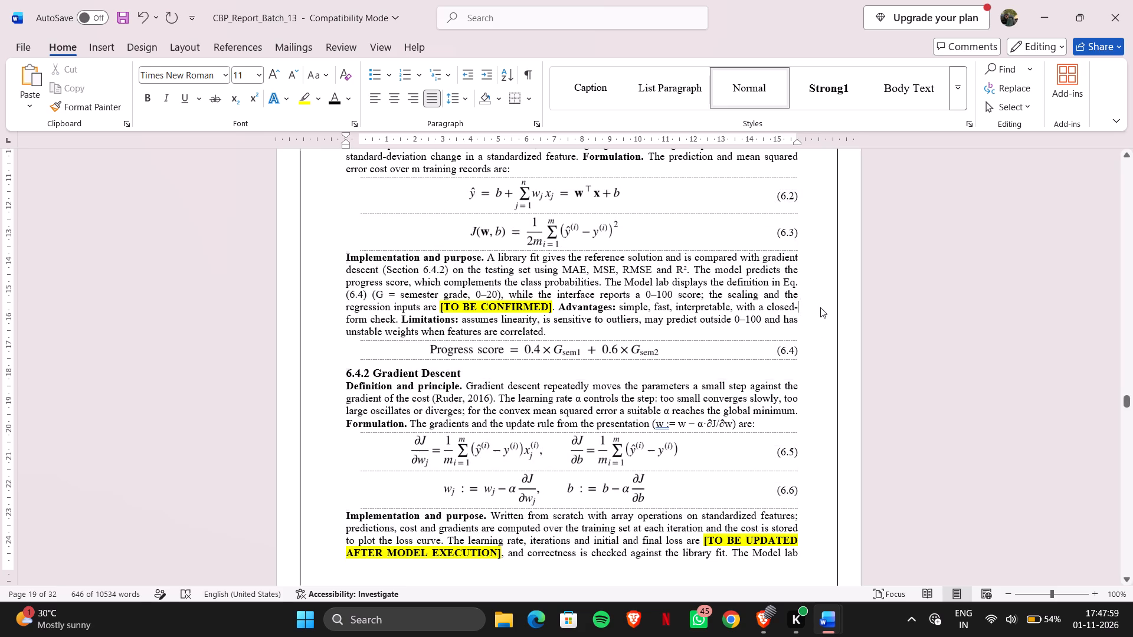
Review the indentation and line spacing from section 6.4.1 back to section 5.3, and again from the Methodology heading through section 6.2.
scroll(820, 307, "up", 4)
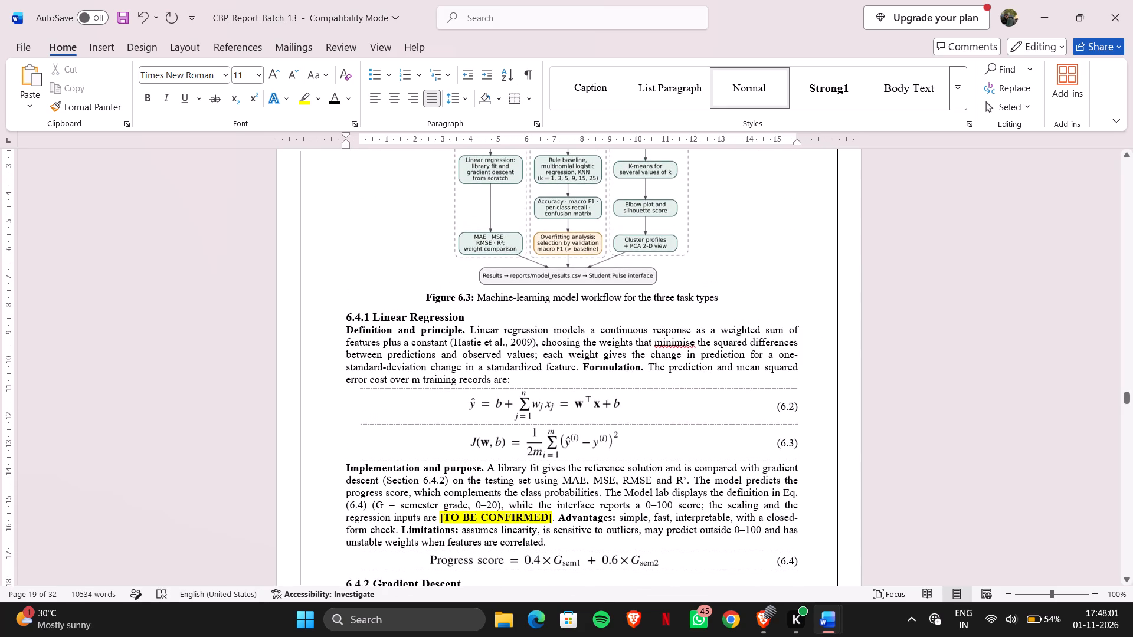
scroll(820, 307, "up", 4)
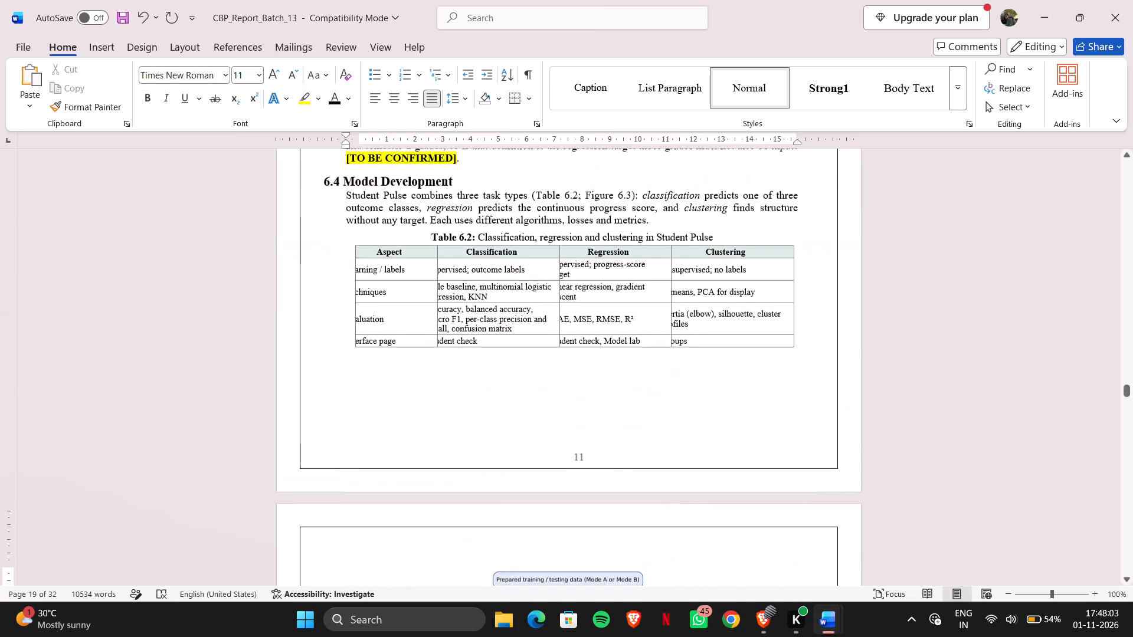
scroll(820, 307, "up", 1)
scroll(682, 300, "up", 1)
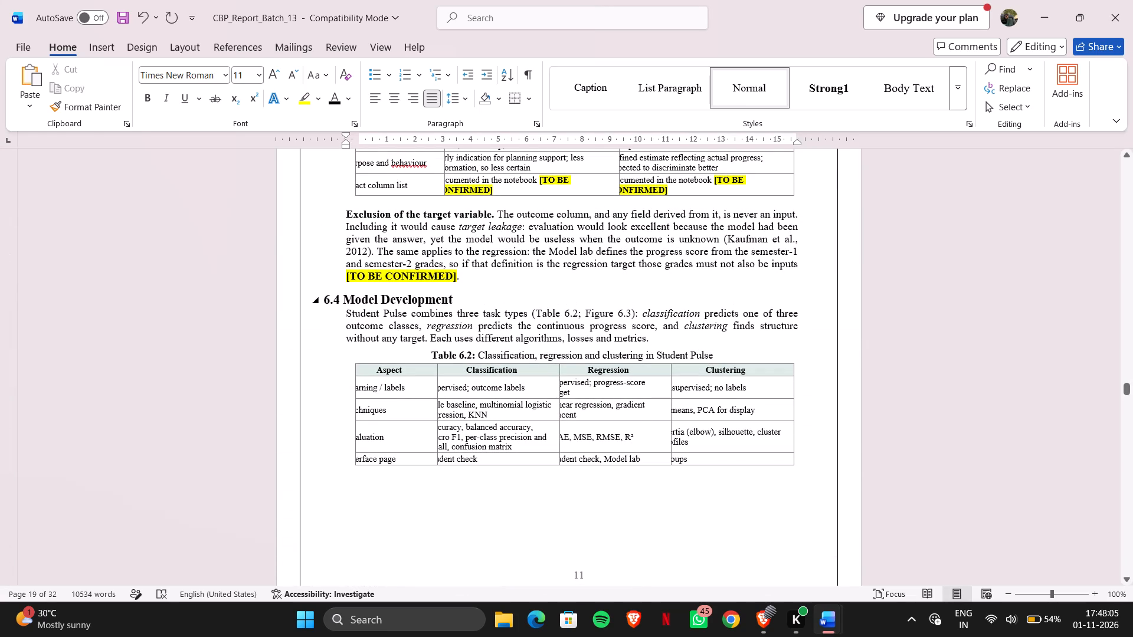
scroll(682, 300, "up", 8)
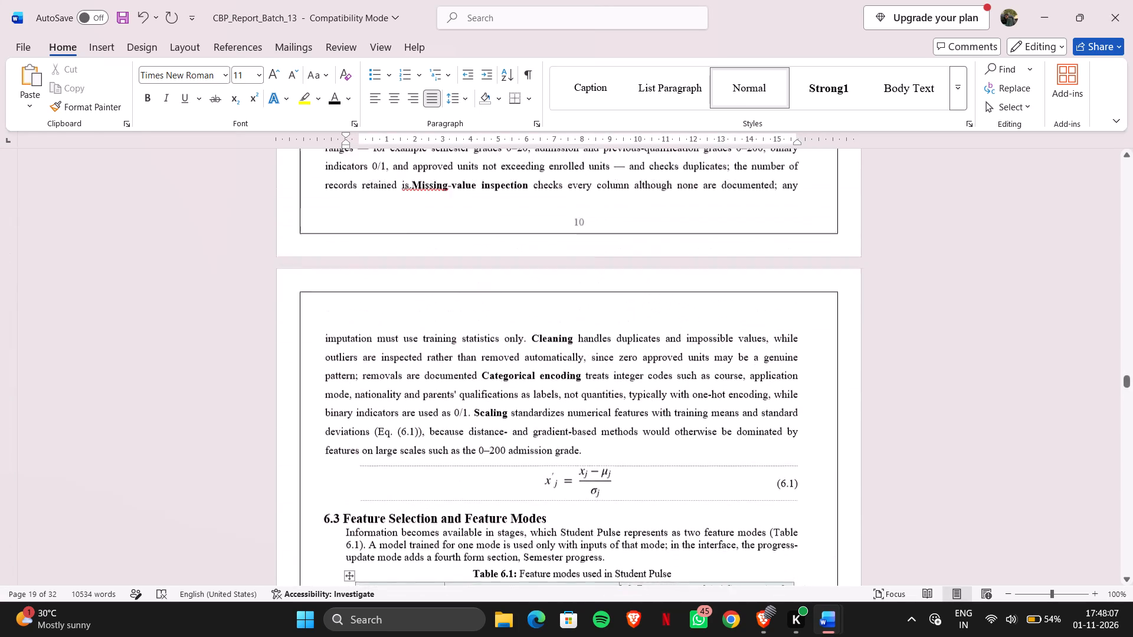
scroll(682, 300, "up", 3)
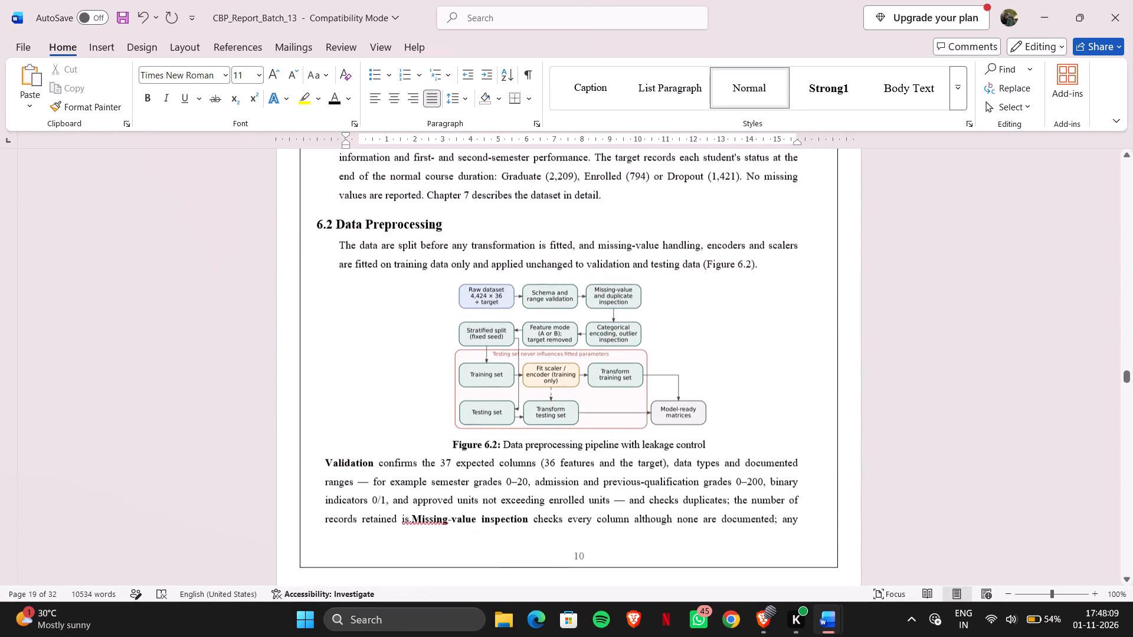
scroll(682, 300, "up", 3)
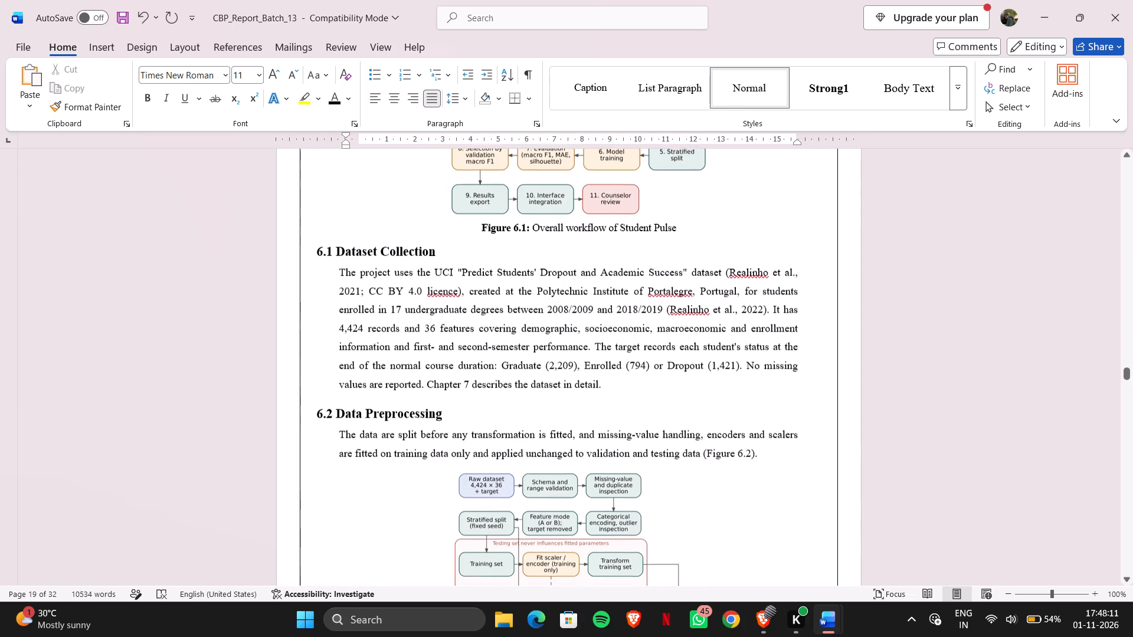
scroll(682, 300, "up", 4)
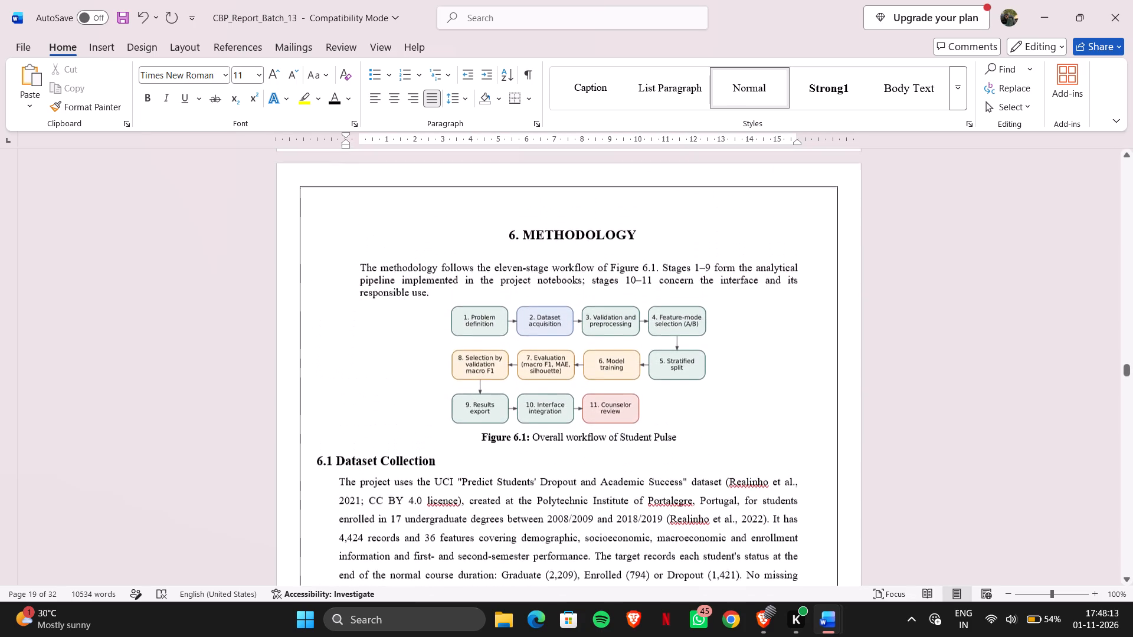
scroll(682, 300, "up", 5)
scroll(682, 300, "down", 1)
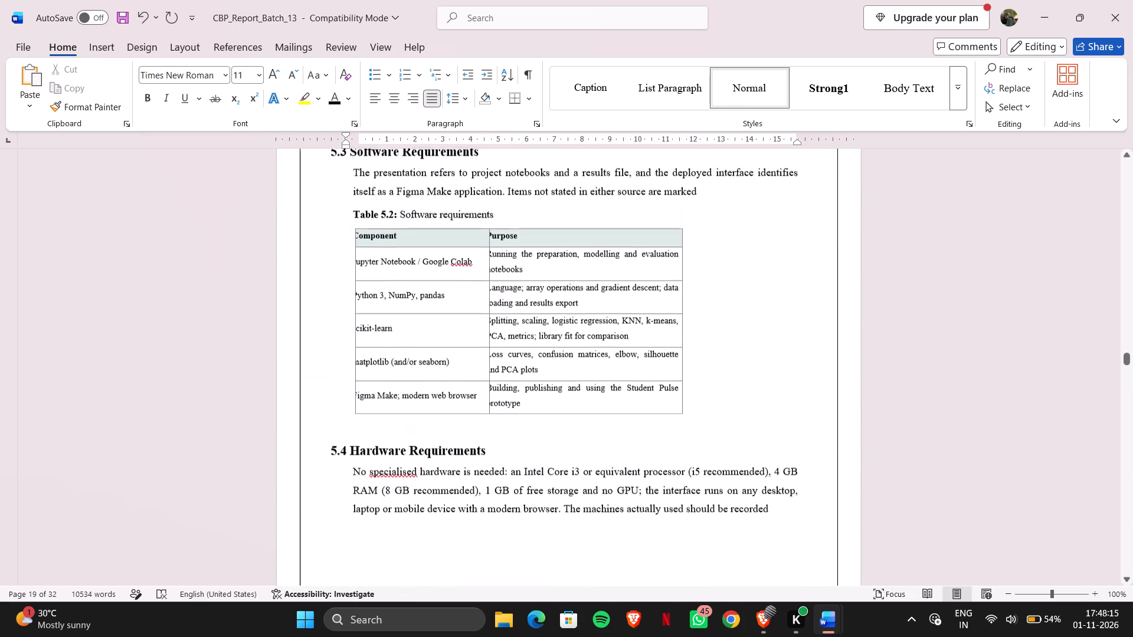
scroll(682, 300, "down", 1)
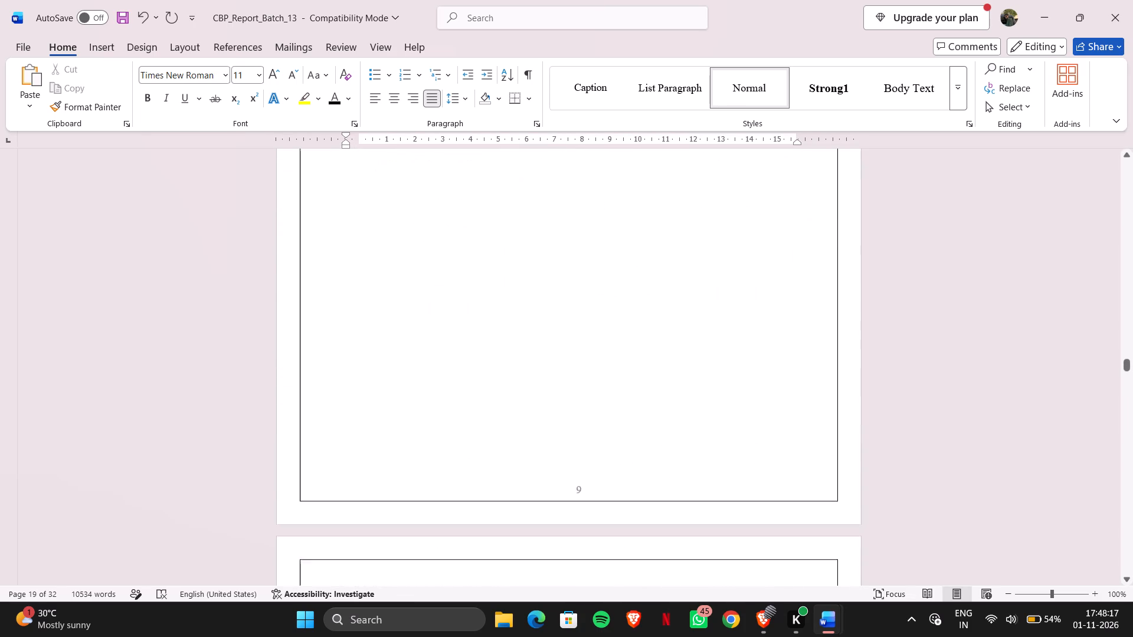
scroll(682, 300, "down", 3)
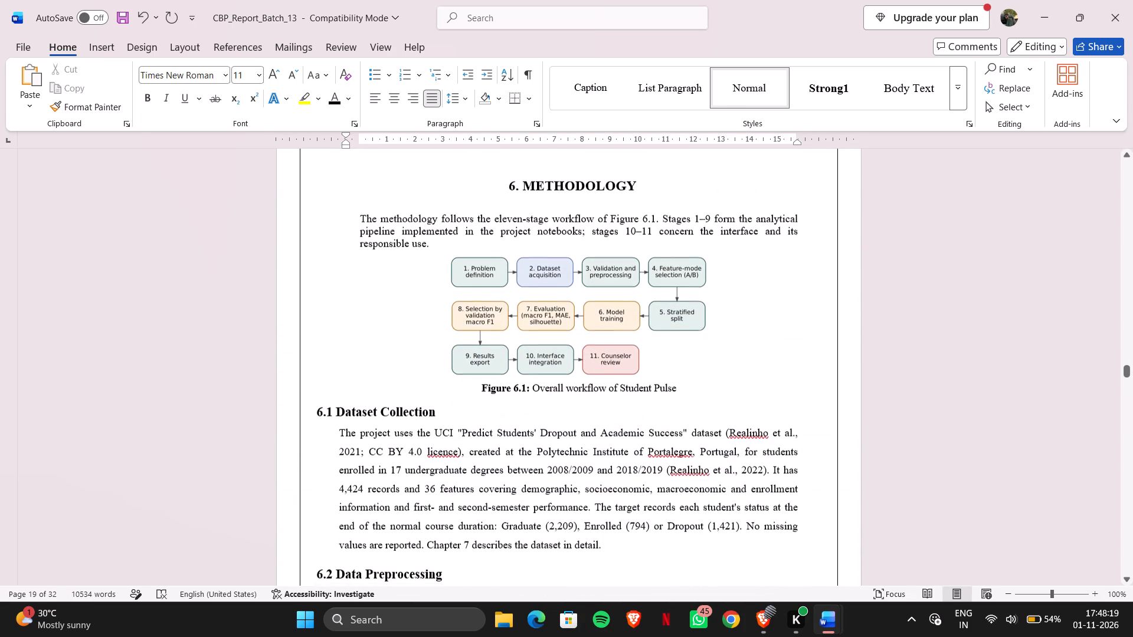
scroll(682, 300, "down", 2)
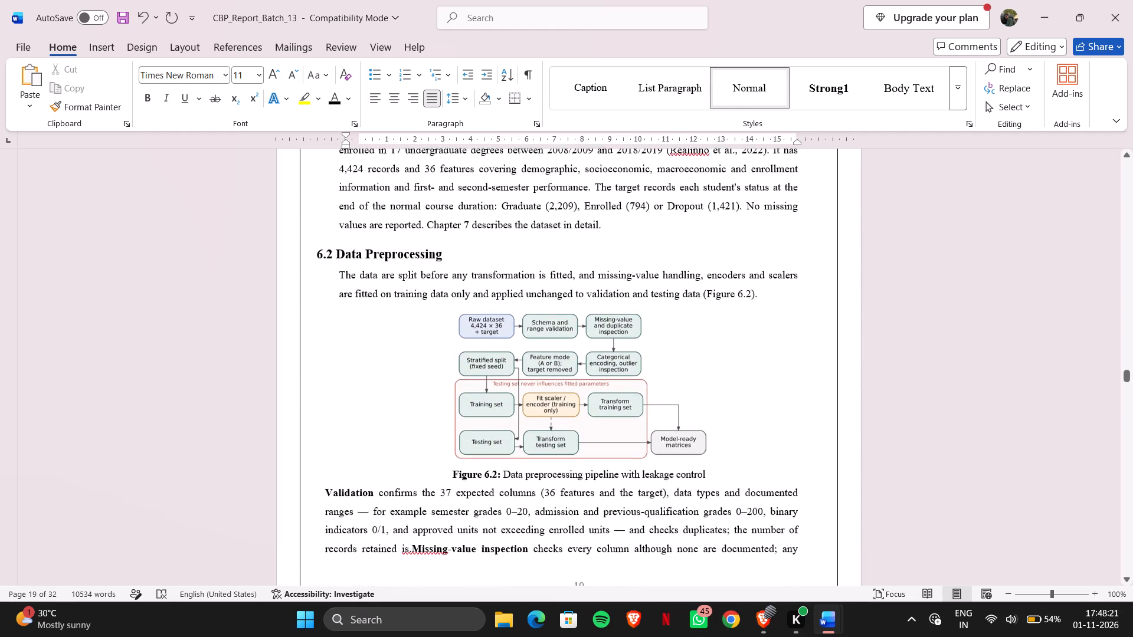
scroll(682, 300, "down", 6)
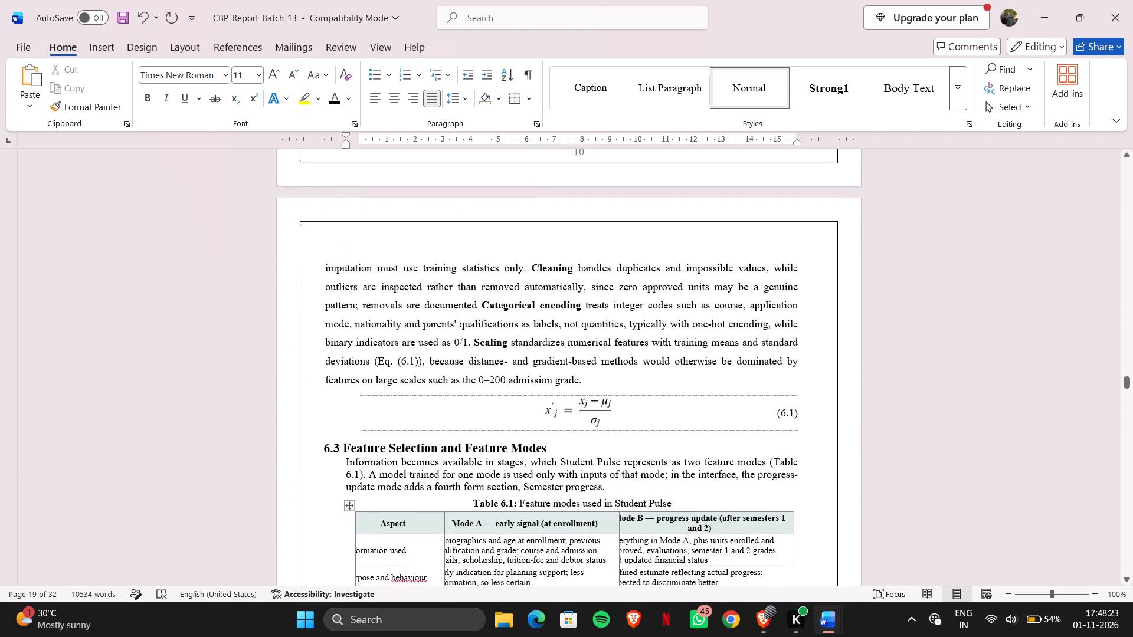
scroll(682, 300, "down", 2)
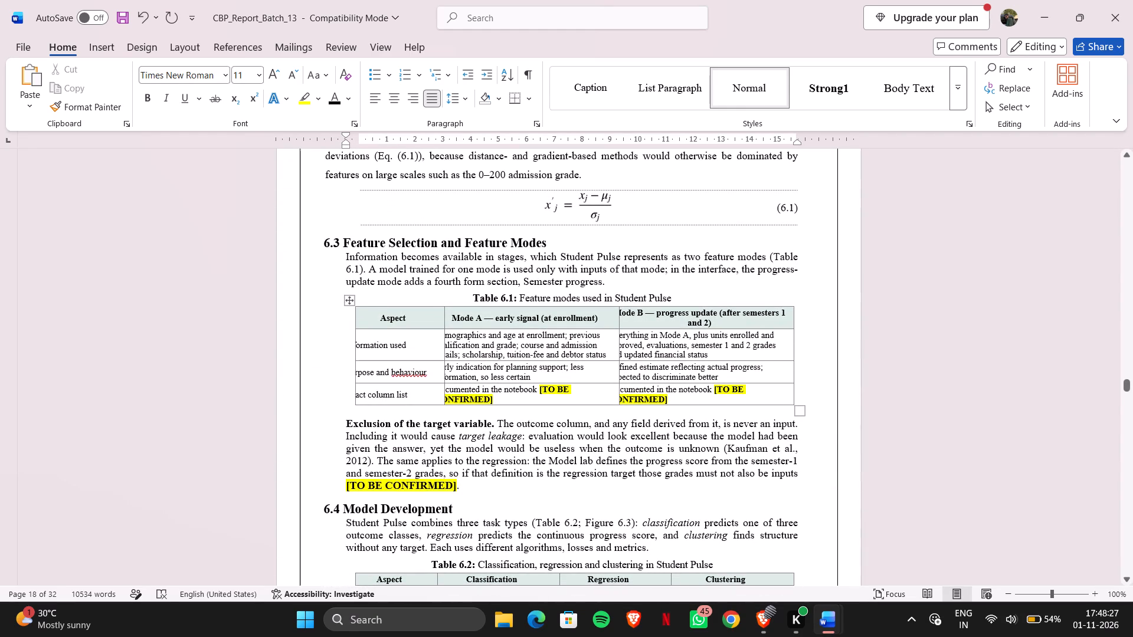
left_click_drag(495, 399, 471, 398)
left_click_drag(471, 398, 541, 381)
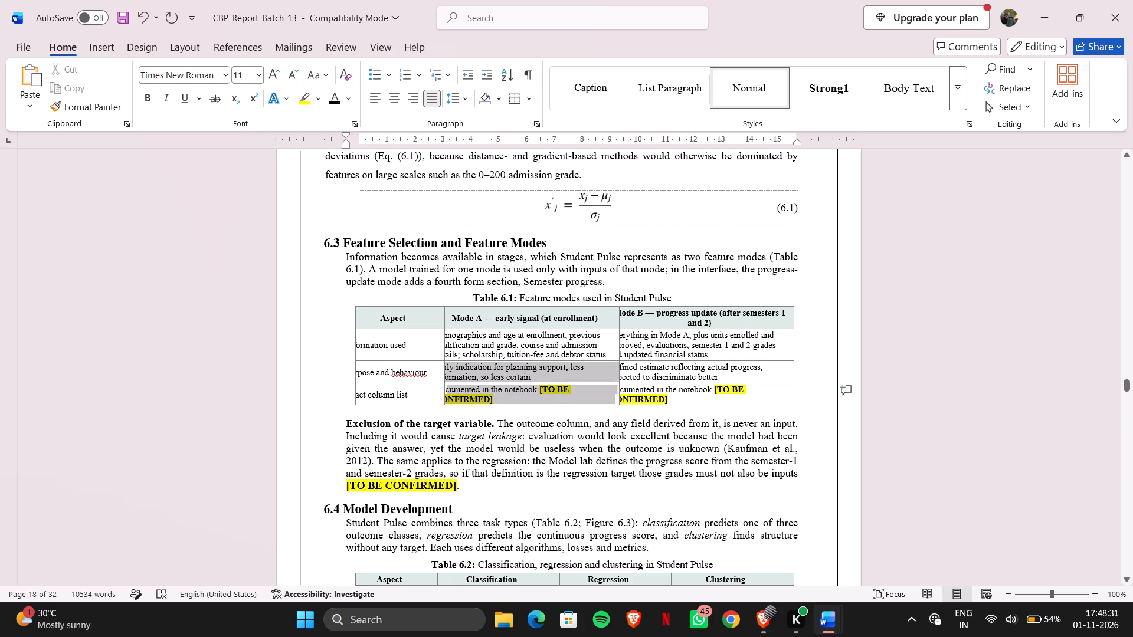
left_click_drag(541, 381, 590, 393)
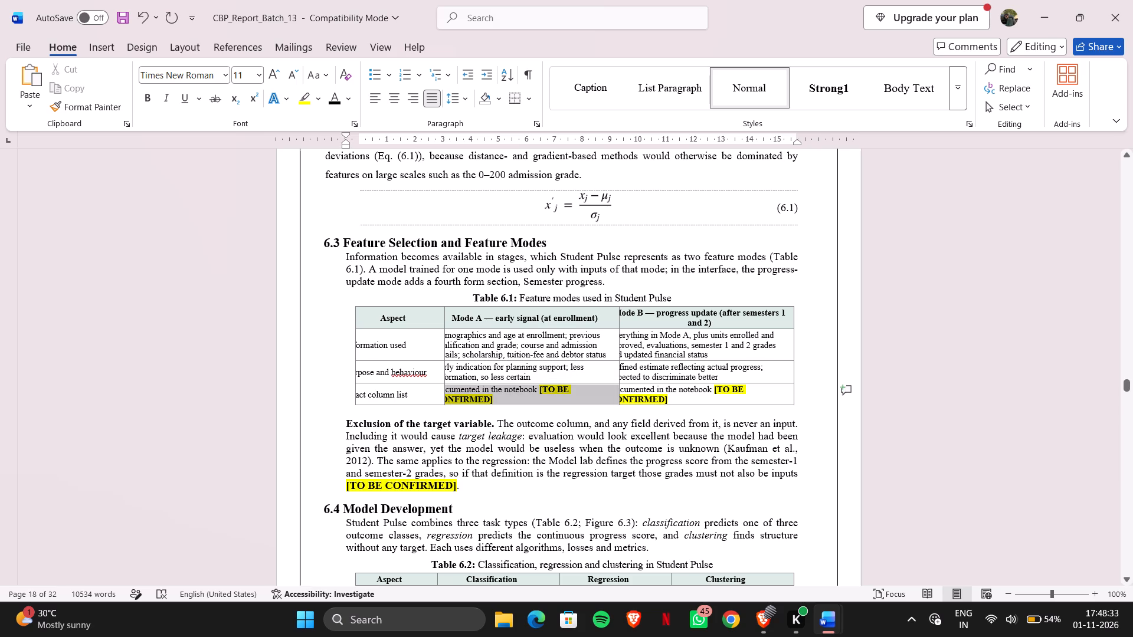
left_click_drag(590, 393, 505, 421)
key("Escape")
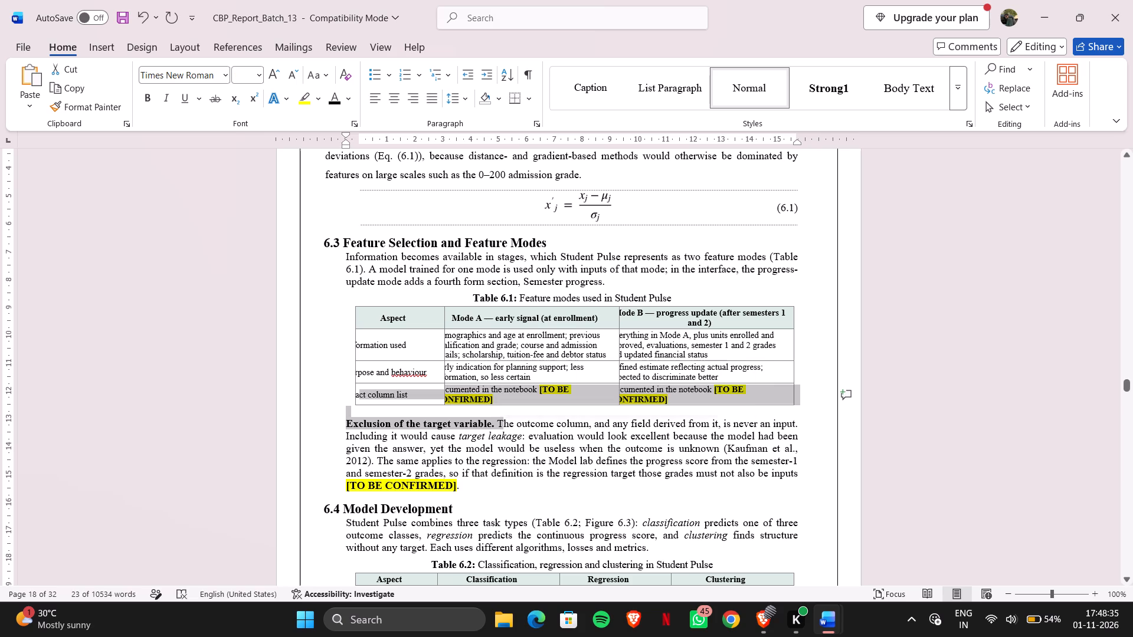
Delete the [TO BE CONFIRMED] placeholder from the Mode A cell of Table 6.1's exact column list row.
key("Escape")
left_click(808, 364)
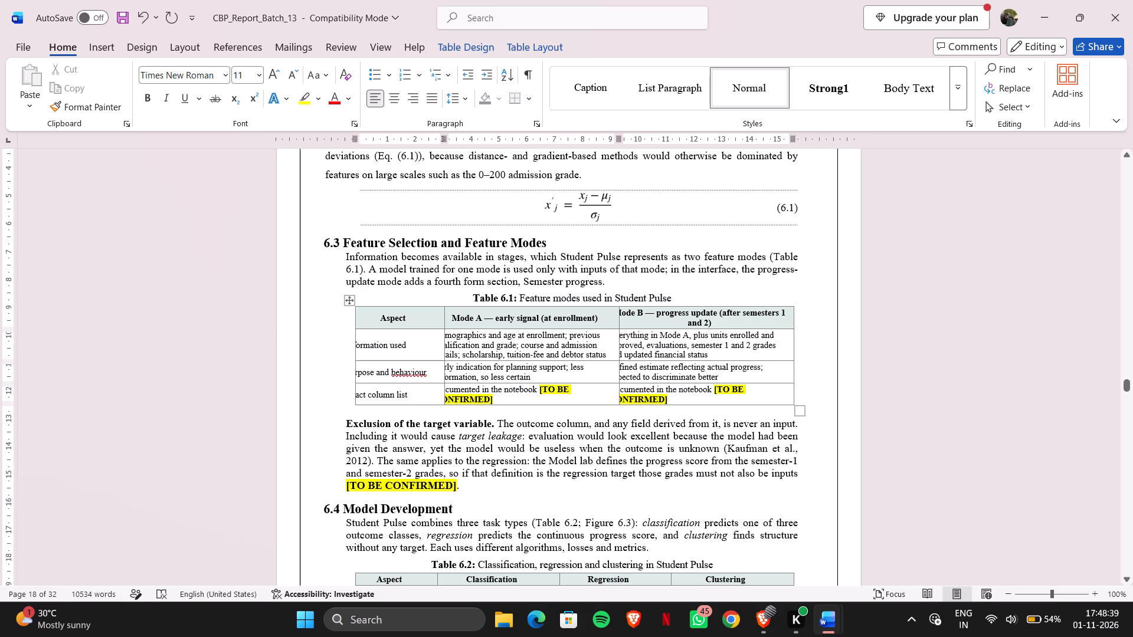
left_click(500, 402)
key("BackSpace")
key("BackSpace")
key("BackSpace")
key("BackSpace")
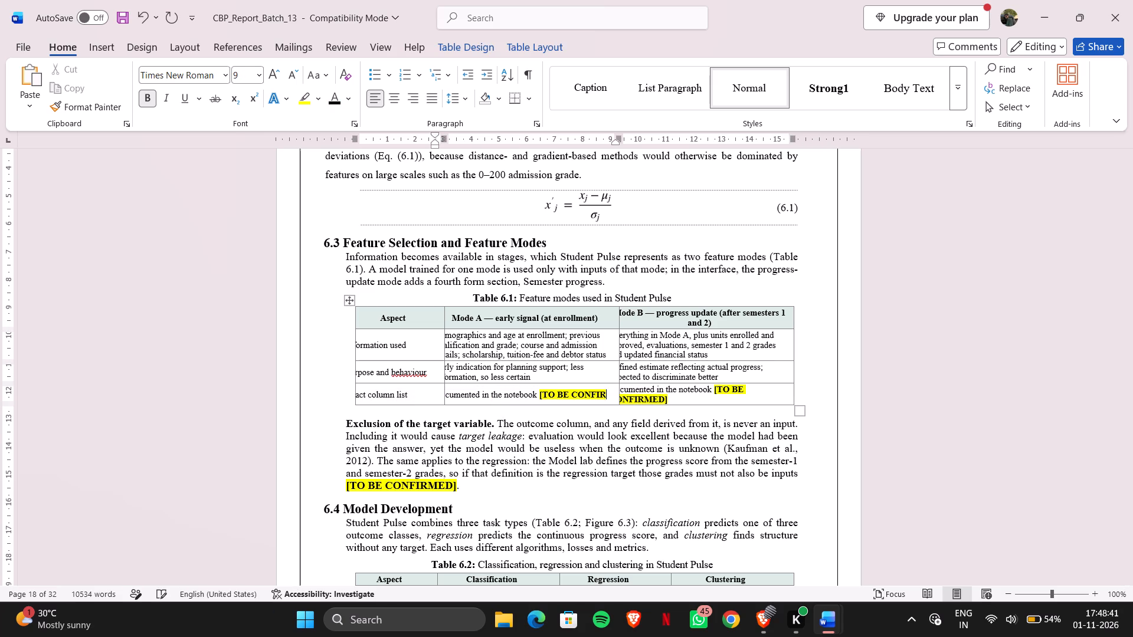
key("BackSpace")
key("BackSpace")
key("BackSpace")
key("BackSpace")
key("BackSpace")
key("BackSpace")
key("BackSpace")
key("BackSpace")
key("BackSpace")
key("BackSpace")
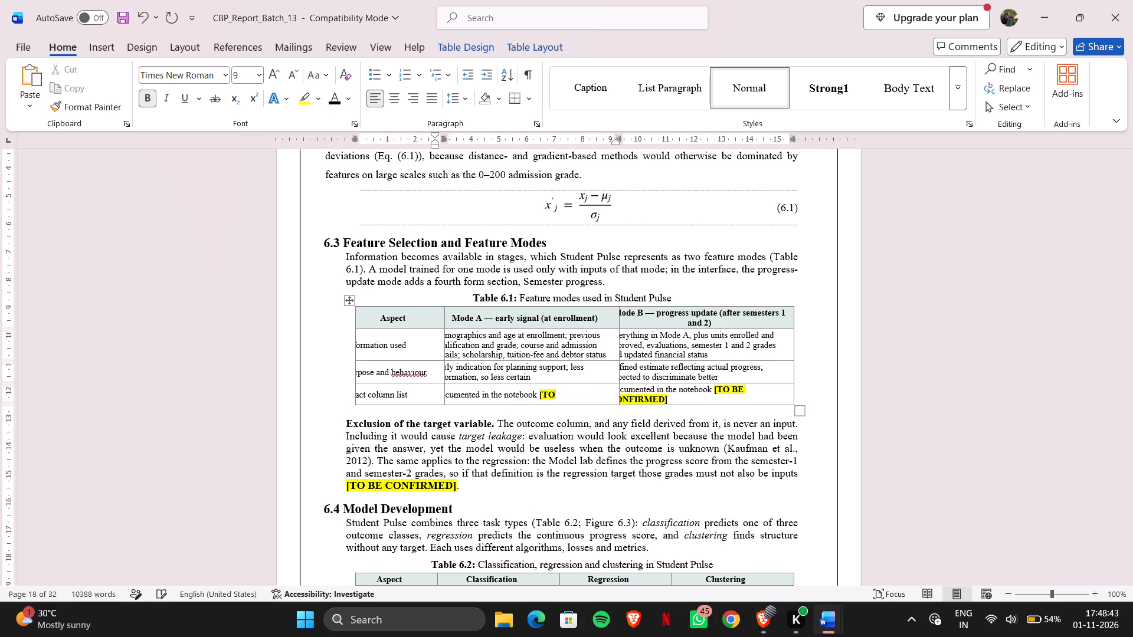
key("BackSpace")
key("BackSpace")
key("BackSpace")
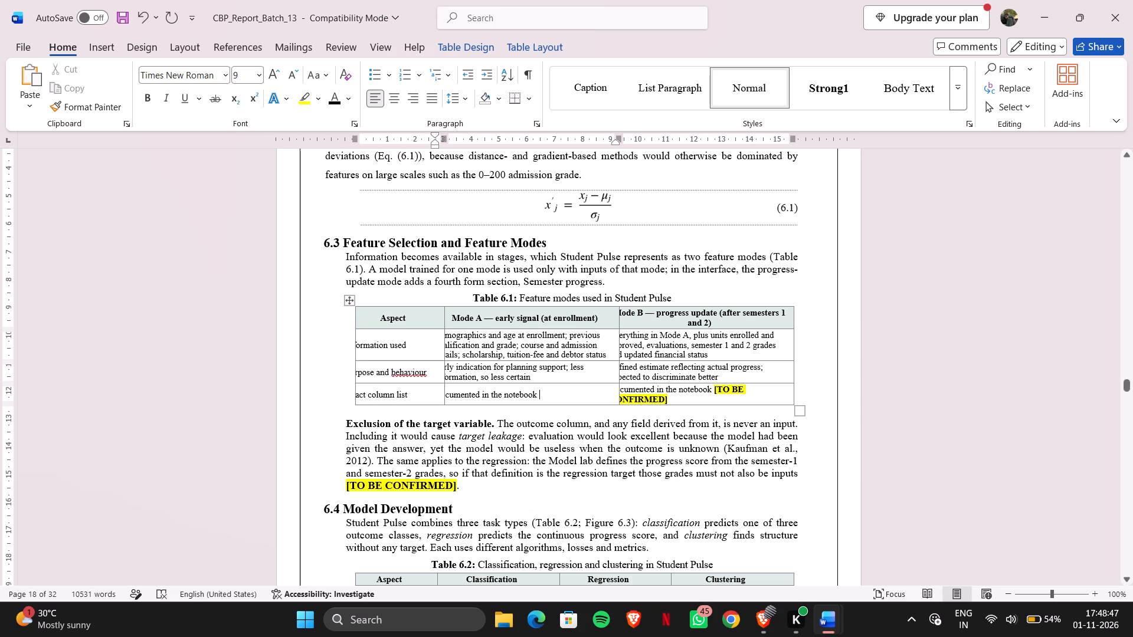
Delete the [TO BE CONFIRMED] placeholder from the Mode B cell of Table 6.1's exact column list row.
left_click(675, 398)
key("BackSpace")
key("BackSpace")
key("BackSpace")
key("BackSpace")
key("BackSpace")
key("BackSpace")
key("BackSpace")
key("BackSpace")
key("BackSpace")
key("BackSpace")
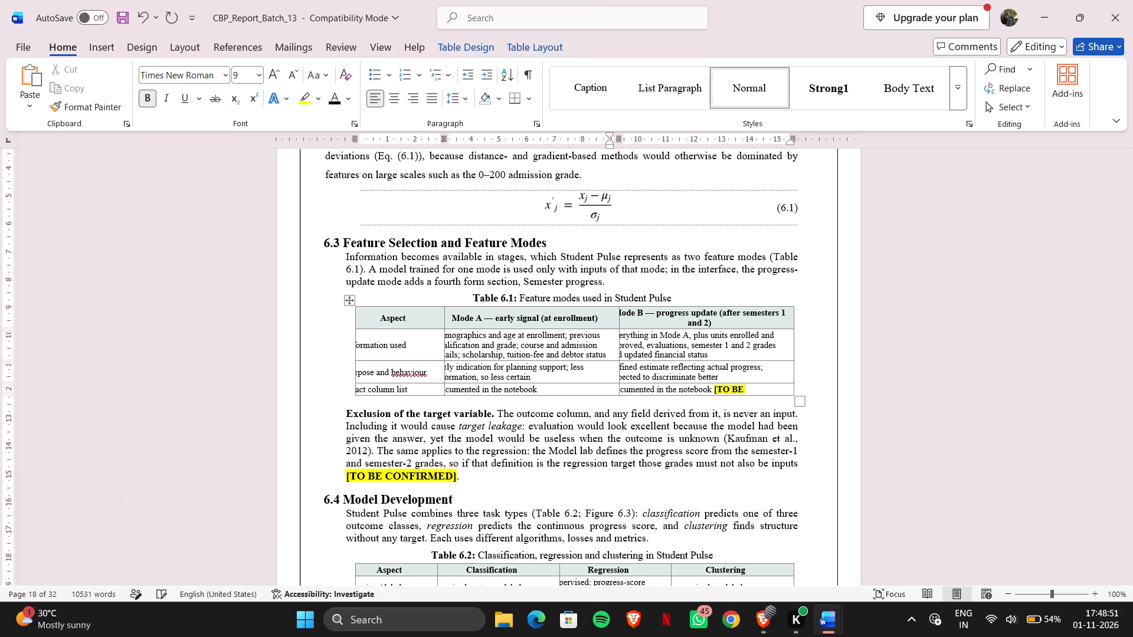
key("BackSpace")
key("BackSpace")
key("BackSpace")
key("BackSpace")
key("BackSpace")
key("BackSpace")
key("BackSpace")
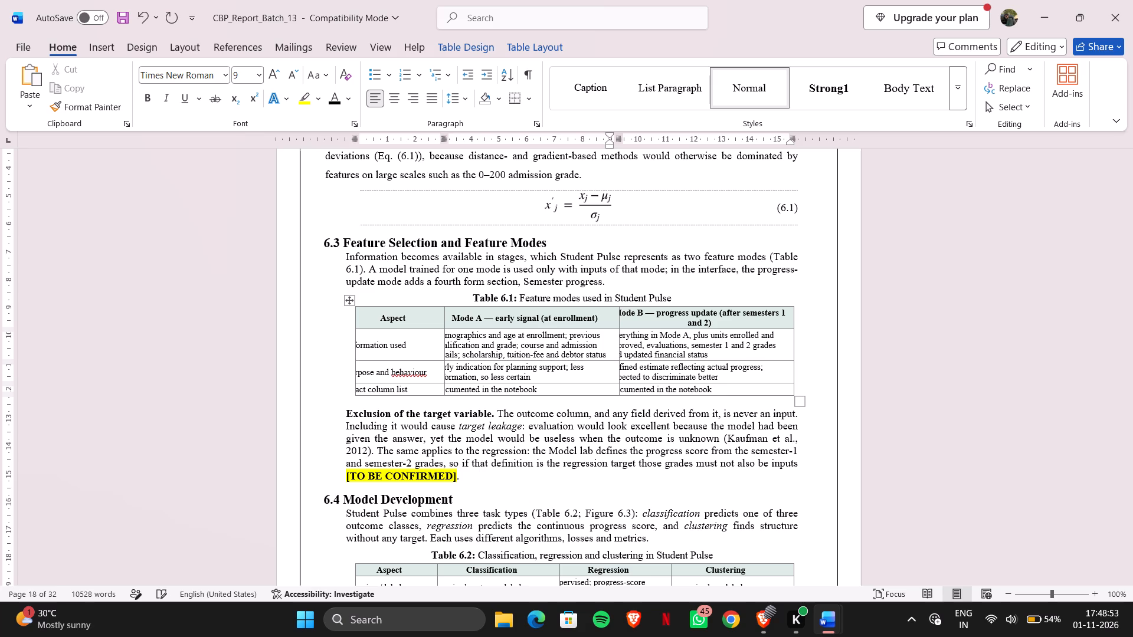
Delete the [TO BE CONFIRMED] placeholder after "must not also be inputs" in the Exclusion of the target variable paragraph, keeping the period.
left_click(456, 475)
key("BackSpace")
key("BackSpace")
key("BackSpace")
key("BackSpace")
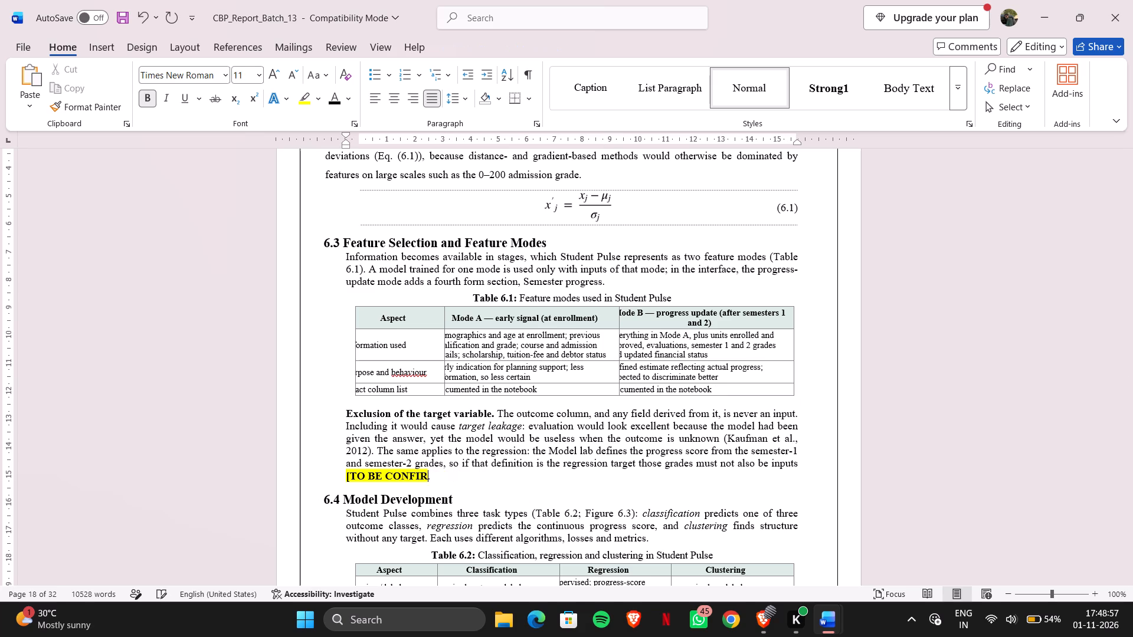
key("BackSpace")
key("BackSpace")
key("BackSpace")
key("BackSpace")
key("BackSpace")
key("BackSpace")
key("BackSpace")
key("BackSpace")
key("BackSpace")
key("BackSpace")
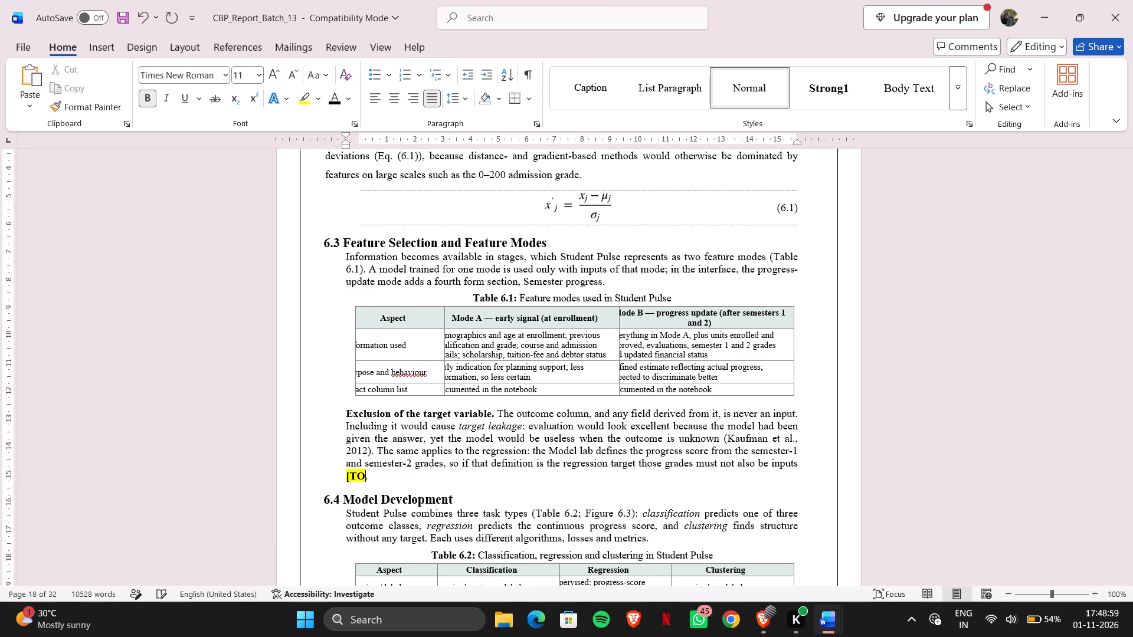
key("BackSpace")
key("BackSpace")
key("BackSpace")
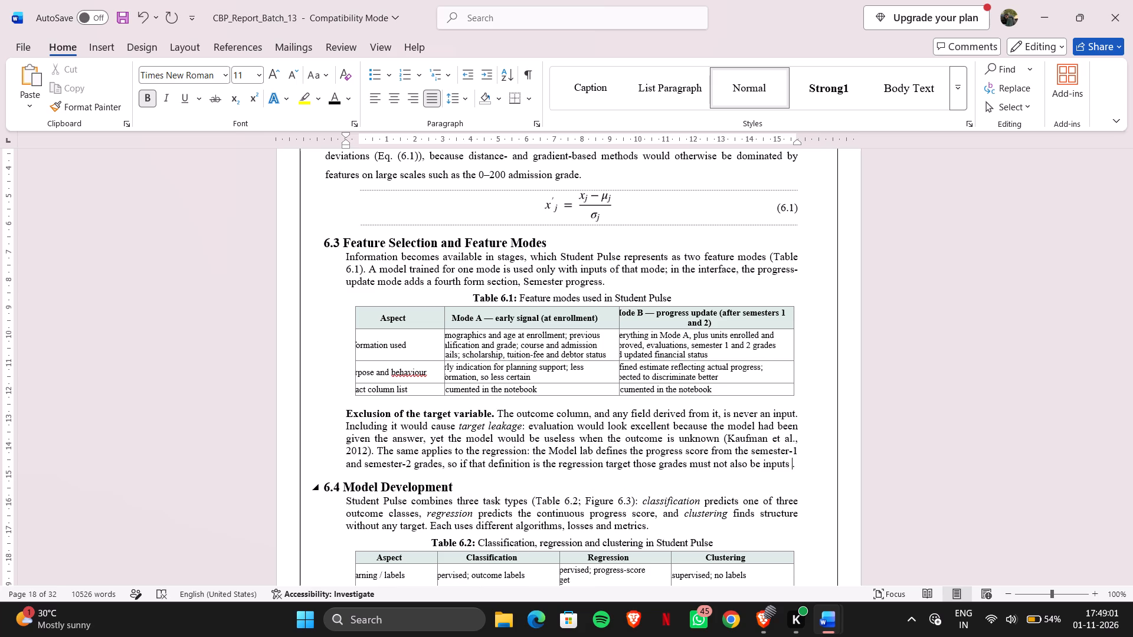
Set the introductory paragraph under heading 6.3 to 1.5 line spacing.
scroll(417, 308, "right", 1)
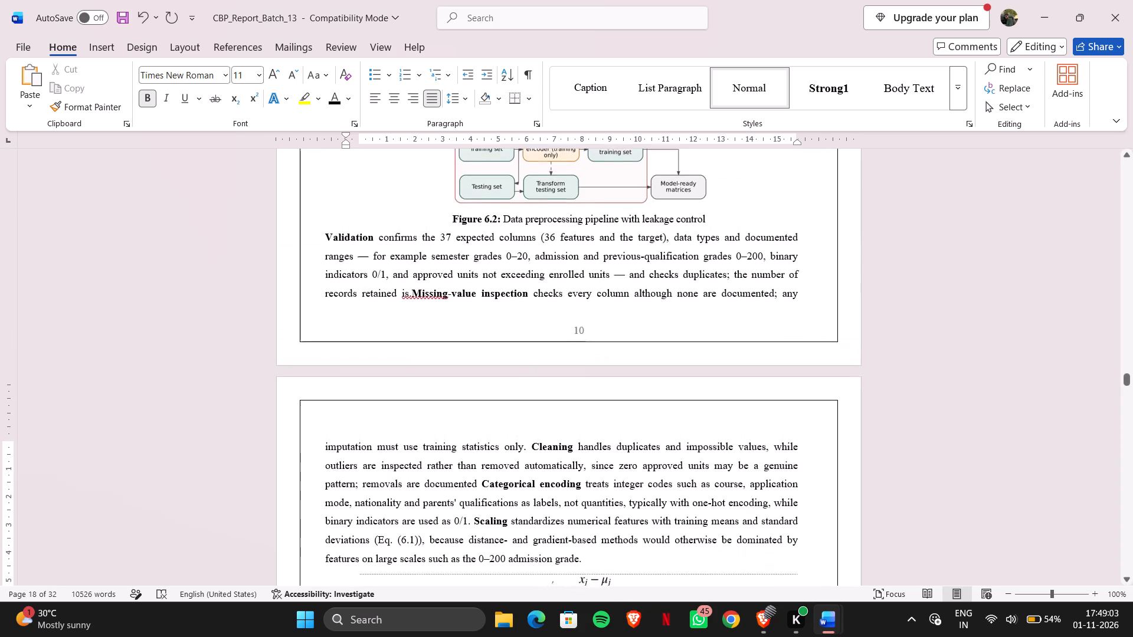
scroll(417, 308, "right", 1)
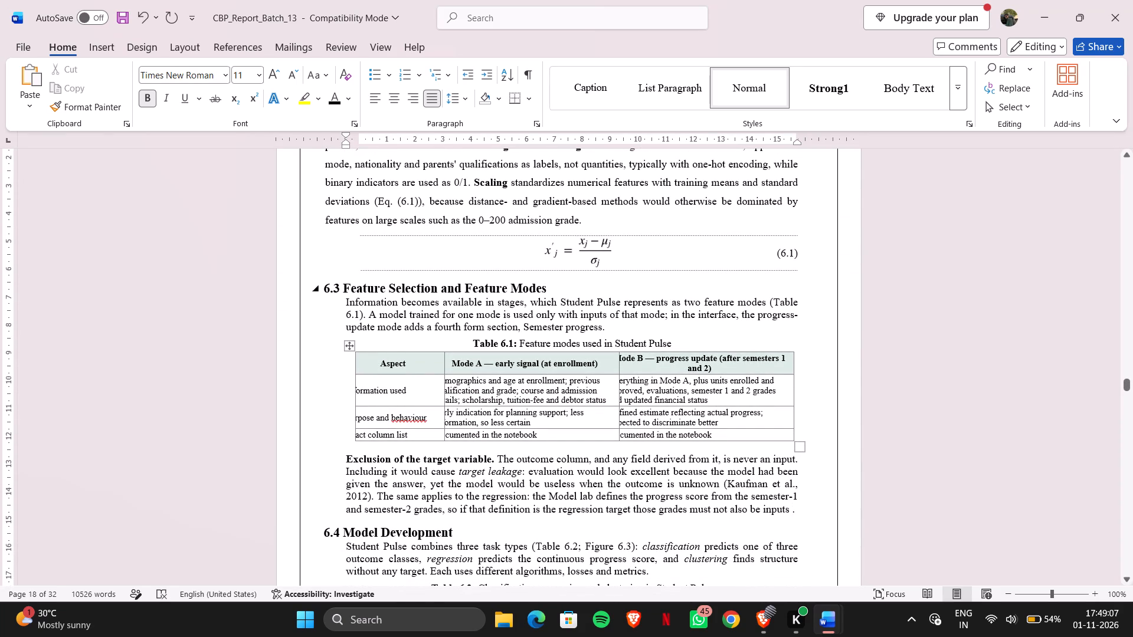
left_click_drag(345, 303, 533, 321)
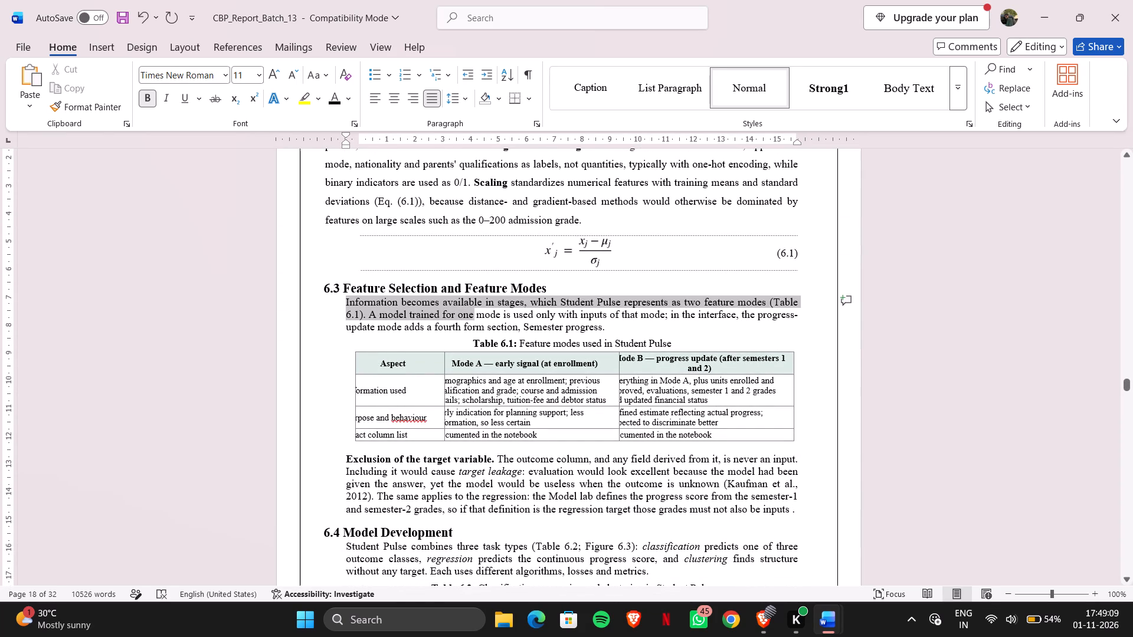
left_click_drag(533, 321, 604, 329)
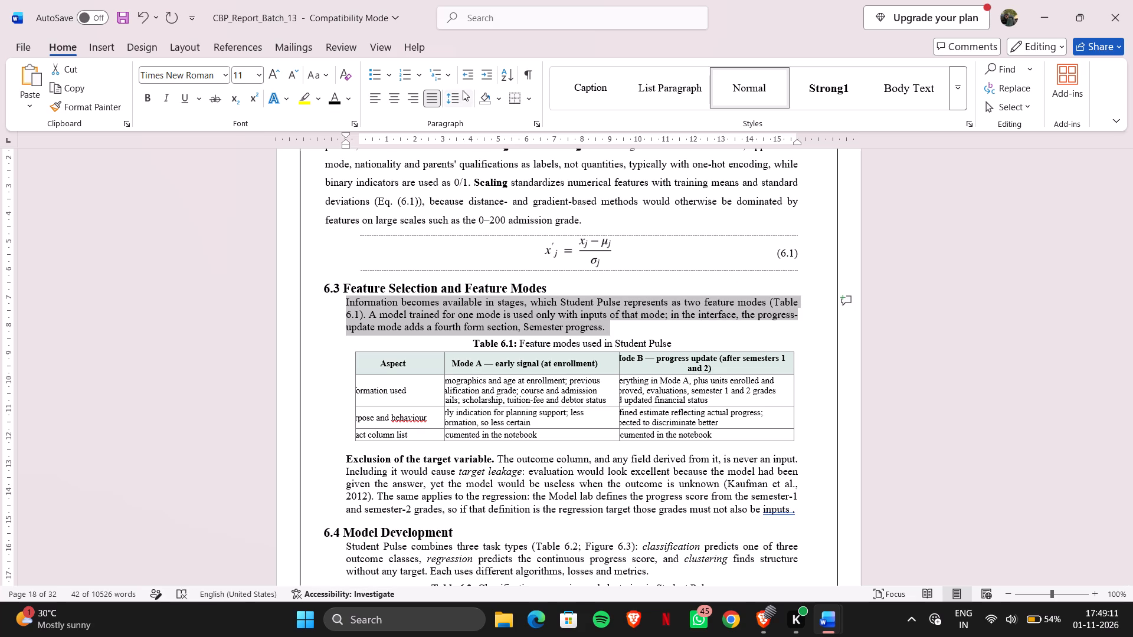
left_click(460, 95)
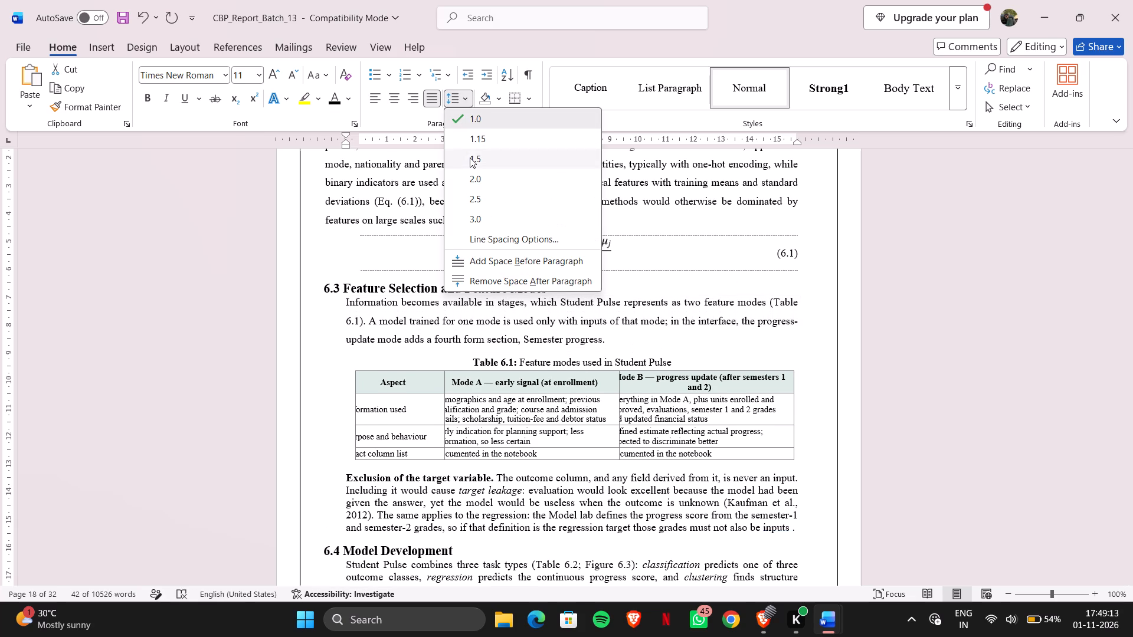
left_click(470, 157)
left_click(621, 331)
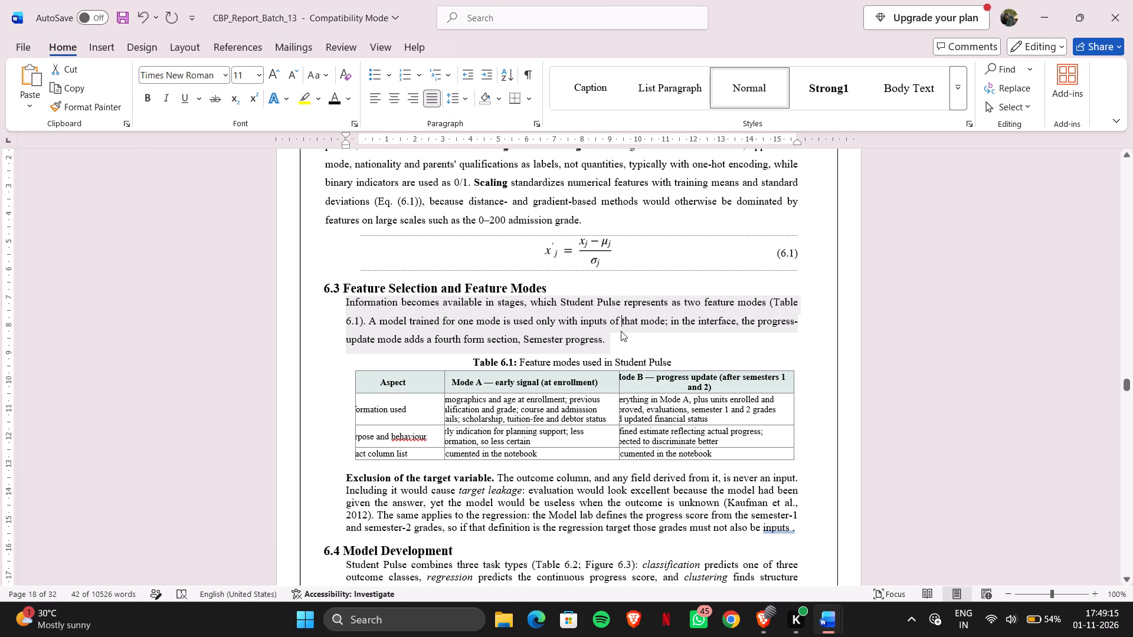
Apply 1.5 line spacing from the Table 6.1 caption and table through the end of the Exclusion of the target variable paragraph.
scroll(621, 331, "down", 1)
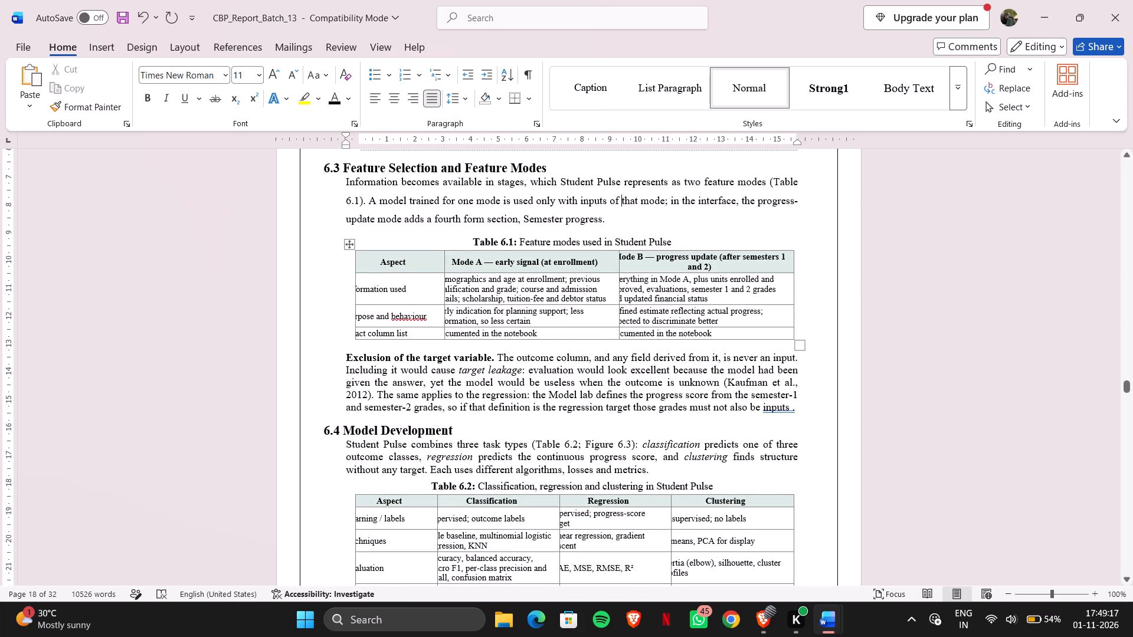
left_click_drag(338, 232, 692, 396)
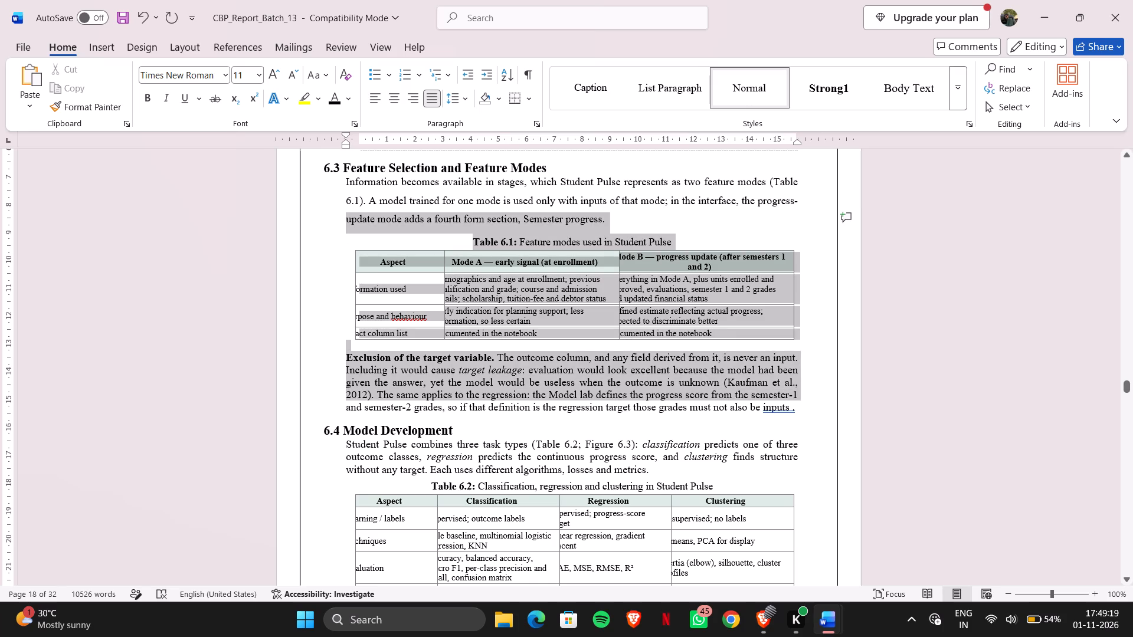
left_click_drag(692, 396, 749, 408)
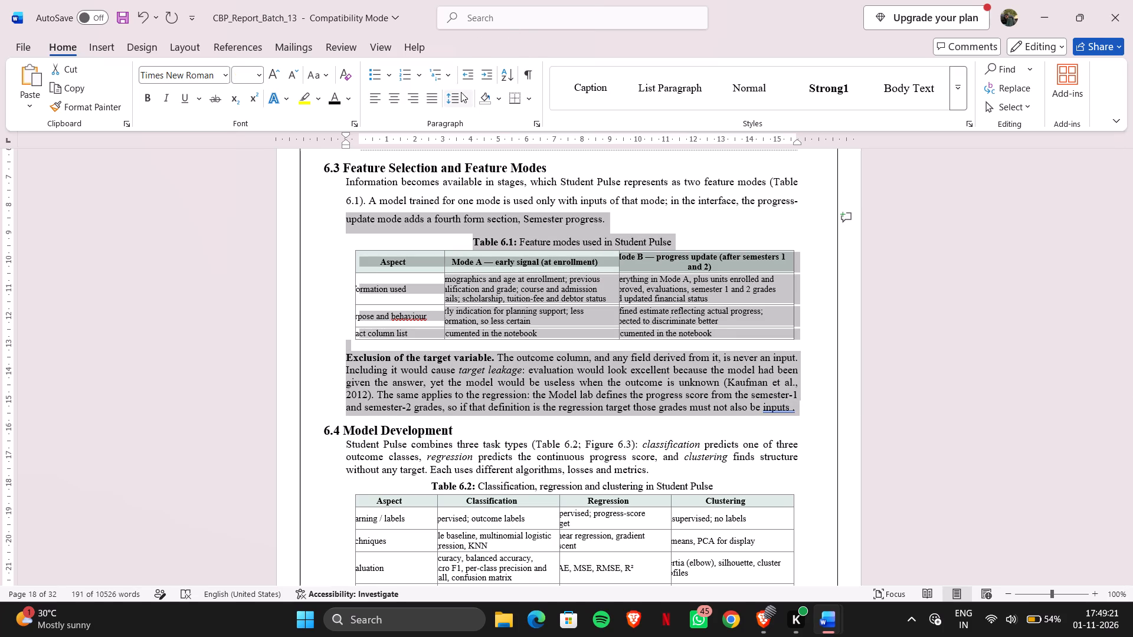
left_click(463, 96)
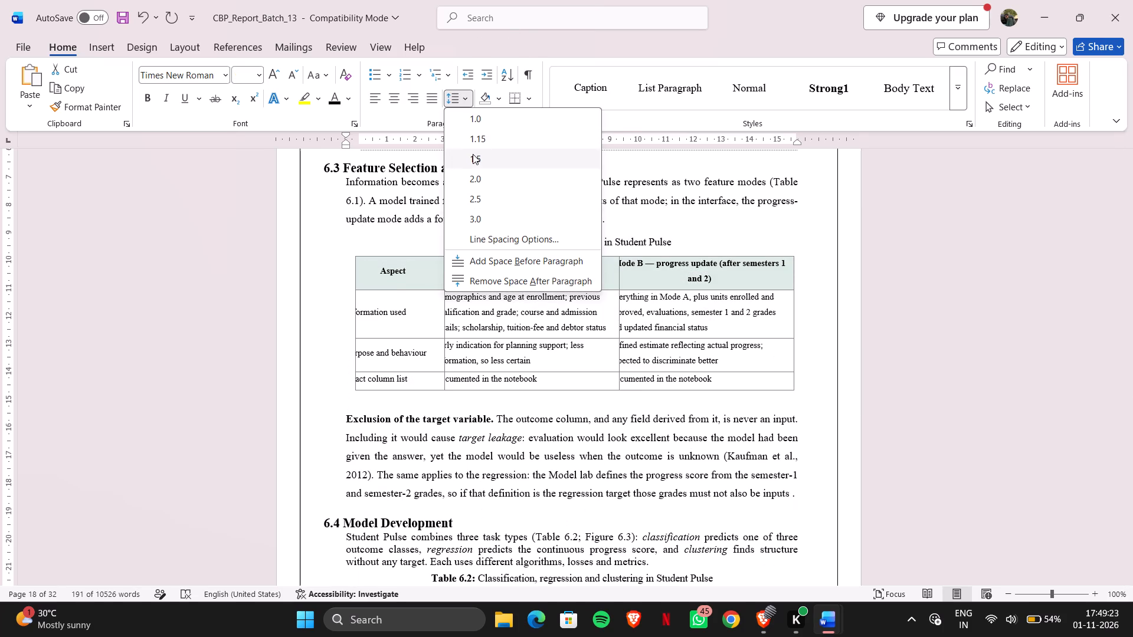
left_click(473, 154)
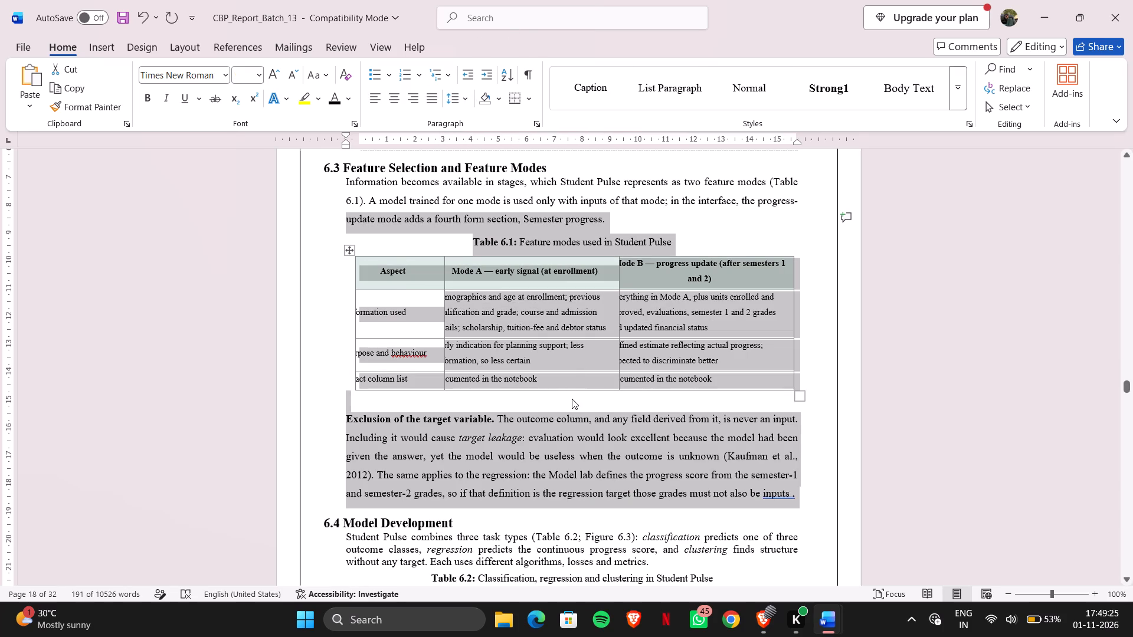
left_click(572, 399)
Apply 1.5 line spacing to the 6.4 Model Development introduction, the Table 6.2 caption and the table.
scroll(572, 399, "down", 1)
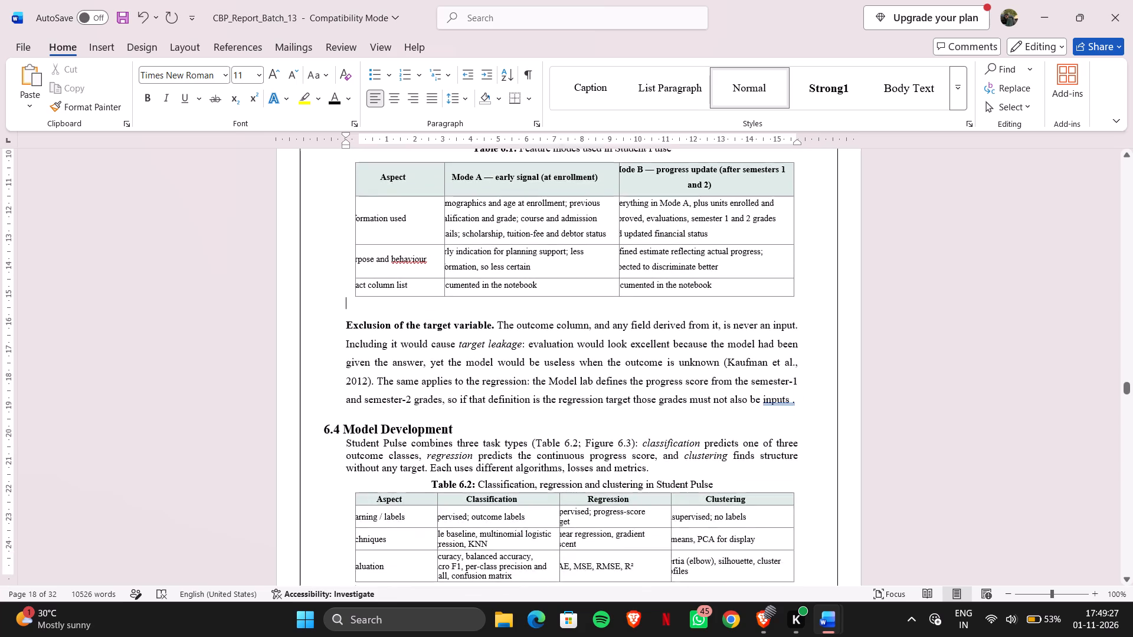
scroll(572, 399, "down", 1)
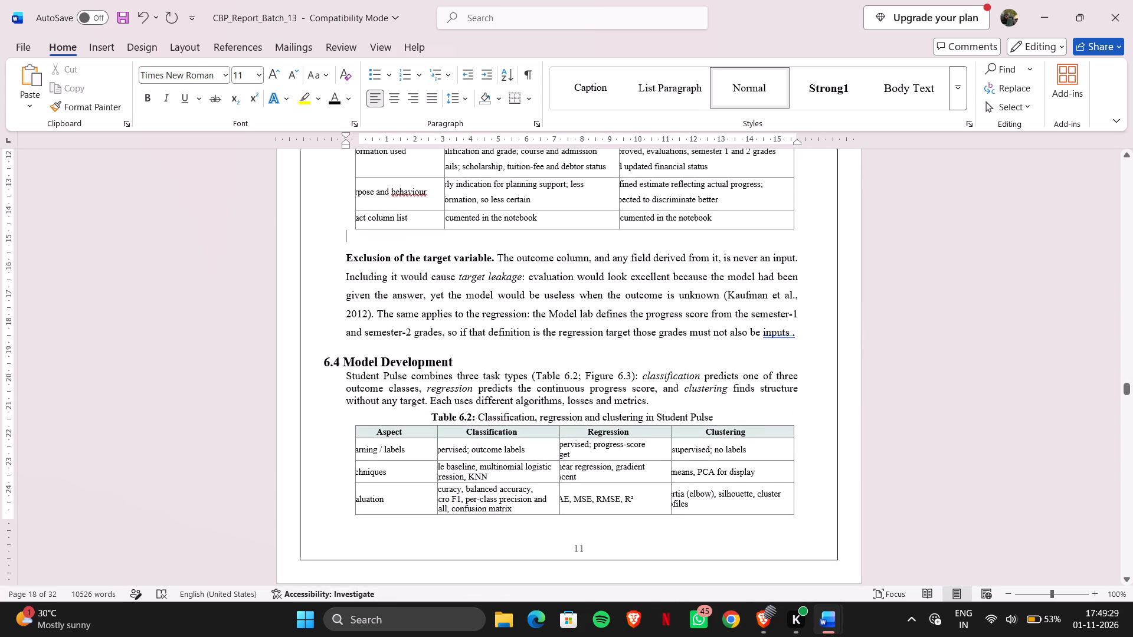
left_click_drag(340, 373, 768, 507)
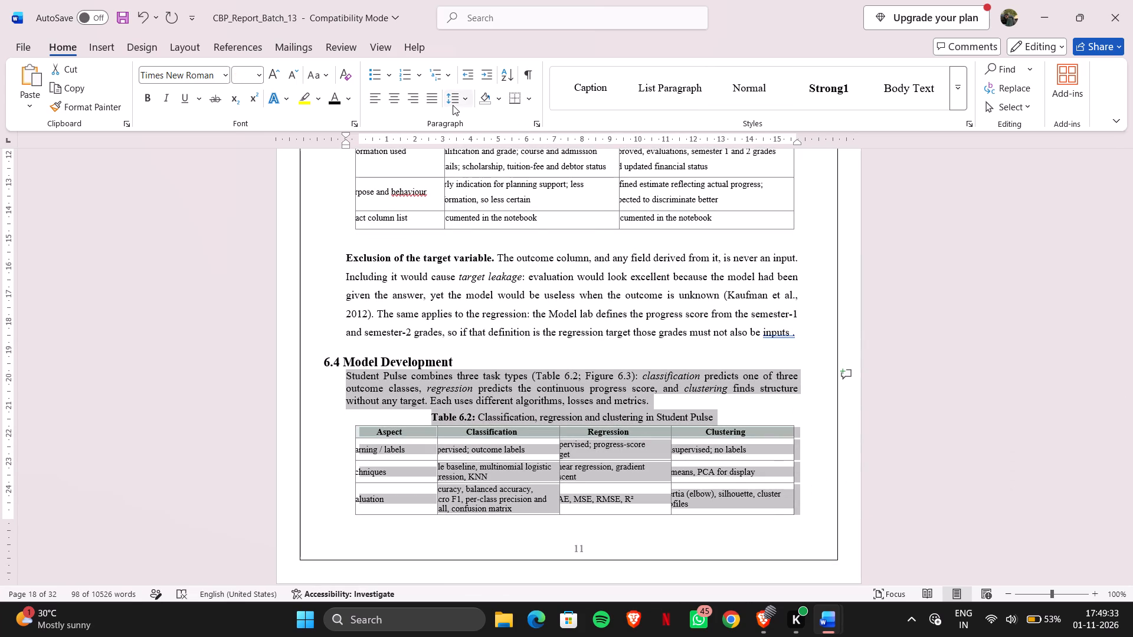
left_click(453, 105)
left_click(468, 158)
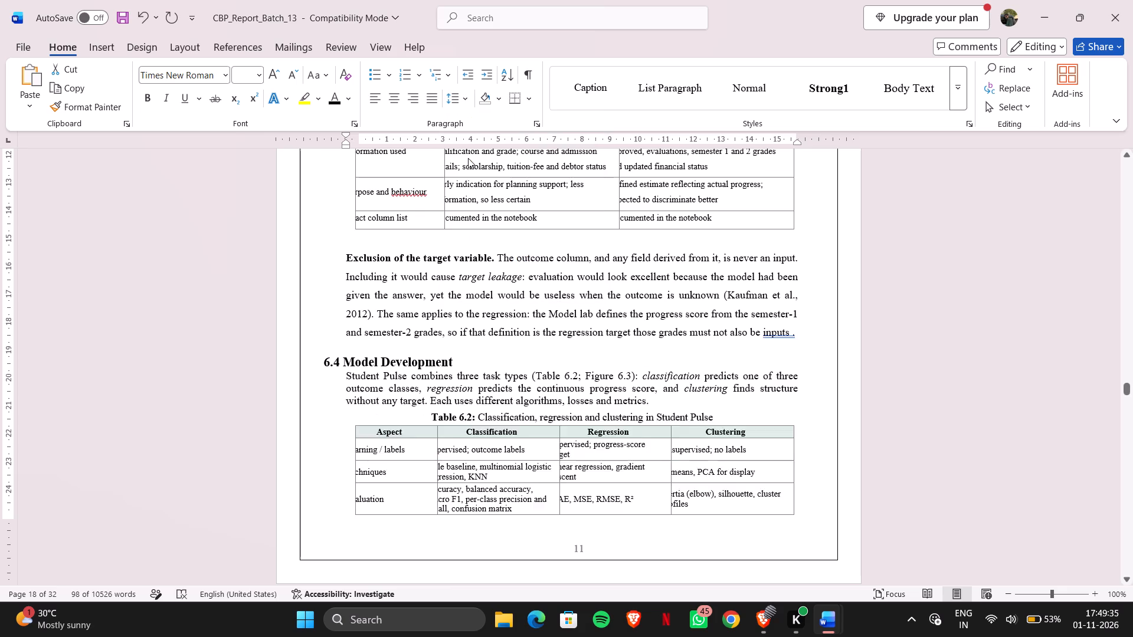
left_click(634, 335)
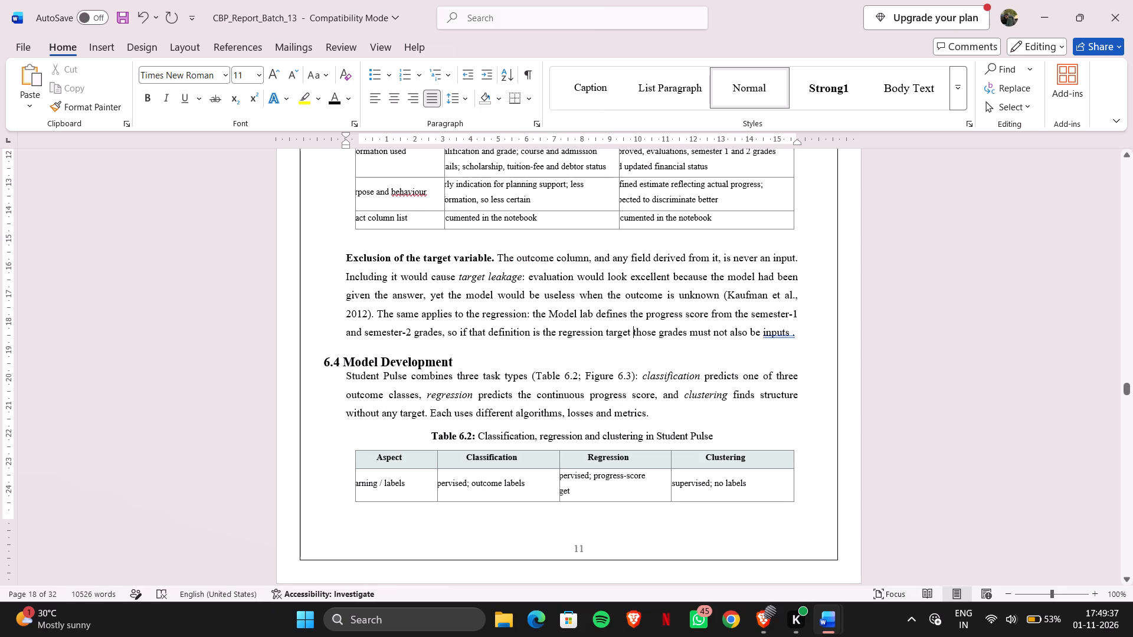
Insert four blank lines after the 6.4 introductory paragraph to move the Table 6.2 caption and table onto the next page.
left_click(656, 416)
key("Return")
key("Return")
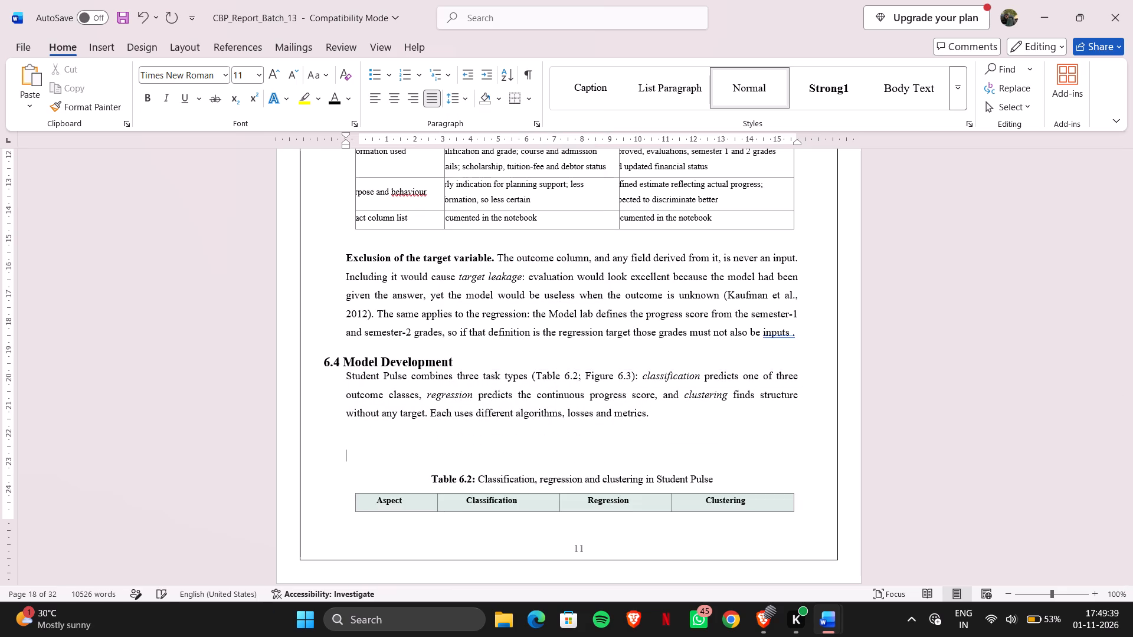
key("Return")
key("Return")
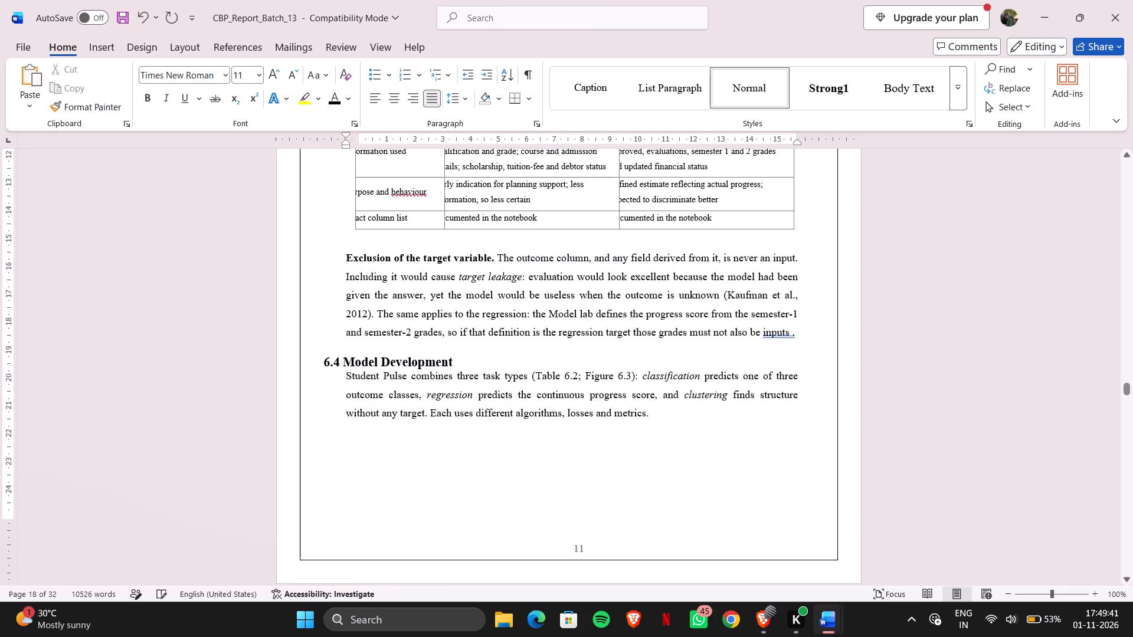
Review the page layout from Table 6.2 and Figure 6.3 through section 6.4.1 Linear Regression.
scroll(654, 459, "down", 1)
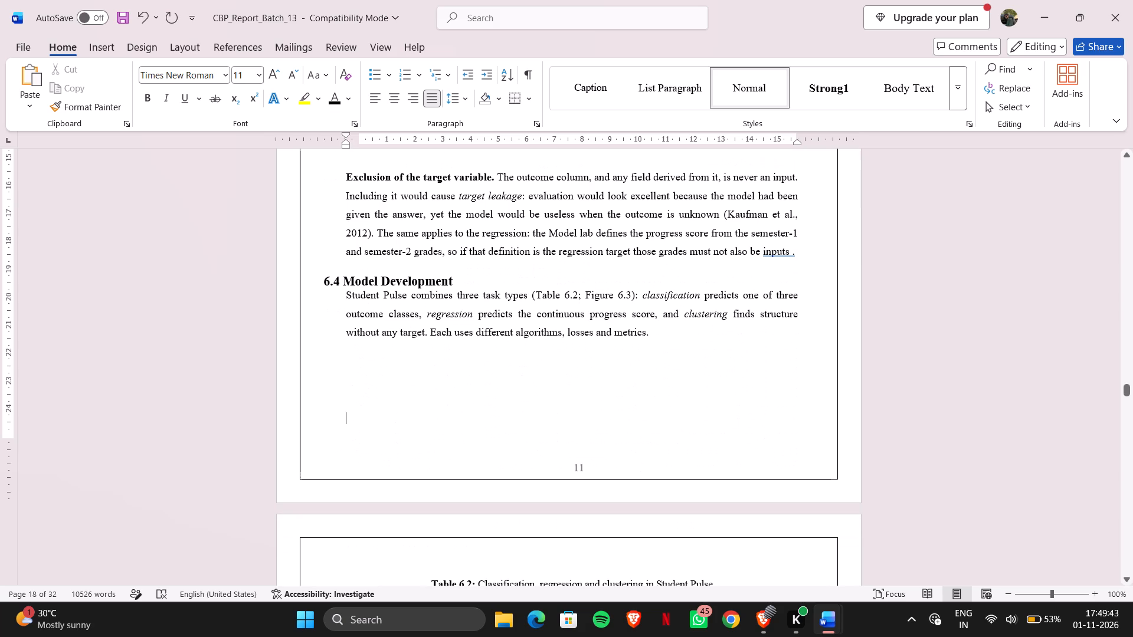
scroll(497, 445, "down", 1)
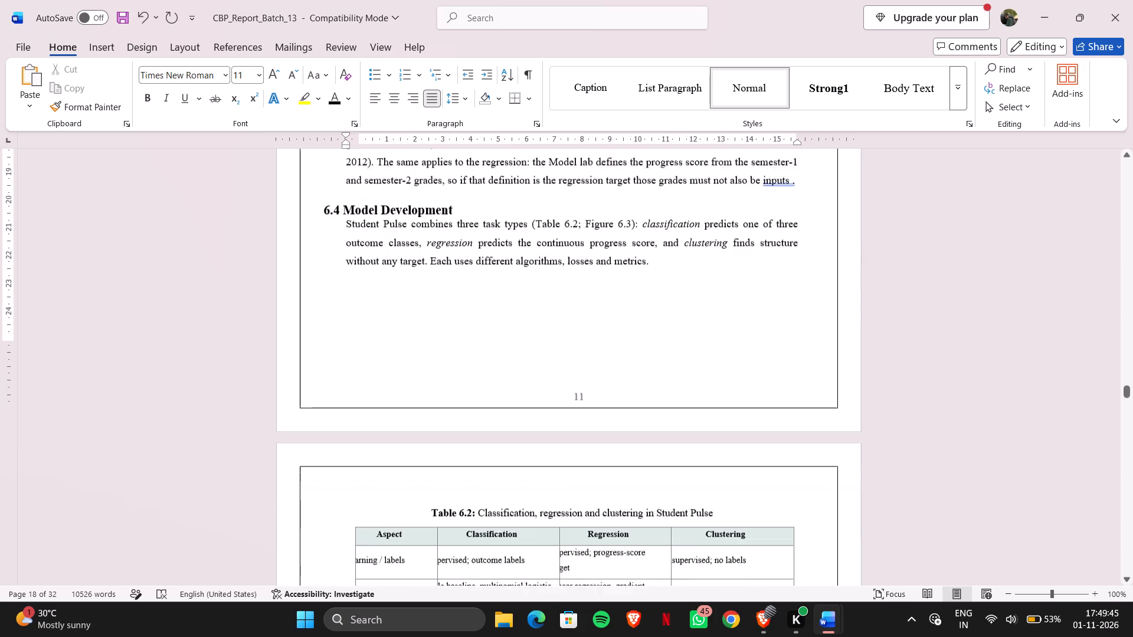
scroll(497, 445, "down", 3)
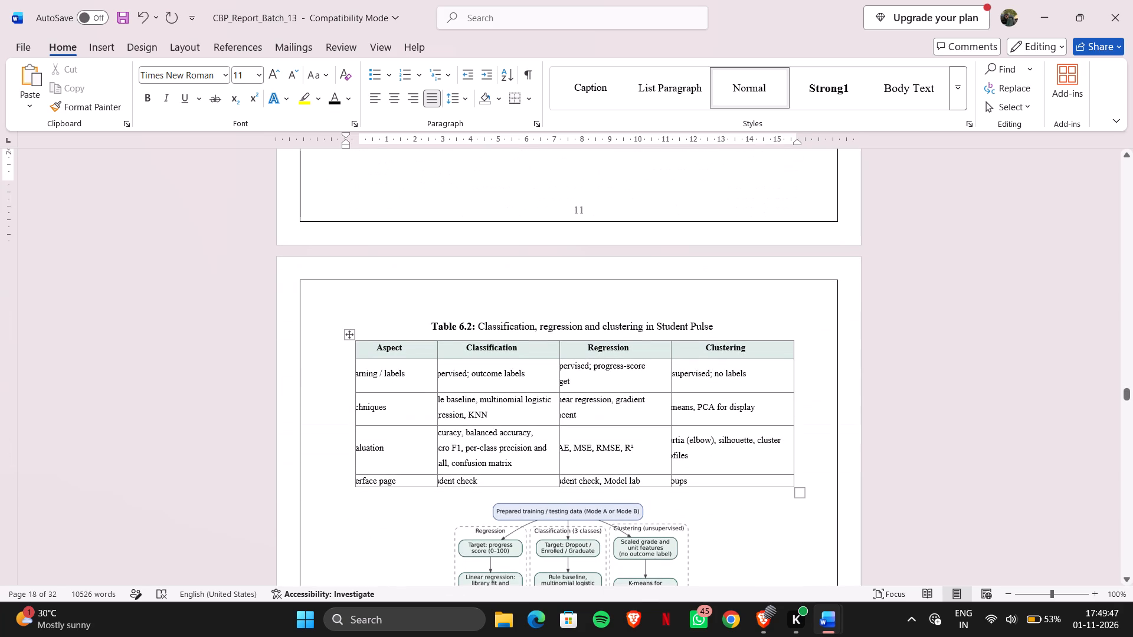
scroll(497, 445, "down", 3)
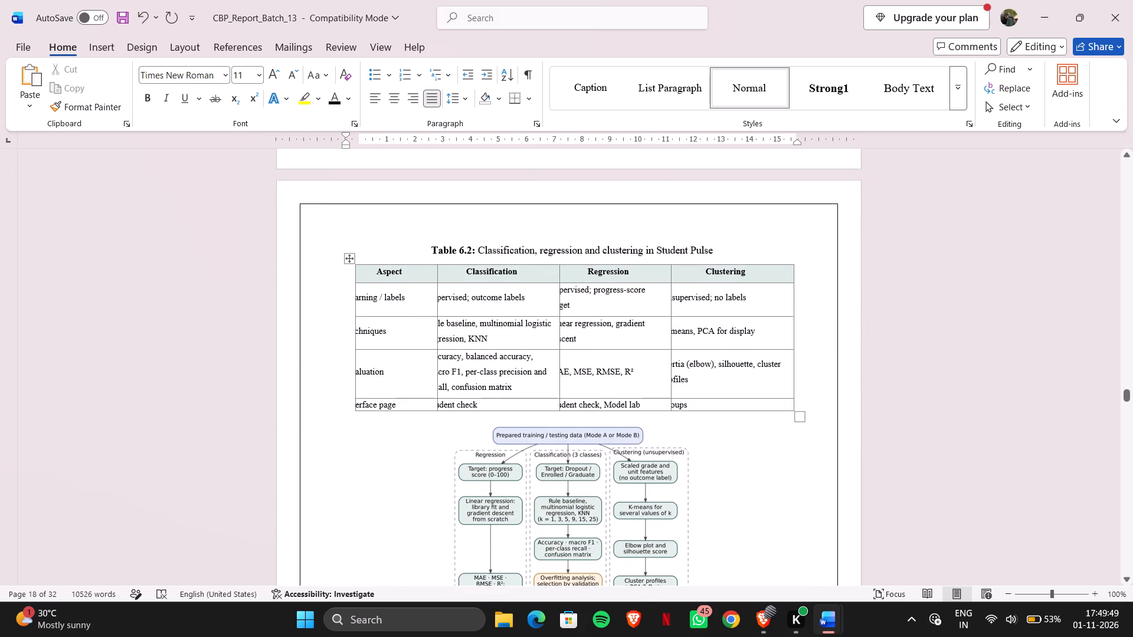
scroll(497, 445, "down", 3)
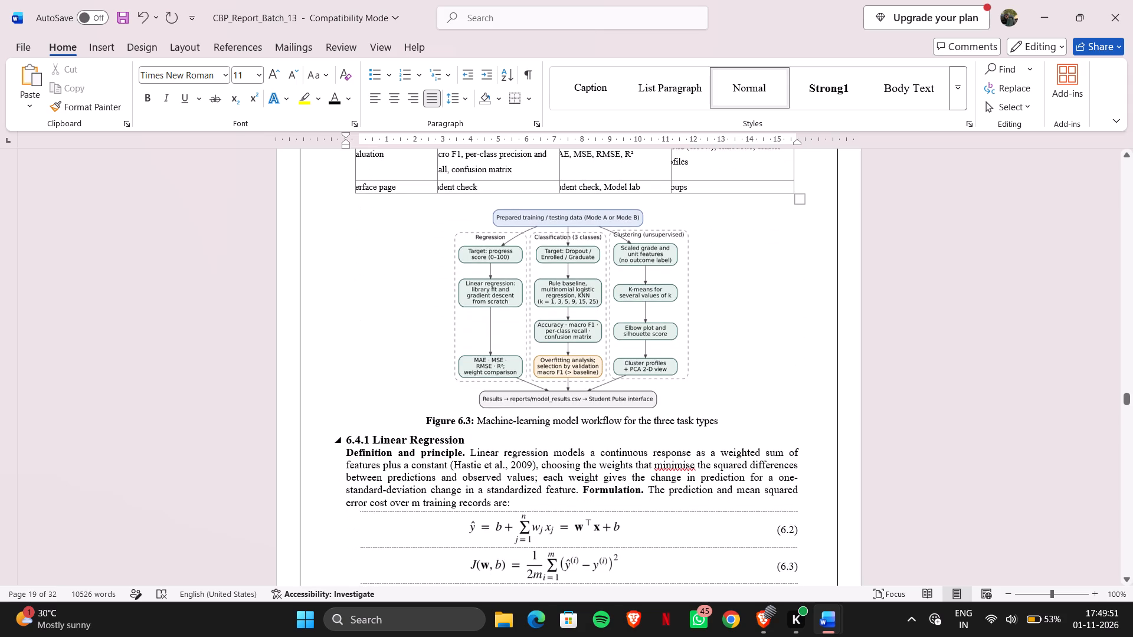
scroll(497, 445, "down", 3)
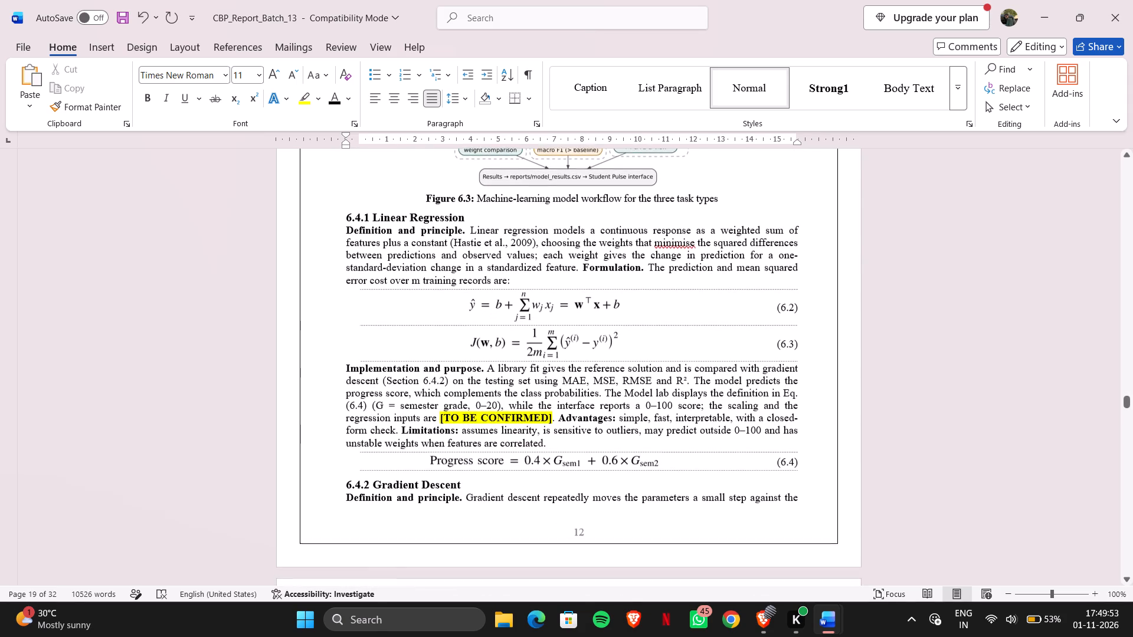
Review the page layout from section 6.4.1 Linear Regression through the 7. DATASET DESCRIPTION tables, including equations, Figure 6.4 and heading placement.
scroll(497, 445, "down", 2)
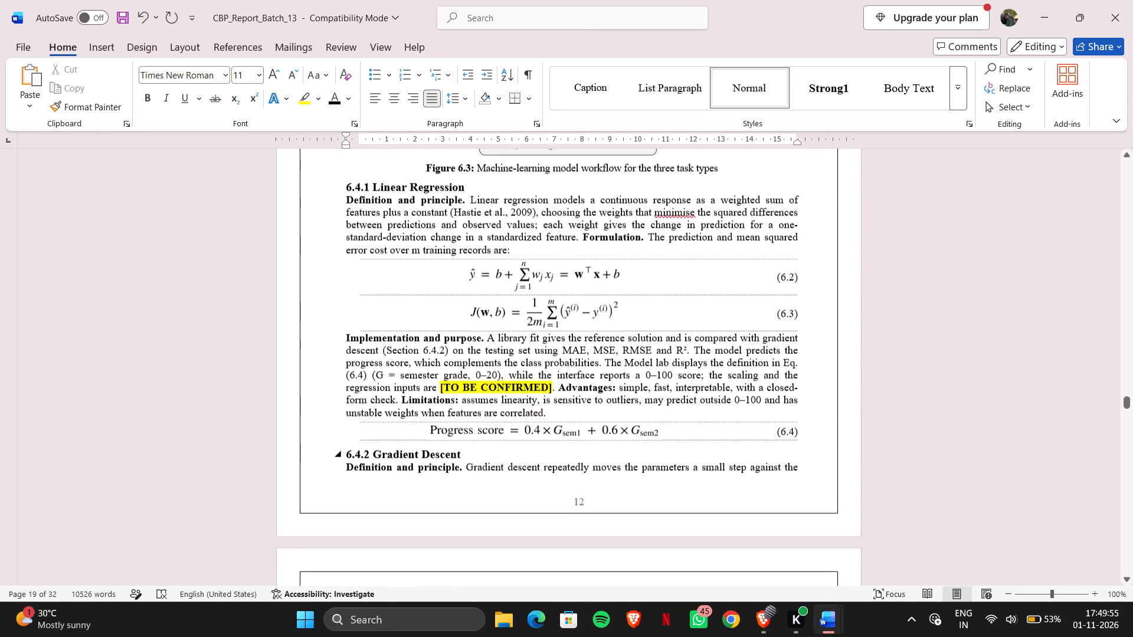
scroll(497, 445, "down", 2)
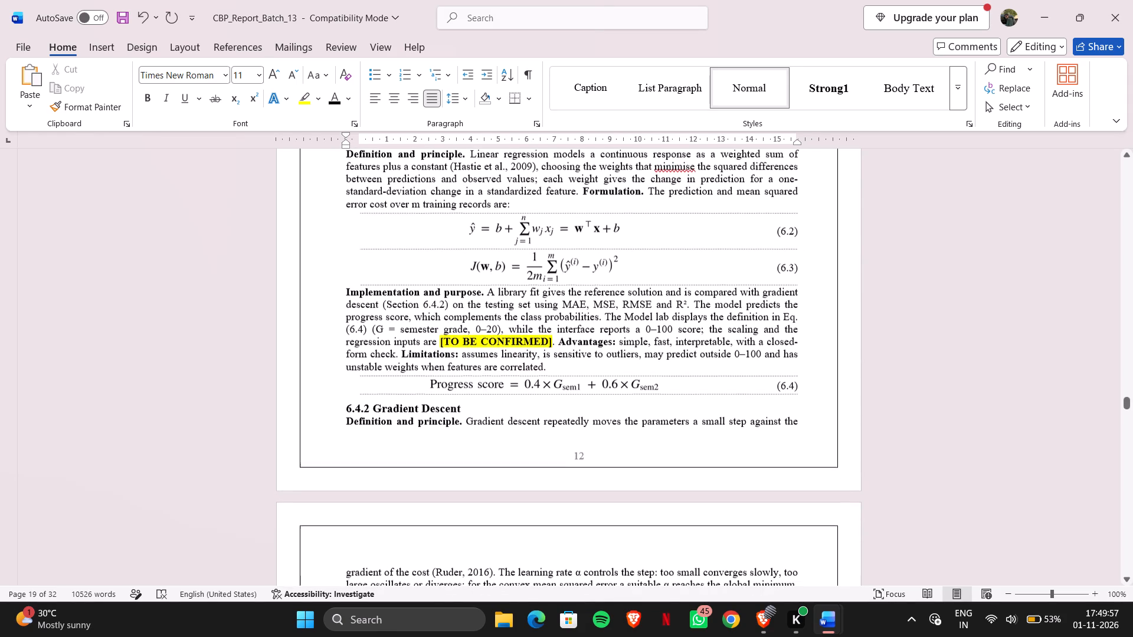
scroll(497, 445, "down", 2)
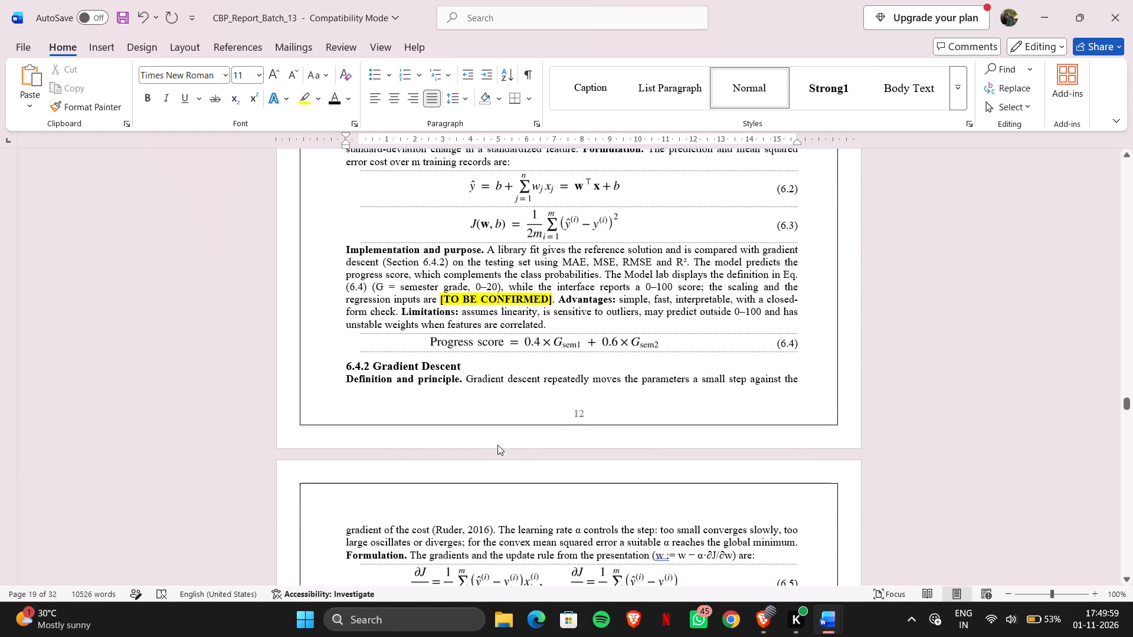
scroll(497, 445, "down", 2)
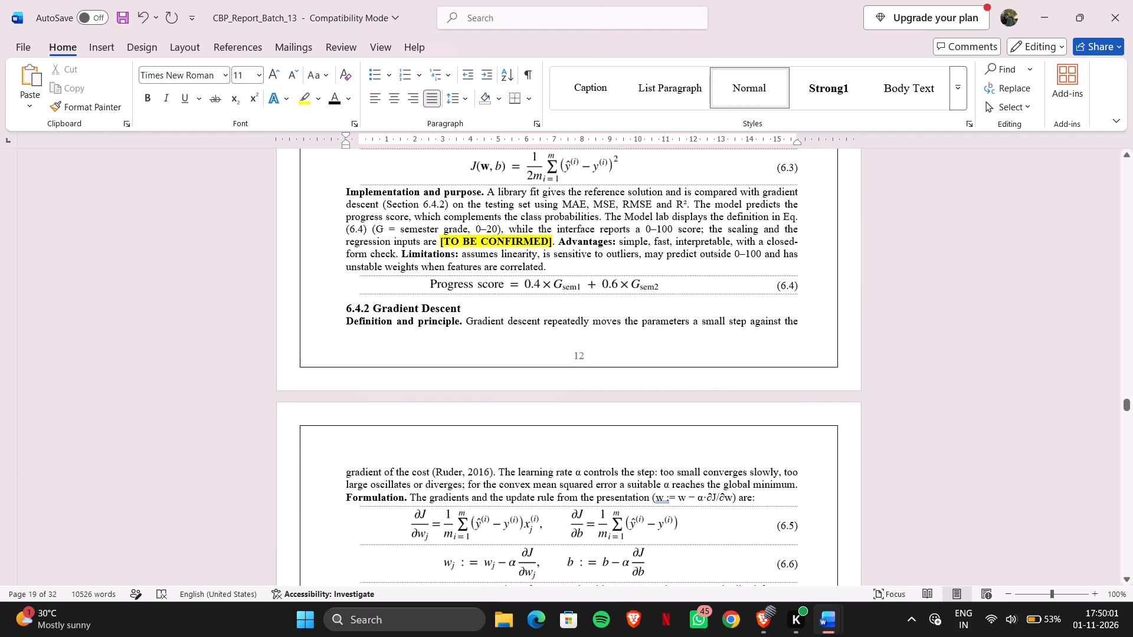
scroll(497, 445, "down", 3)
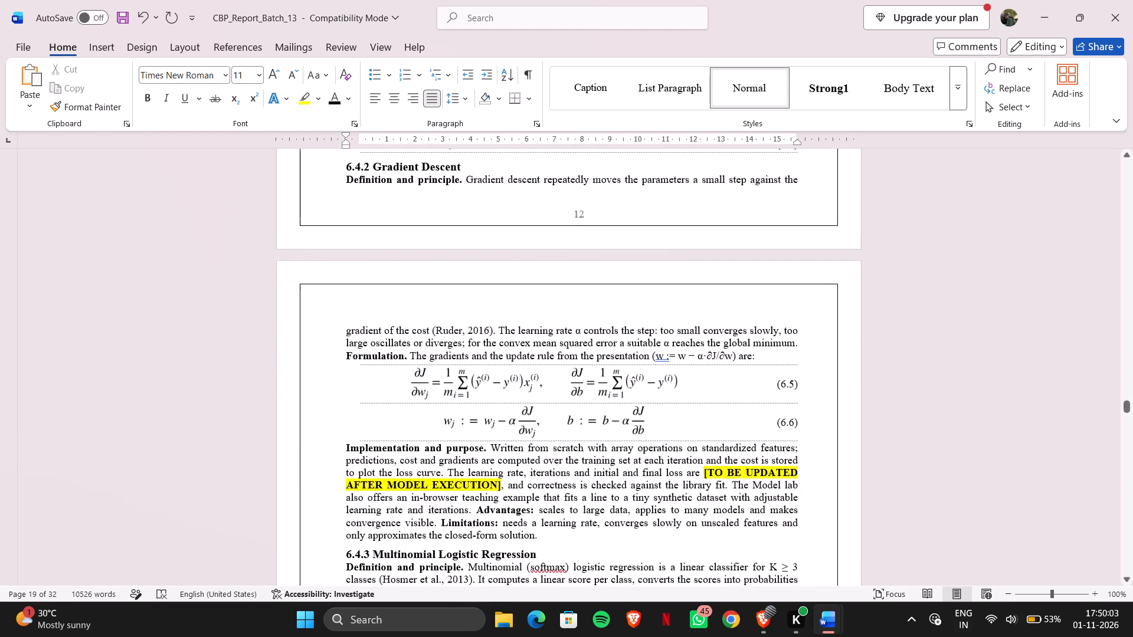
scroll(497, 445, "down", 3)
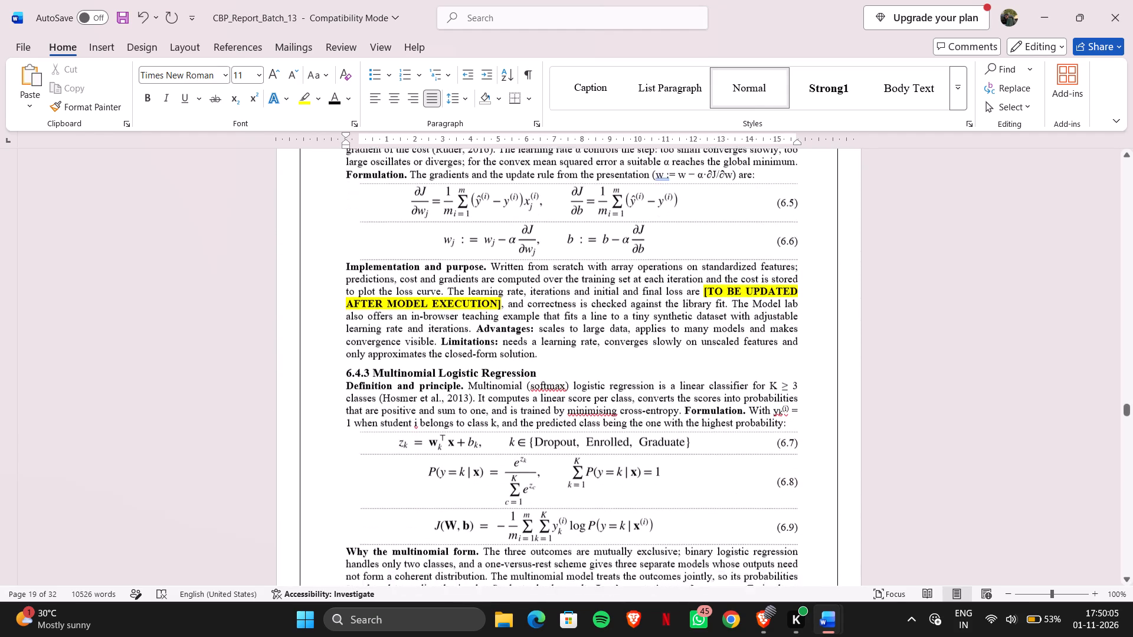
scroll(497, 445, "down", 6)
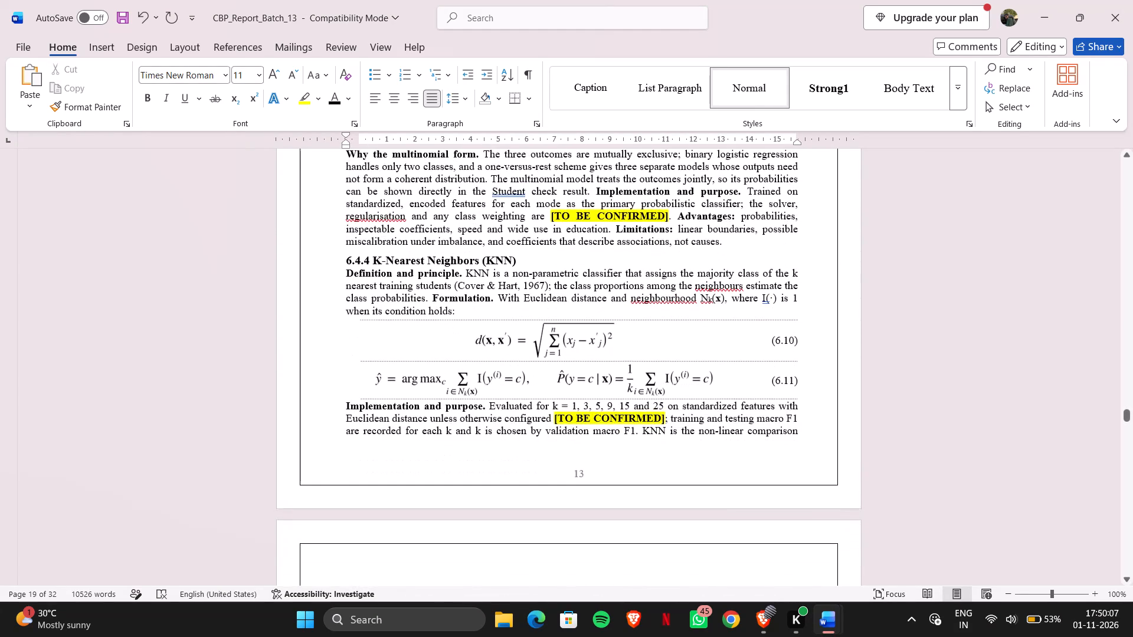
scroll(497, 445, "down", 4)
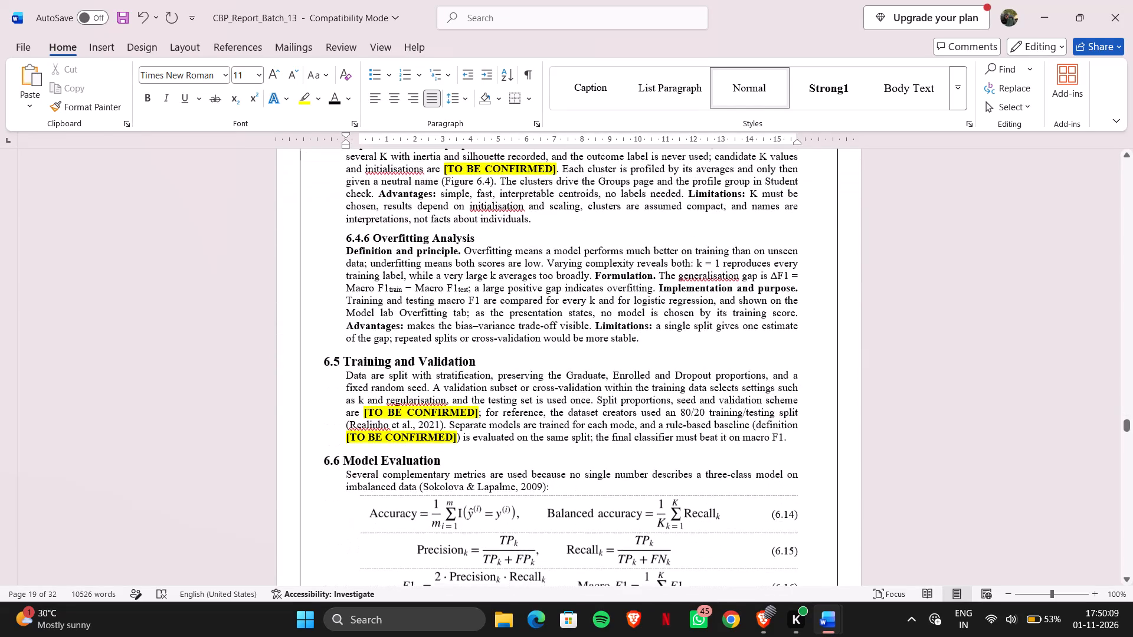
scroll(497, 445, "down", 4)
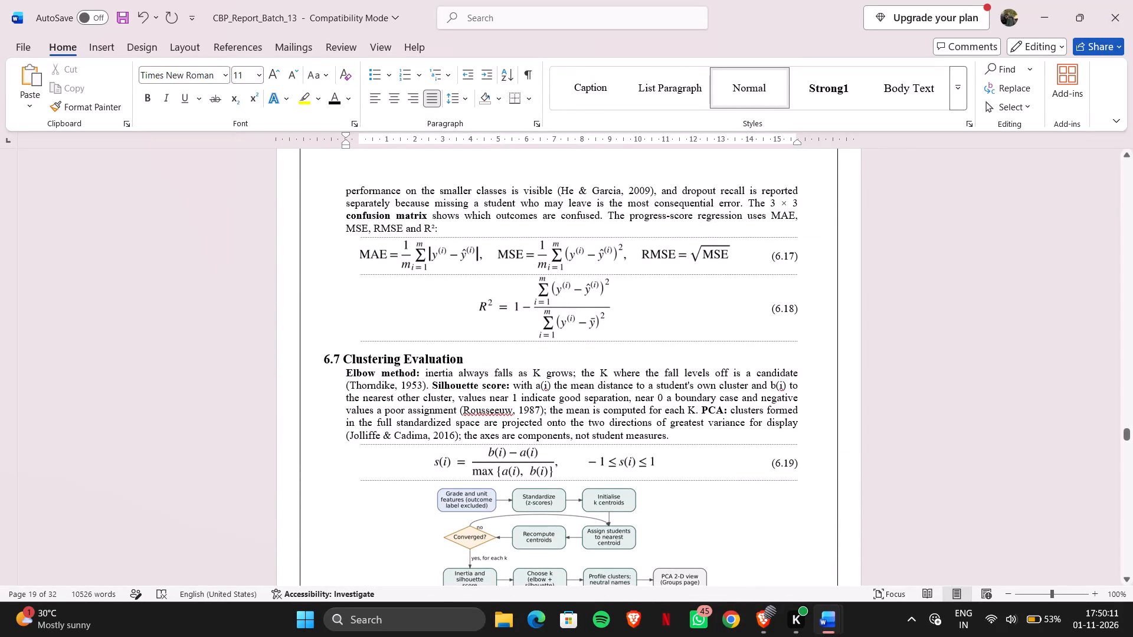
scroll(497, 445, "down", 2)
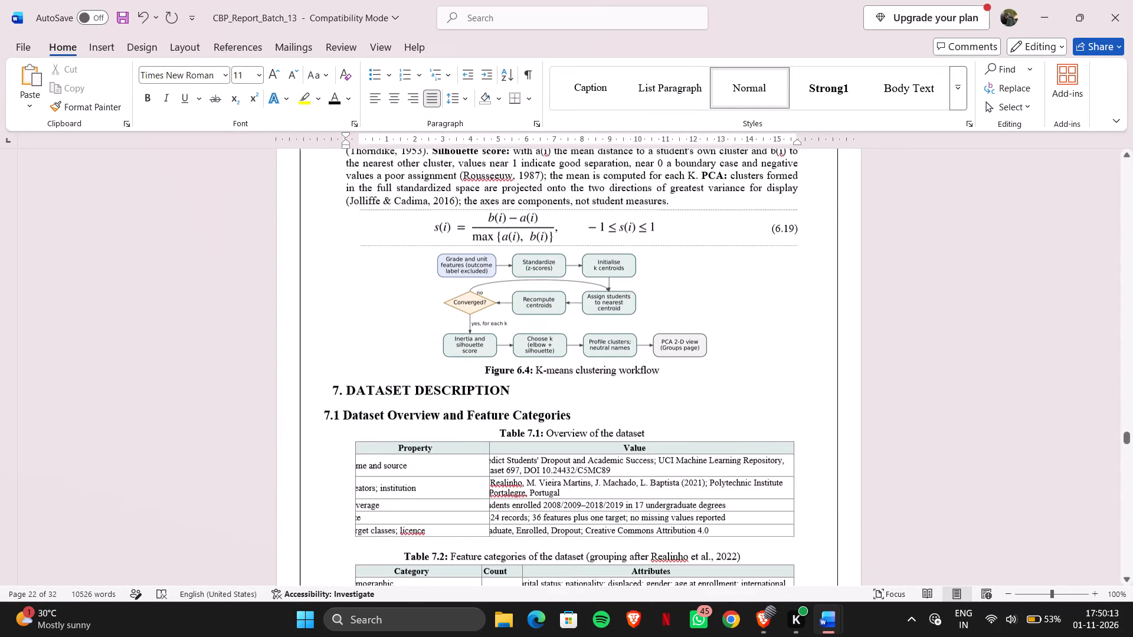
scroll(497, 445, "down", 2)
scroll(497, 445, "up", 8)
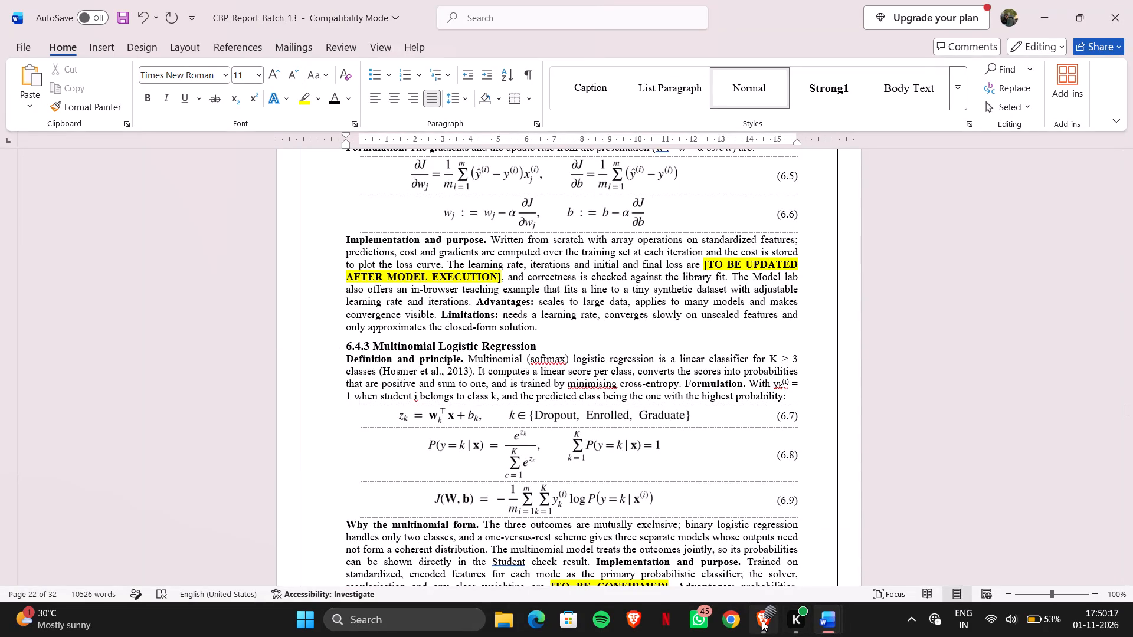
Open the CBP_Report_Batch_13 PDF from the Downloads folder.
left_click(500, 629)
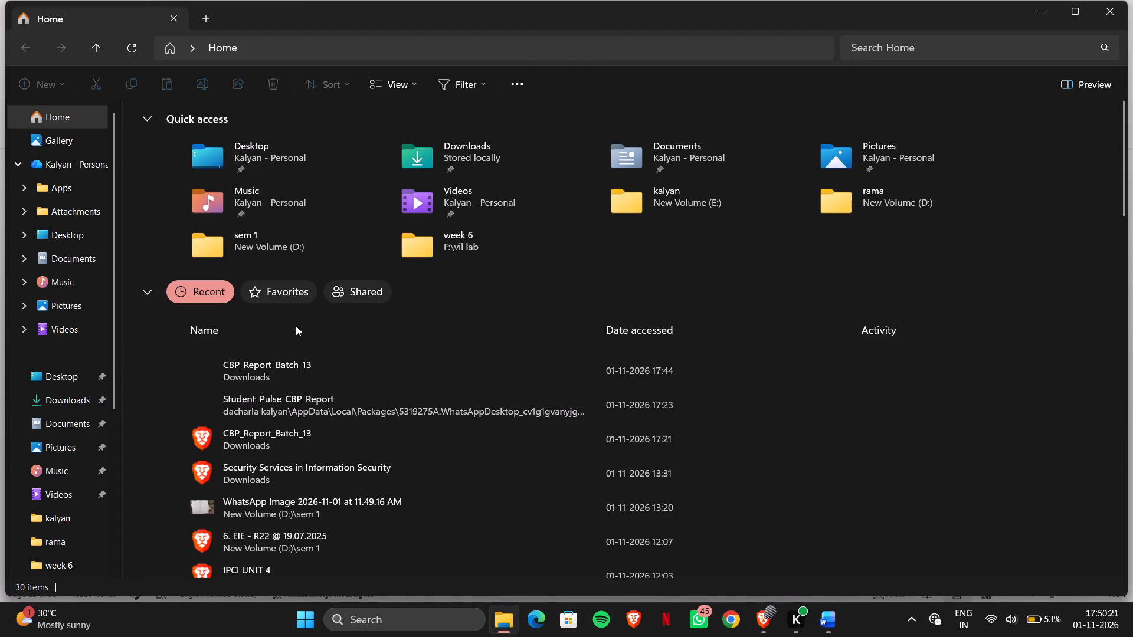
left_click(67, 396)
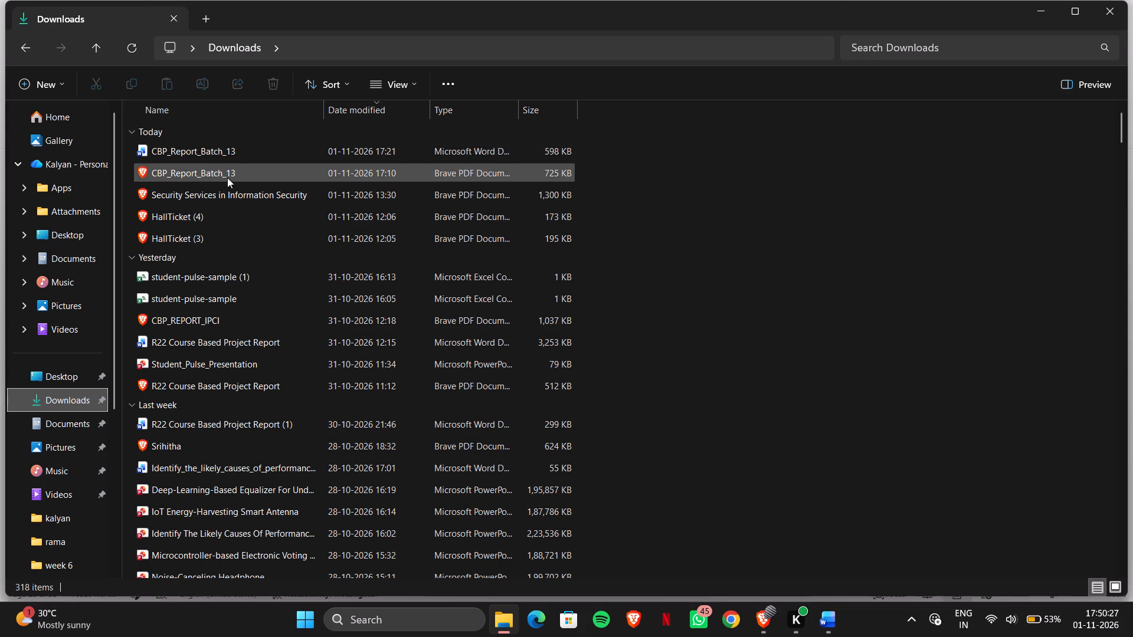
double_click(245, 171)
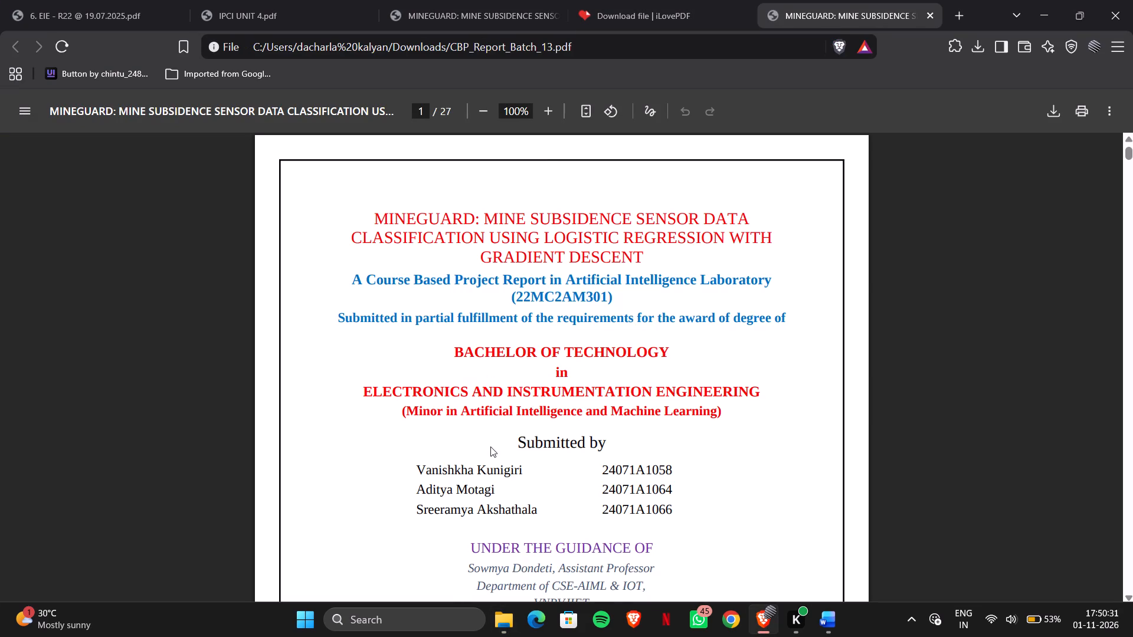
Examine the reference PDF's front matter, lists of figures and tables, and the chapter and section structure on its CONTENTS page.
scroll(490, 446, "down", 13)
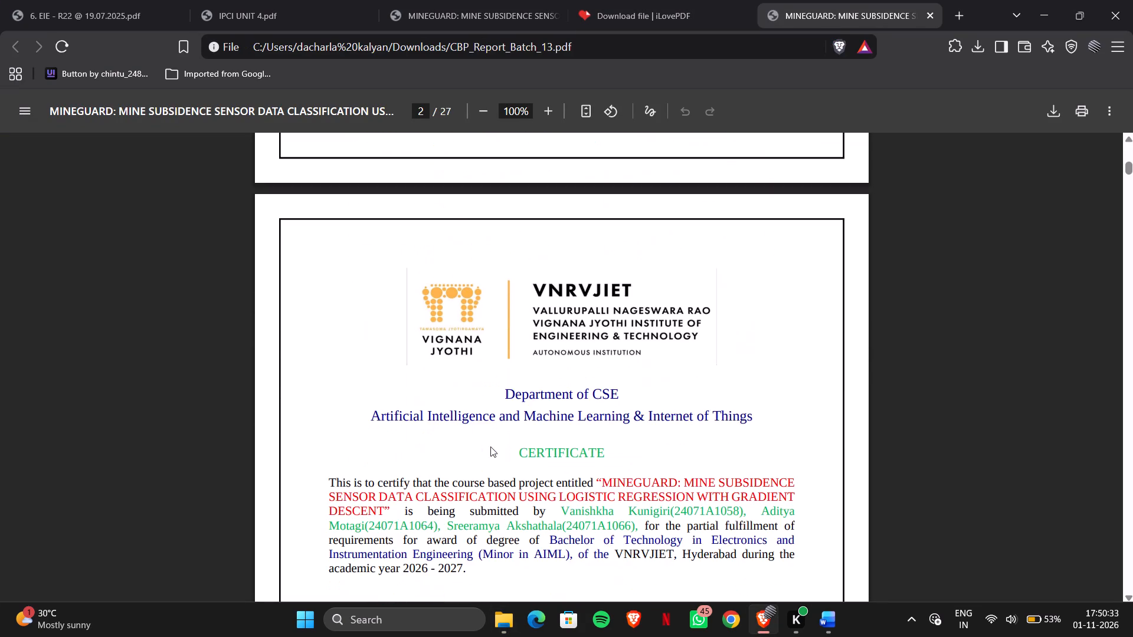
scroll(490, 446, "down", 11)
scroll(490, 446, "up", 2)
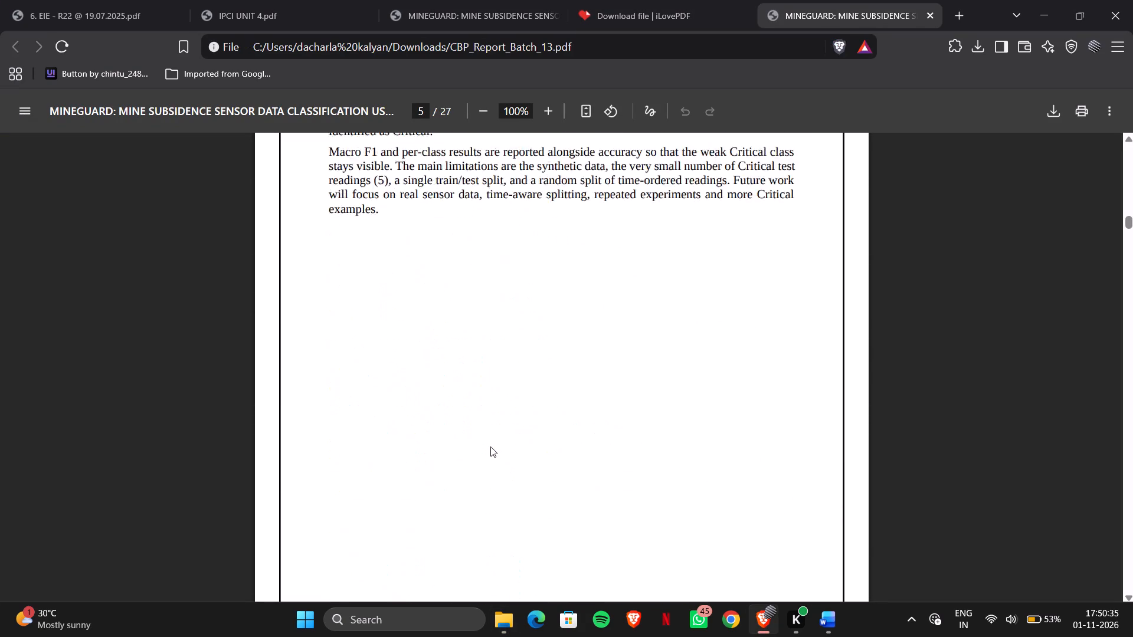
scroll(490, 446, "down", 4)
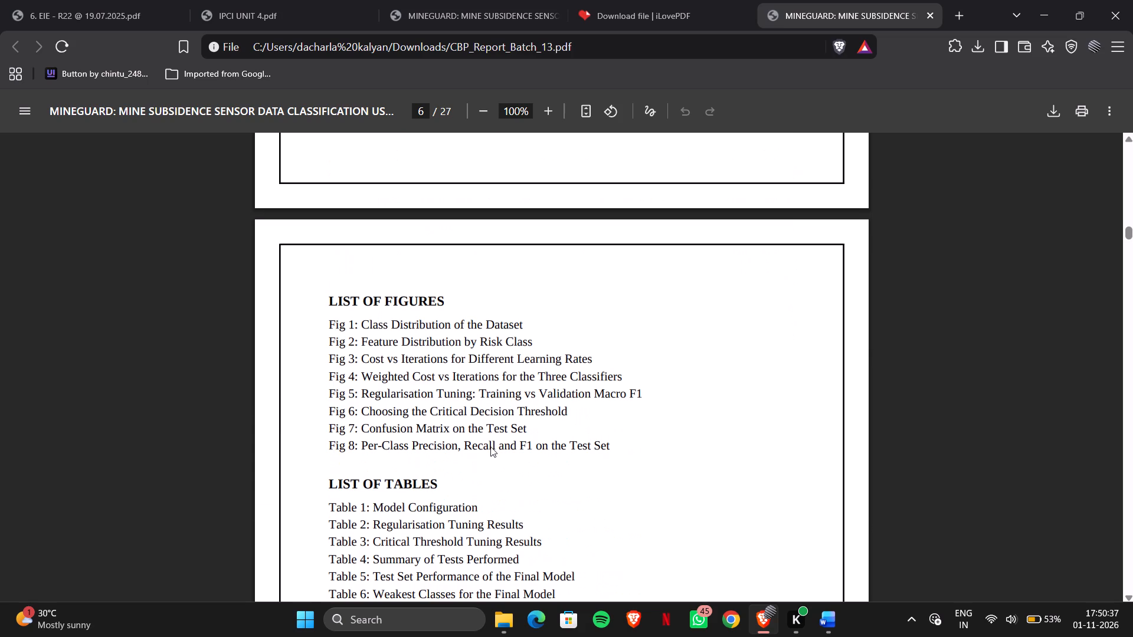
scroll(490, 446, "down", 7)
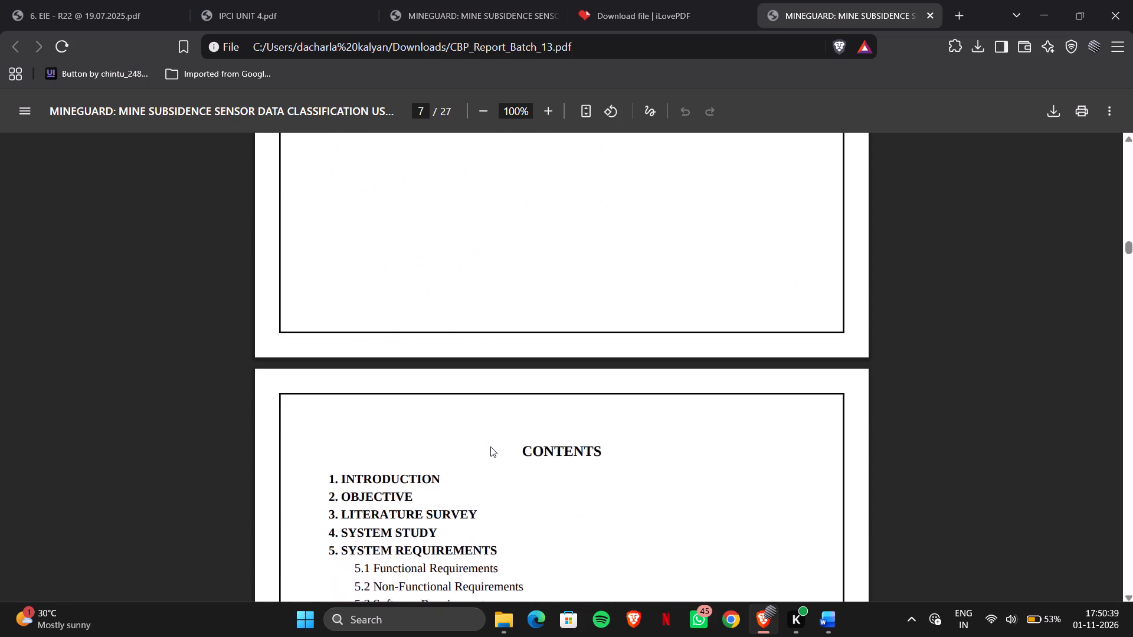
scroll(490, 446, "down", 6)
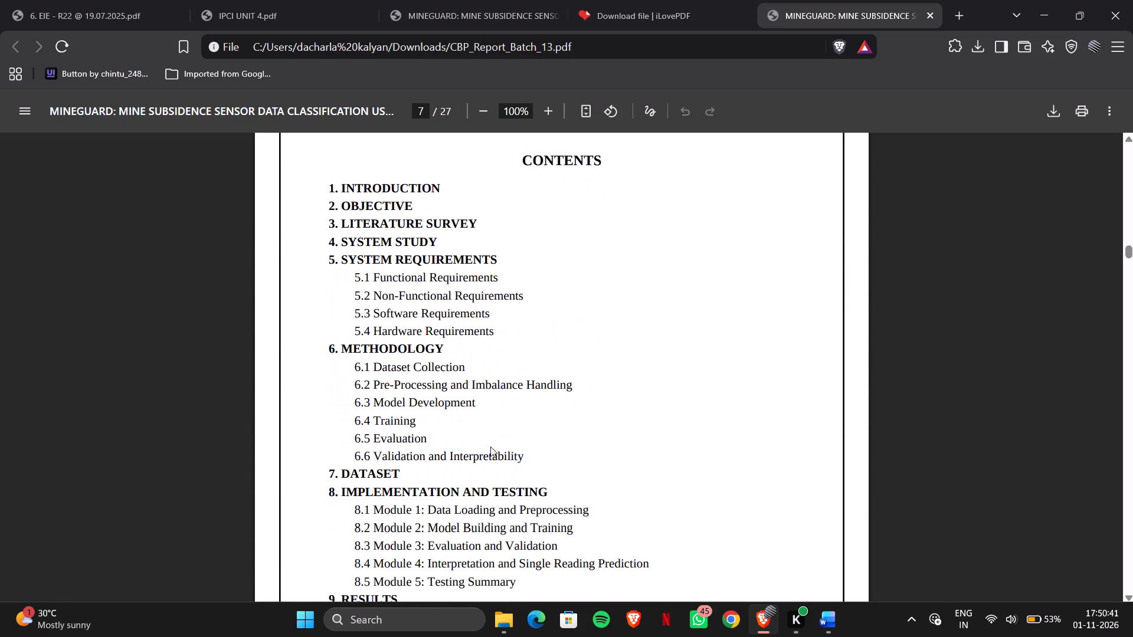
scroll(490, 446, "down", 2)
scroll(490, 446, "up", 1)
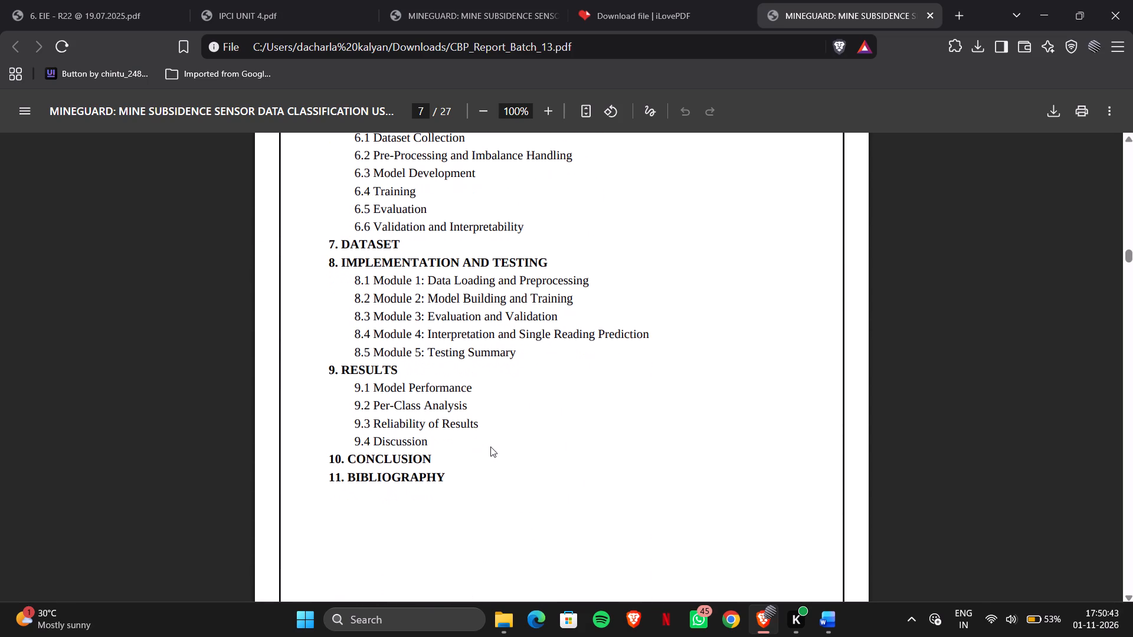
scroll(490, 446, "up", 3)
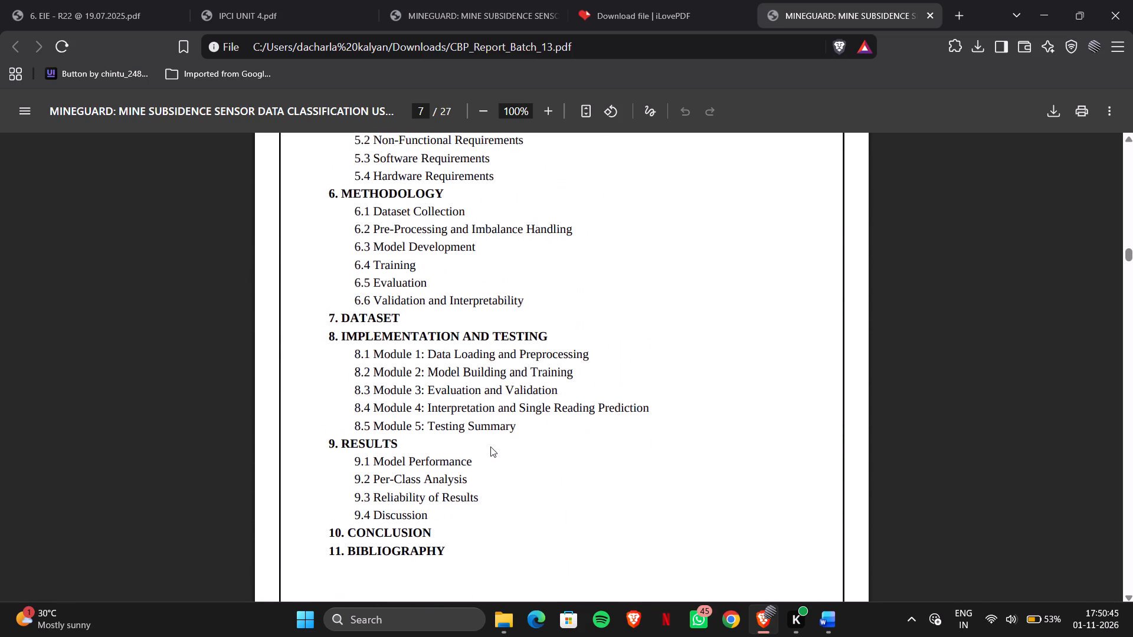
scroll(490, 446, "up", 3)
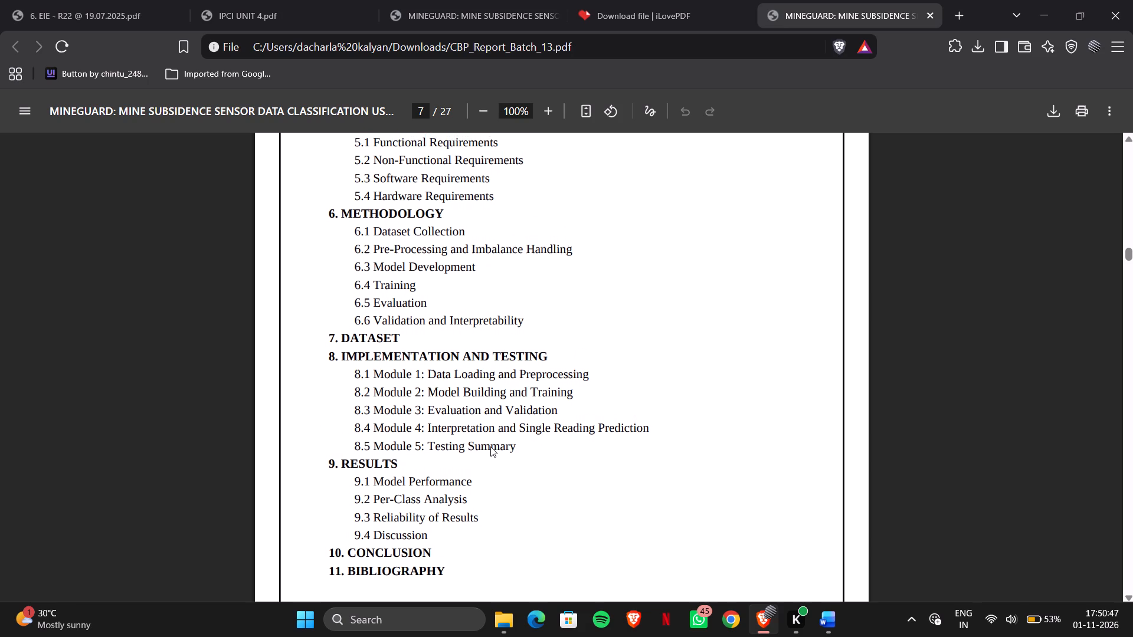
scroll(490, 446, "up", 2)
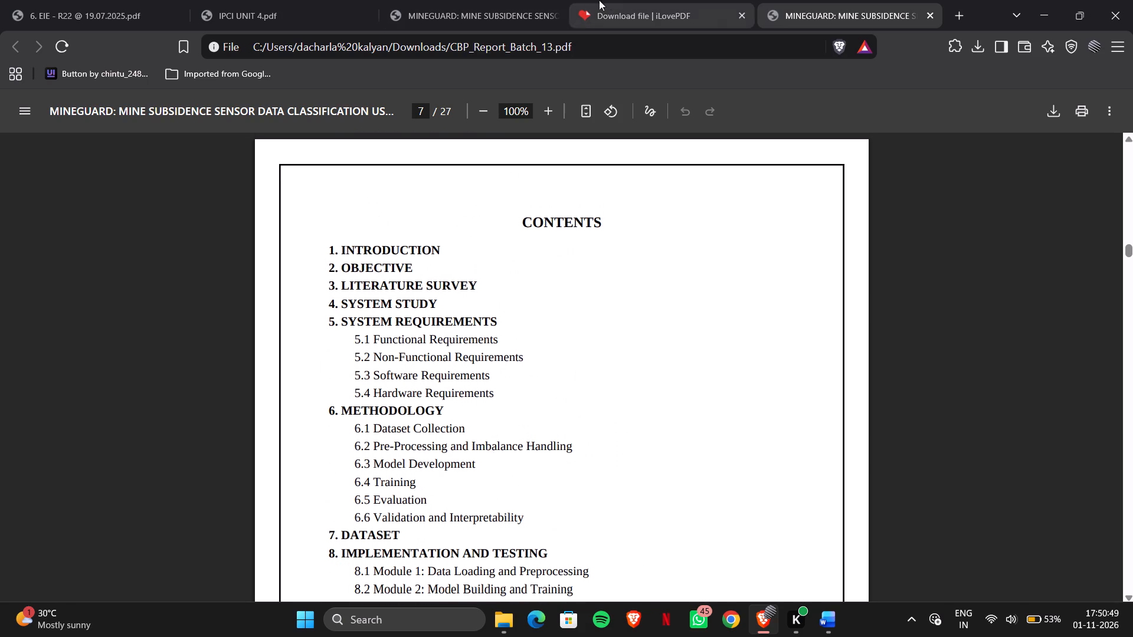
left_click(1049, 9)
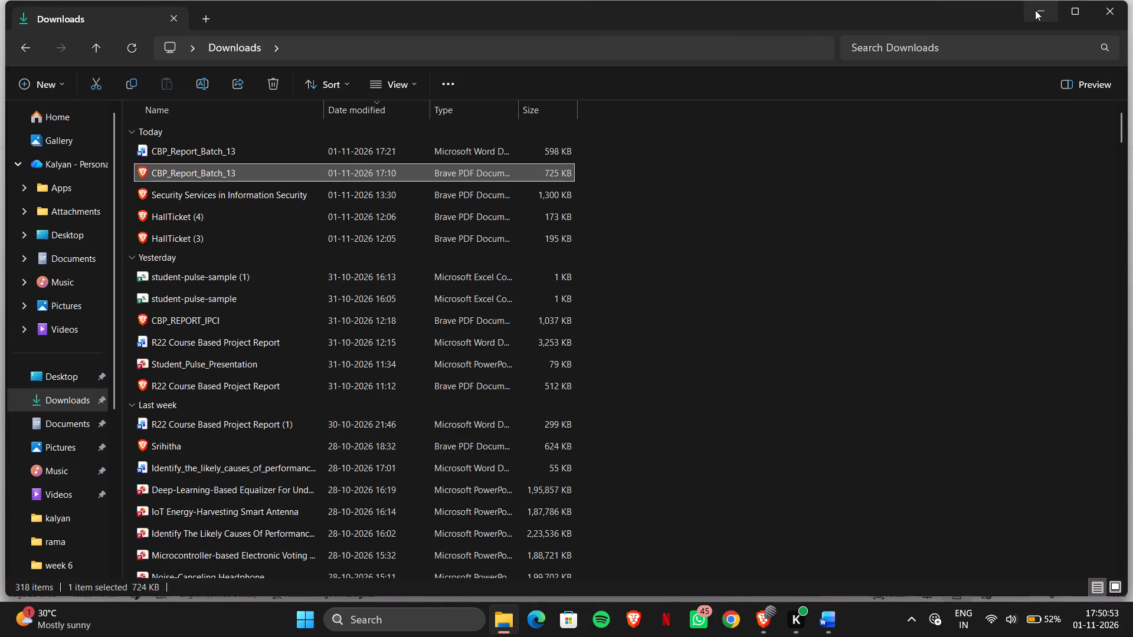
Select the Student_Pulse_Presentation file in Downloads and switch to Google Chrome.
left_click(307, 368)
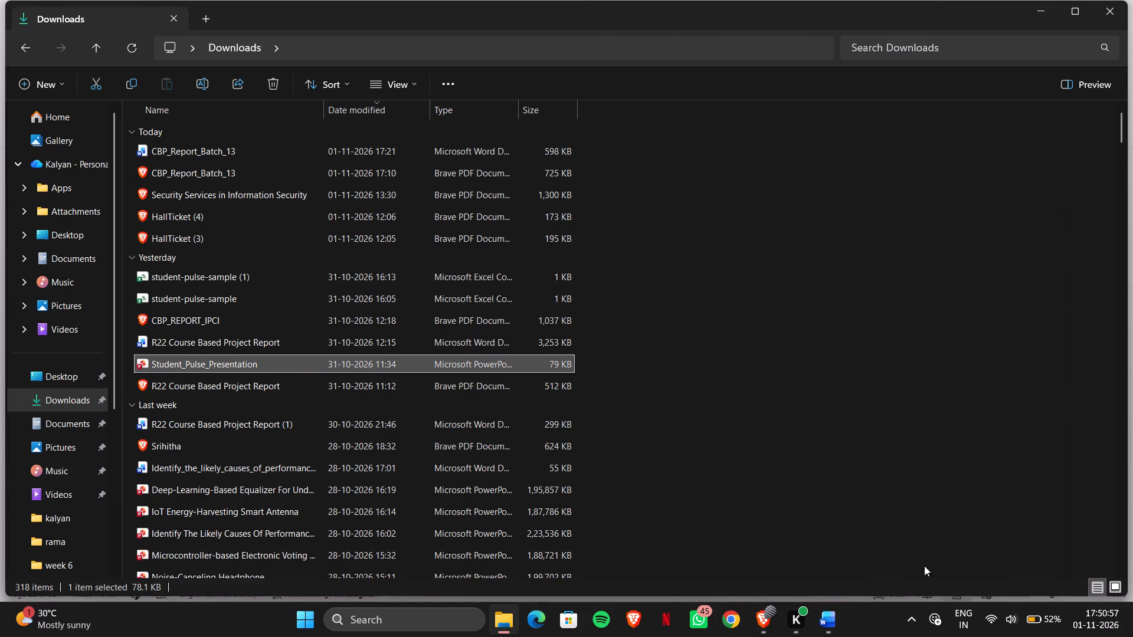
left_click(734, 620)
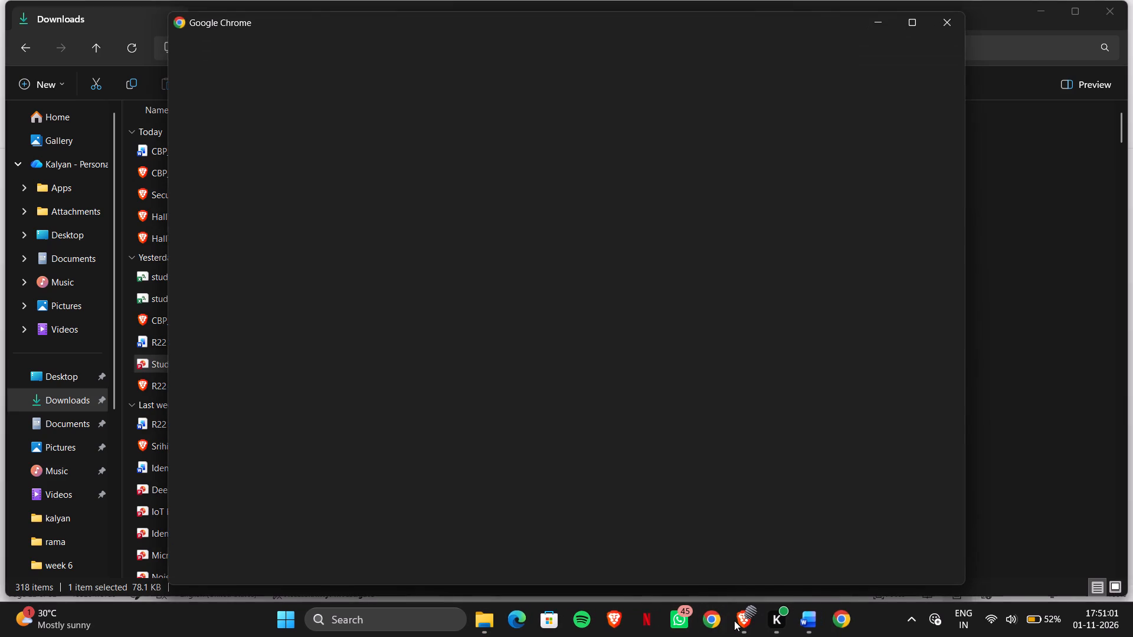
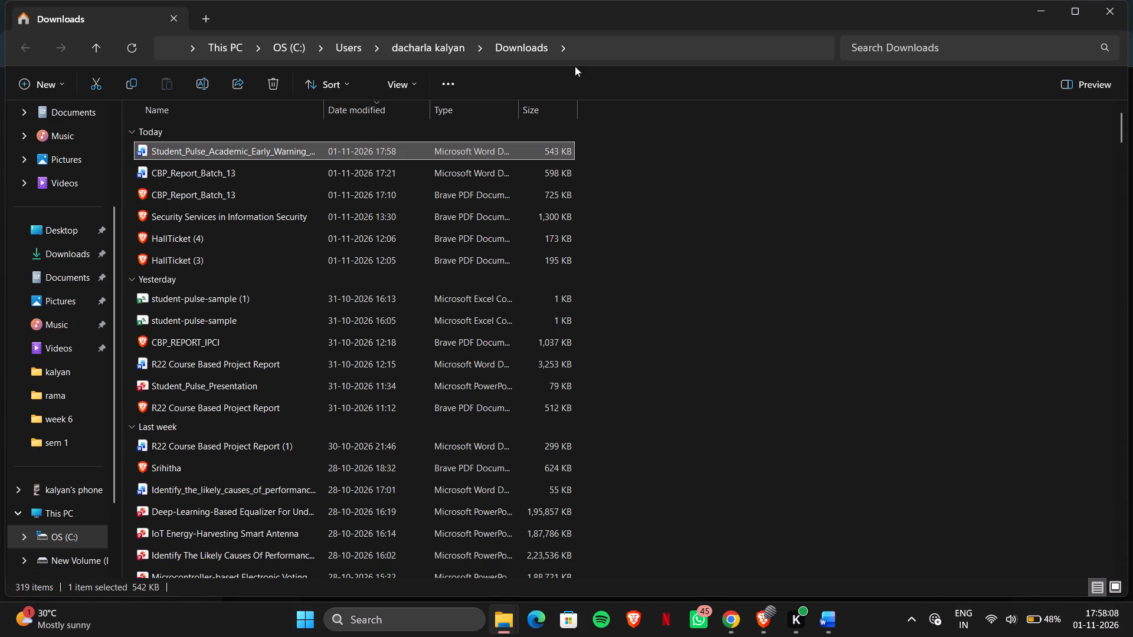
double_click(419, 156)
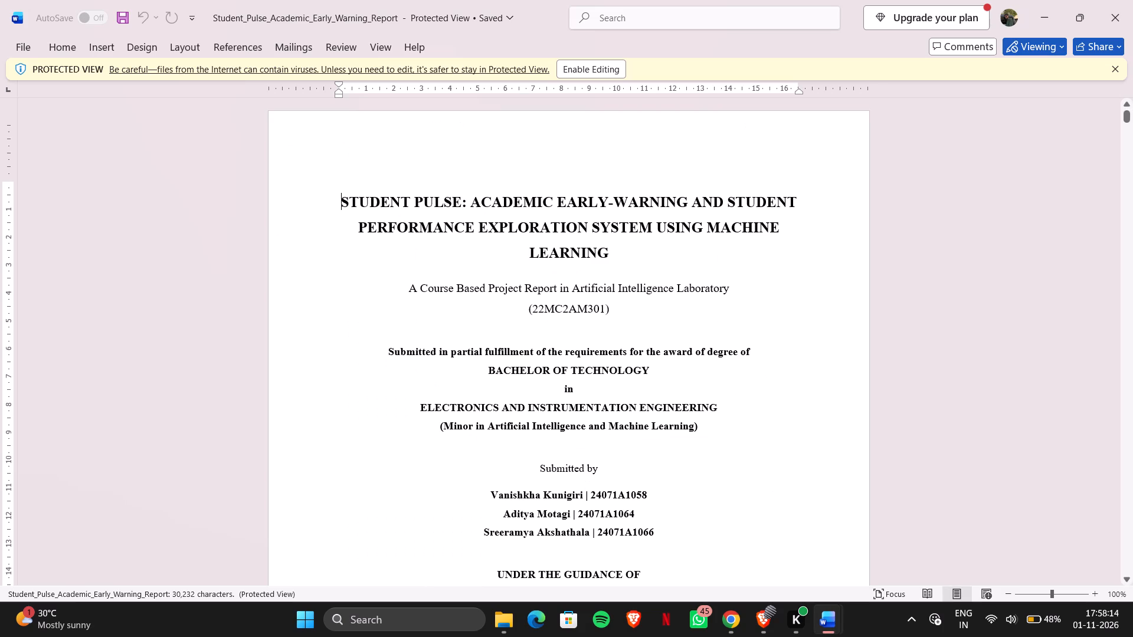
left_click(586, 67)
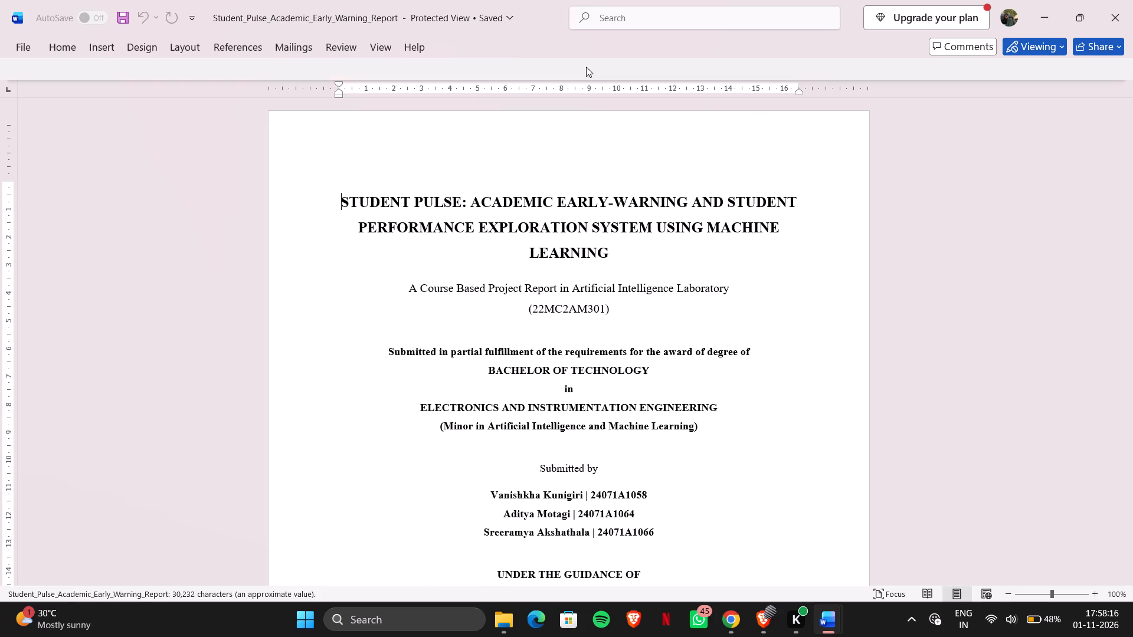
Colour the cover page title, "STUDENT PULSE" through "MACHINE LEARNING", standard red.
left_click_drag(617, 234, 427, 199)
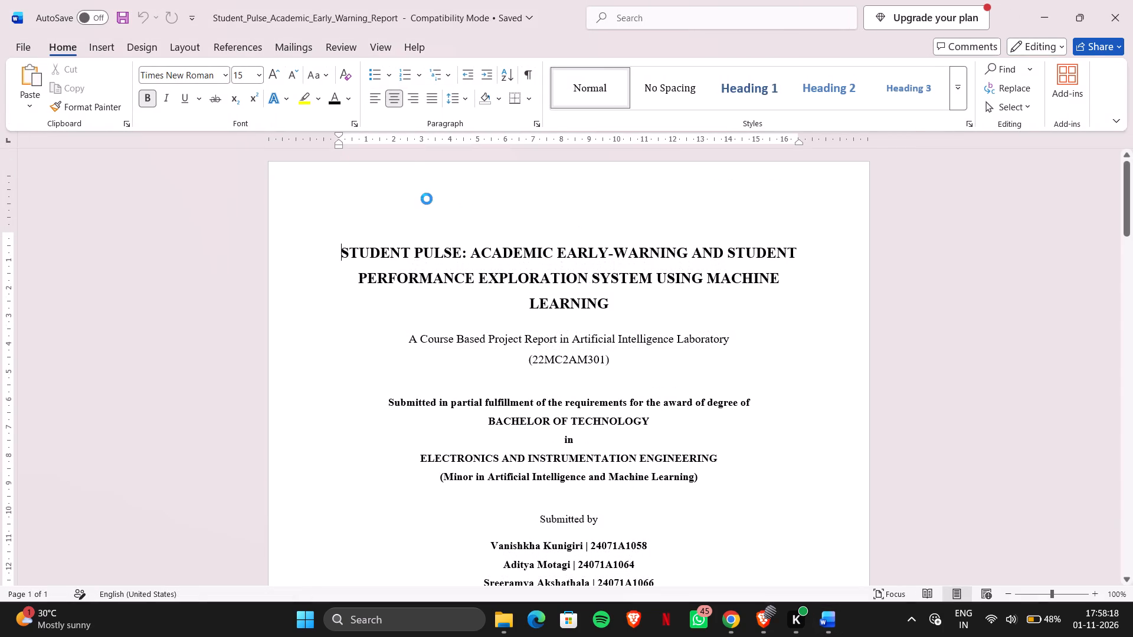
left_click_drag(427, 199, 614, 305)
left_click_drag(614, 305, 437, 272)
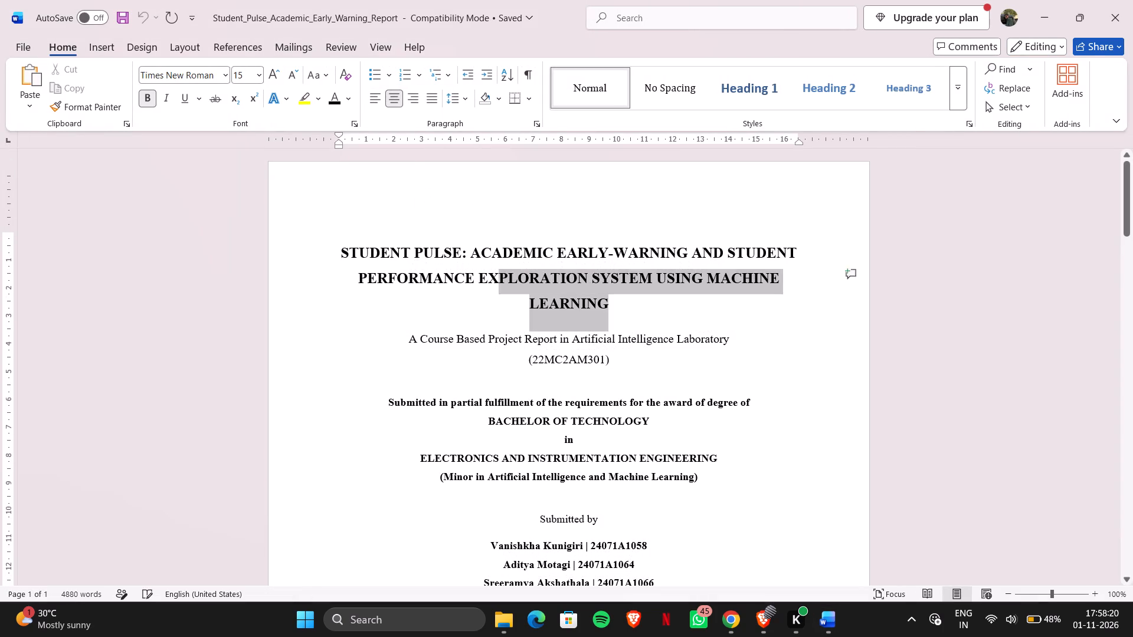
left_click_drag(437, 272, 374, 254)
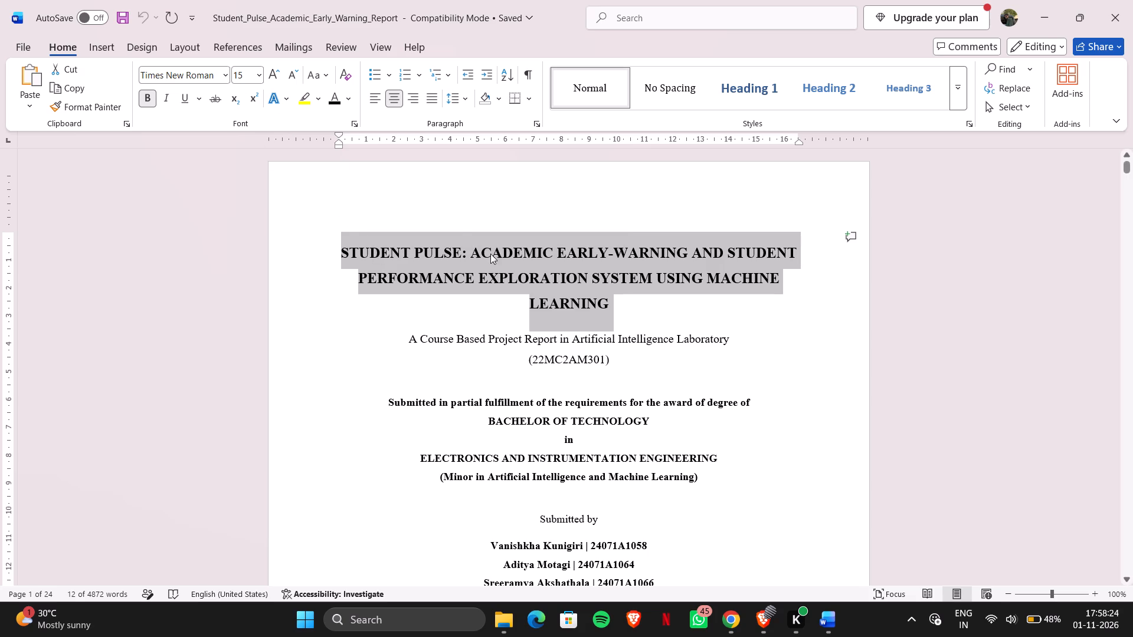
left_click(348, 107)
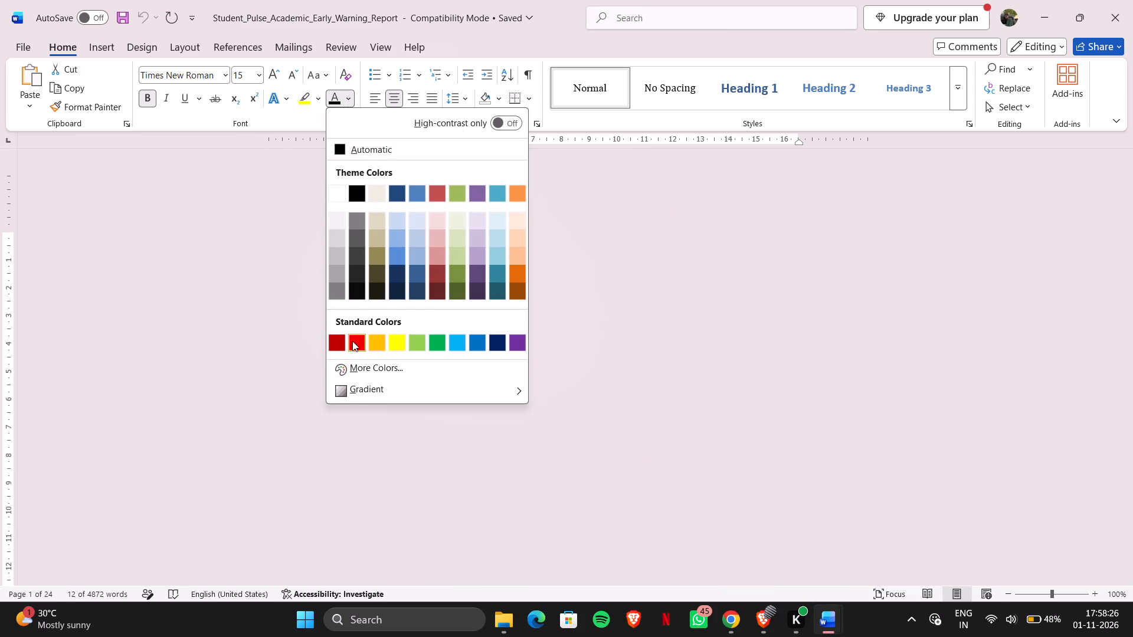
left_click(352, 341)
left_click(655, 306)
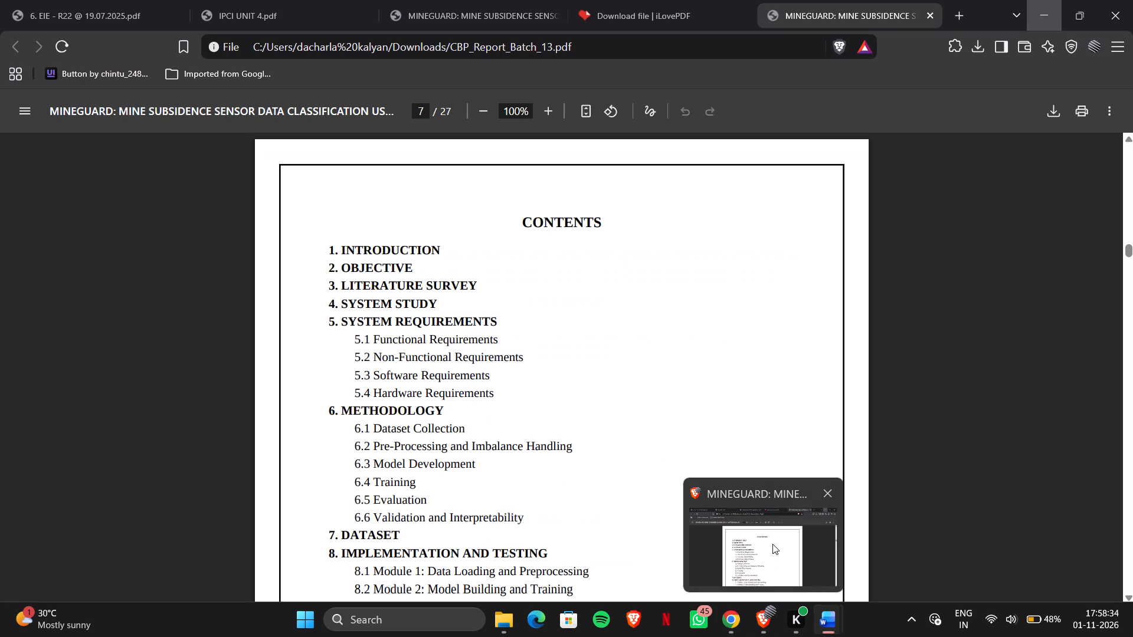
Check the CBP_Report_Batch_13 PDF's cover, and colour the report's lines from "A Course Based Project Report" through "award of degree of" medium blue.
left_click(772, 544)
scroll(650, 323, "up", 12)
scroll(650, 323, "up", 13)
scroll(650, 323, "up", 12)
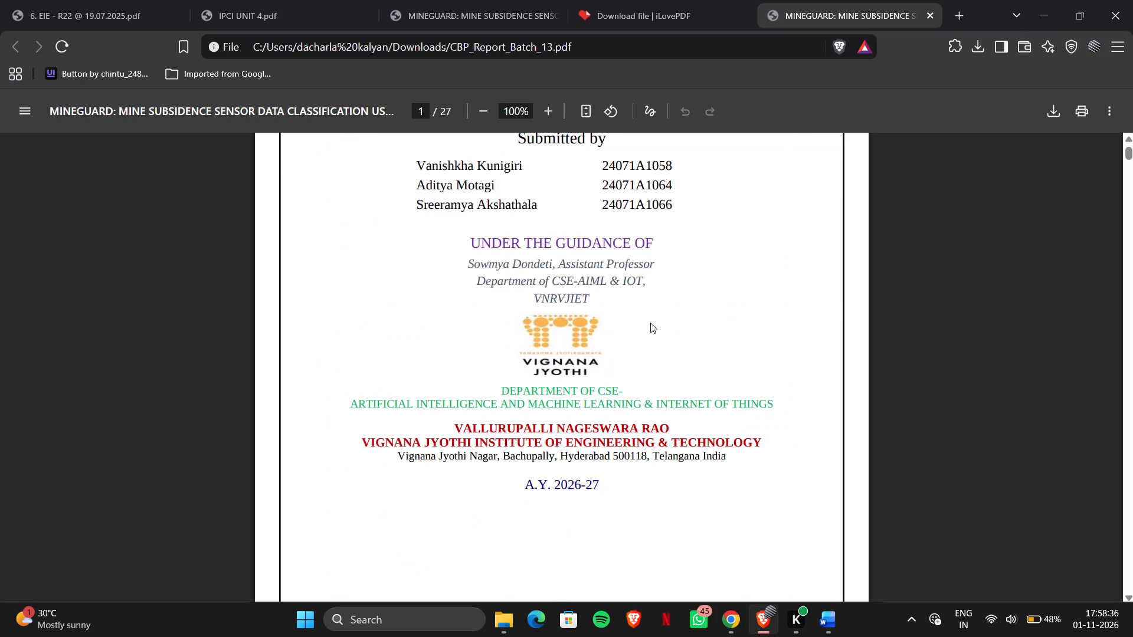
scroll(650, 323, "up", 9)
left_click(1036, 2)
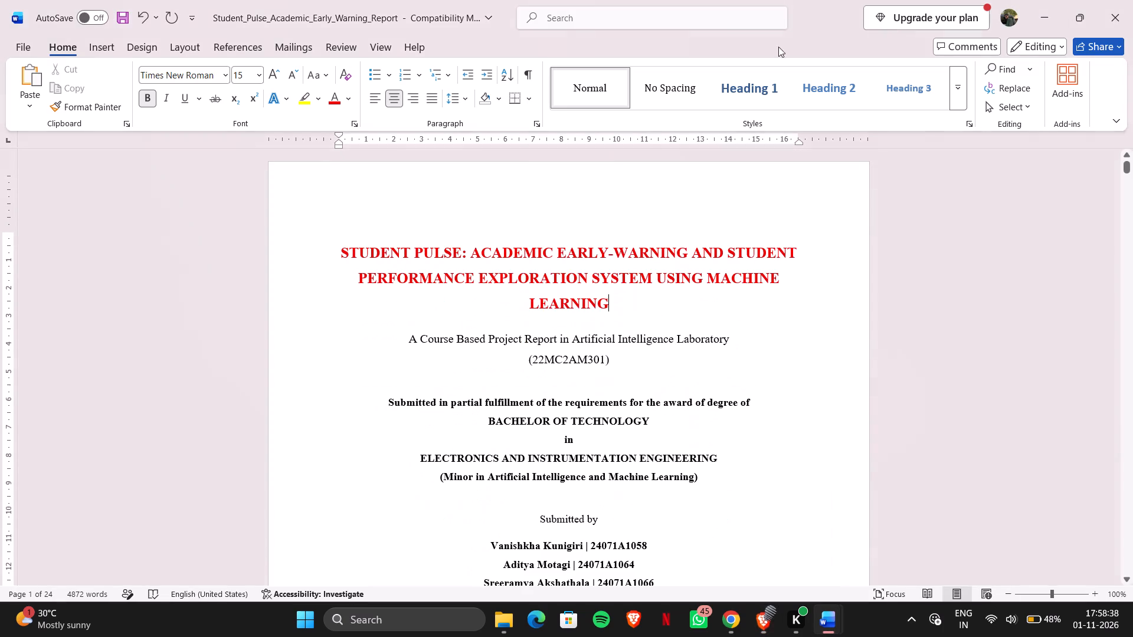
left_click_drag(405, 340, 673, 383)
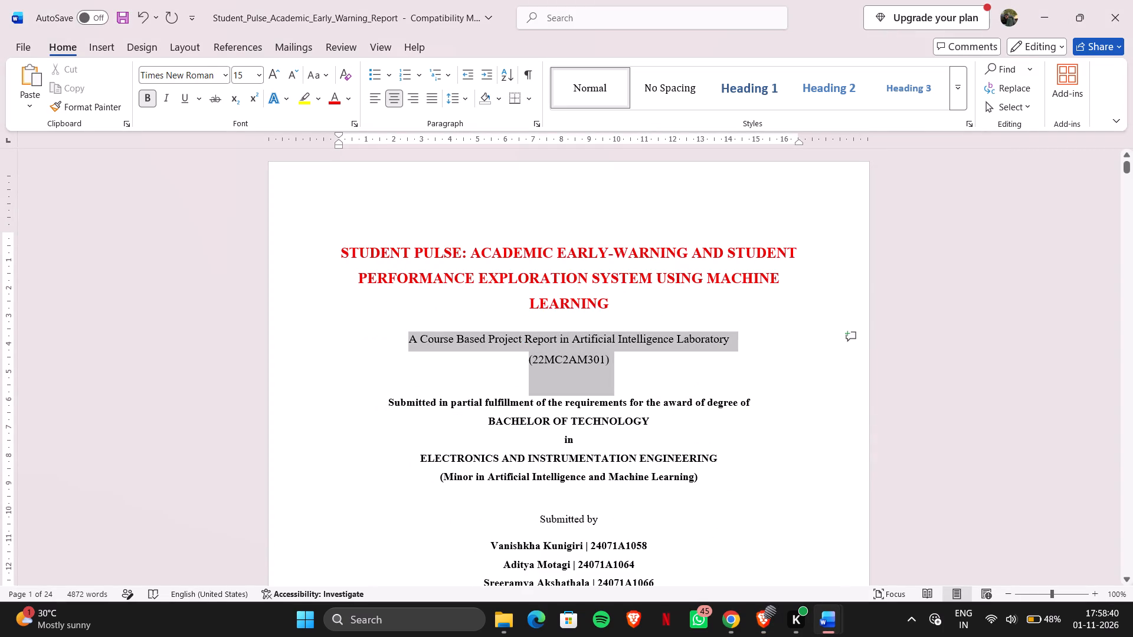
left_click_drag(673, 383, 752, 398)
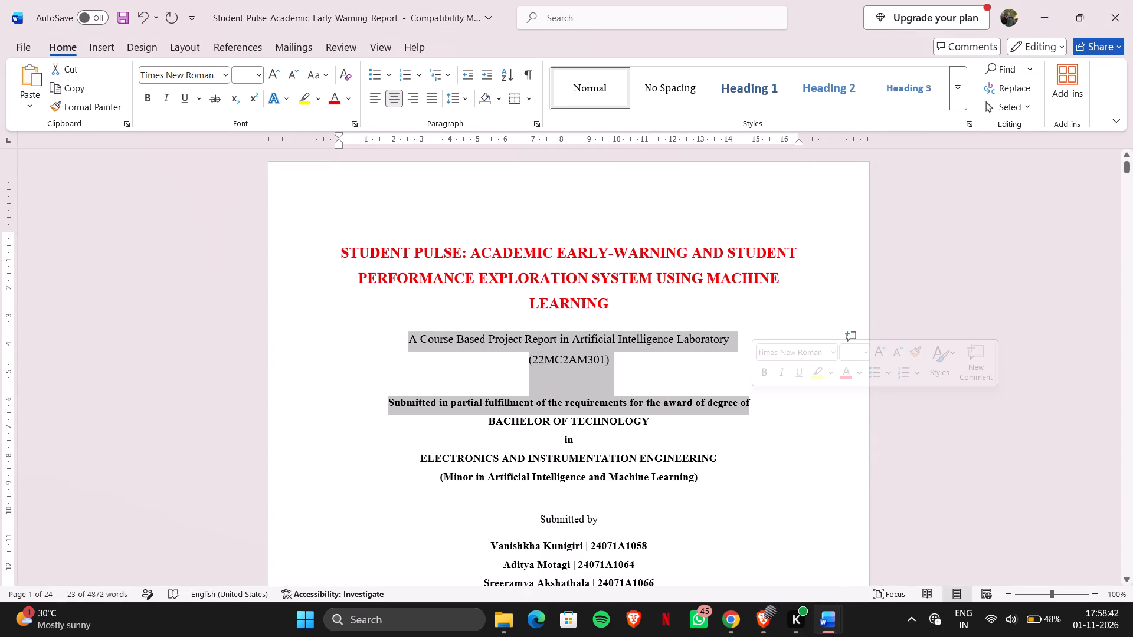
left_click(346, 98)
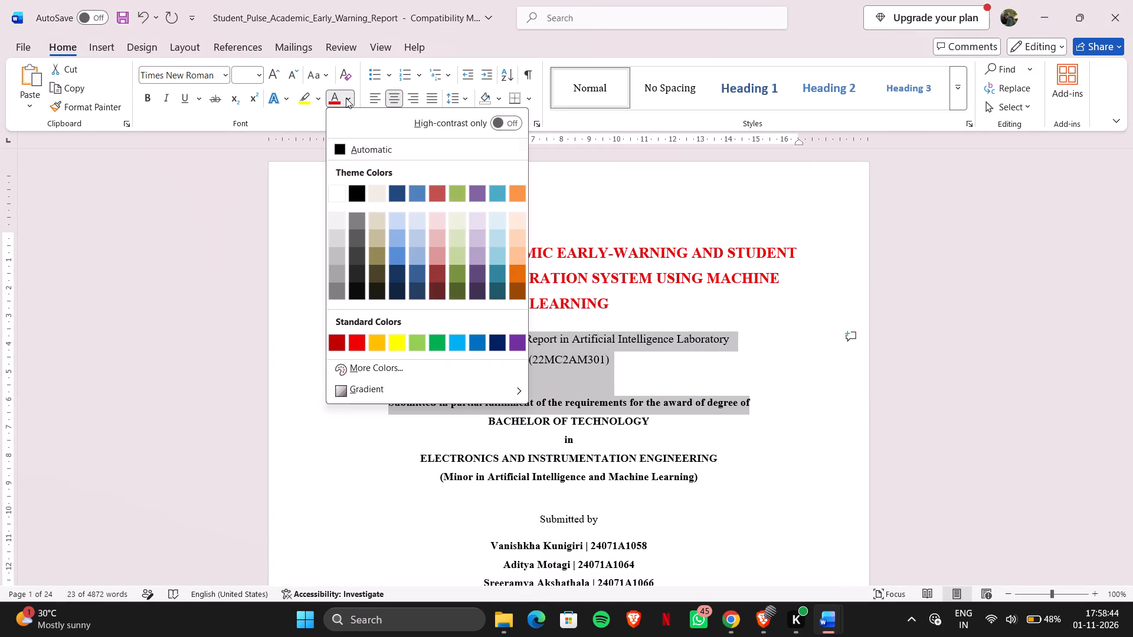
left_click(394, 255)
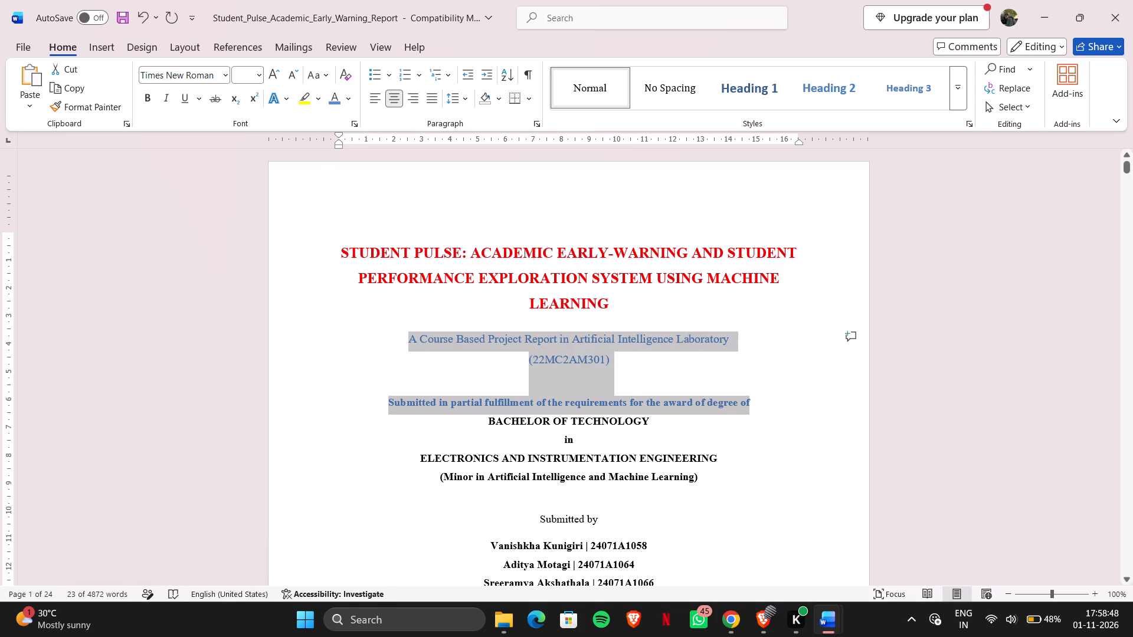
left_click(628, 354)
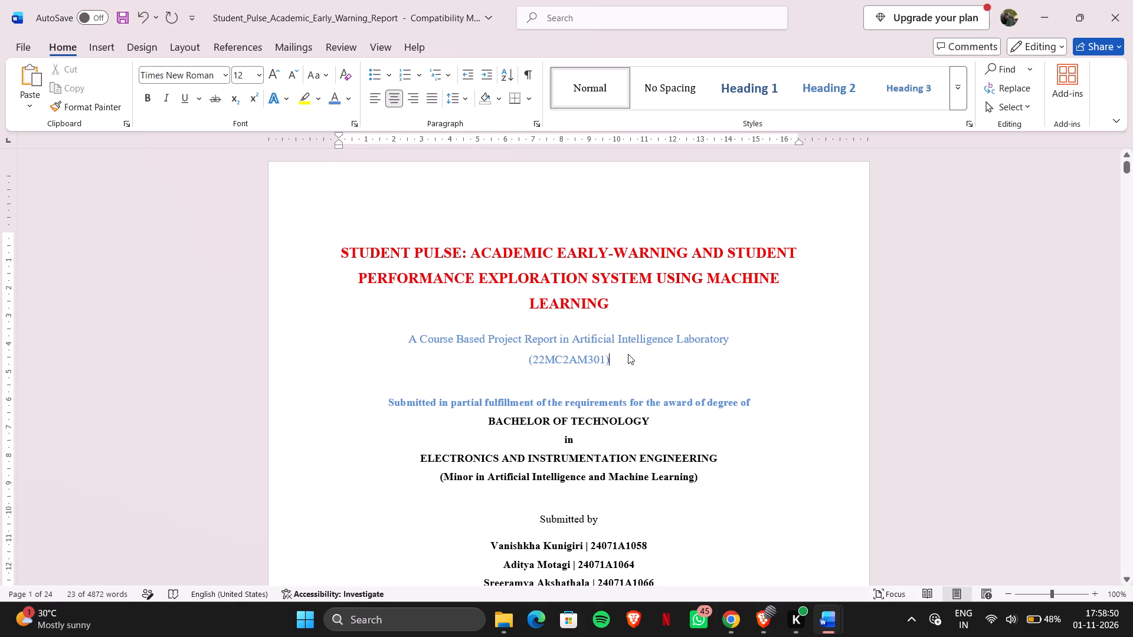
Compare with the reference PDF's cover and recolour the lines from "A Course Based Project Report" through "award of degree of" dark navy blue.
key("alt+Tab")
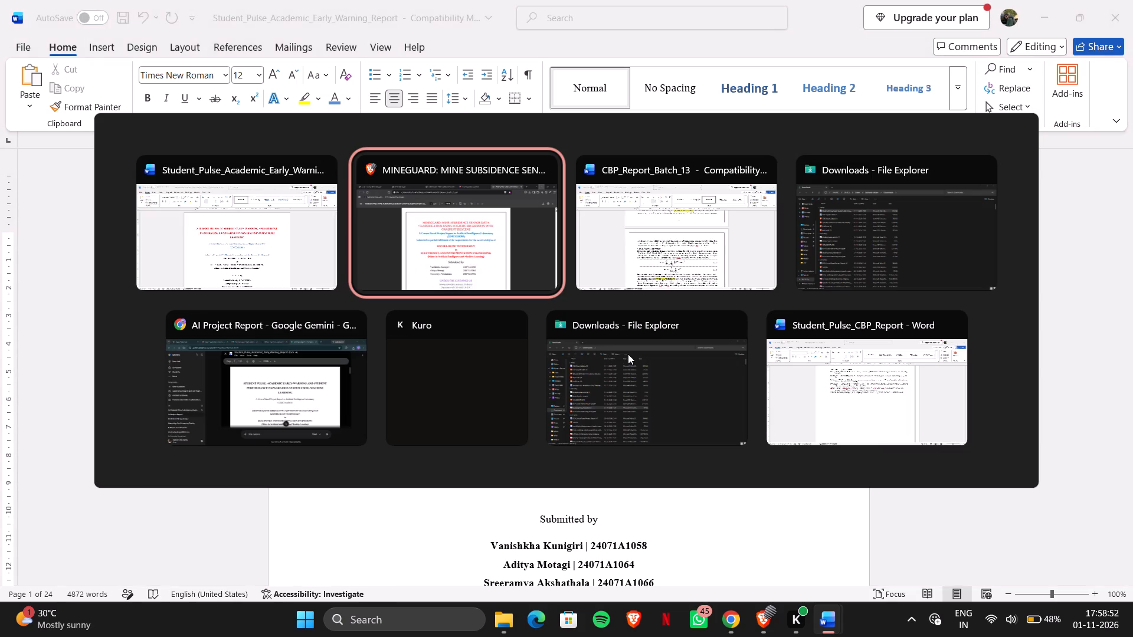
key("alt+Tab")
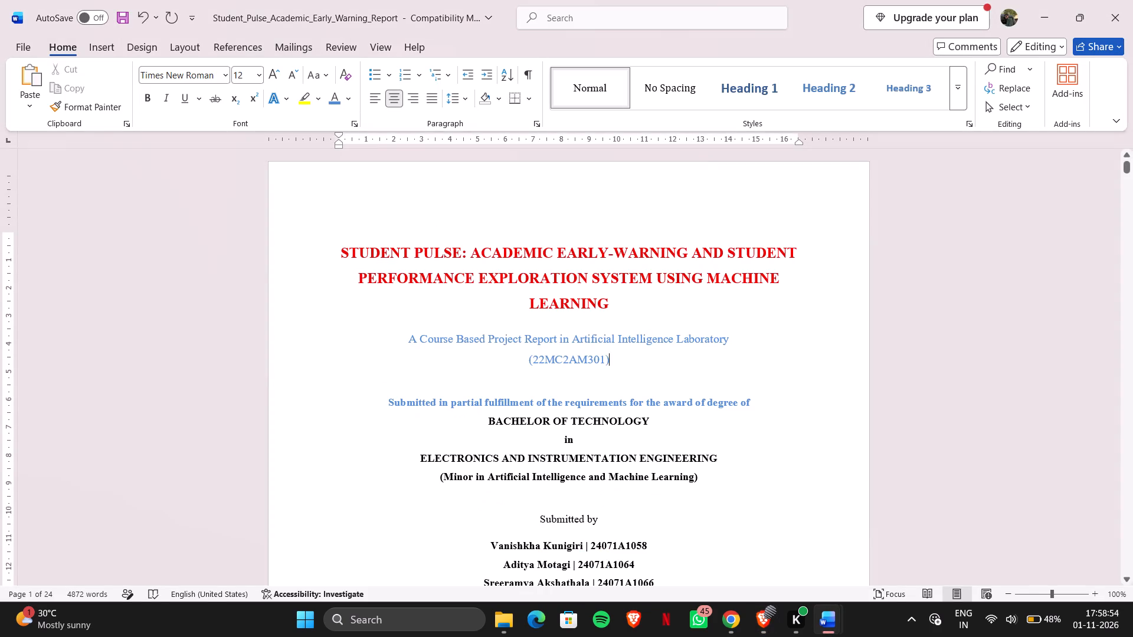
left_click_drag(402, 339, 745, 402)
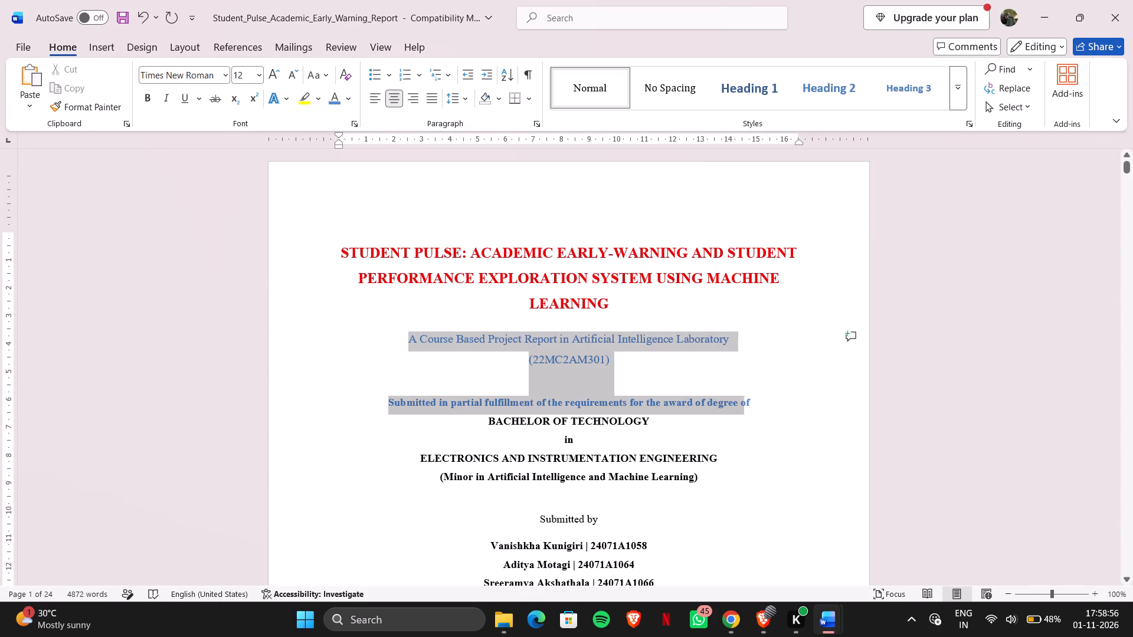
left_click_drag(745, 402, 753, 402)
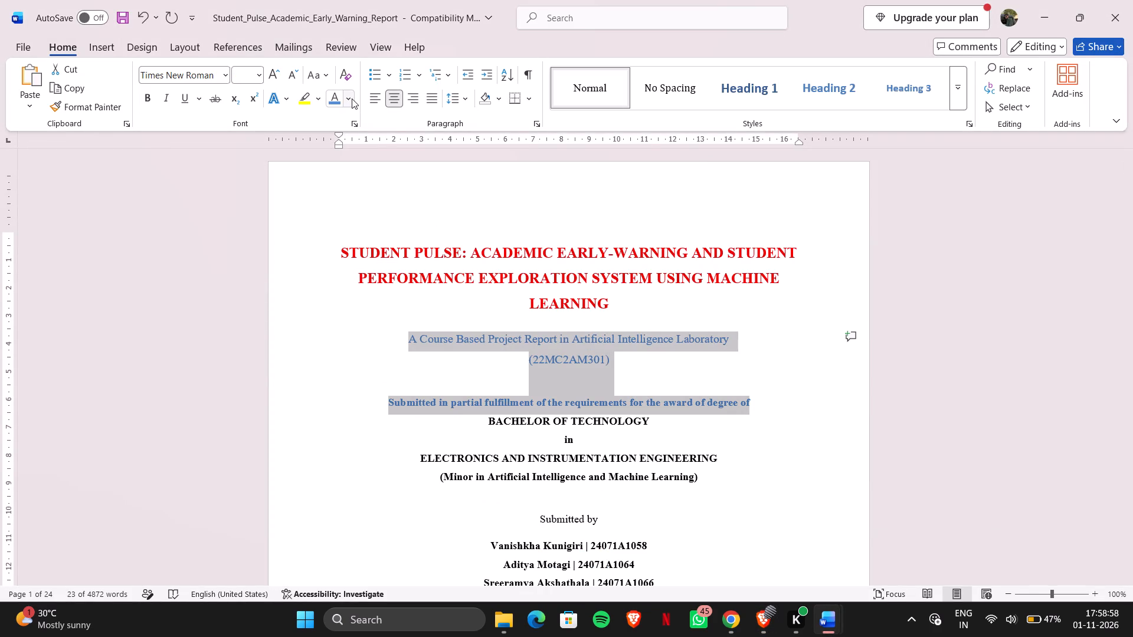
left_click(352, 98)
left_click(393, 270)
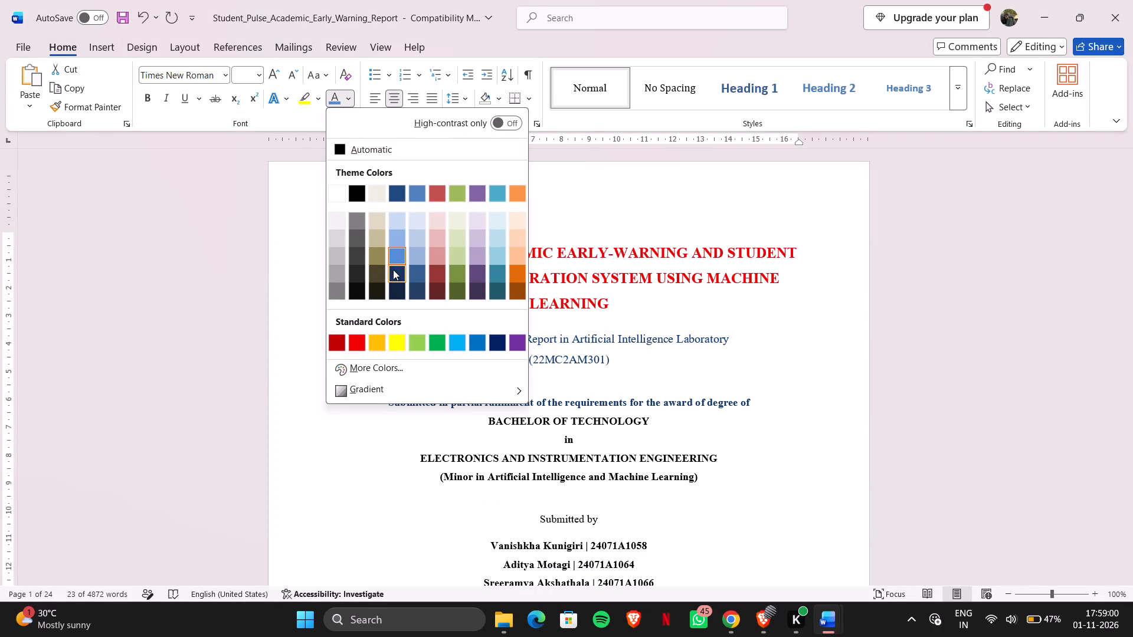
left_click(654, 369)
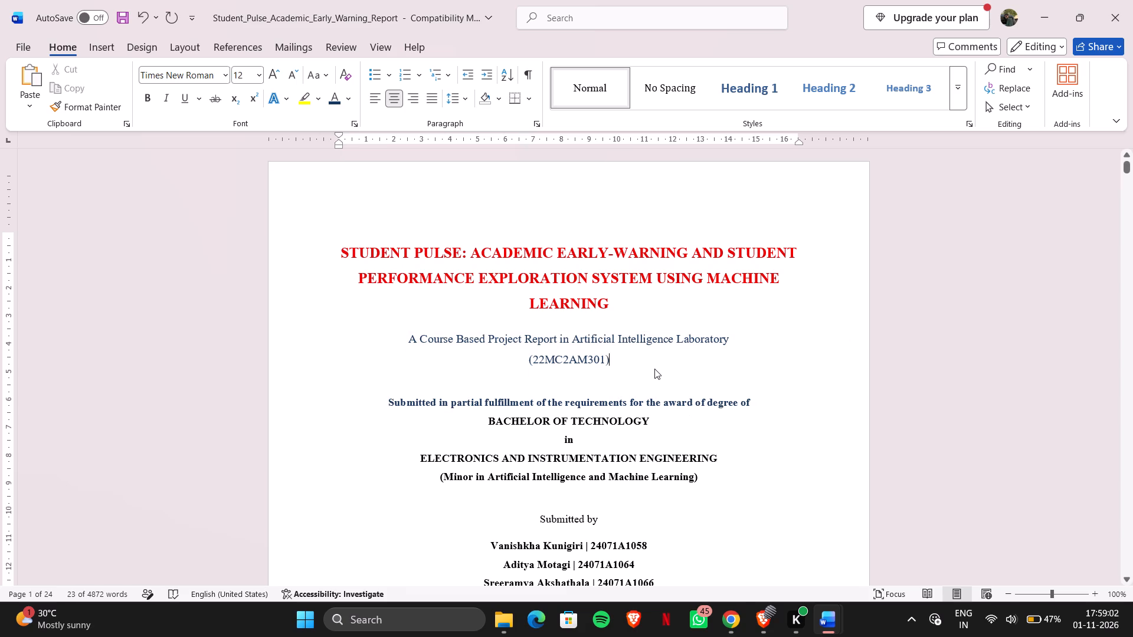
Match the reference PDF by colouring the cover lines from "BACHELOR OF TECHNOLOGY" through "(Minor in Artificial Intelligence and Machine Learning" standard red.
scroll(654, 369, "down", 1)
key("alt+Tab")
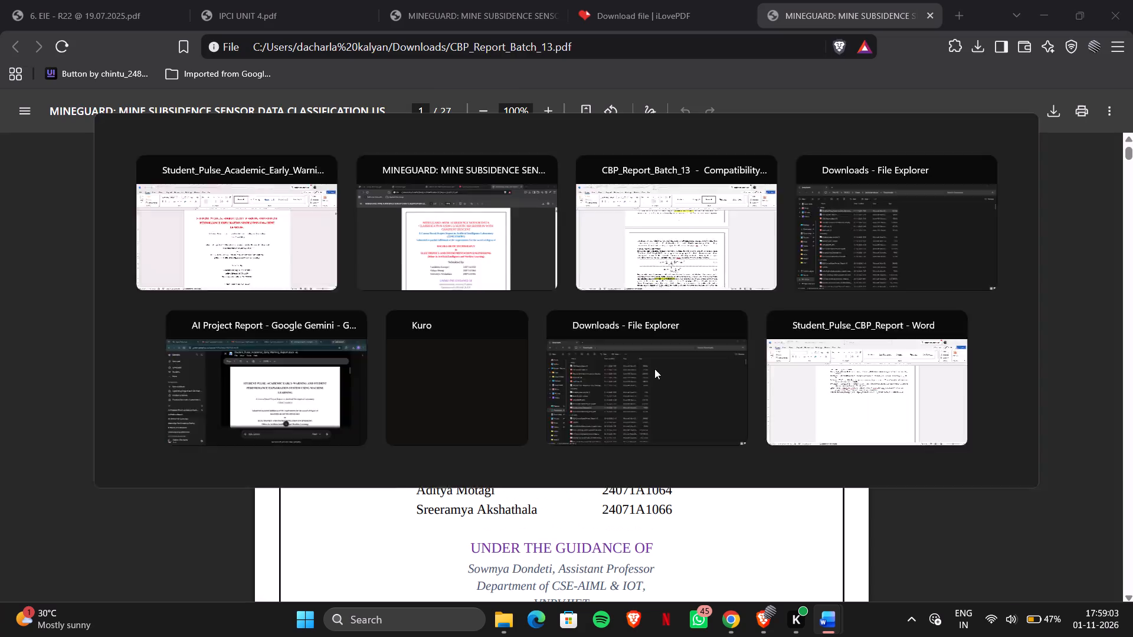
key("alt+Tab")
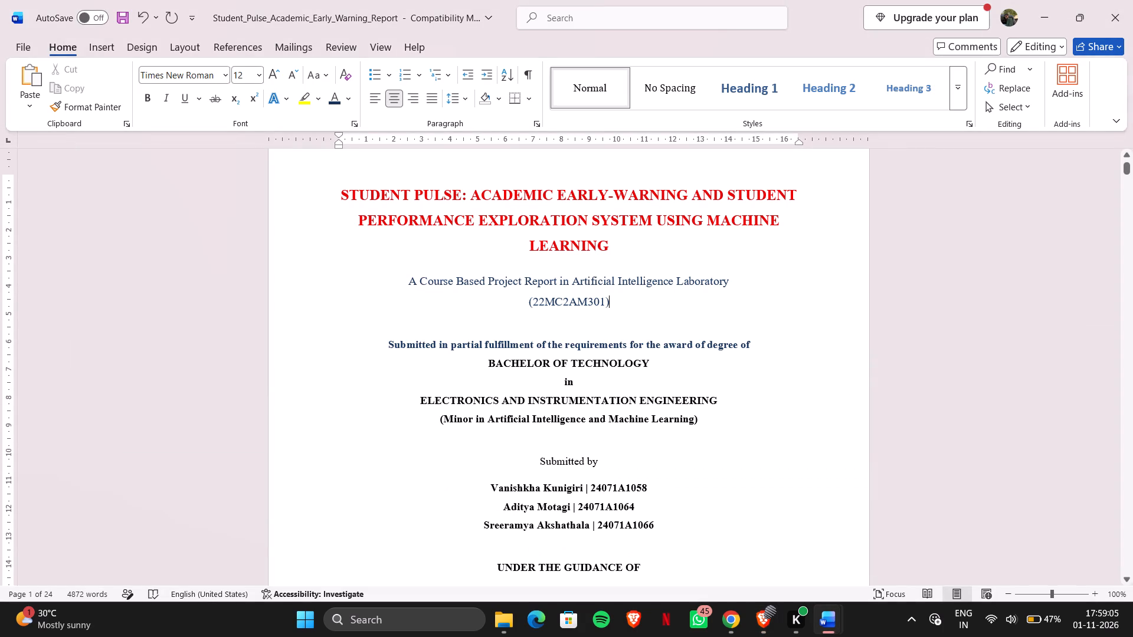
left_click_drag(487, 359, 693, 427)
double_click(348, 98)
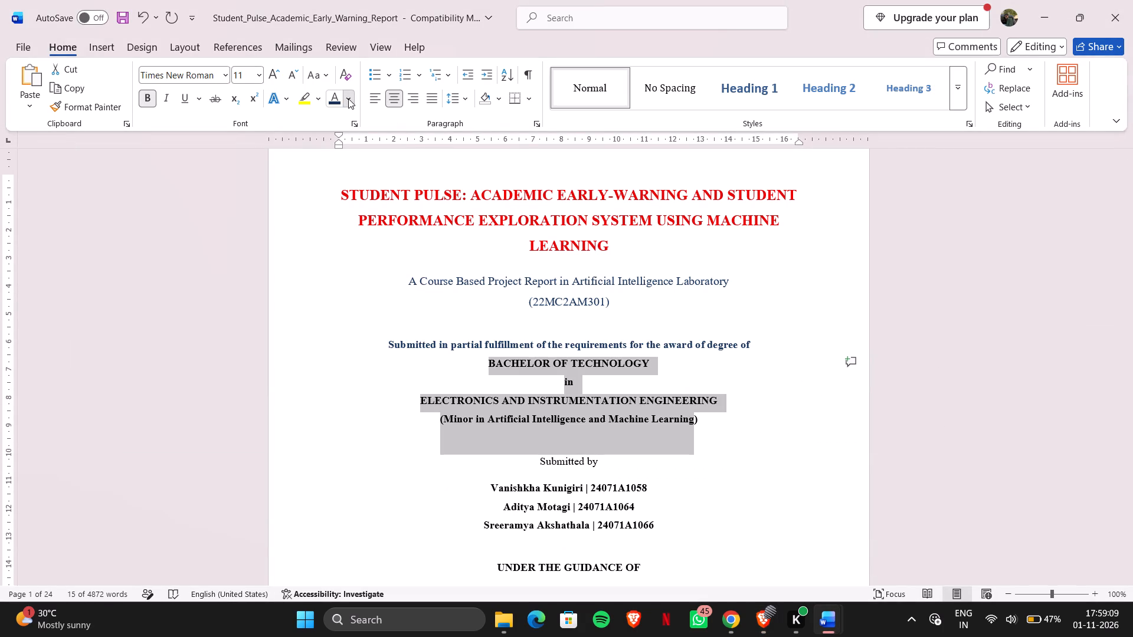
left_click(348, 98)
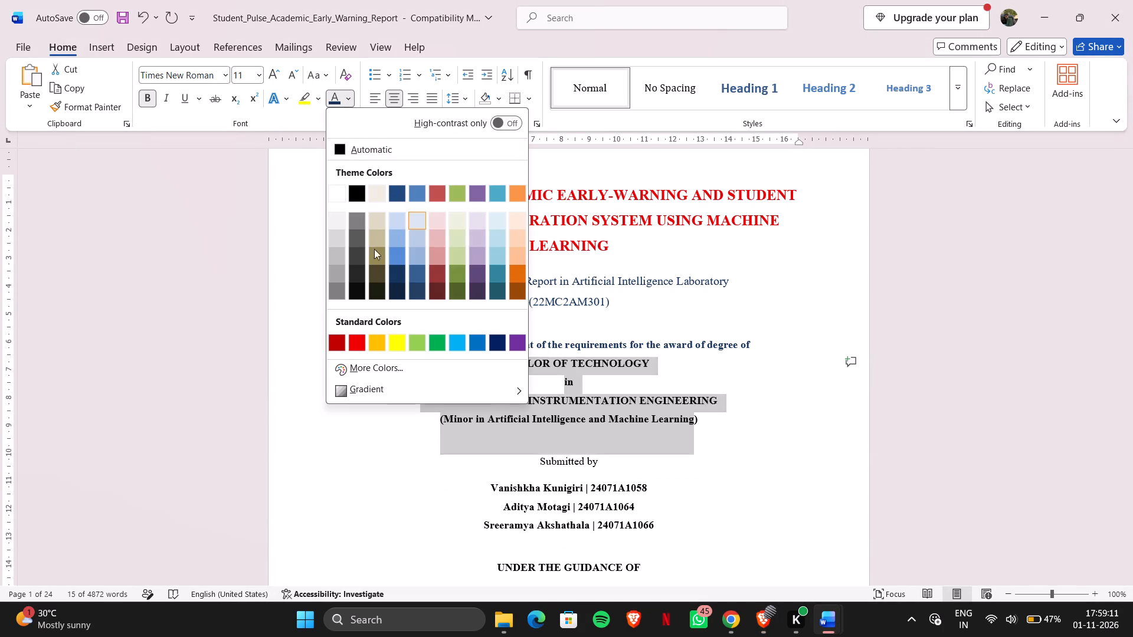
left_click(356, 341)
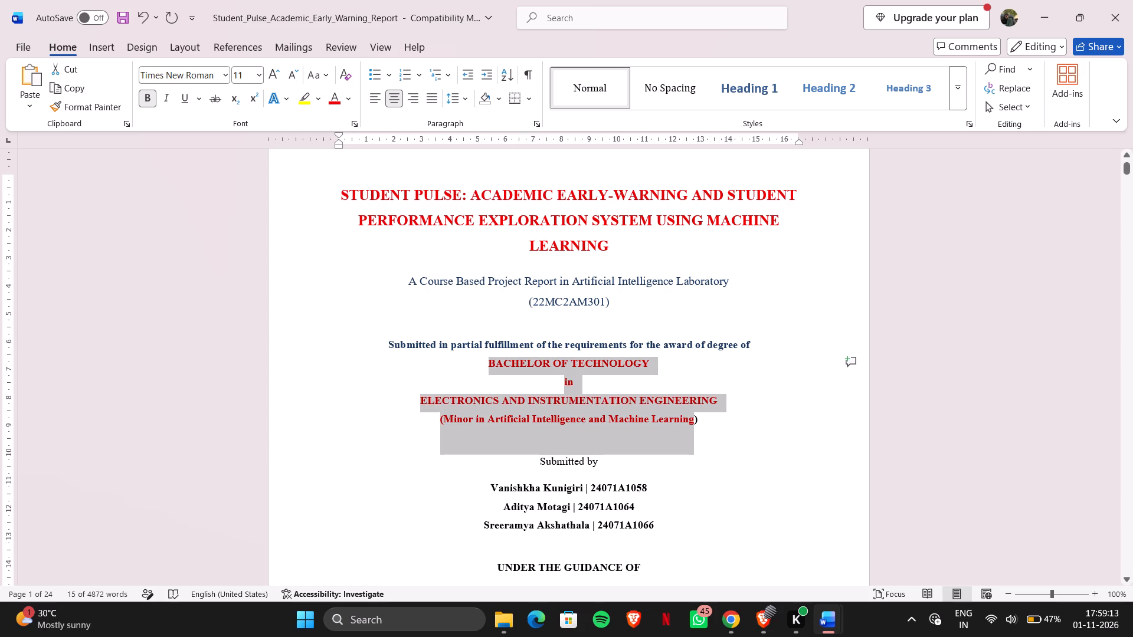
left_click(713, 460)
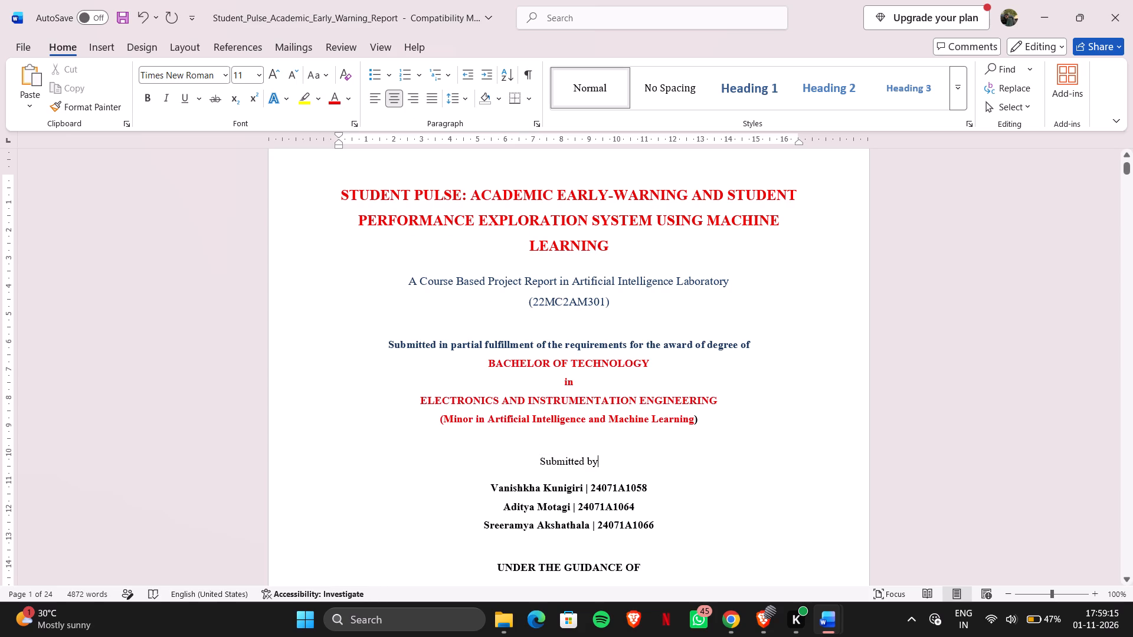
Look through the report's front pages after the cover, including the declaration, acknowledgement and abstract.
scroll(713, 460, "down", 13)
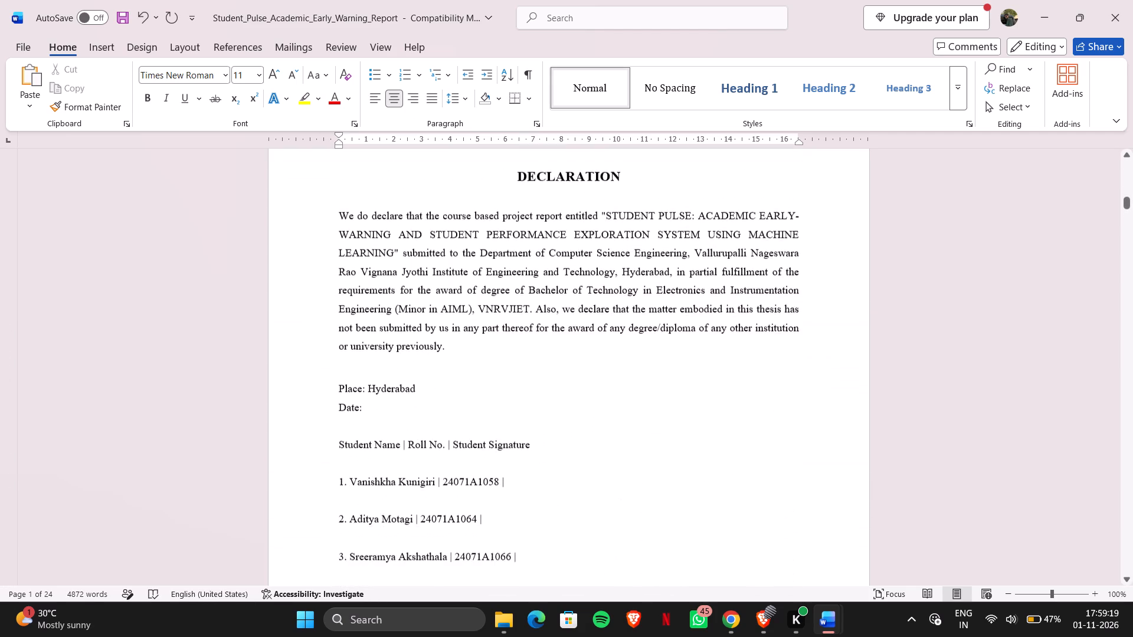
scroll(713, 460, "down", 3)
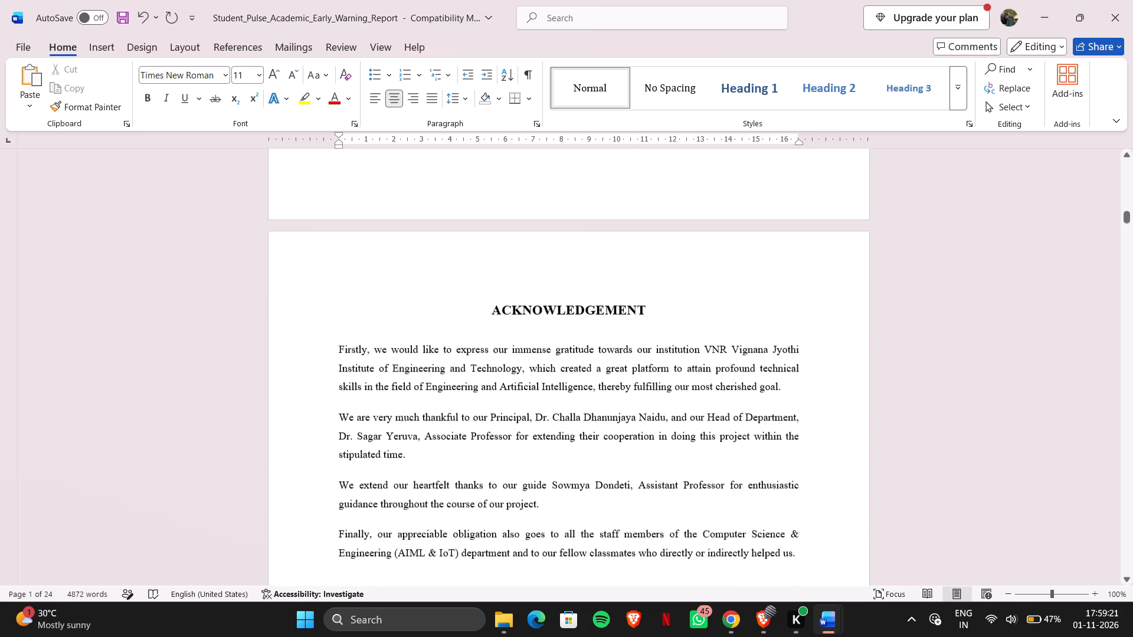
scroll(713, 460, "down", 3)
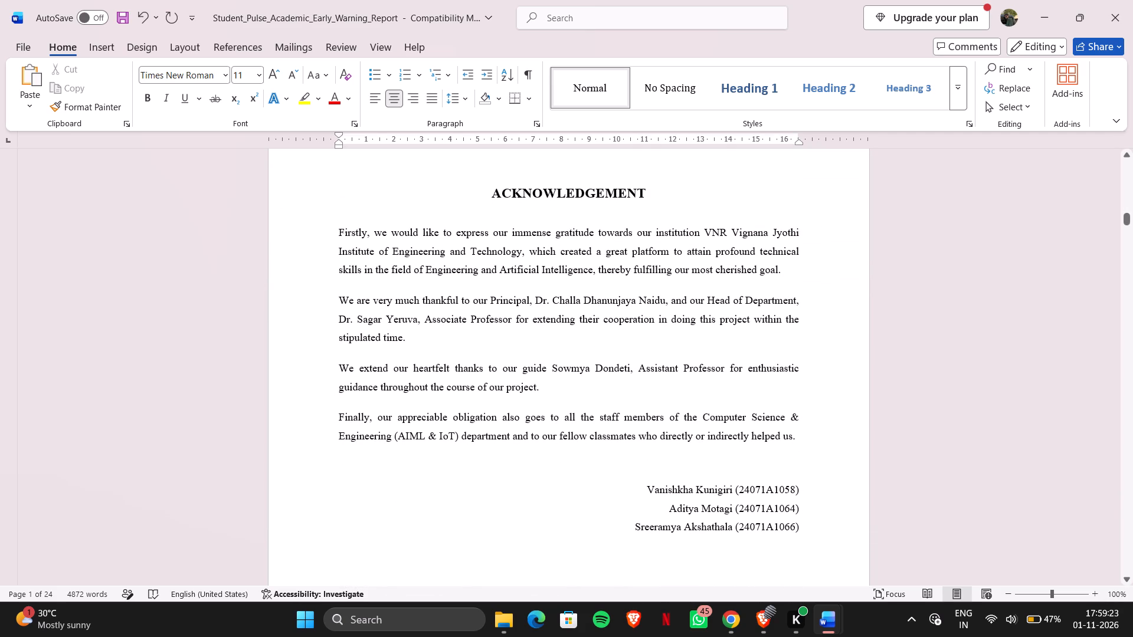
scroll(713, 460, "down", 2)
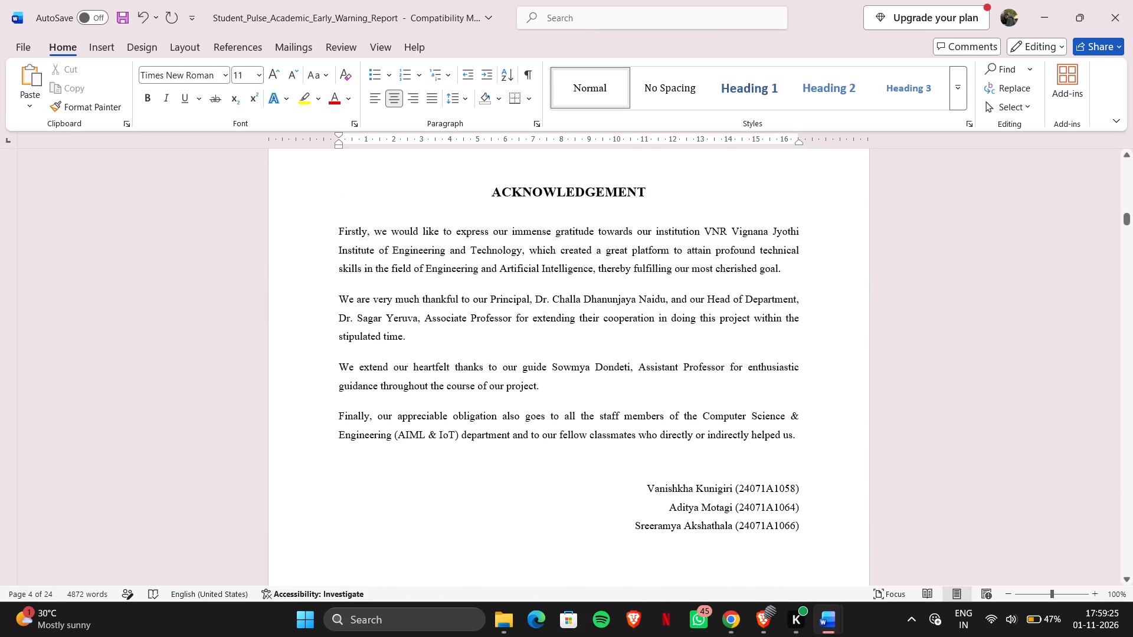
scroll(713, 460, "down", 4)
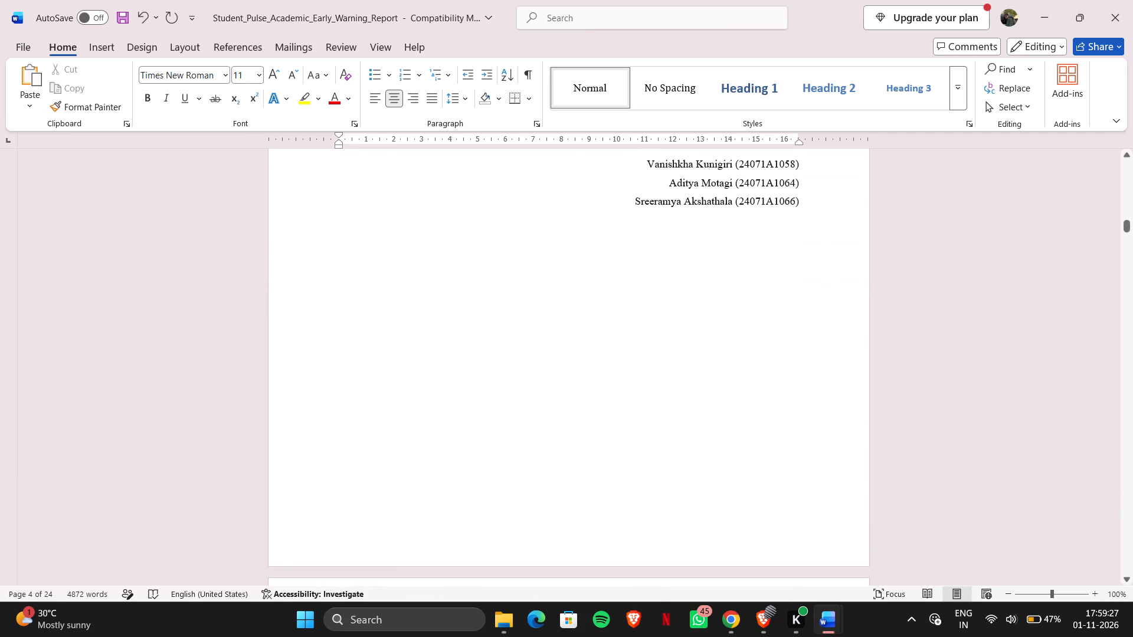
scroll(713, 460, "down", 3)
scroll(713, 460, "up", 1)
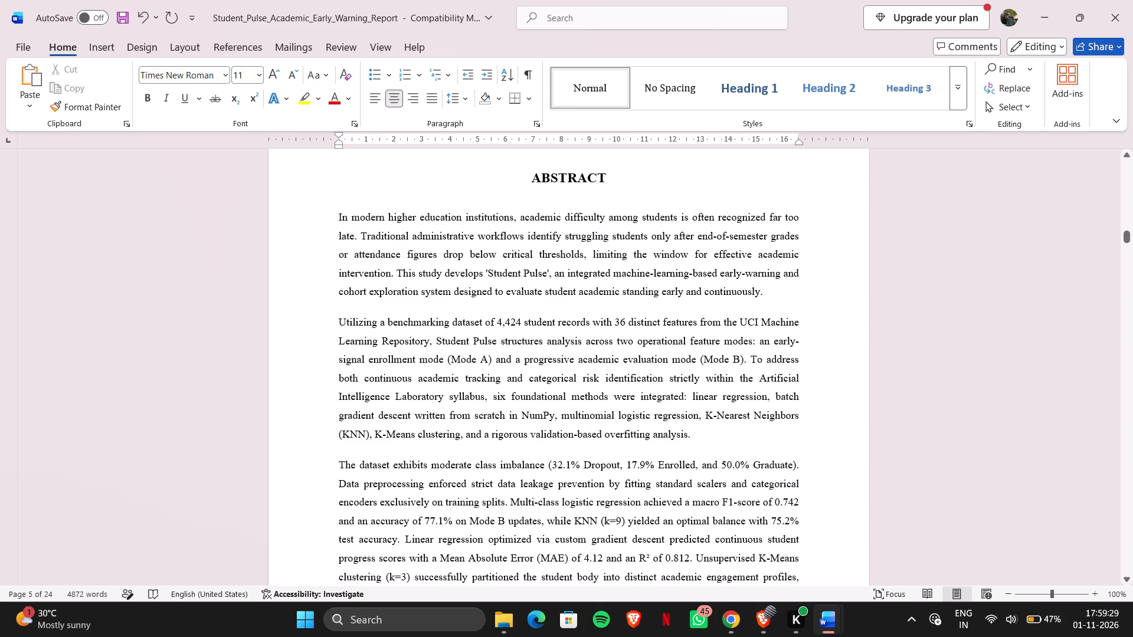
Close the Student_Pulse_CBP_Report document, saving its changes.
scroll(713, 460, "up", 1)
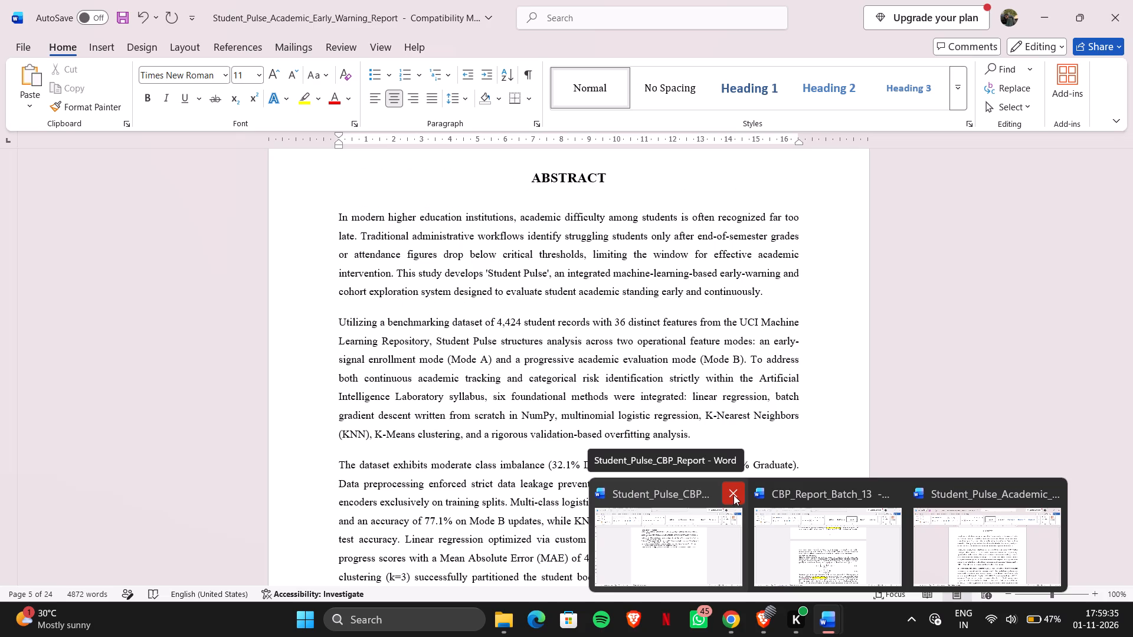
left_click(735, 495)
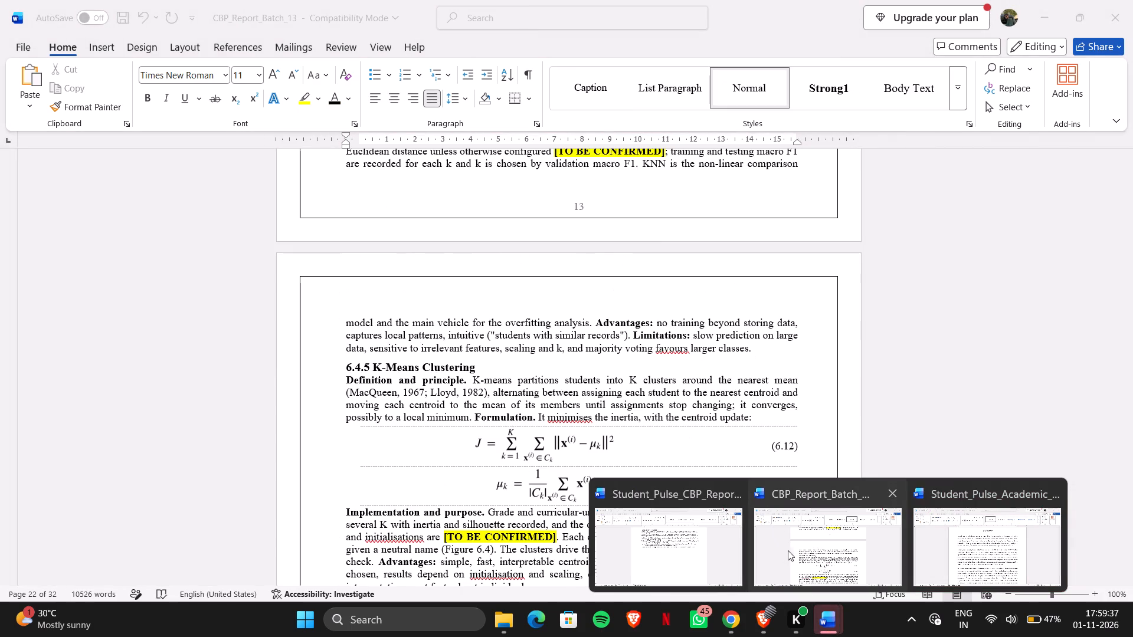
left_click(998, 528)
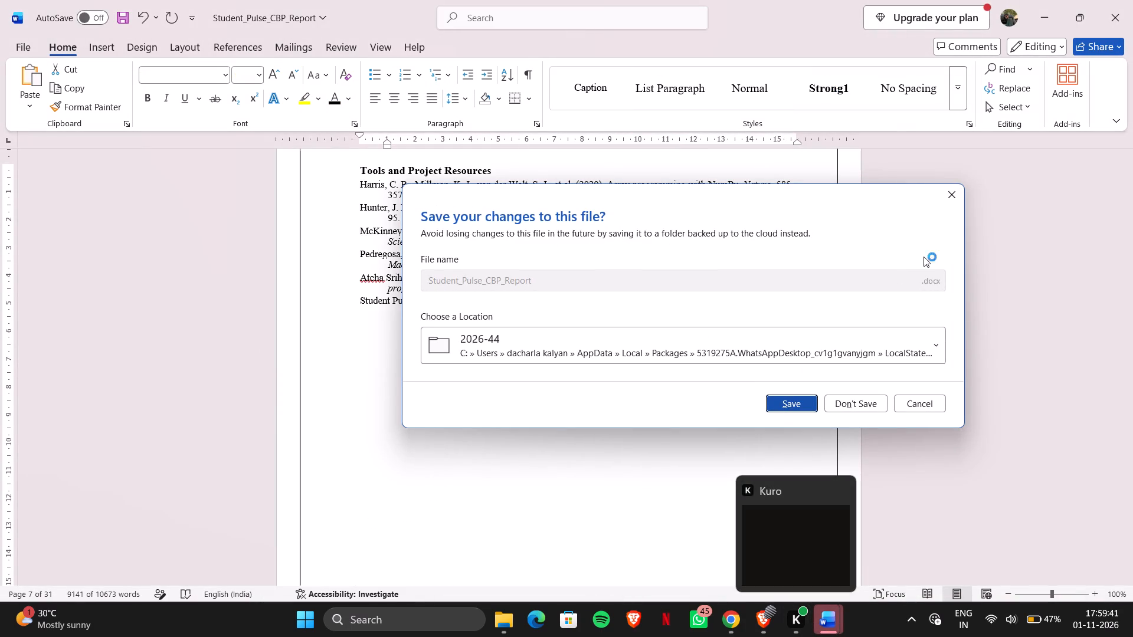
left_click(808, 406)
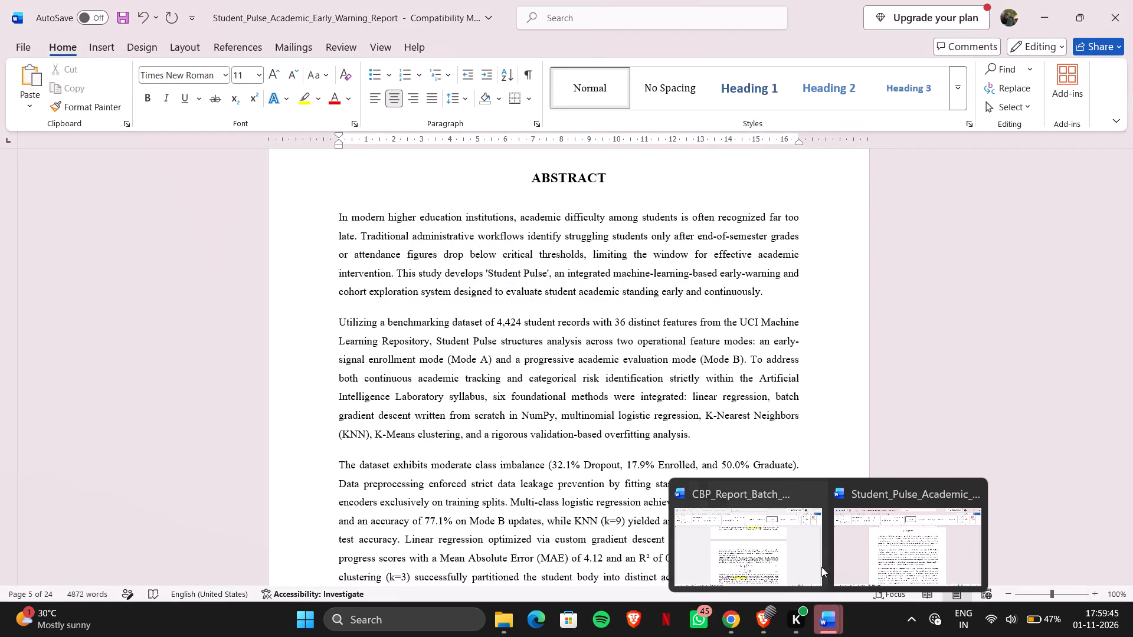
In CBP_Report_Batch_13, delete everything from the CONTENTS heading after the abstract through the end of the document.
left_click(752, 527)
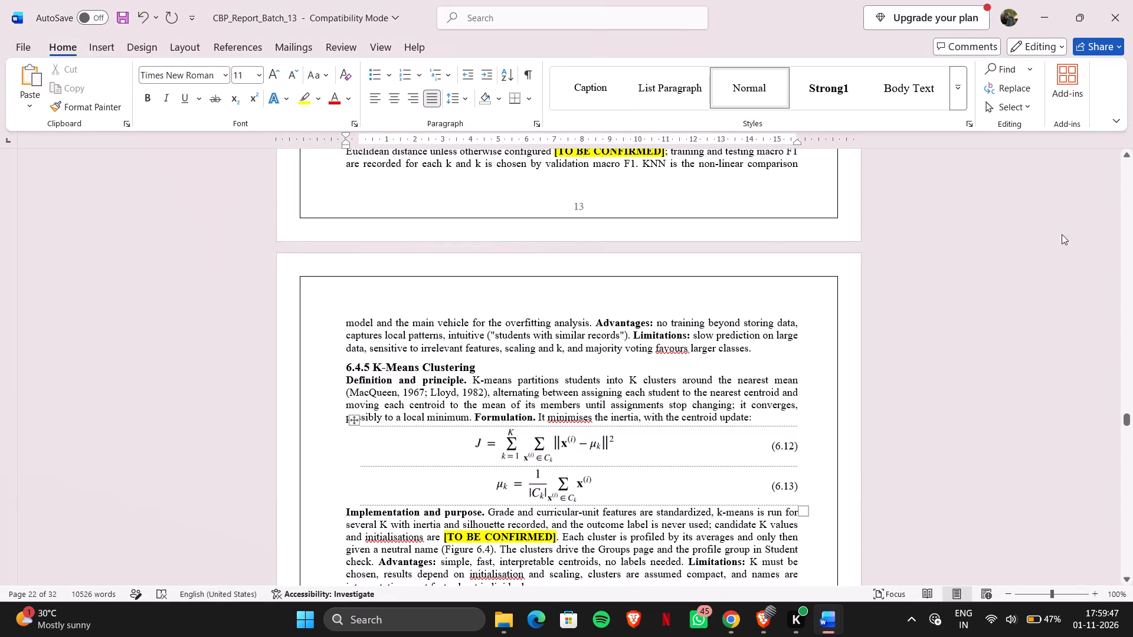
left_click_drag(1126, 417, 1105, 268)
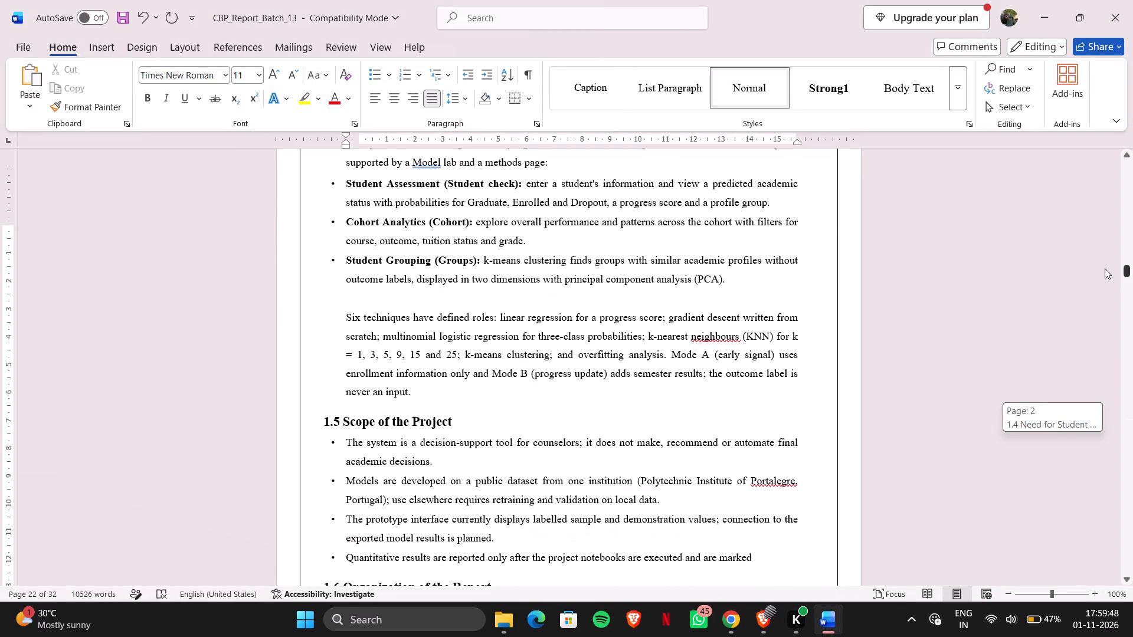
left_click_drag(1105, 268, 1099, 227)
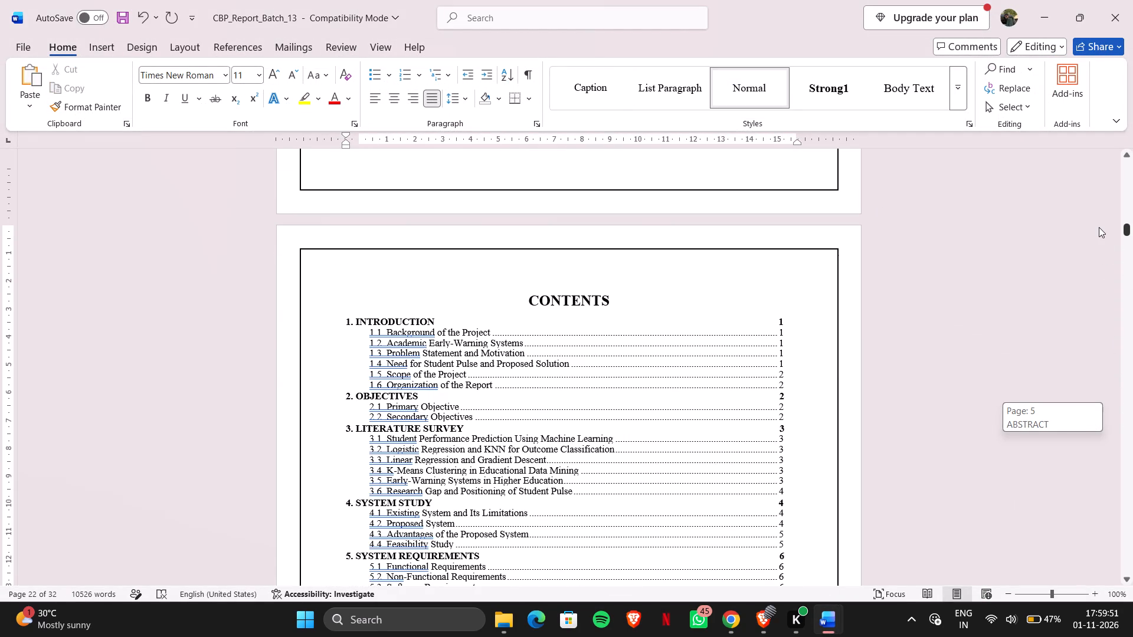
left_click_drag(1099, 227, 1098, 225)
scroll(765, 408, "down", 1)
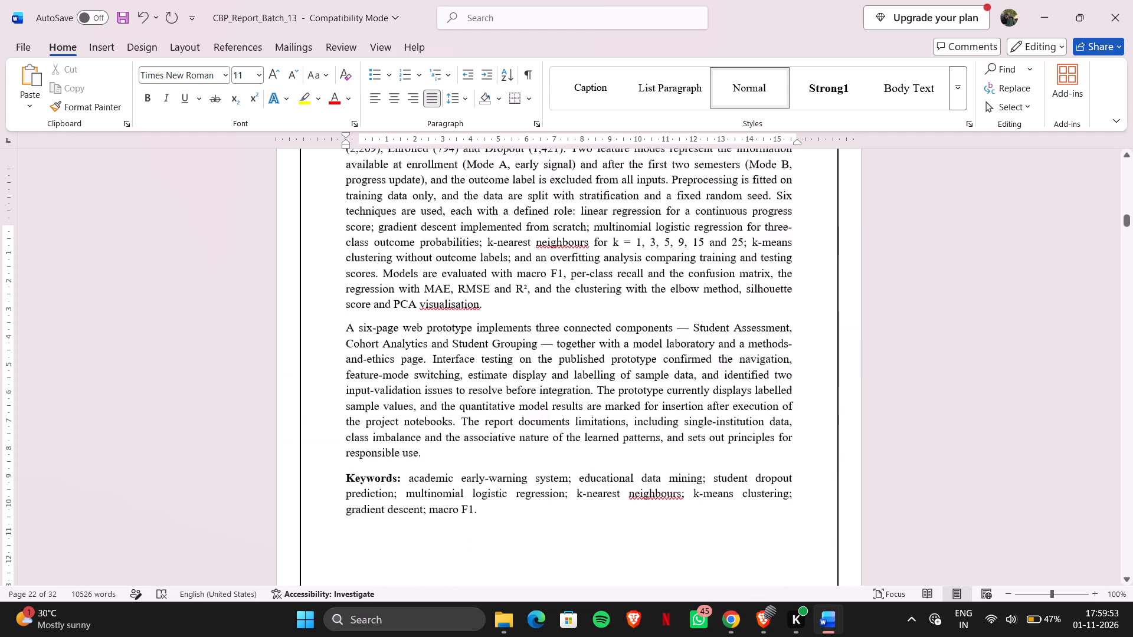
scroll(765, 408, "down", 2)
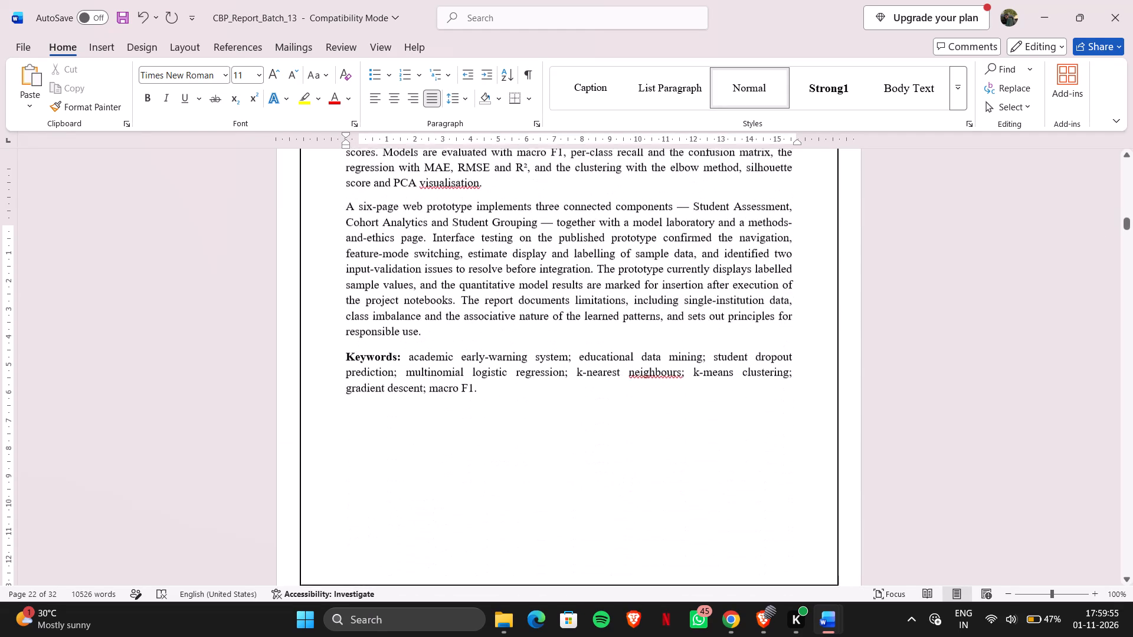
scroll(765, 408, "down", 1)
scroll(765, 408, "up", 2)
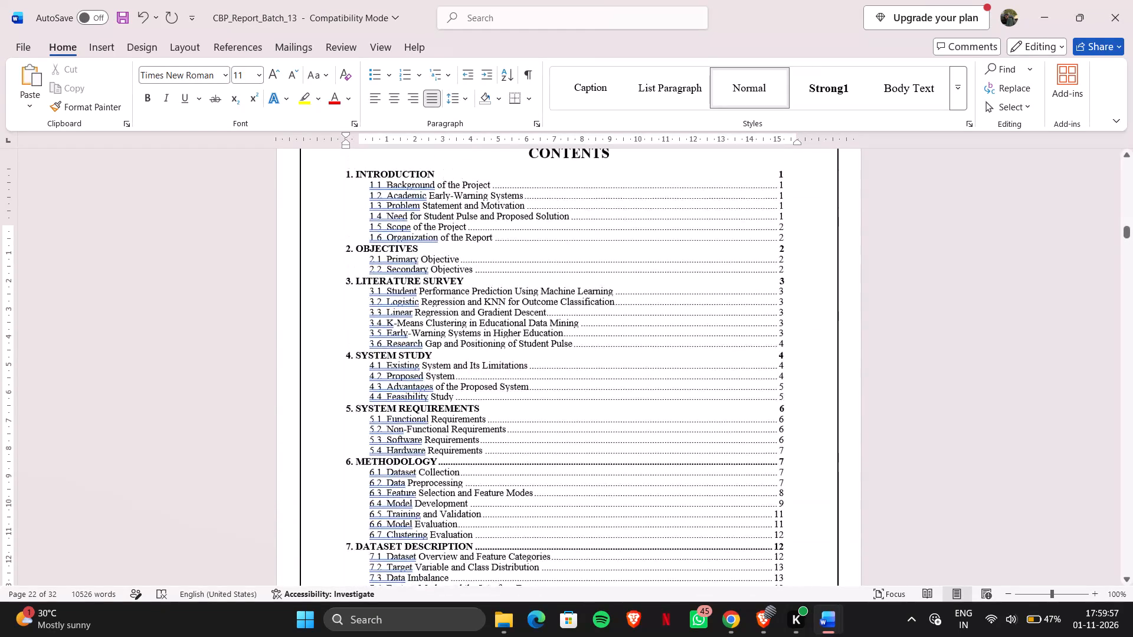
scroll(765, 408, "up", 2)
left_click(408, 231)
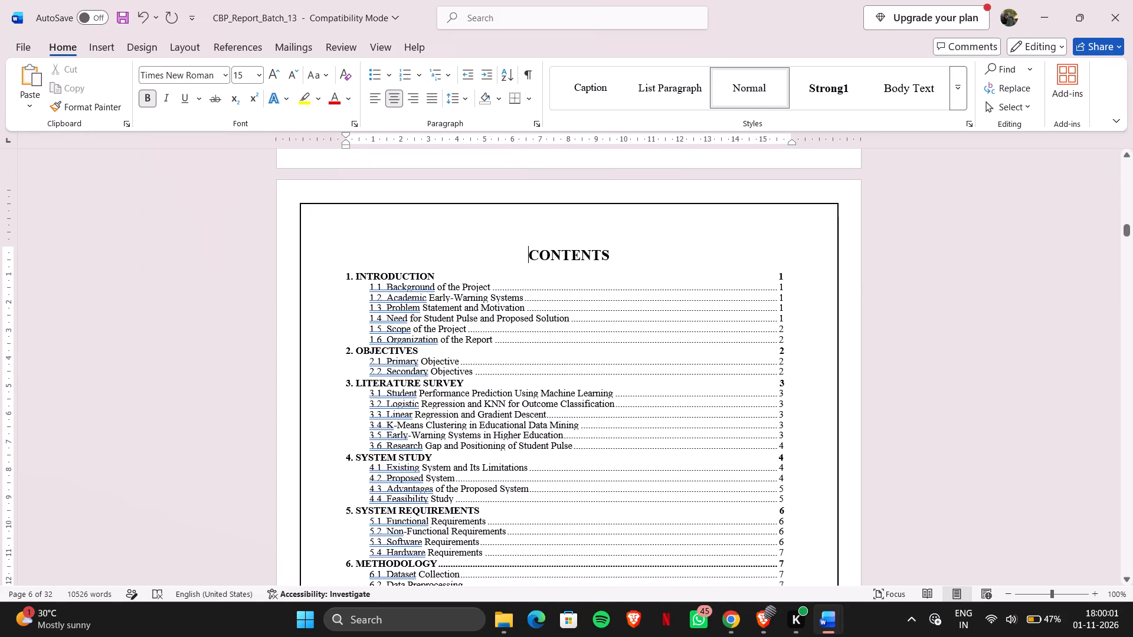
left_click_drag(493, 249, 581, 270)
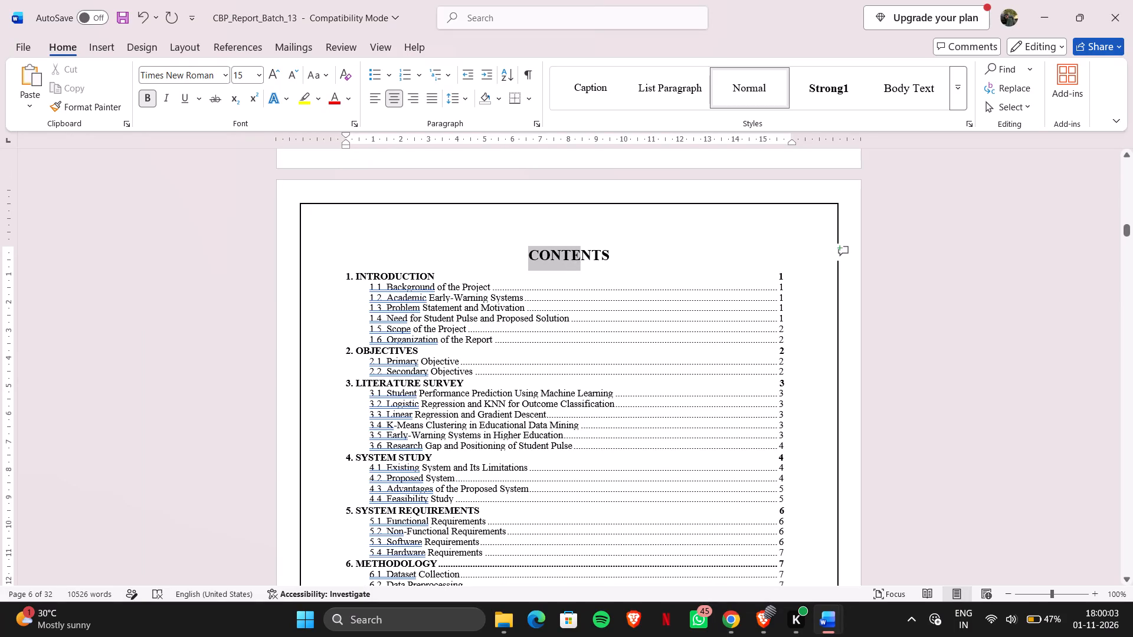
left_click_drag(581, 270, 1057, 357)
scroll(919, 342, "down", 1)
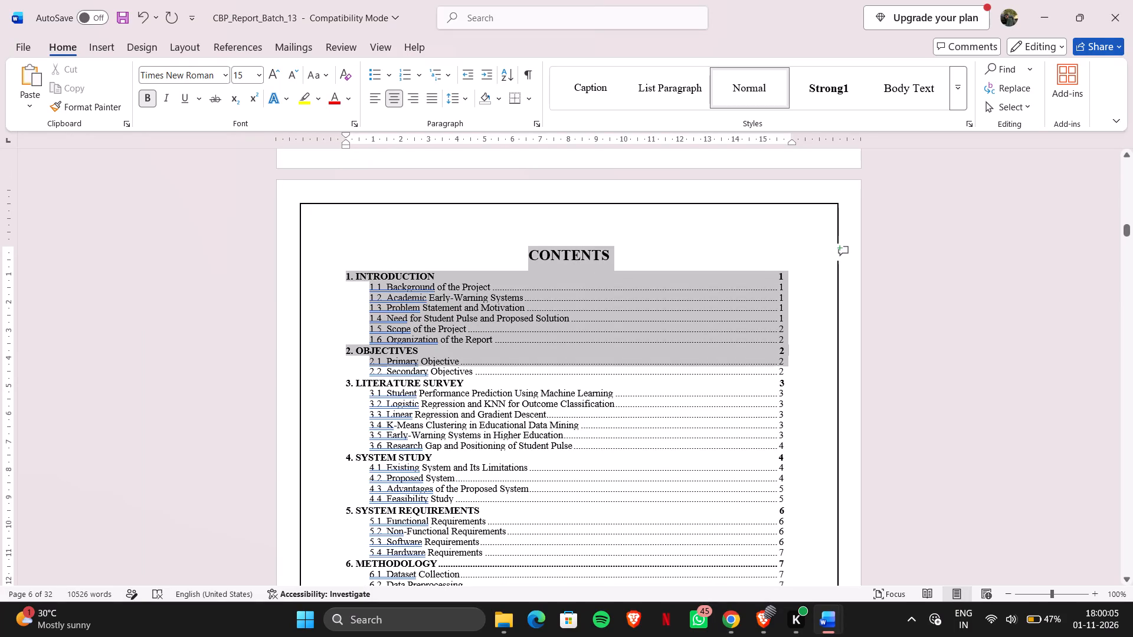
scroll(1057, 357, "down", 1)
left_click_drag(1057, 357, 1126, 234)
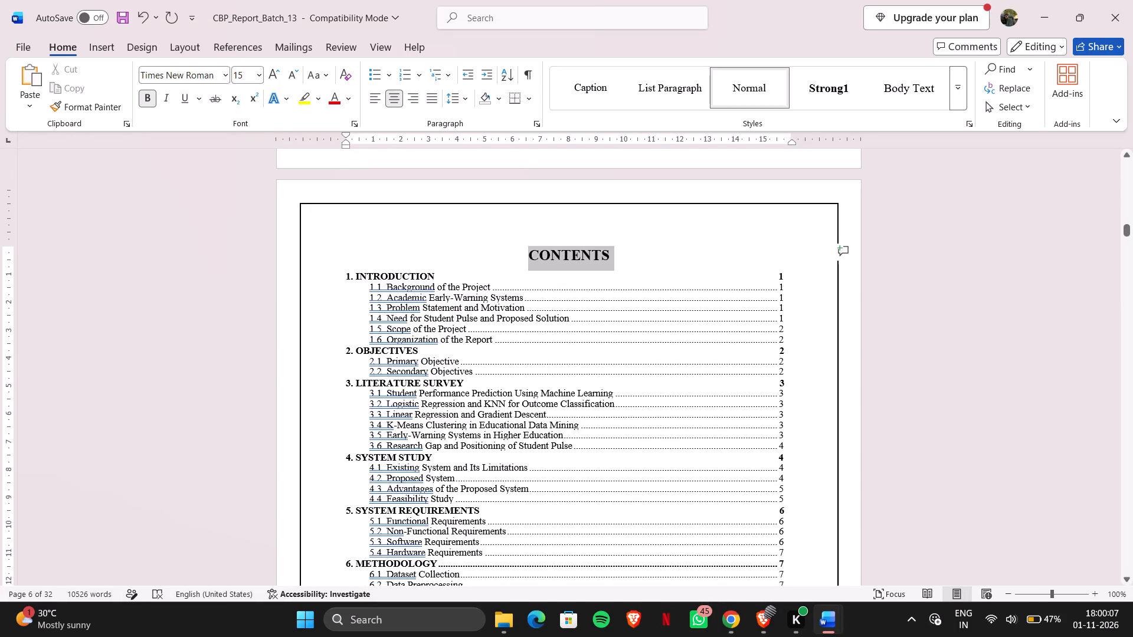
left_click_drag(1126, 234, 1099, 608)
scroll(1130, 252, "up", 3)
scroll(1099, 608, "up", 2)
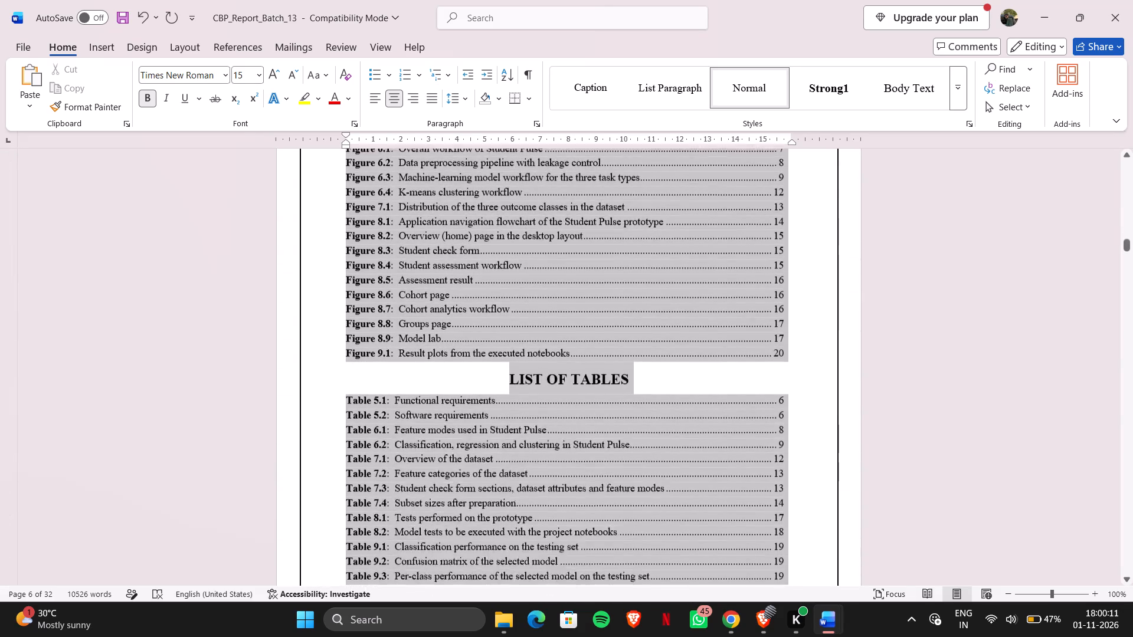
left_click_drag(1099, 608, 1128, 636)
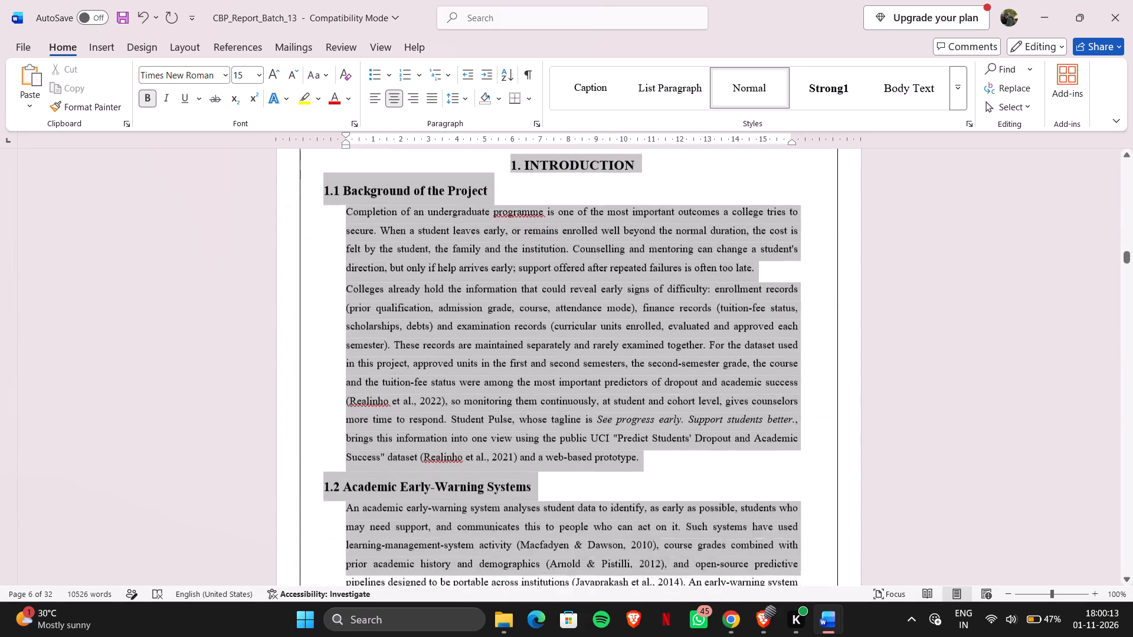
left_click_drag(1128, 636, 1132, 636)
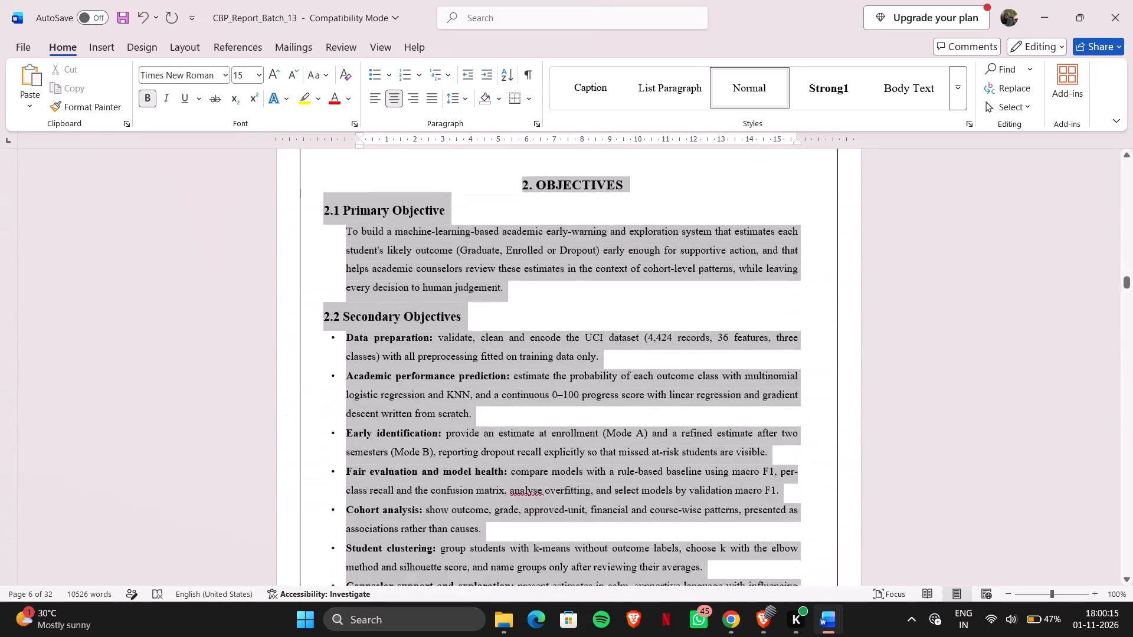
left_click_drag(1132, 636, 1132, 599)
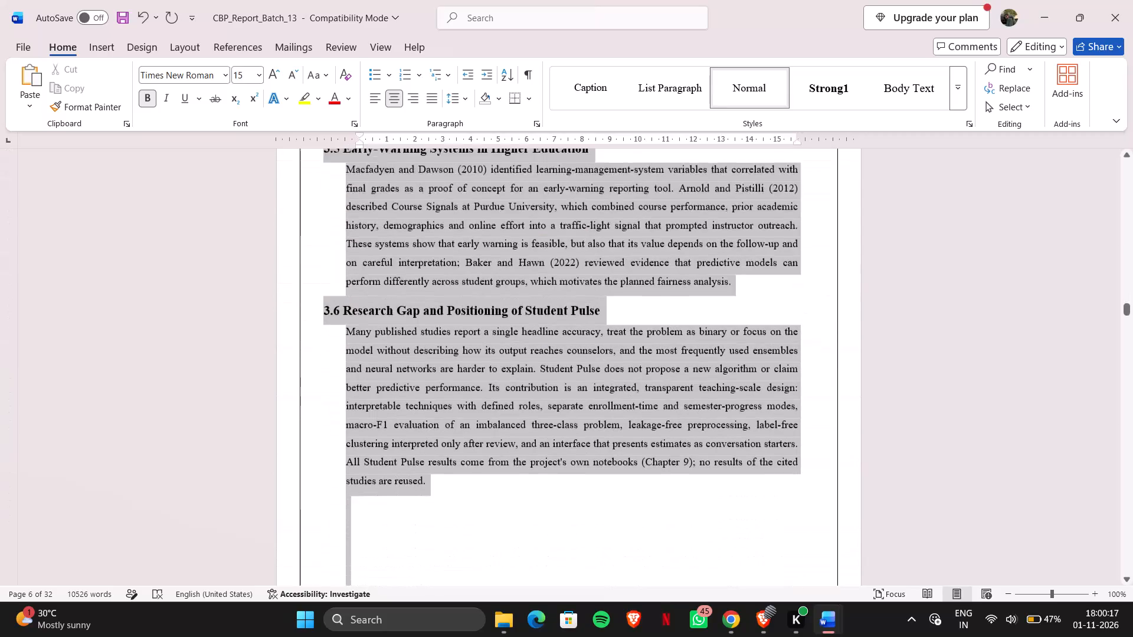
left_click_drag(1132, 599, 1132, 636)
key("BackSpace")
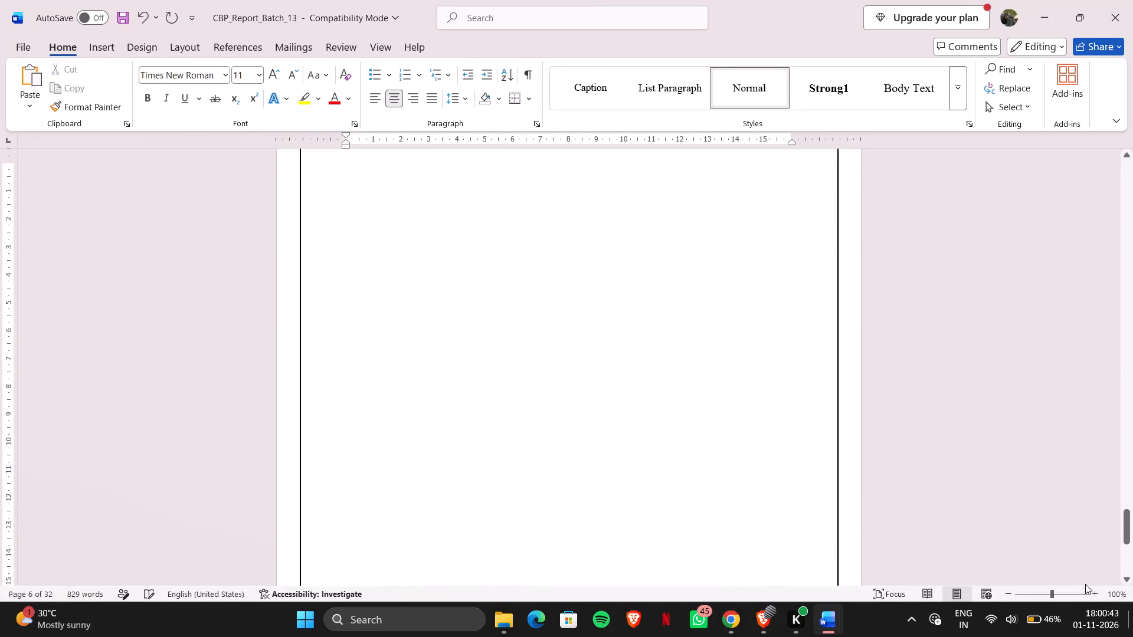
scroll(623, 390, "up", 4)
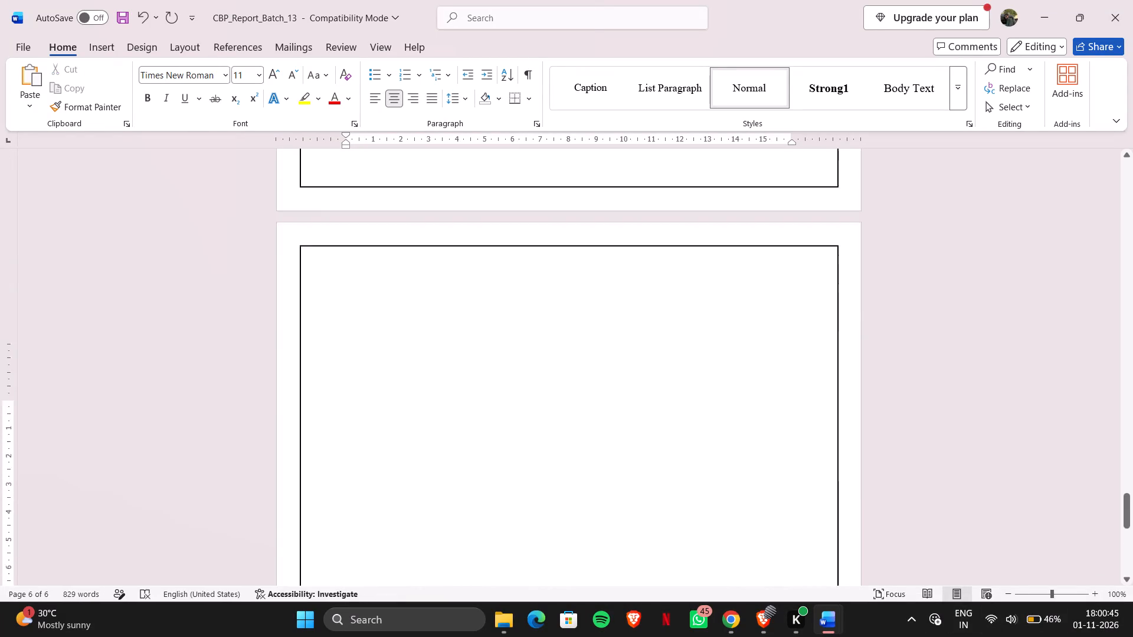
scroll(623, 390, "up", 3)
scroll(623, 390, "down", 1)
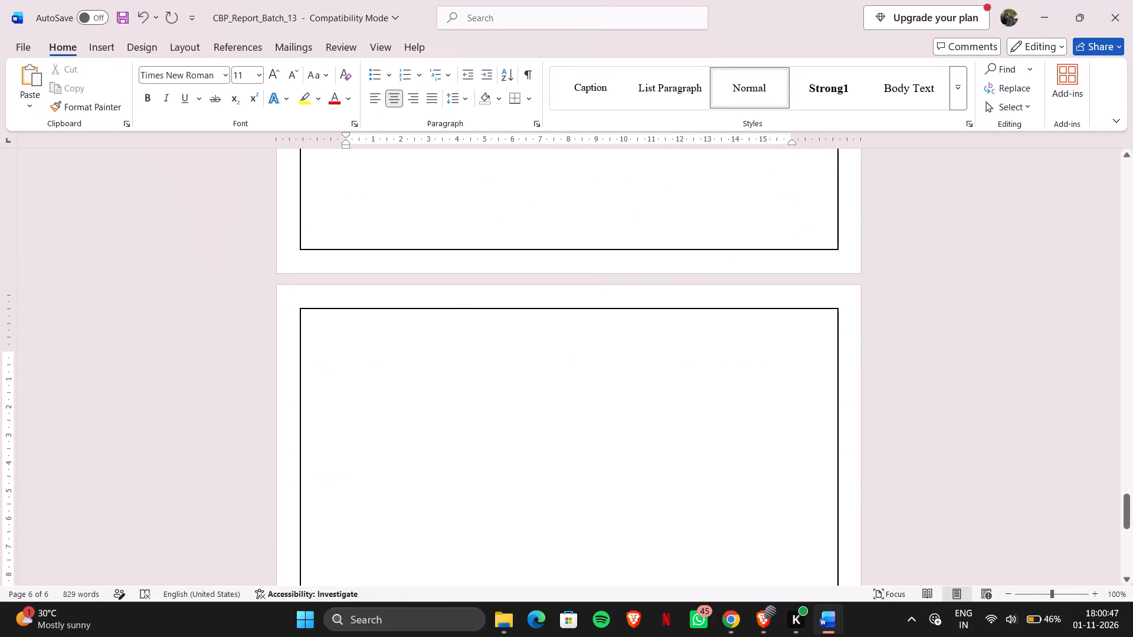
Switch to the Downloads File Explorer window and close it.
key("alt+Tab")
key("alt+Tab")
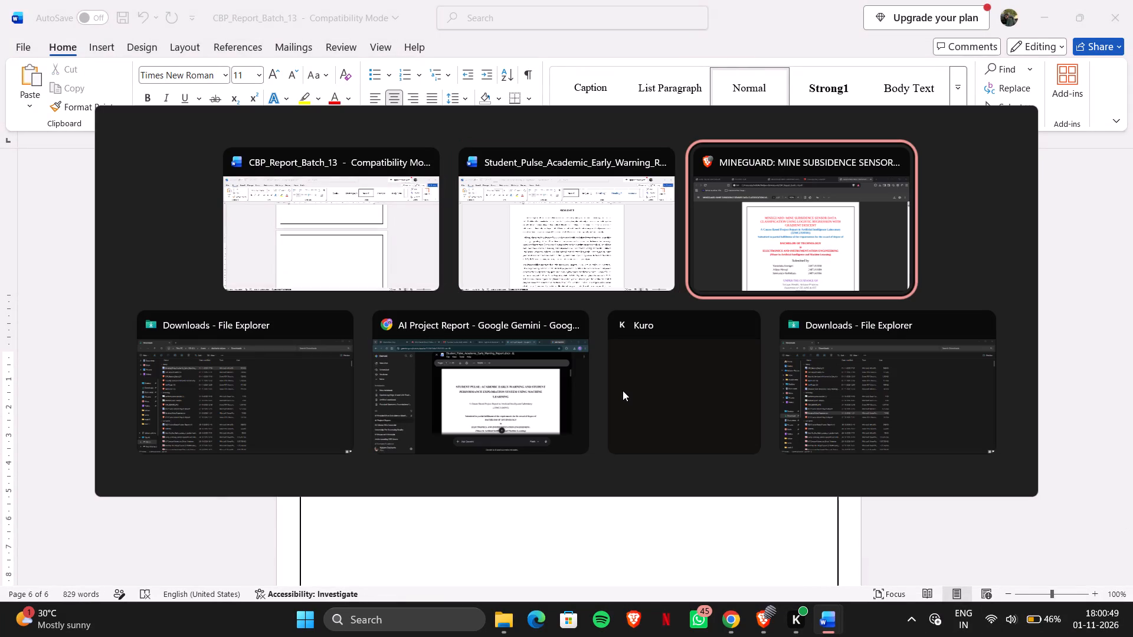
key("alt+Tab")
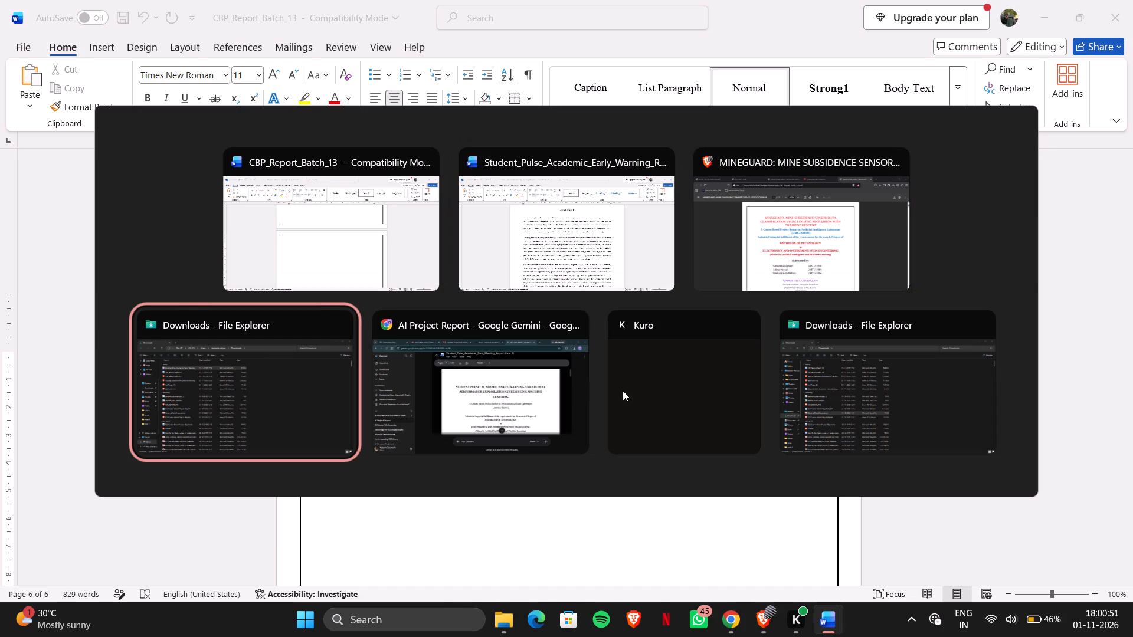
left_click(1115, 15)
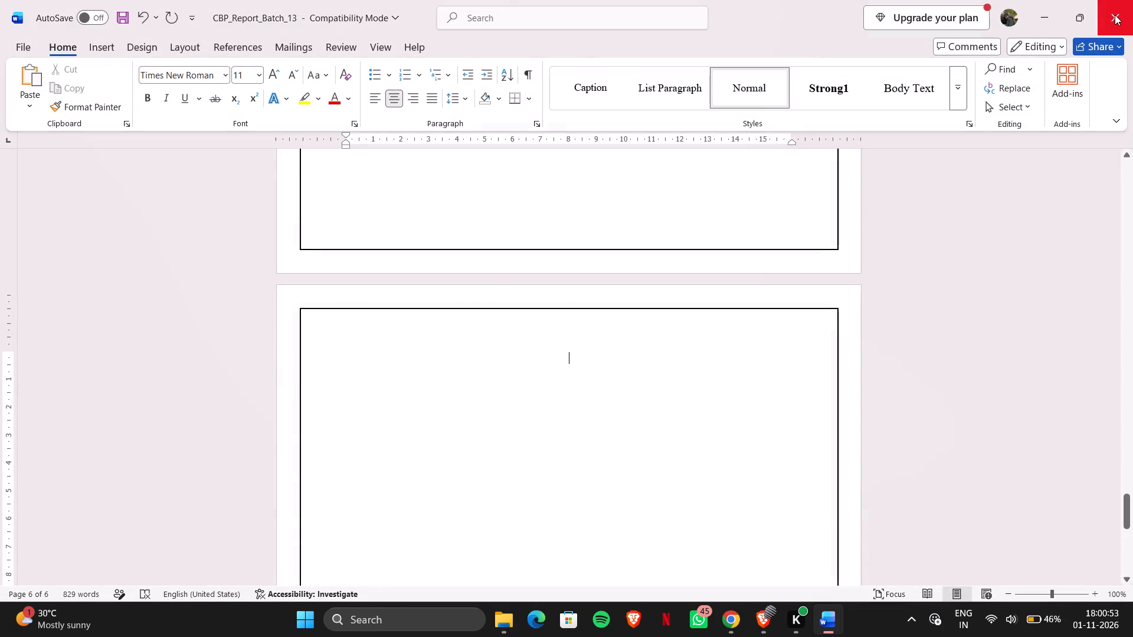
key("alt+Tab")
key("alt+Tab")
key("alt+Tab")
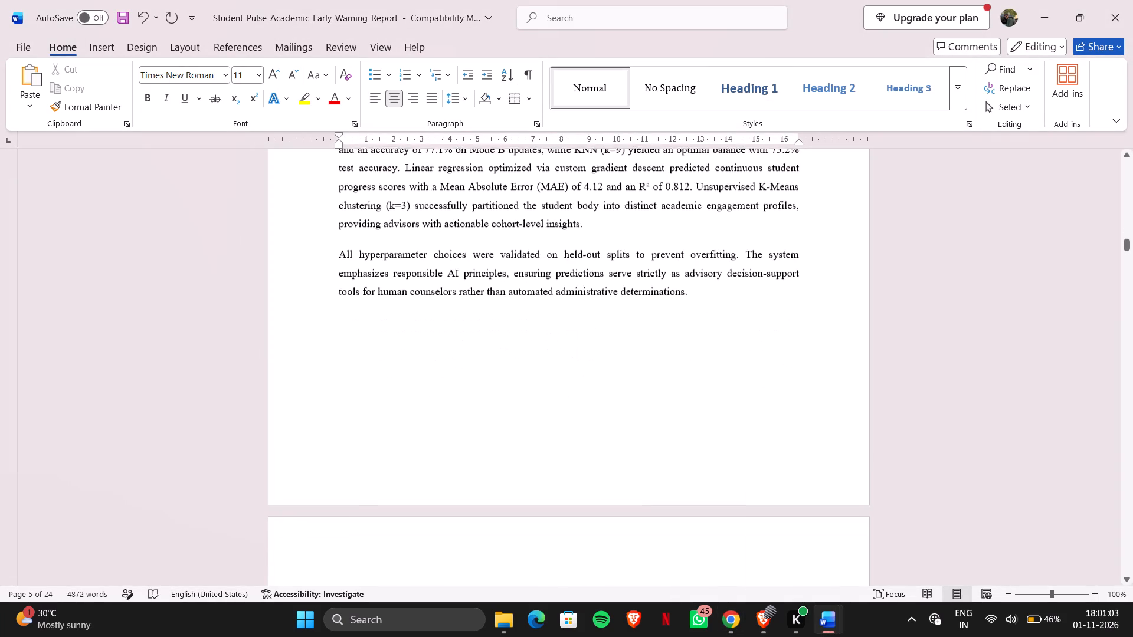
scroll(379, 488, "down", 6)
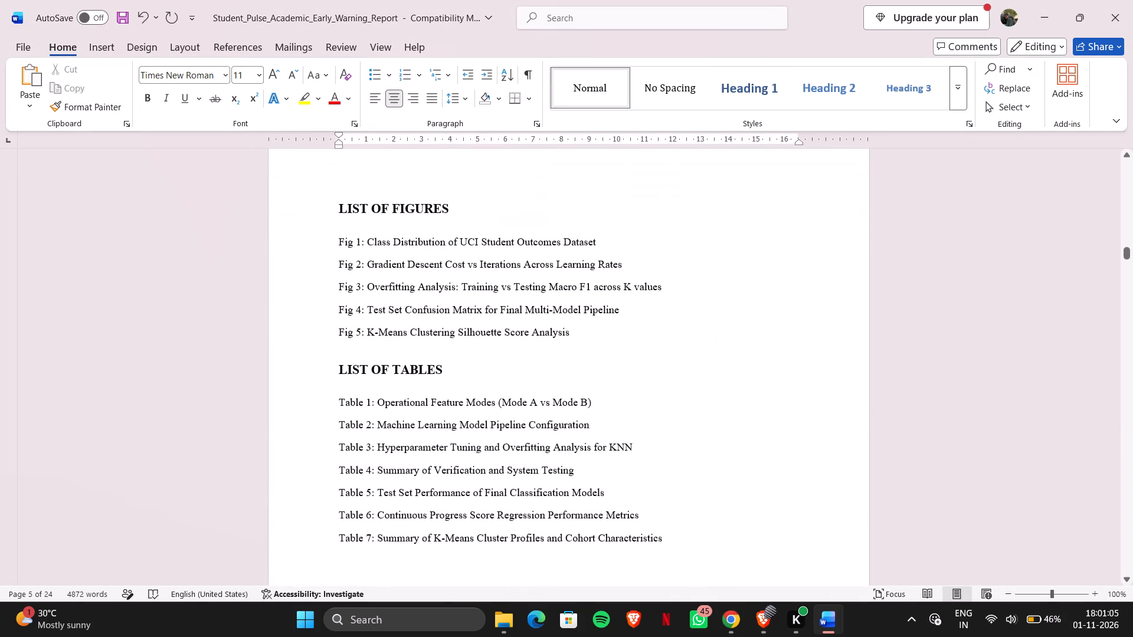
scroll(379, 488, "down", 4)
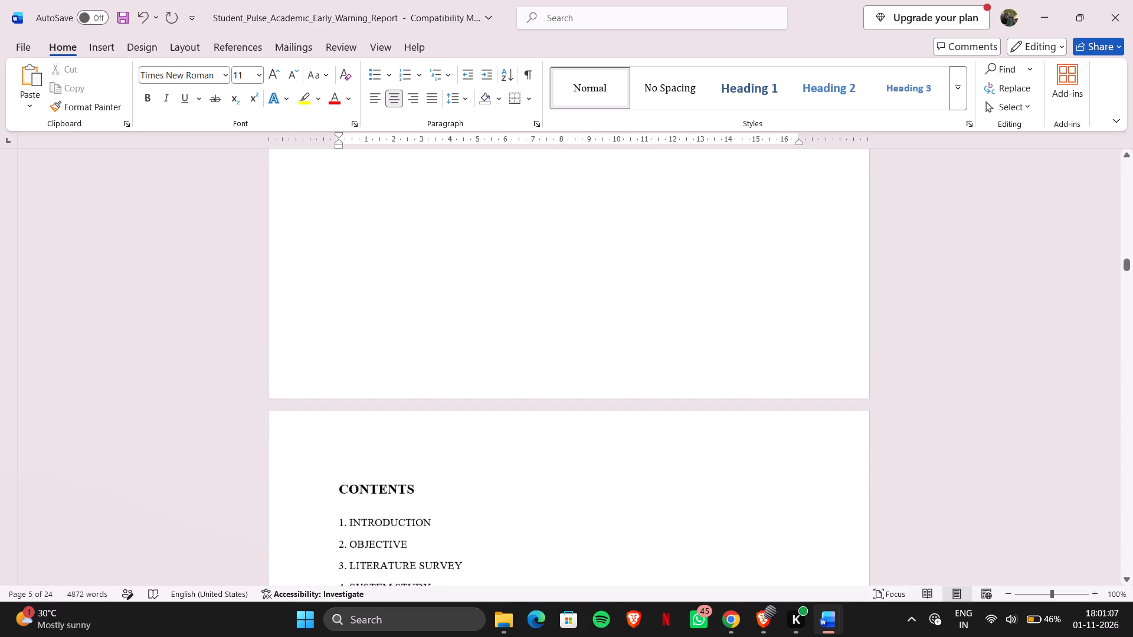
scroll(379, 488, "down", 3)
scroll(379, 488, "right", 1)
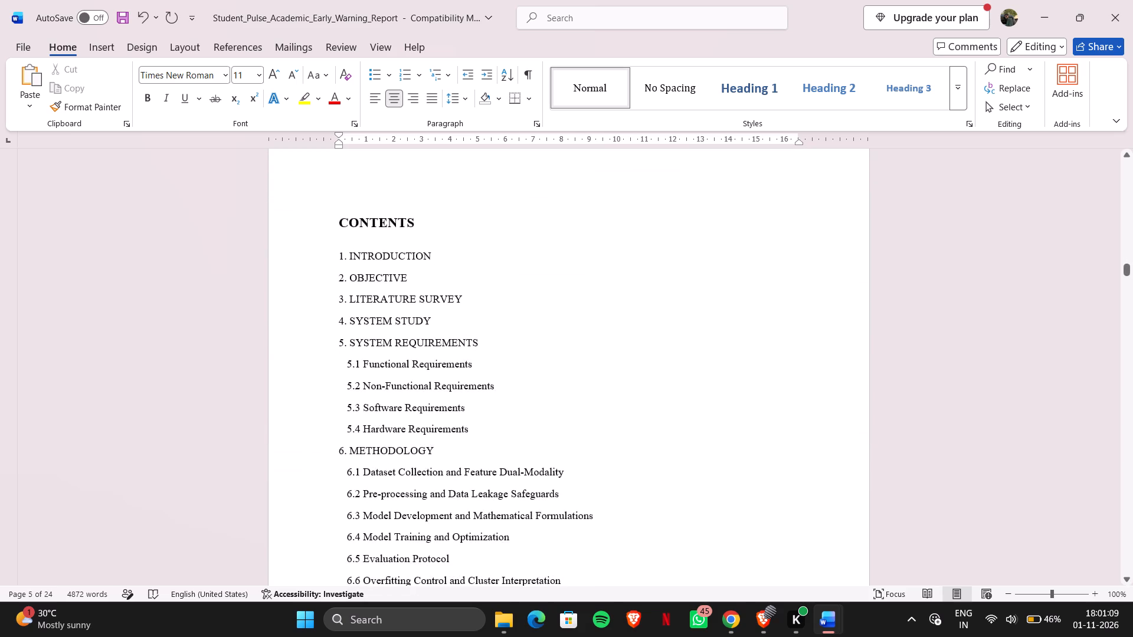
scroll(379, 488, "right", 1)
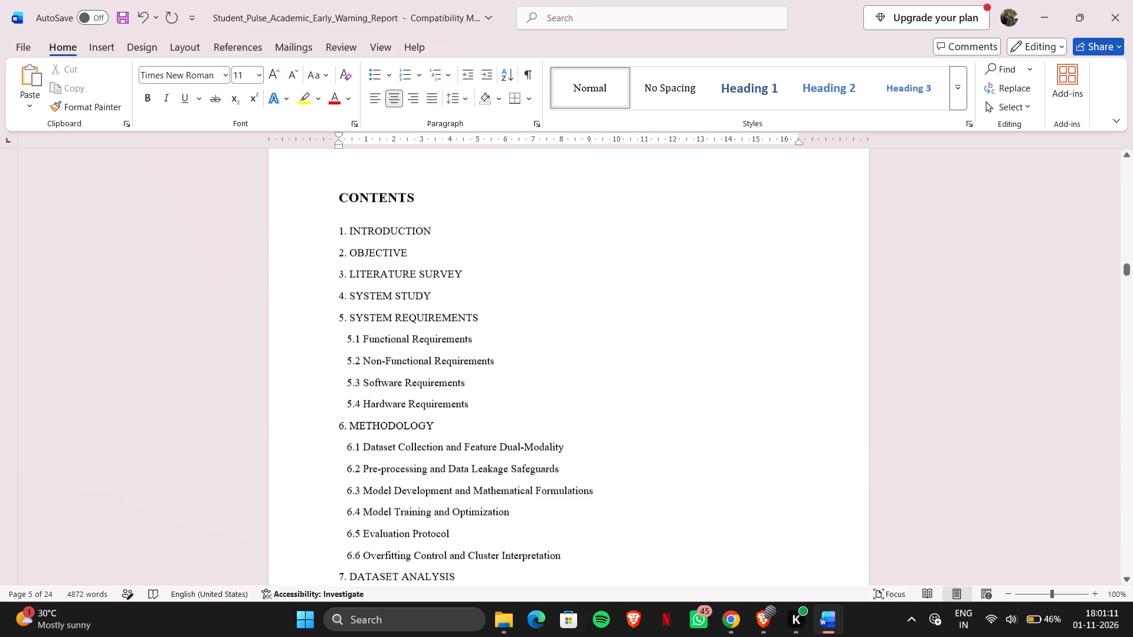
scroll(379, 488, "right", 1)
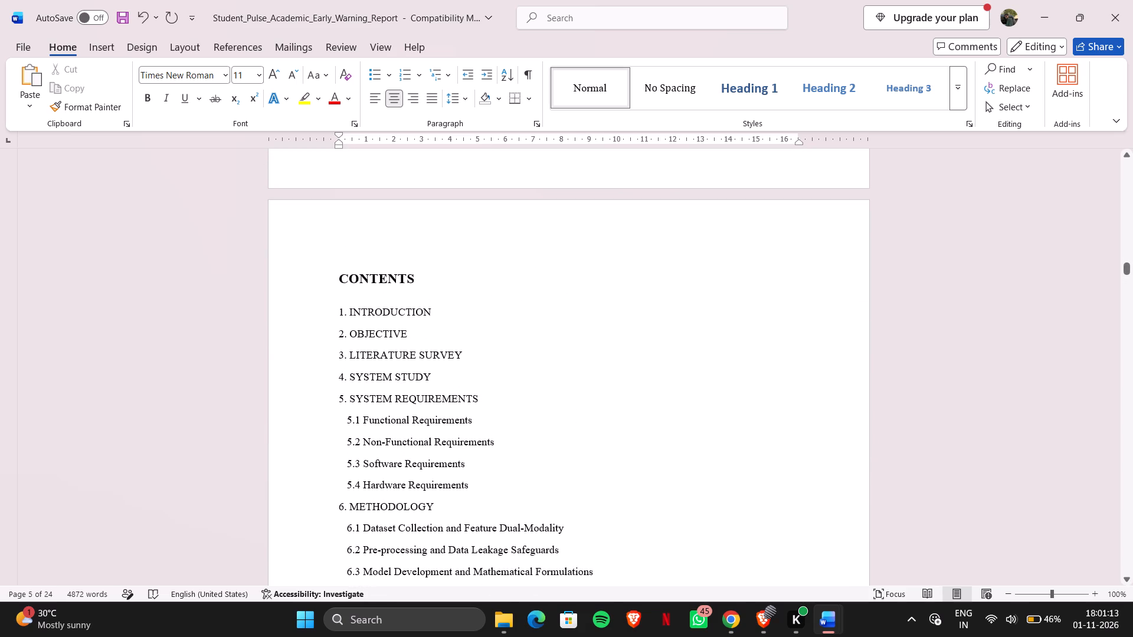
left_click_drag(333, 274, 509, 356)
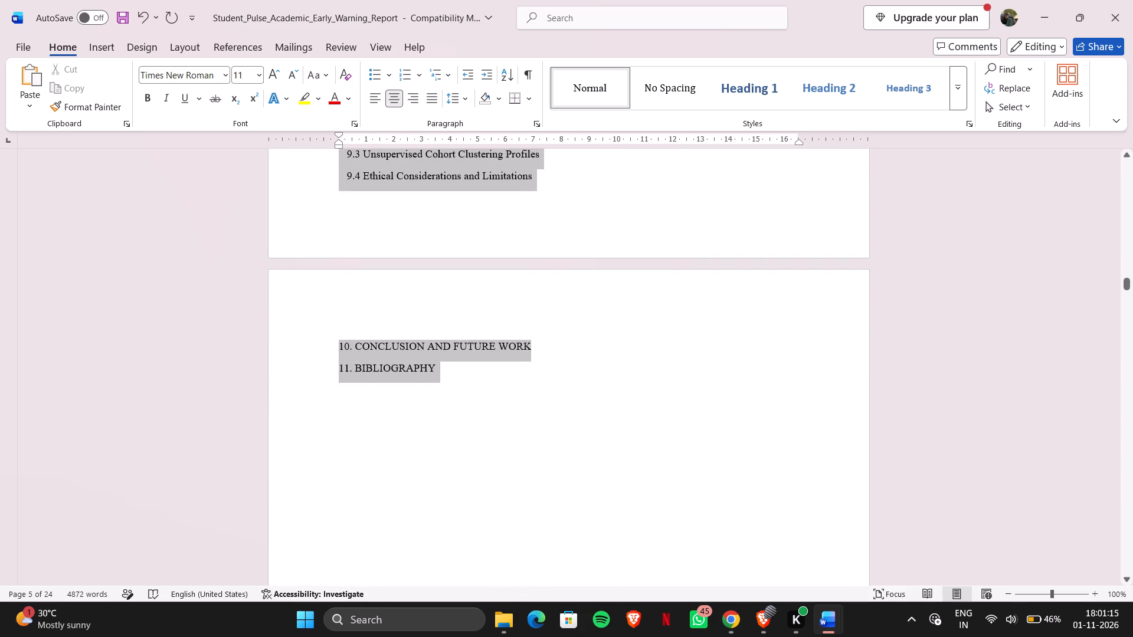
left_click_drag(509, 356, 510, 375)
key("ctrl+c")
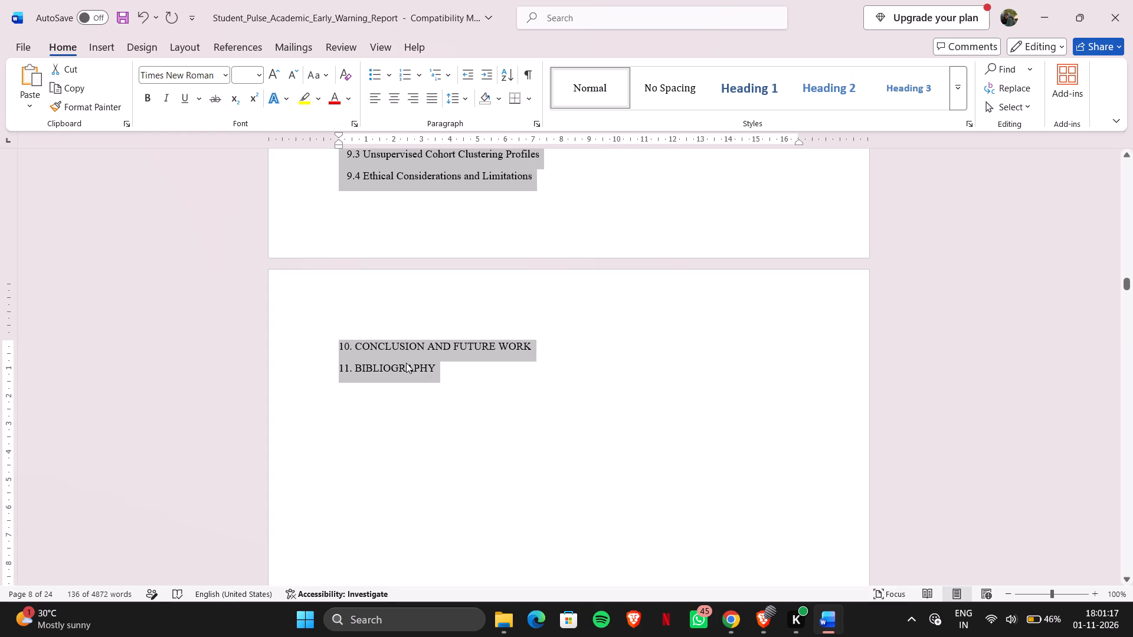
Switch to CBP_Report_Batch_13 and paste the copied contents list on the empty page after the abstract.
key("alt+Tab")
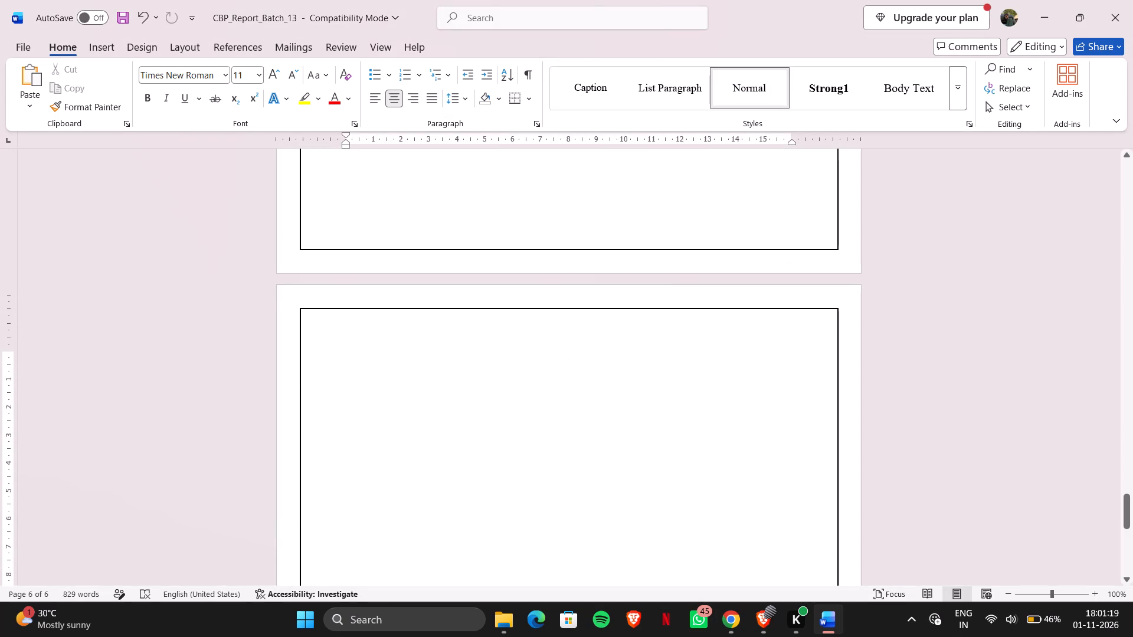
key("ctrl+v")
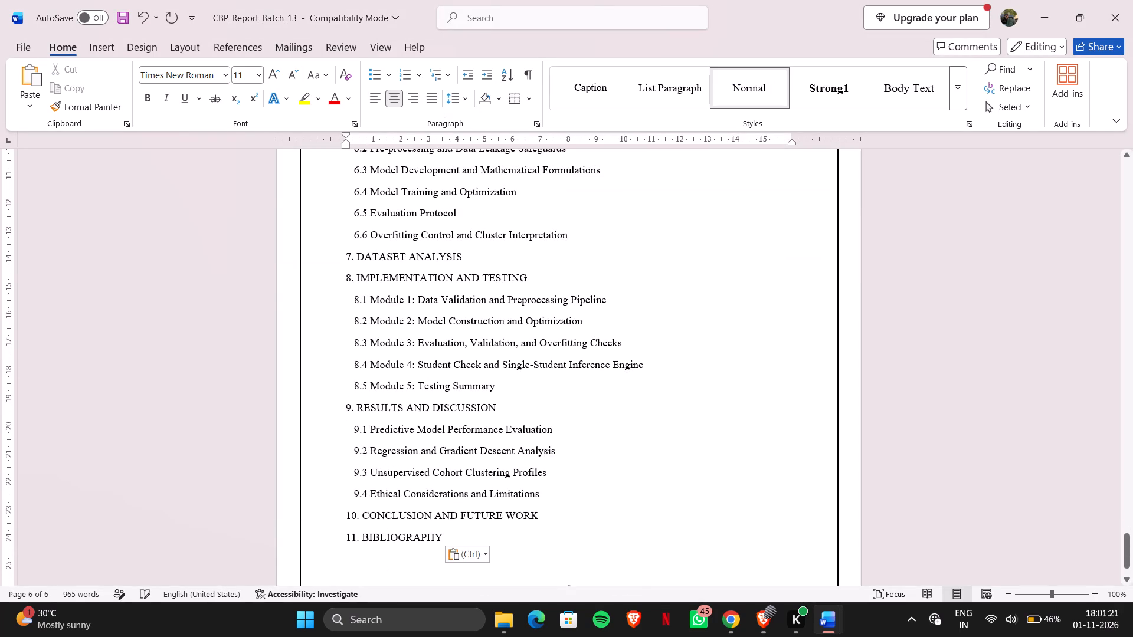
Bold the main section entries 1 to 8 in the contents list, from INTRODUCTION through IMPLEMENTATION AND TESTING, leaving sub-entries regular.
scroll(487, 333, "up", 2)
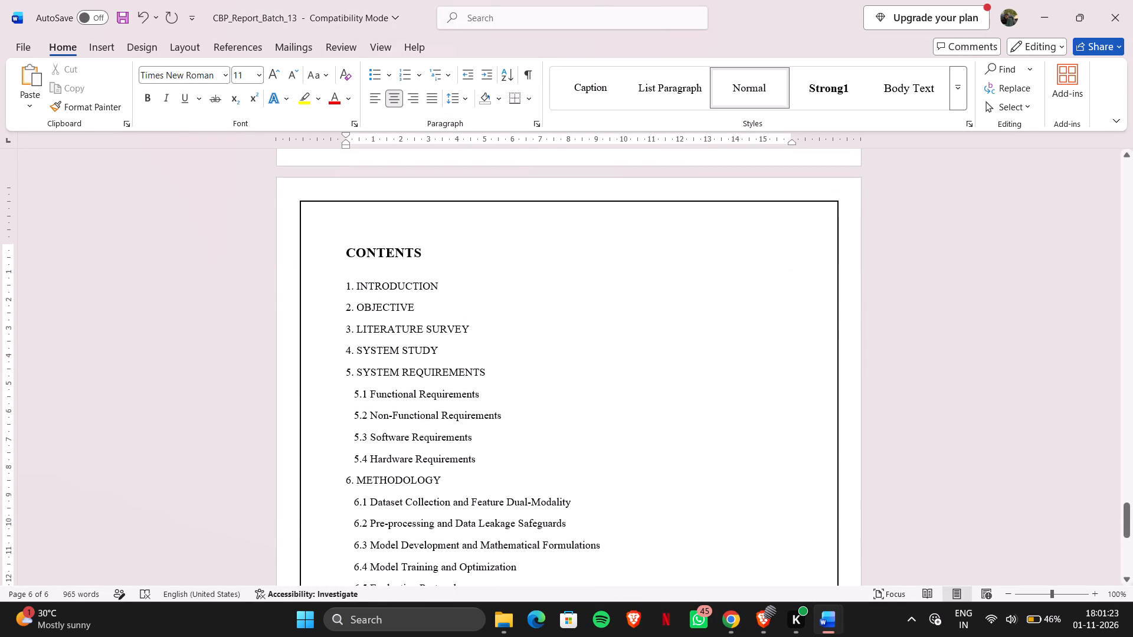
left_click(386, 272)
left_click_drag(492, 375, 344, 288)
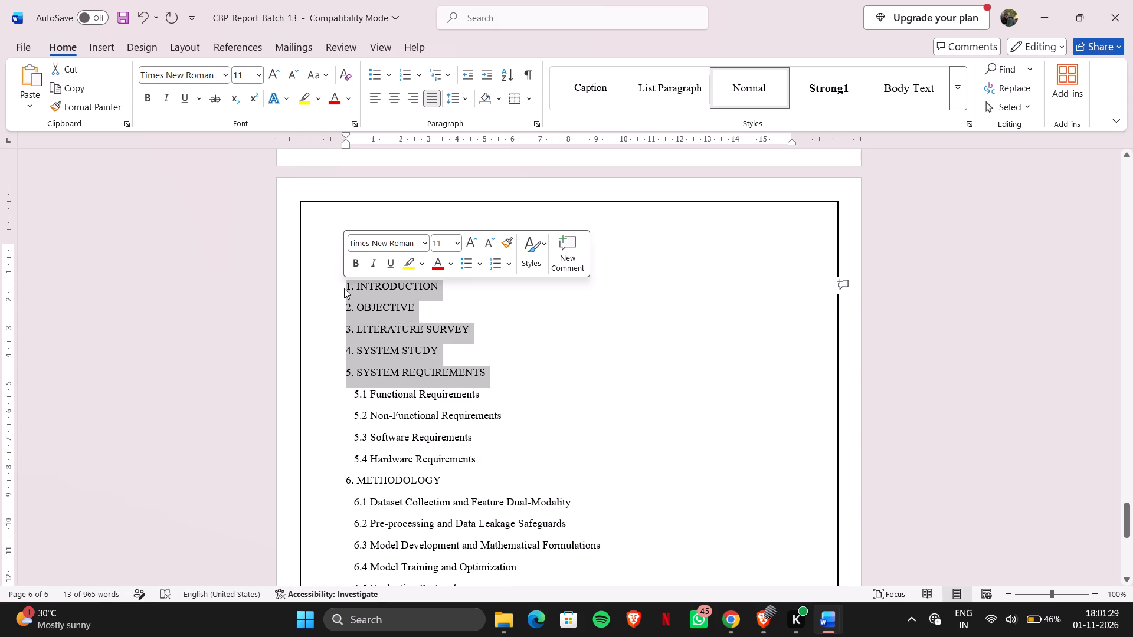
left_click(355, 261)
left_click(562, 374)
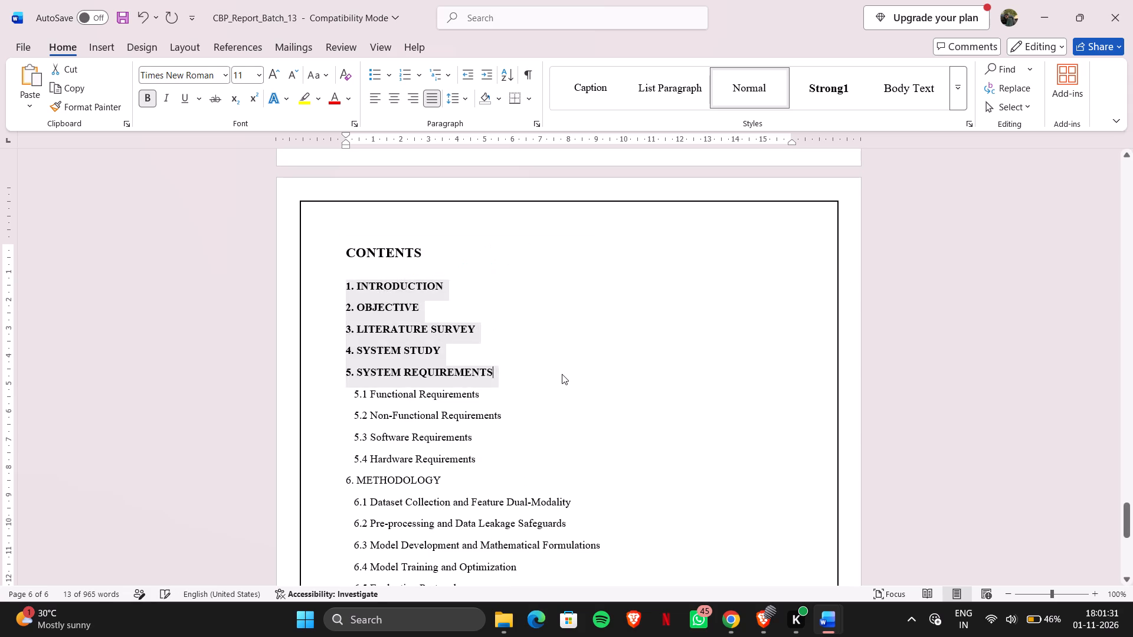
scroll(562, 374, "down", 1)
left_click_drag(447, 369, 325, 369)
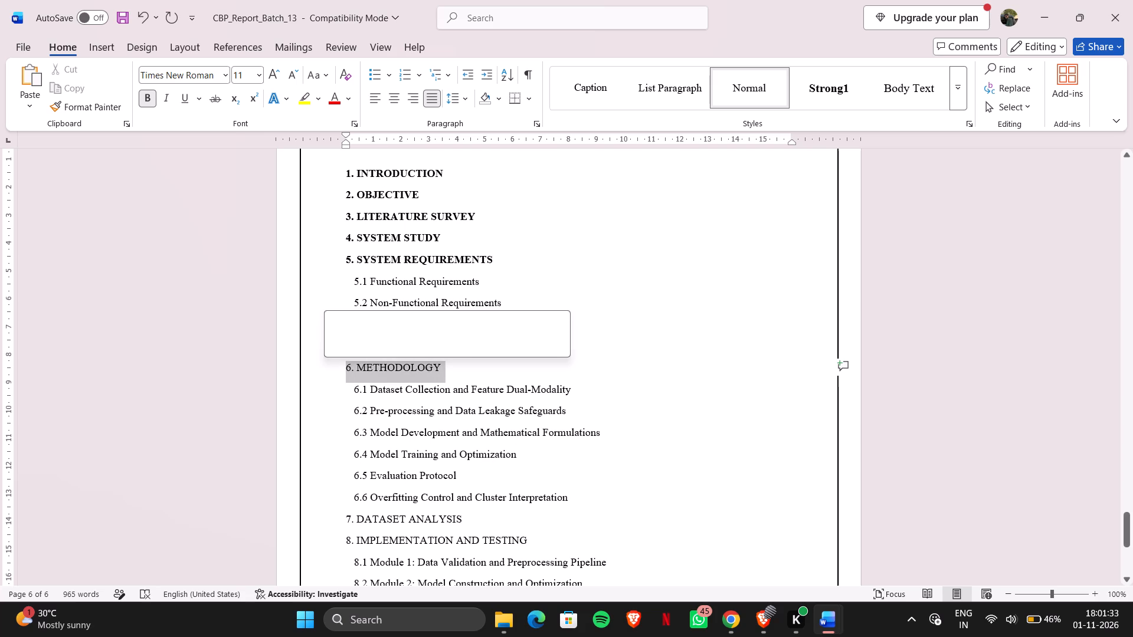
left_click(340, 350)
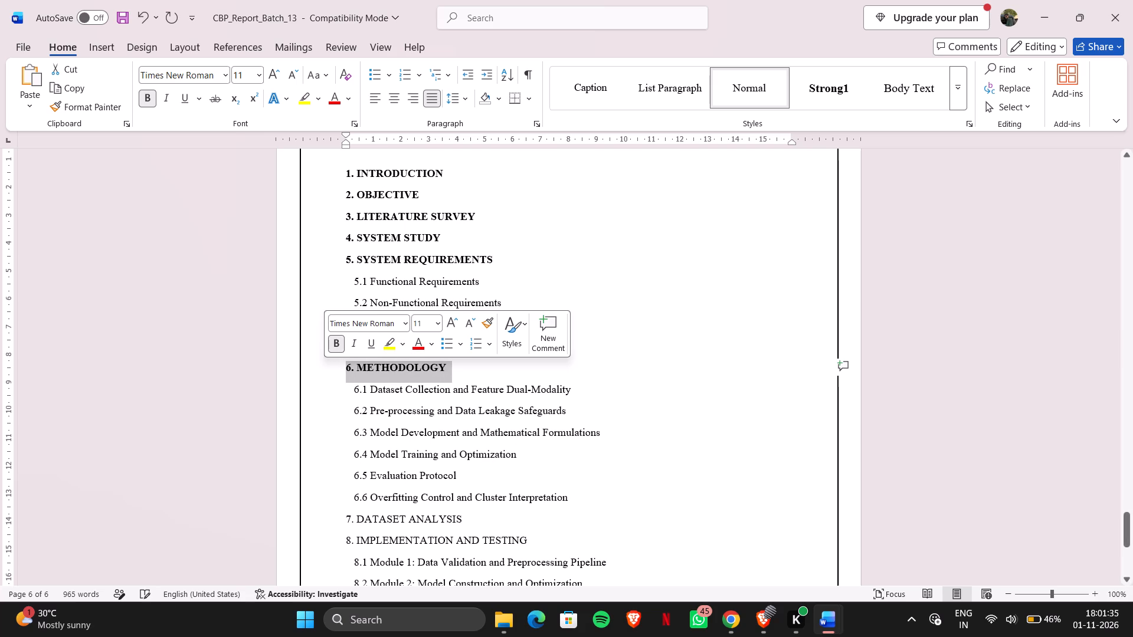
left_click_drag(531, 540, 342, 507)
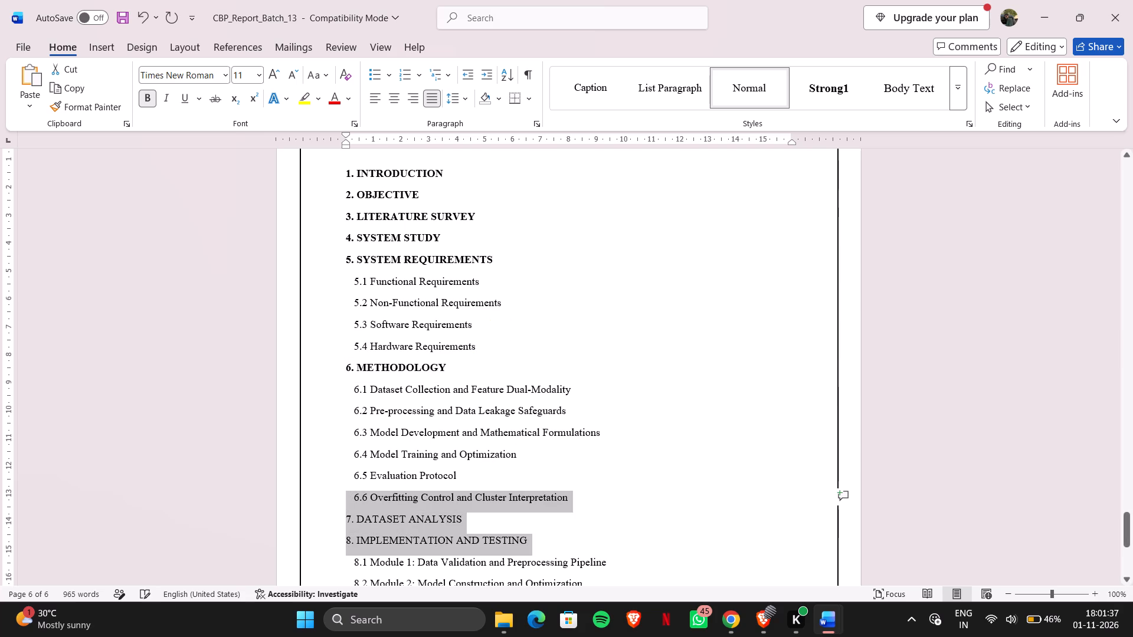
left_click_drag(342, 507, 342, 521)
left_click(348, 501)
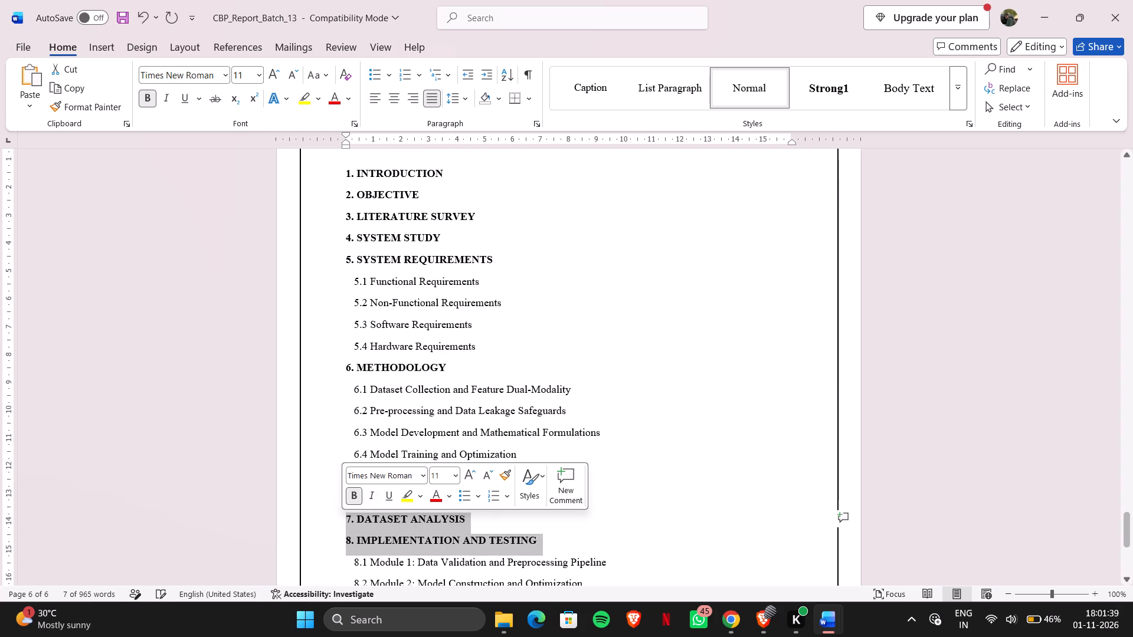
left_click(632, 452)
Bold the contents entries "9. RESULTS AND DISCUSSION", "10. CONCLUSION AND FUTURE WORK" and "11. BIBLIOGRAPHY".
scroll(632, 452, "down", 3)
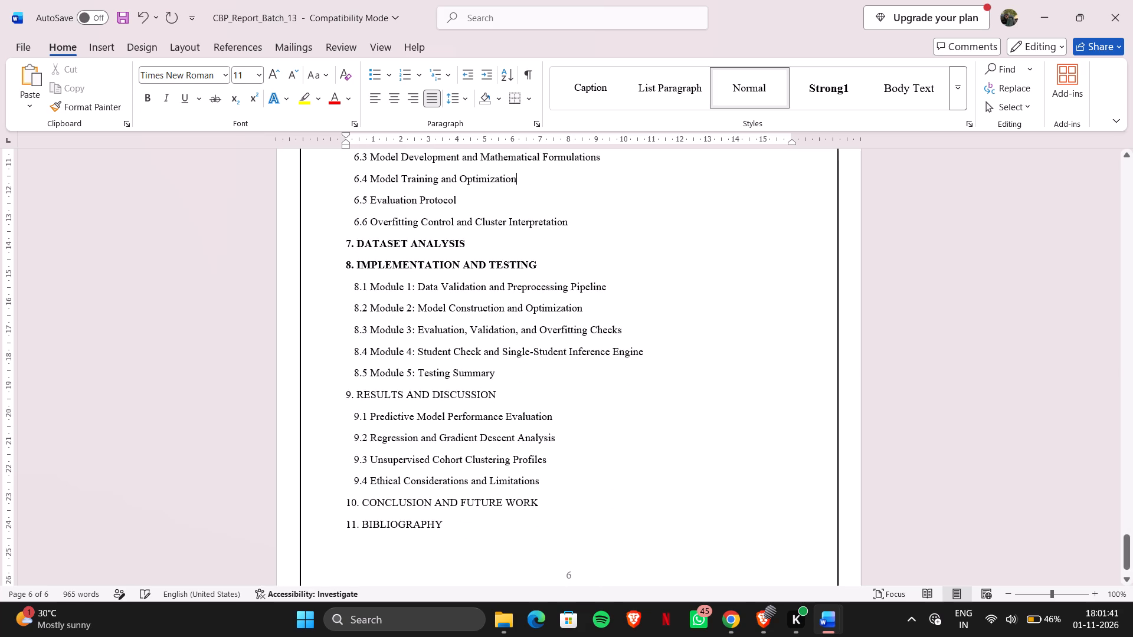
left_click_drag(497, 393, 345, 398)
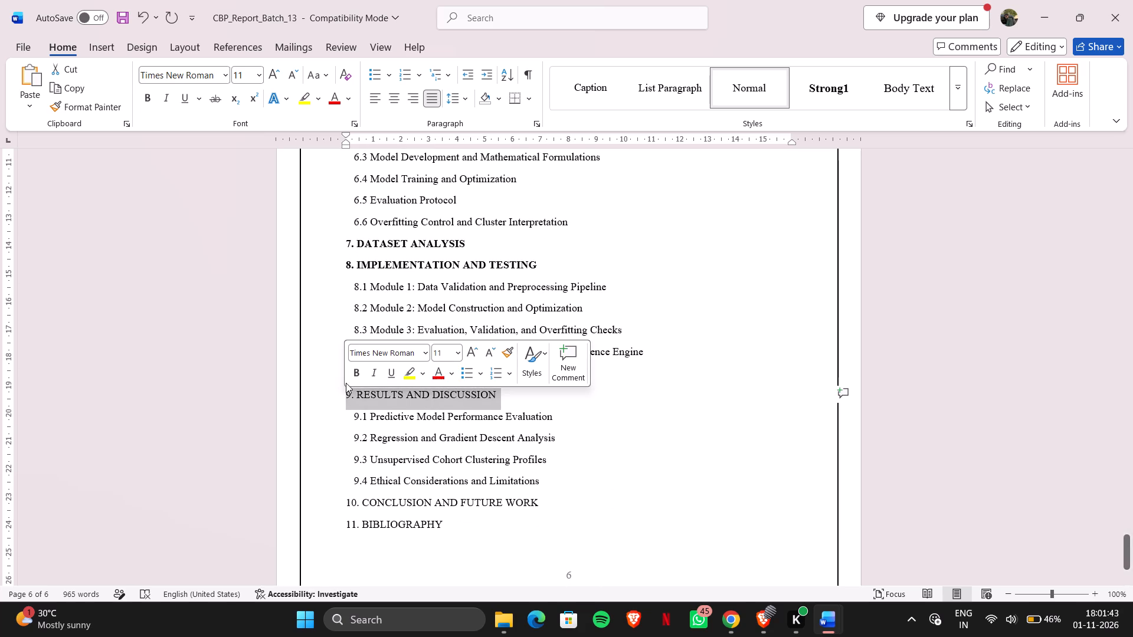
left_click(349, 369)
left_click_drag(441, 525, 344, 499)
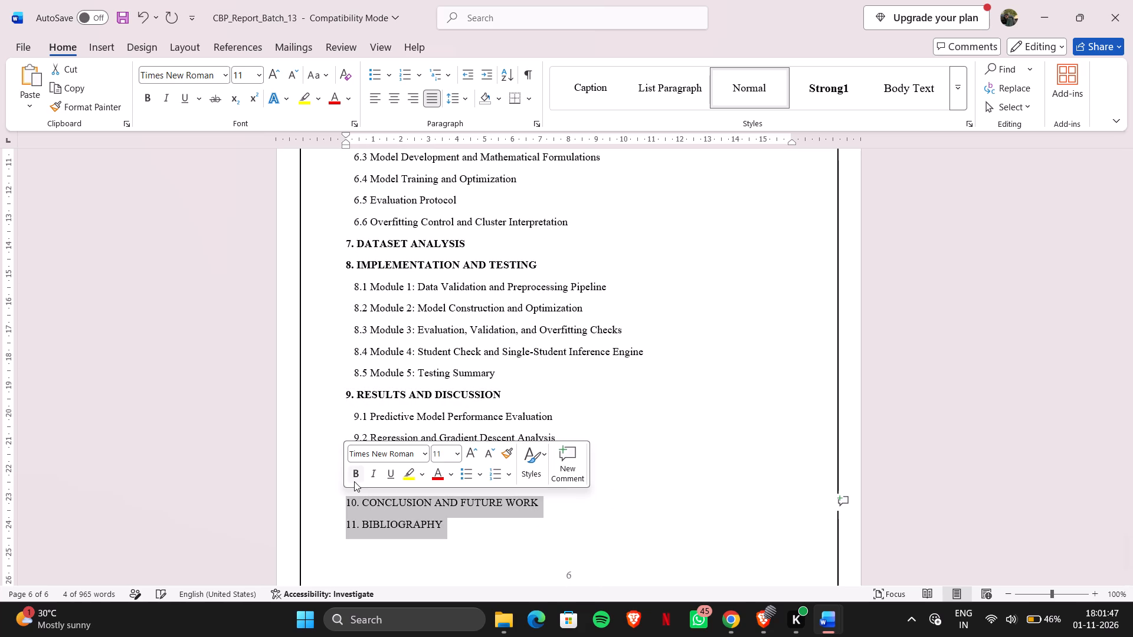
left_click(354, 481)
left_click(620, 553)
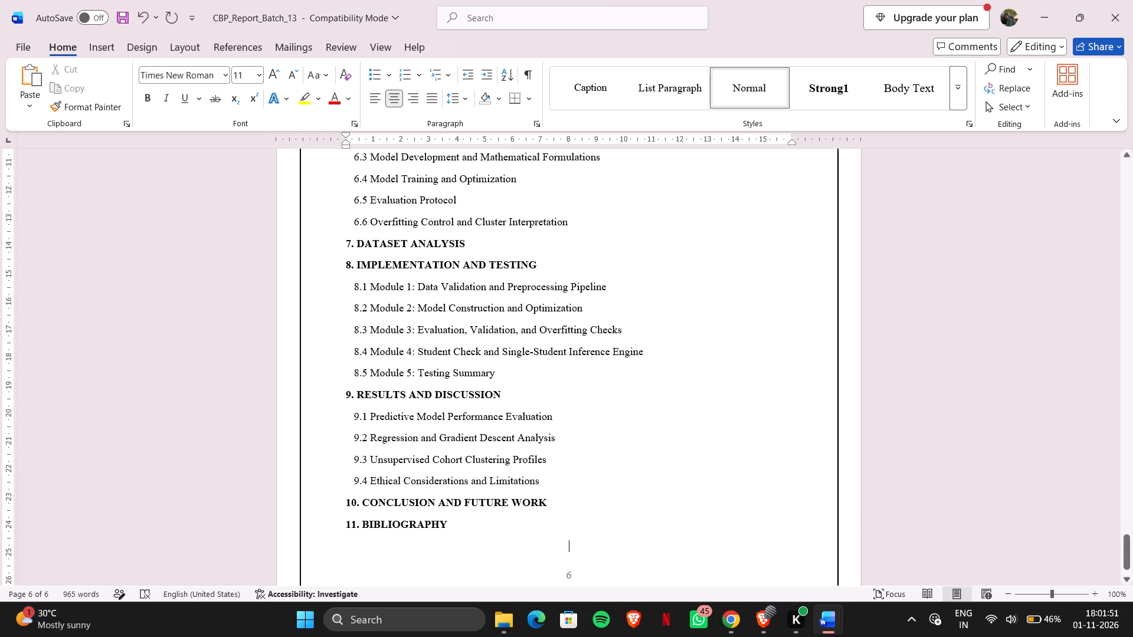
Switch to Student_Pulse_Academic_Early_Warning_Report and copy the LIST OF FIGURES and LIST OF TABLES, through the Table 7 entry.
key("alt+Tab")
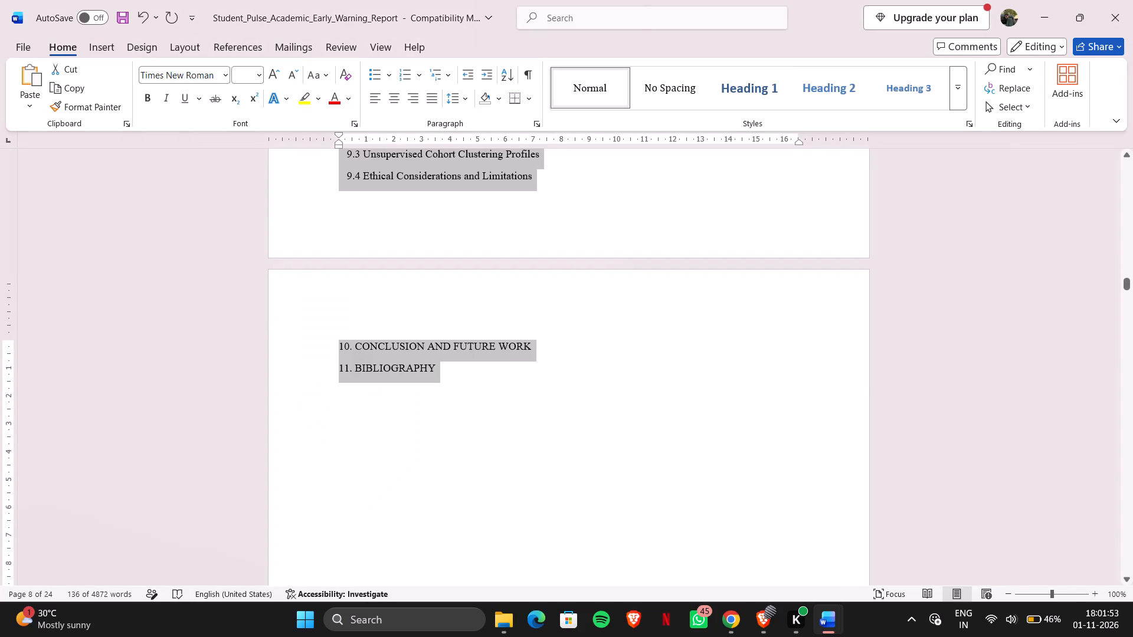
left_click(506, 457)
scroll(506, 457, "up", 4)
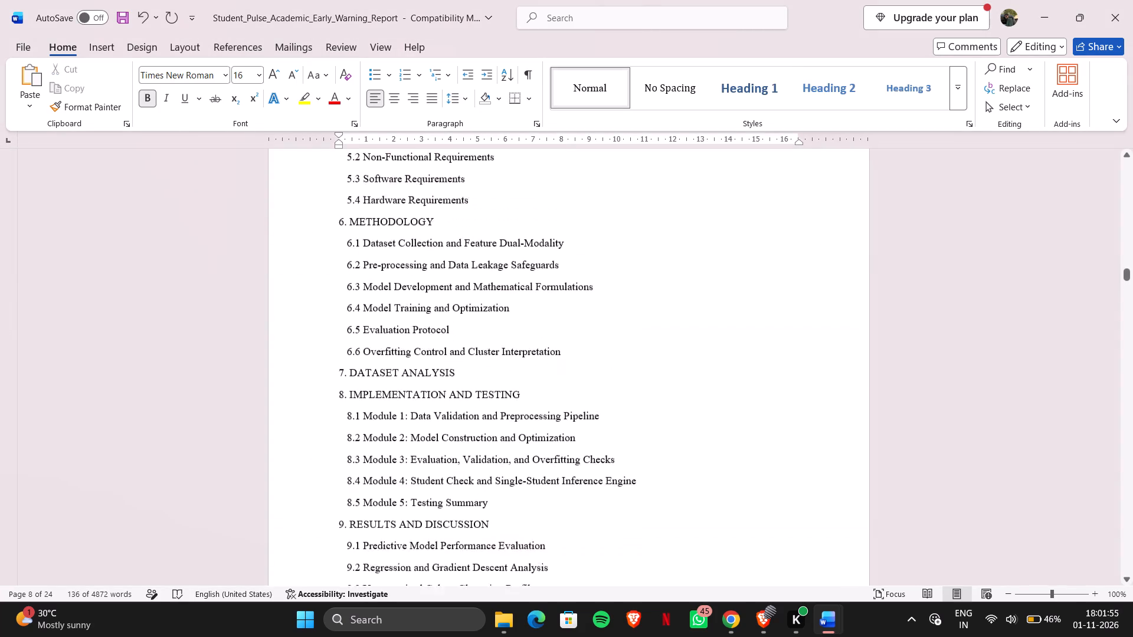
scroll(506, 457, "up", 5)
scroll(506, 457, "down", 2)
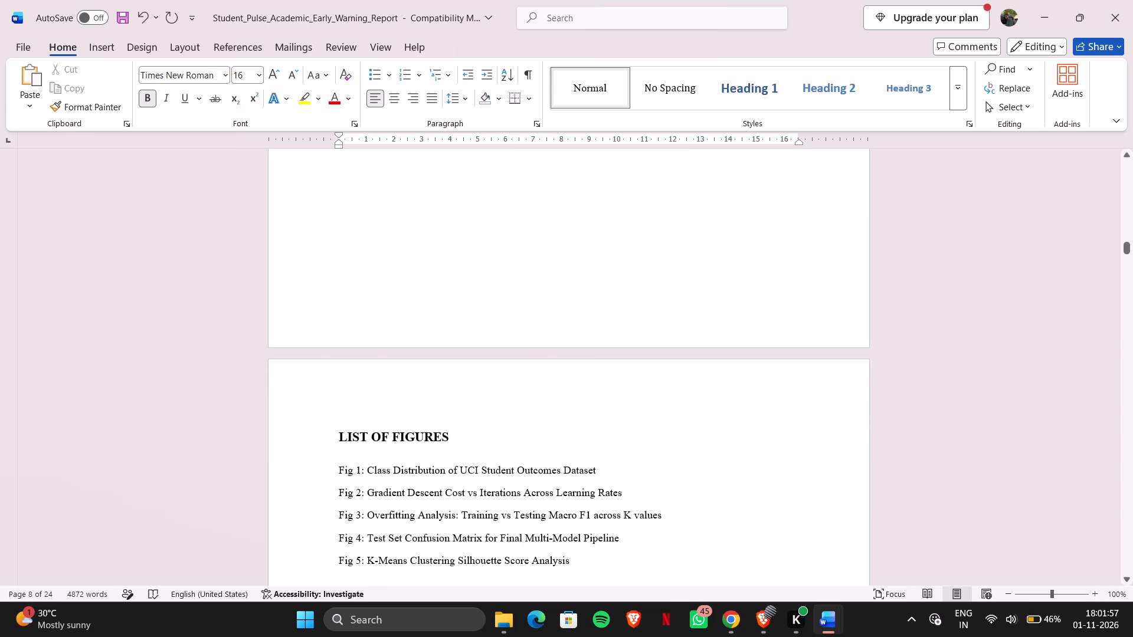
scroll(506, 457, "down", 2)
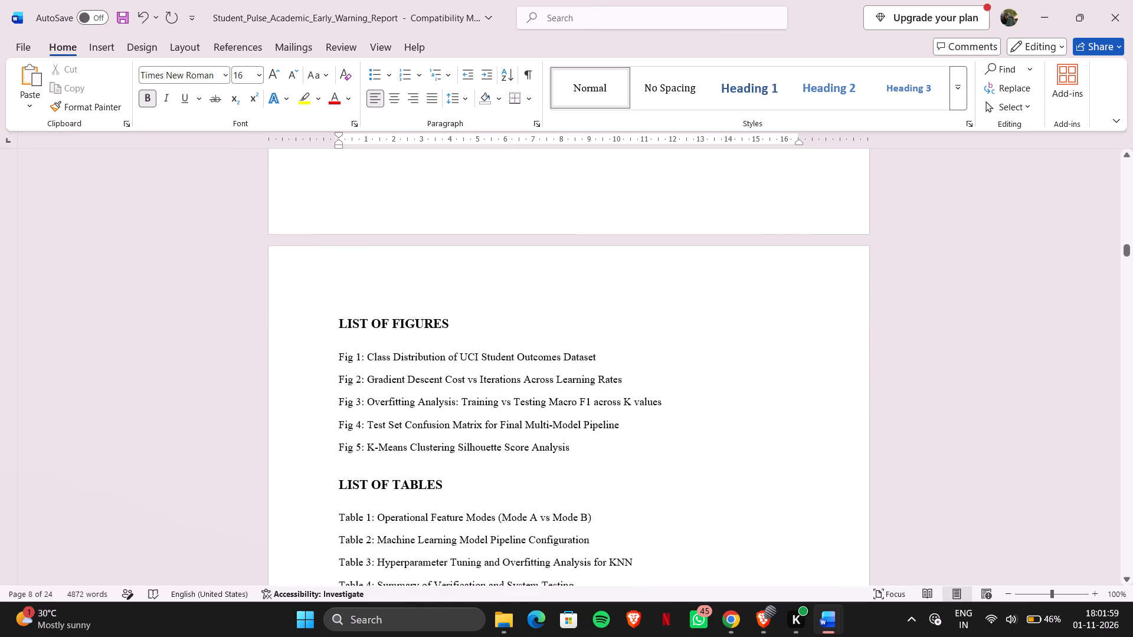
scroll(506, 457, "down", 2)
left_click_drag(333, 260, 670, 482)
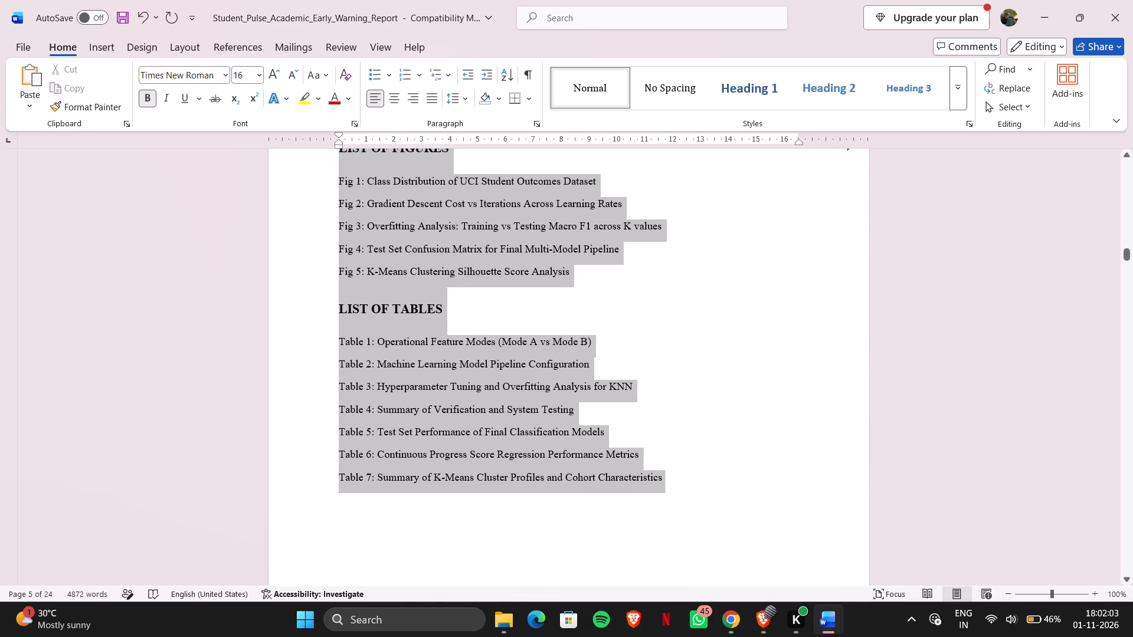
left_click_drag(670, 482, 671, 482)
key("ctrl+c")
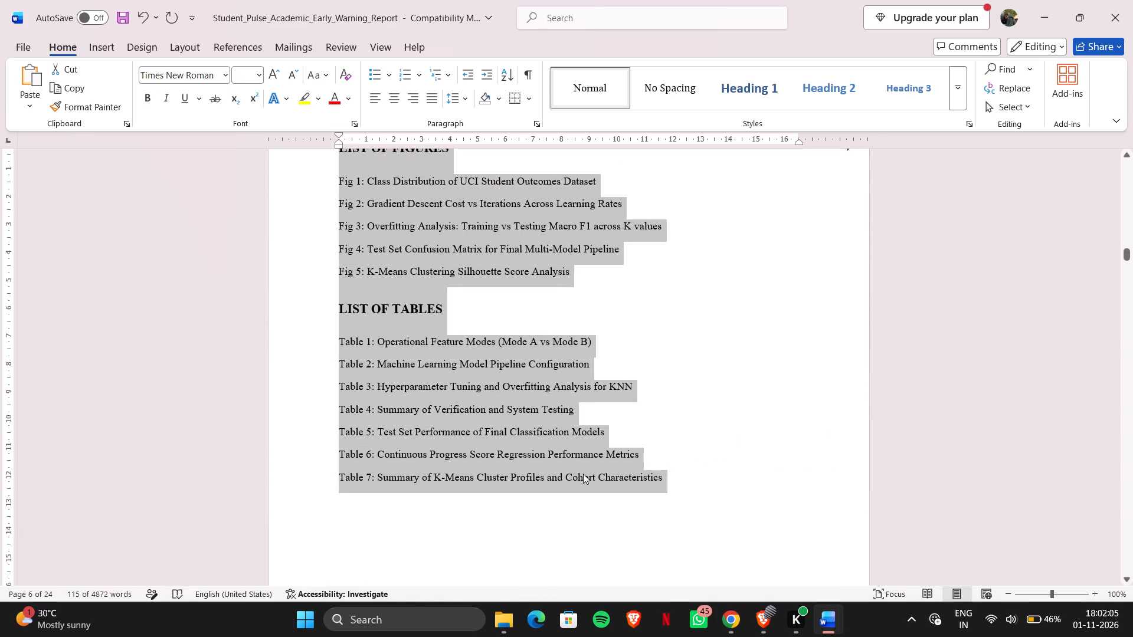
In CBP_Report_Batch_13, paste the lists of figures and tables on a new page after the contents list.
key("alt+Tab")
scroll(530, 434, "down", 2)
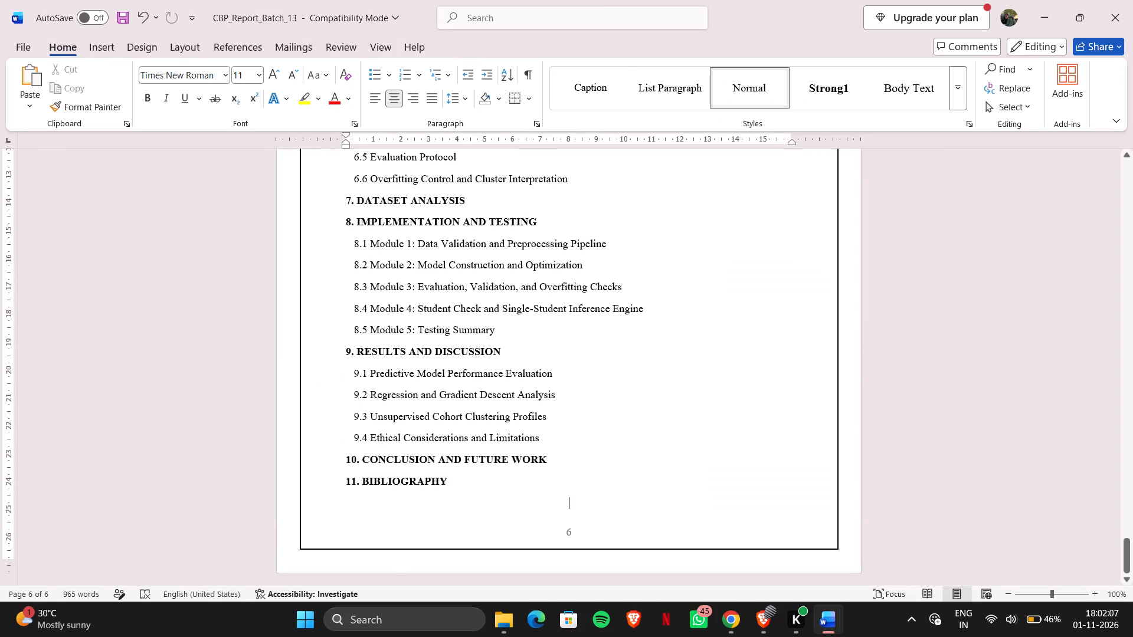
key("Return")
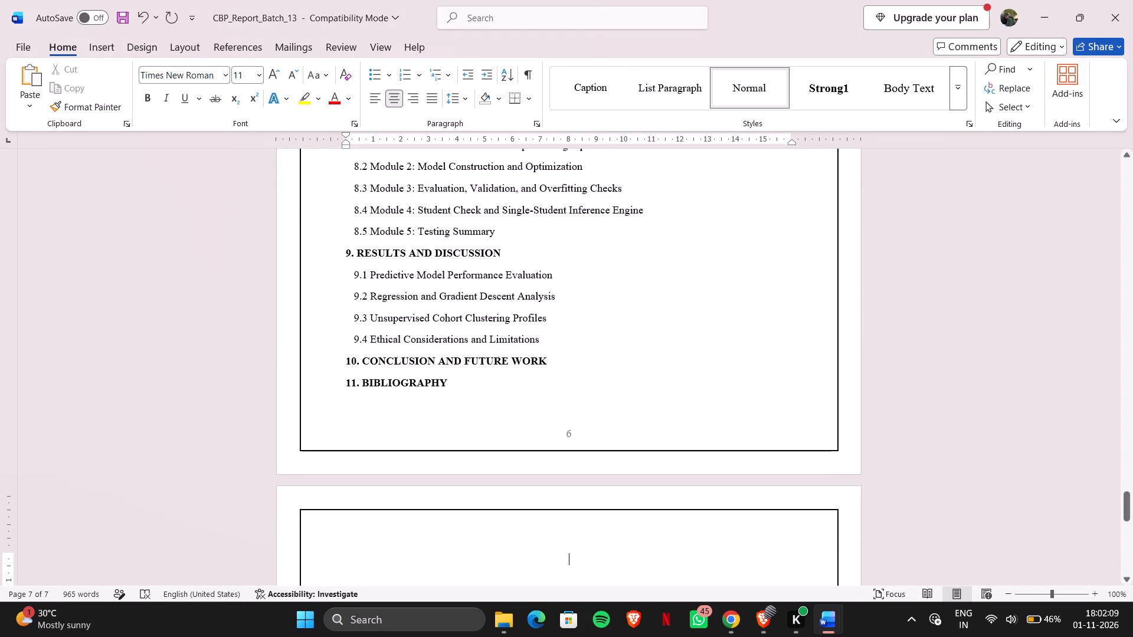
key("ctrl+v")
scroll(498, 359, "down", 3)
In Student_Pulse_Academic_Early_Warning_Report, copy the whole report body from the "1. INTRODUCTION" heading through the last bibliography reference.
key("alt+Tab")
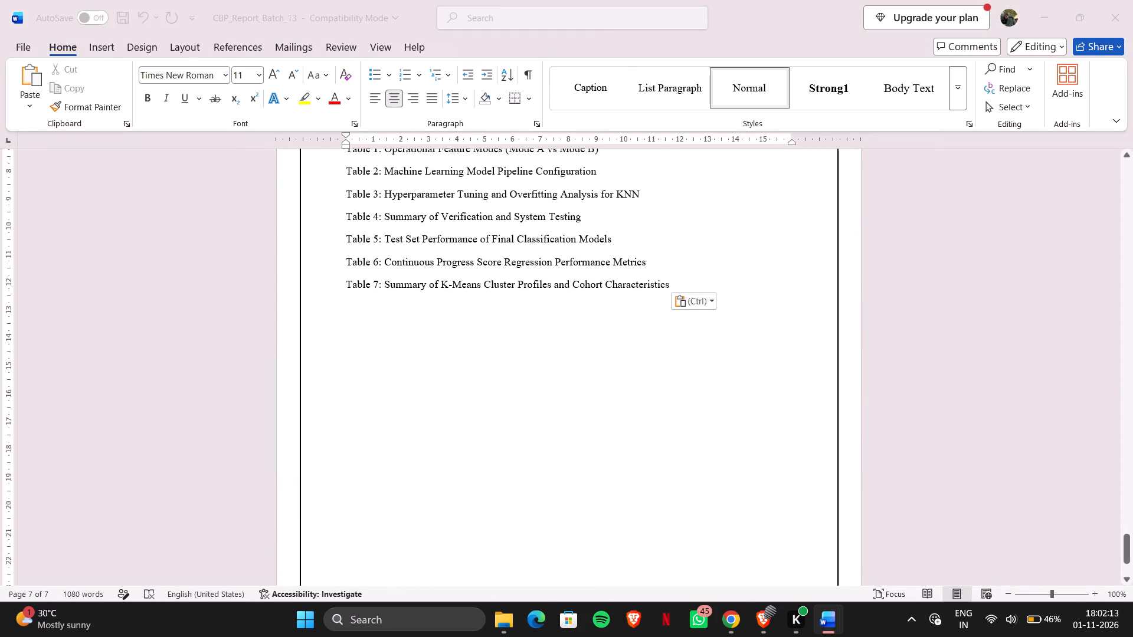
scroll(570, 327, "down", 4)
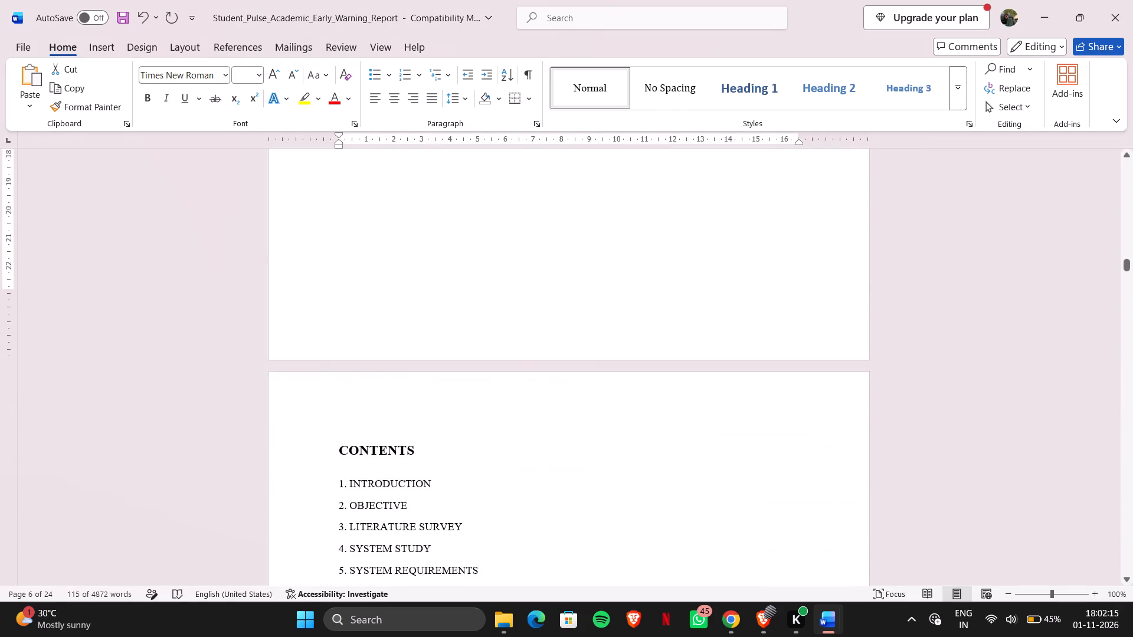
scroll(570, 327, "down", 9)
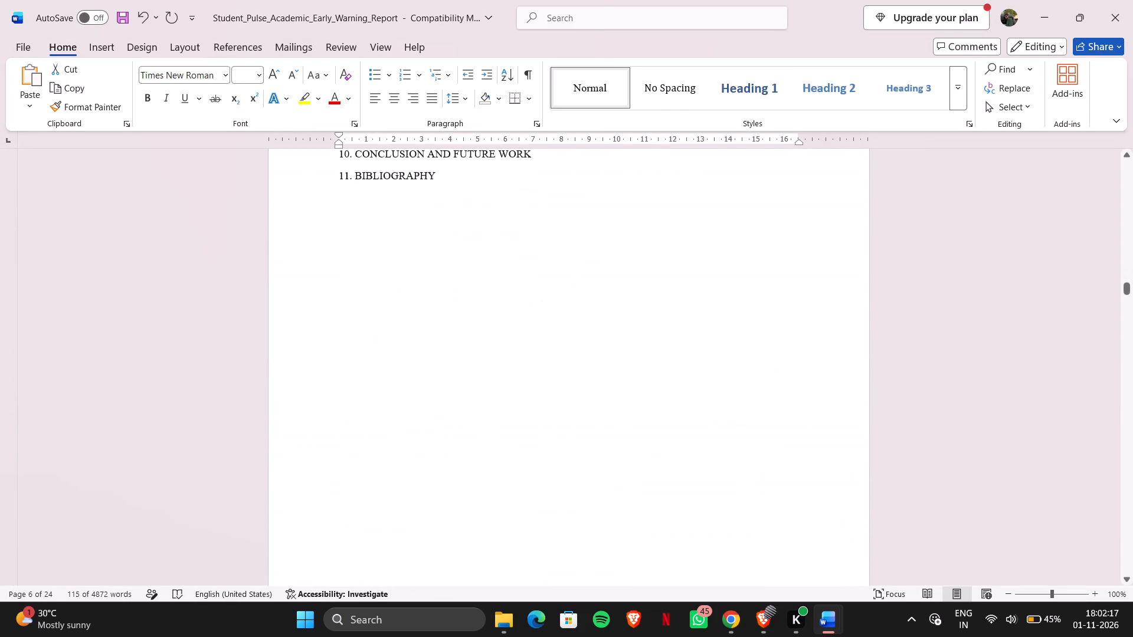
scroll(570, 327, "down", 3)
left_click(570, 327)
scroll(570, 327, "down", 1)
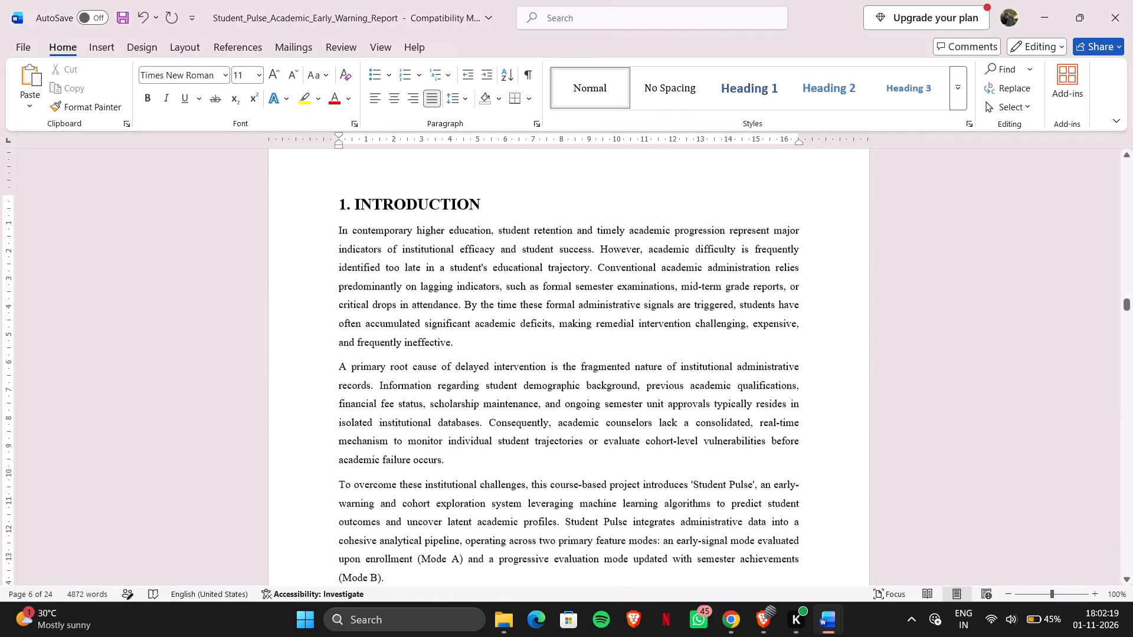
left_click_drag(335, 201, 514, 386)
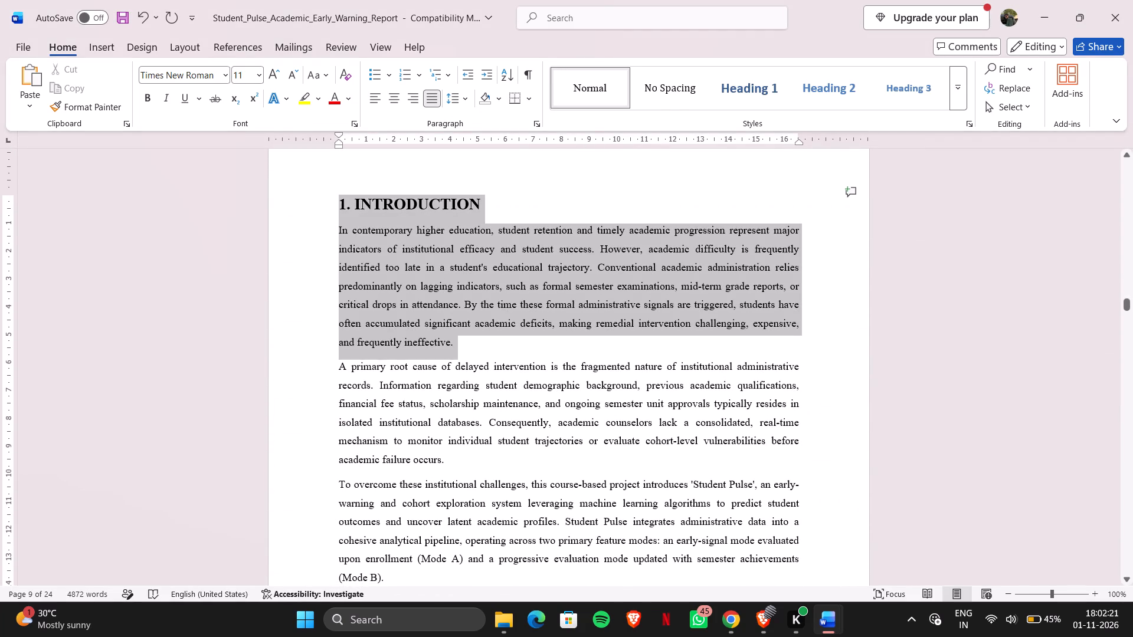
left_click_drag(514, 386, 1048, 636)
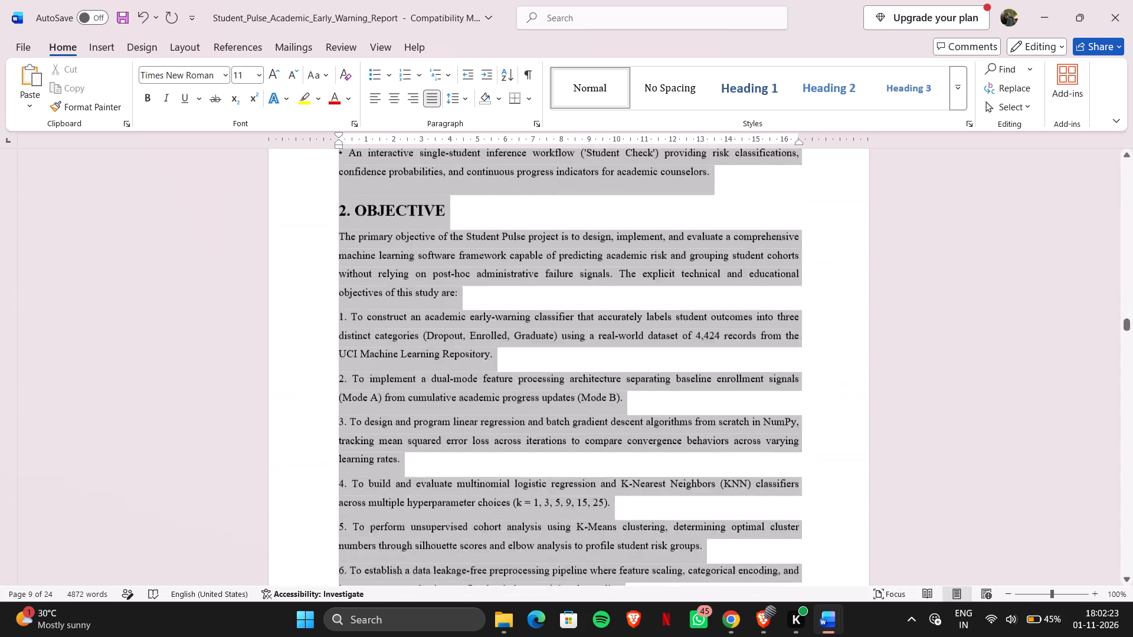
left_click_drag(1048, 636, 1132, 636)
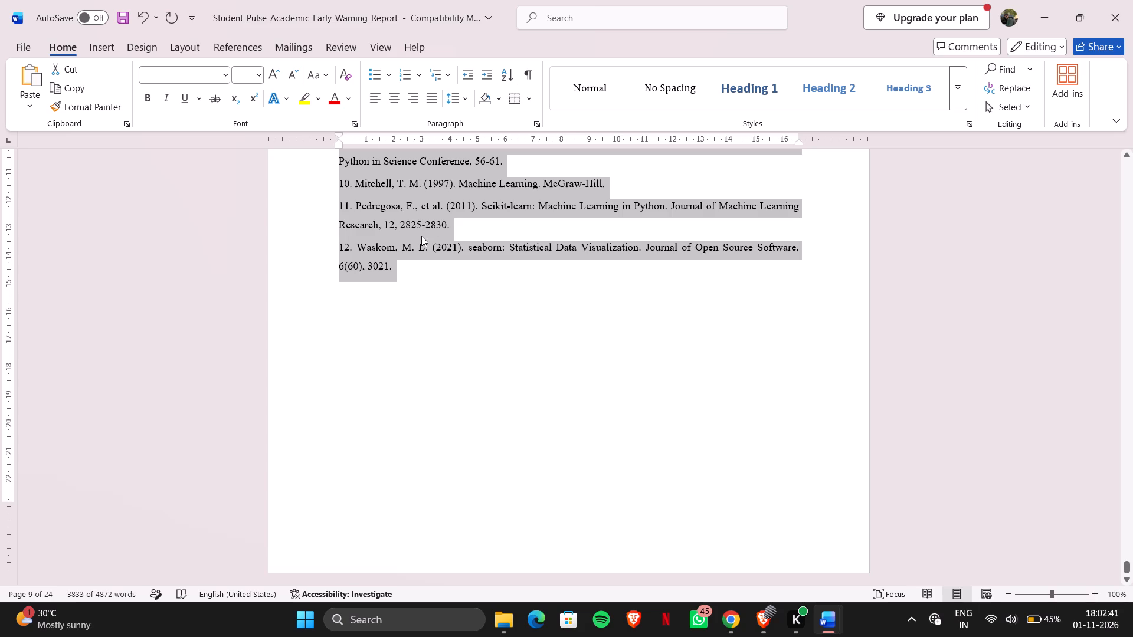
key("ctrl+c")
In CBP_Report_Batch_13, add blank lines after the list of tables until a new page starts, and paste the copied report body there.
key("alt+Tab")
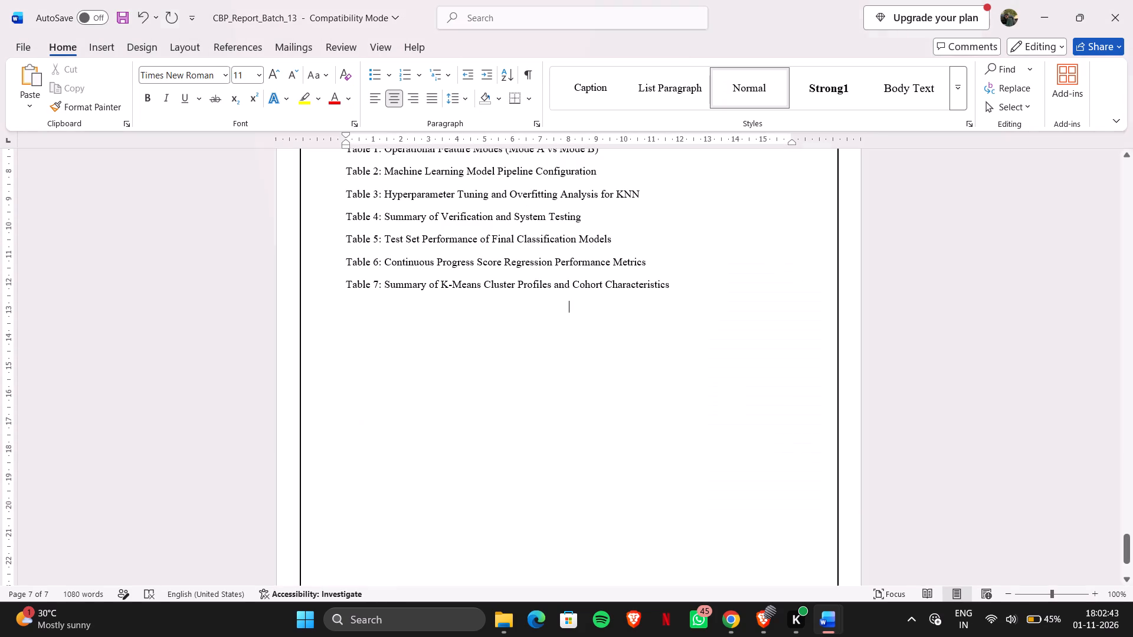
scroll(551, 350, "down", 7)
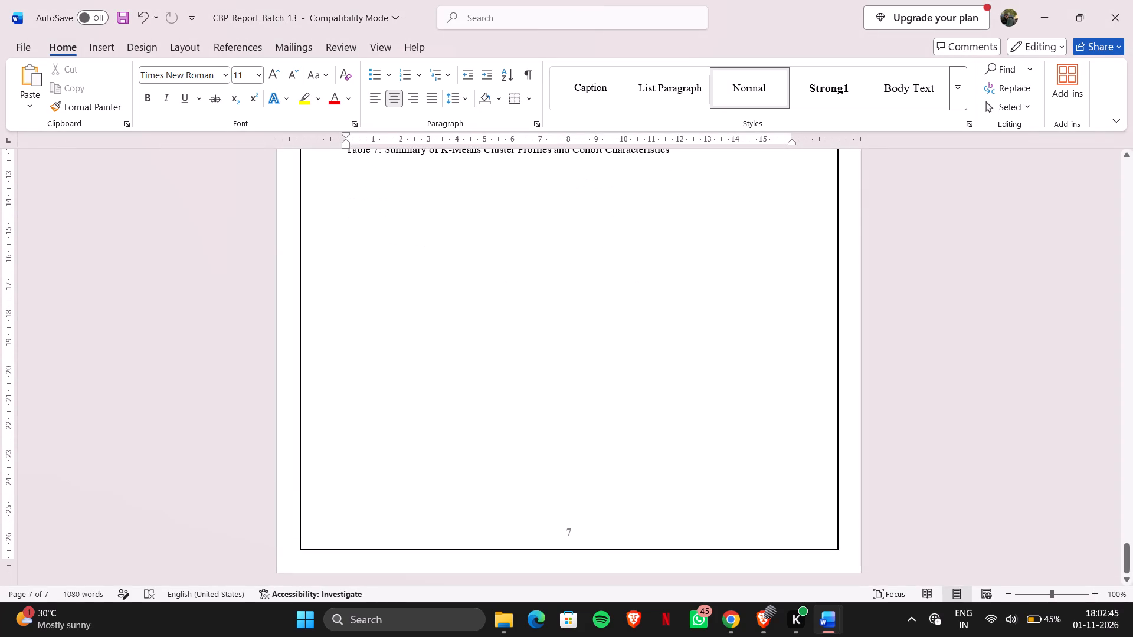
left_click(538, 422)
key("Down")
key("Return")
key("Return")
key("Return")
key("Return")
key("Return")
key("Return")
key("Return")
key("Return")
key("Return")
key("Return")
key("Return")
key("Return")
key("Return")
key("Return")
key("Return")
key("Return")
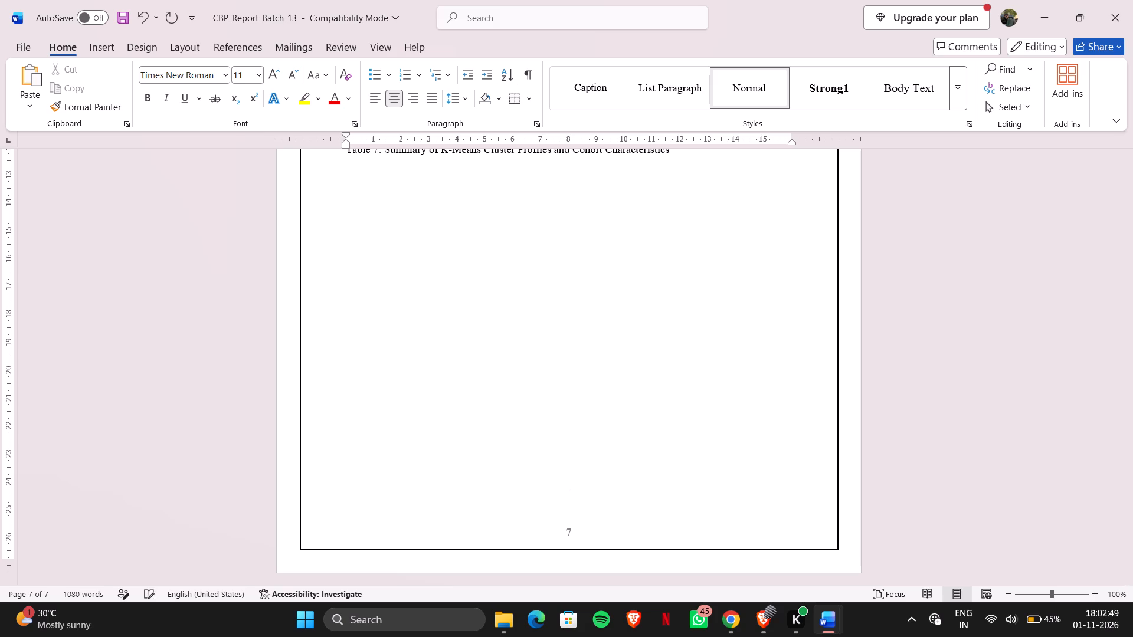
key("Return")
key("Return")
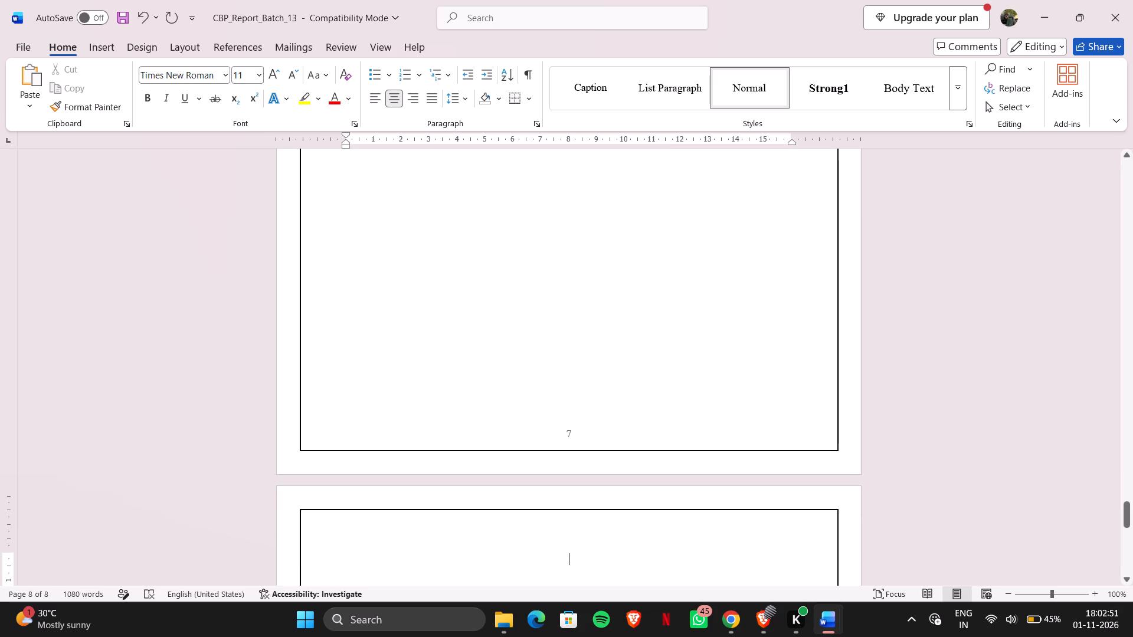
key("ctrl+v")
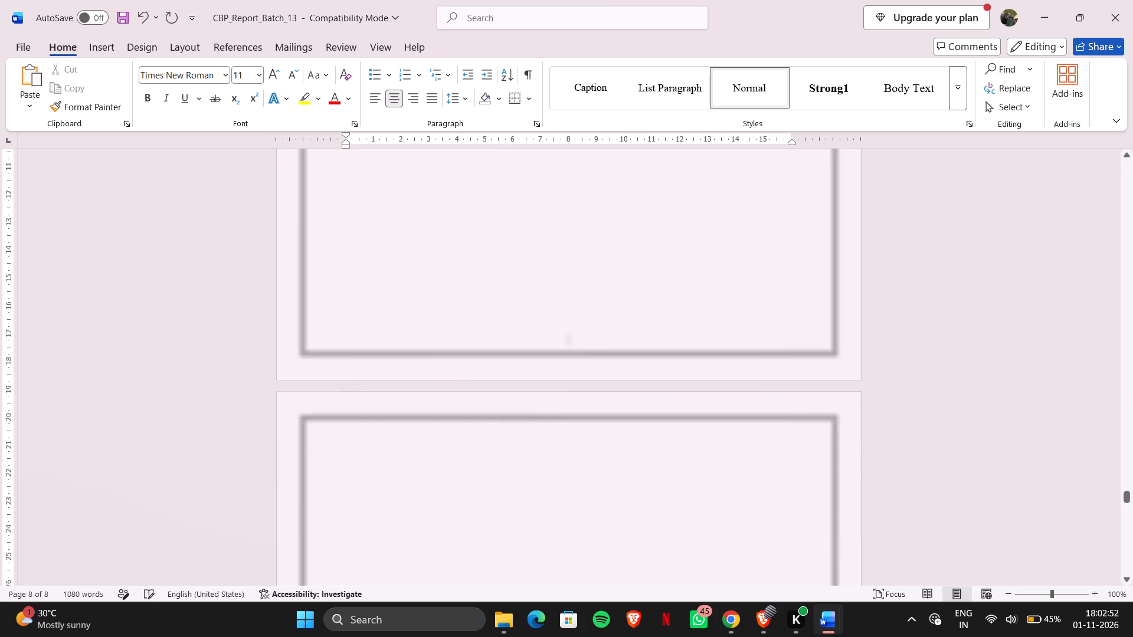
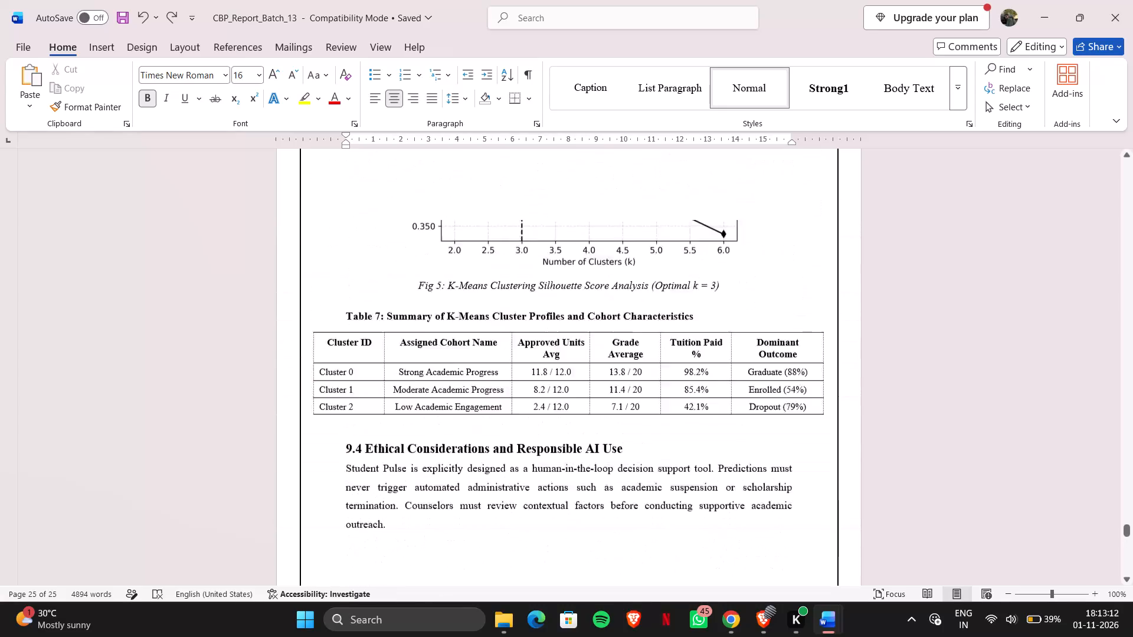
Review the assembled report from the certificate page through the end of the LITERATURE SURVEY section.
scroll(531, 329, "up", 20)
scroll(531, 329, "up", 20)
scroll(531, 329, "up", 20)
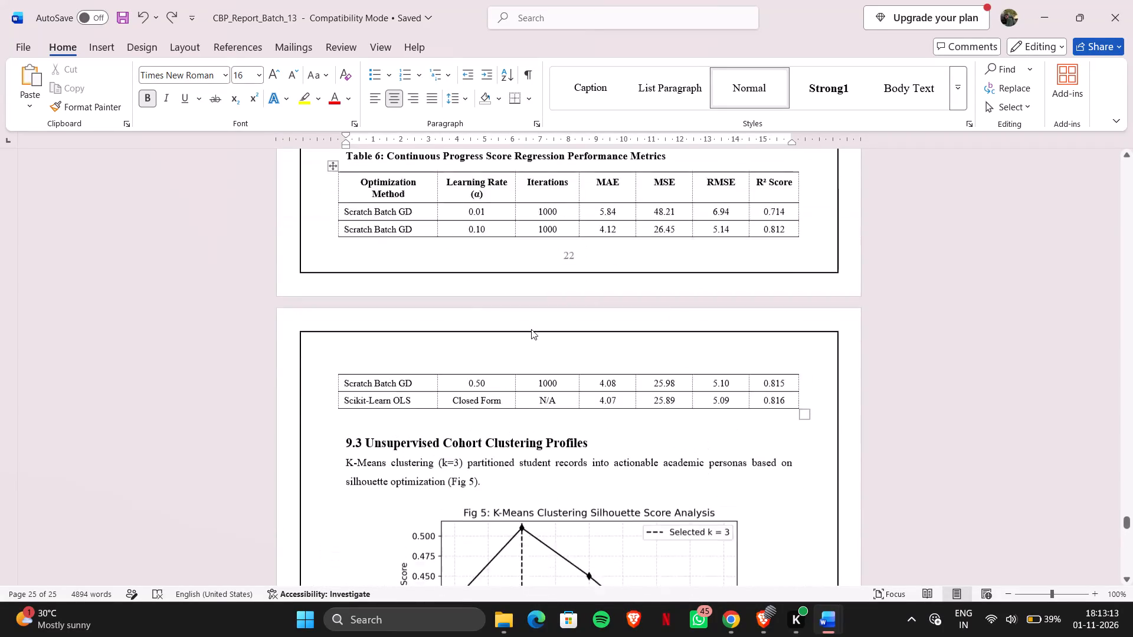
scroll(531, 329, "up", 20)
scroll(531, 329, "up", 20)
scroll(531, 329, "up", 20)
scroll(531, 329, "up", 20)
scroll(531, 329, "up", 1)
scroll(531, 329, "down", 5)
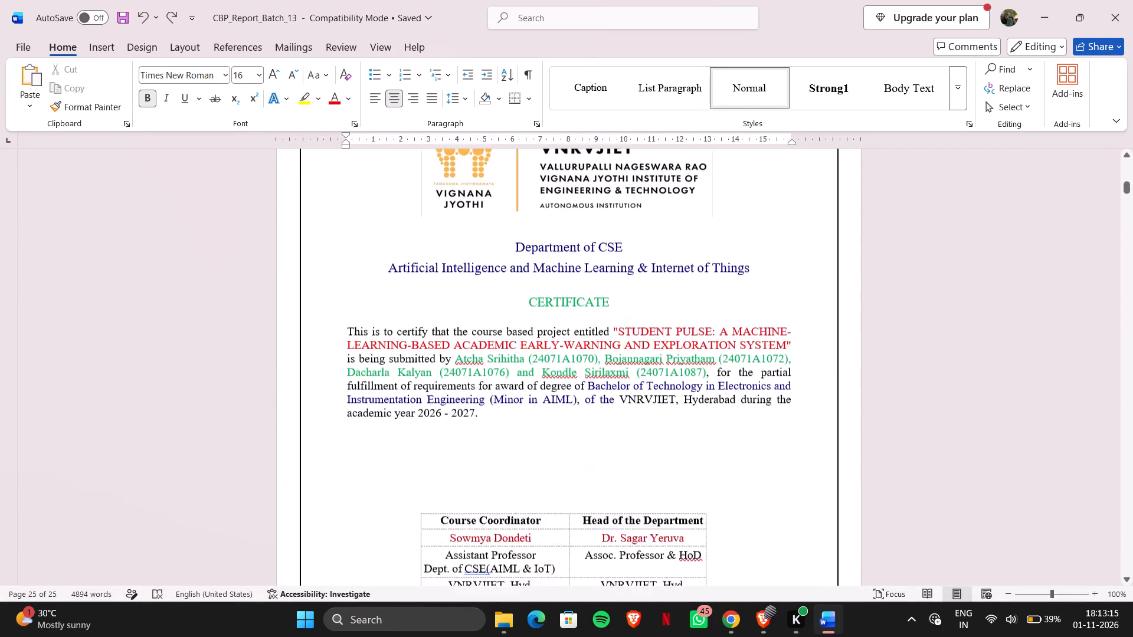
scroll(531, 329, "down", 4)
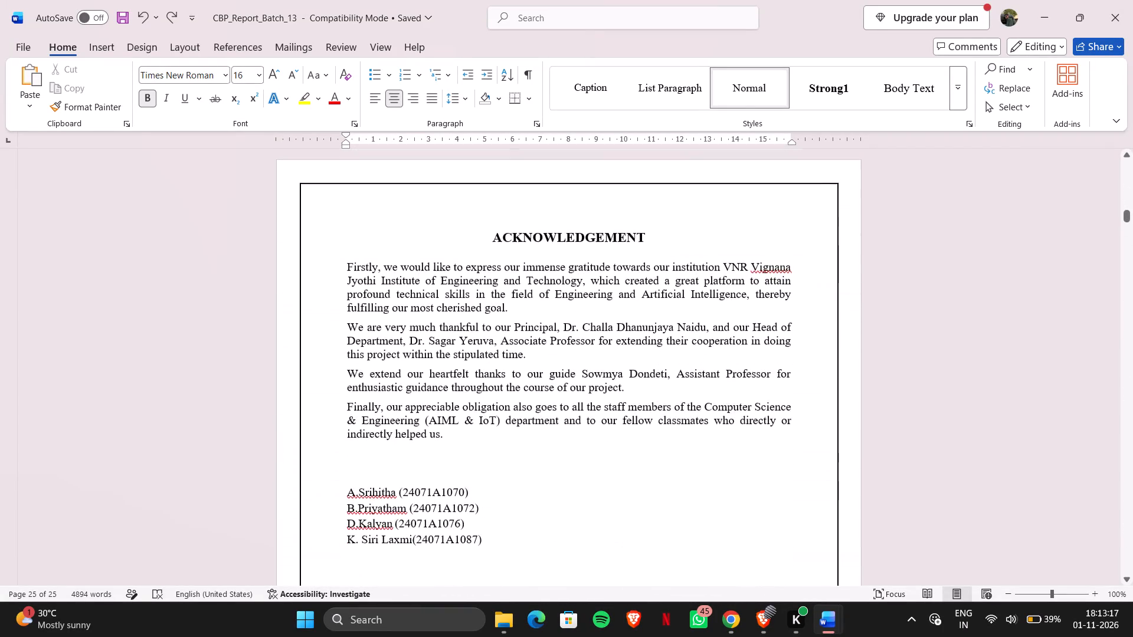
scroll(531, 329, "down", 4)
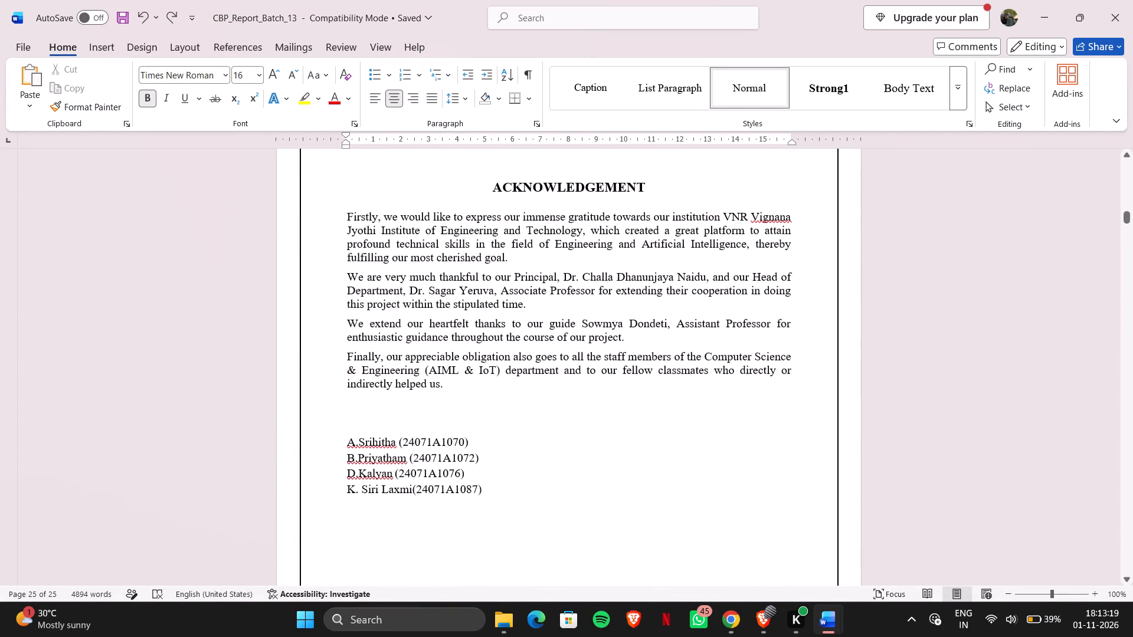
scroll(531, 329, "down", 6)
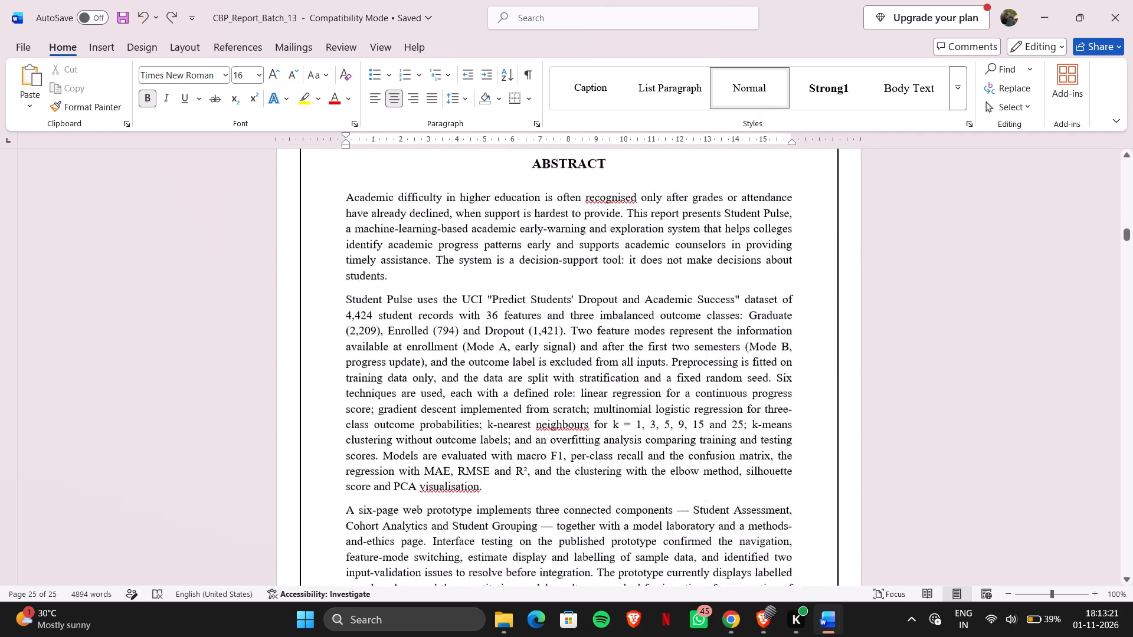
scroll(531, 329, "down", 6)
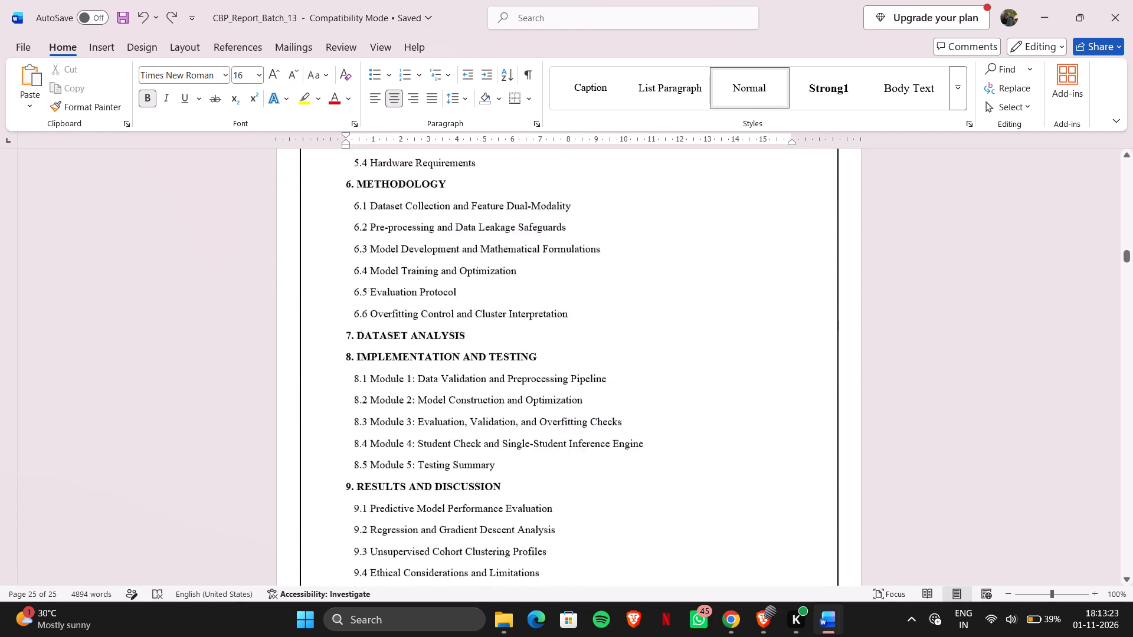
scroll(531, 329, "down", 8)
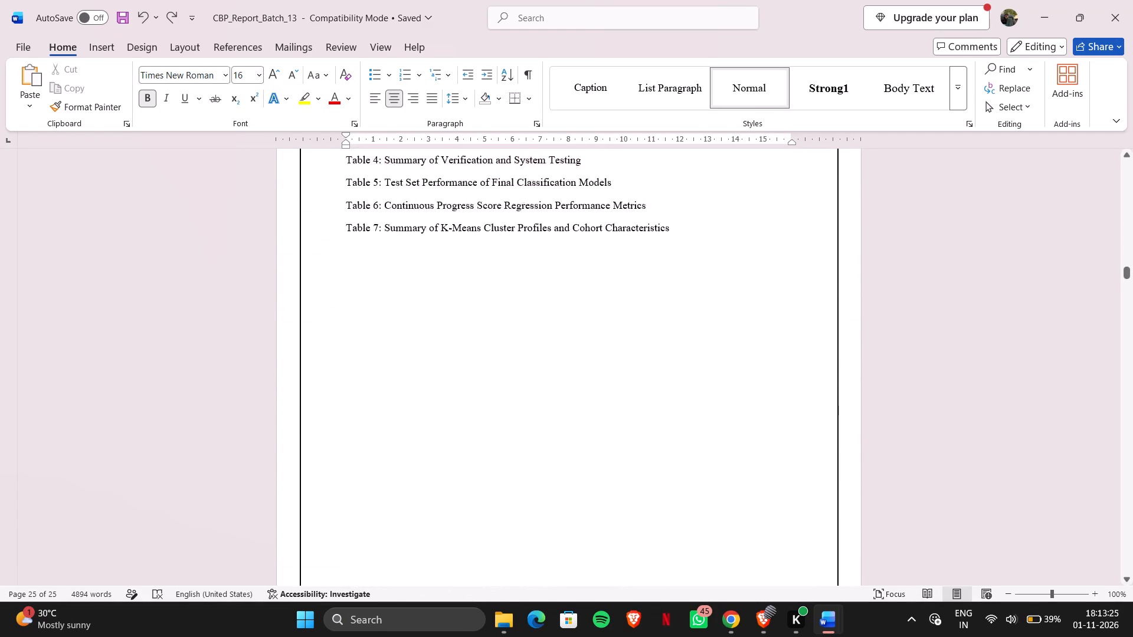
scroll(531, 329, "down", 5)
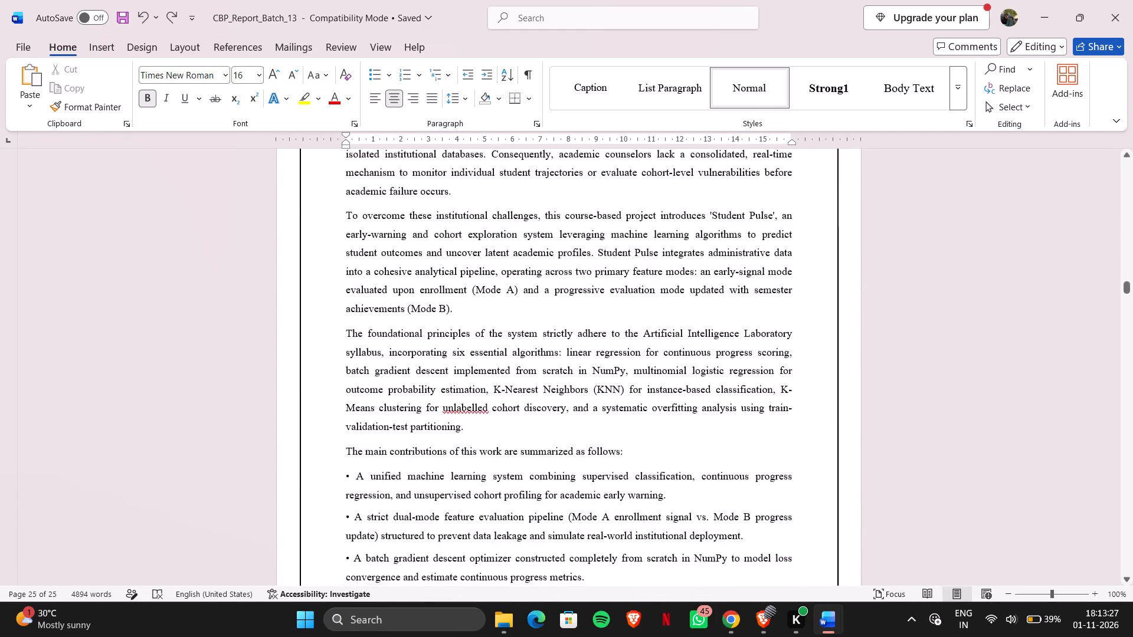
scroll(531, 329, "down", 7)
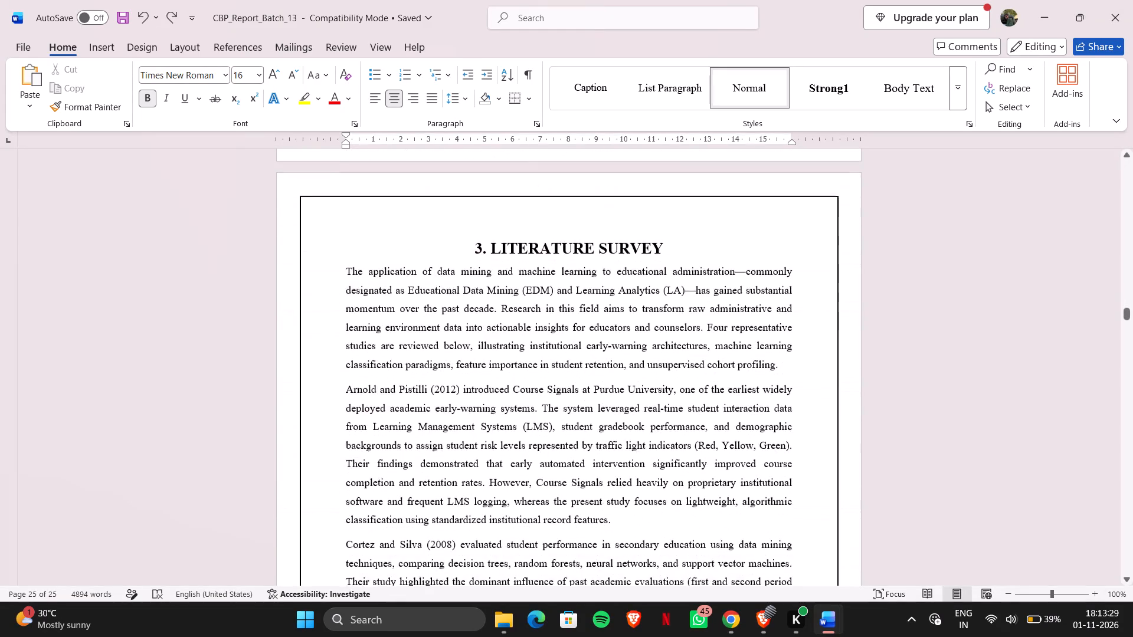
scroll(531, 329, "down", 4)
scroll(531, 329, "up", 3)
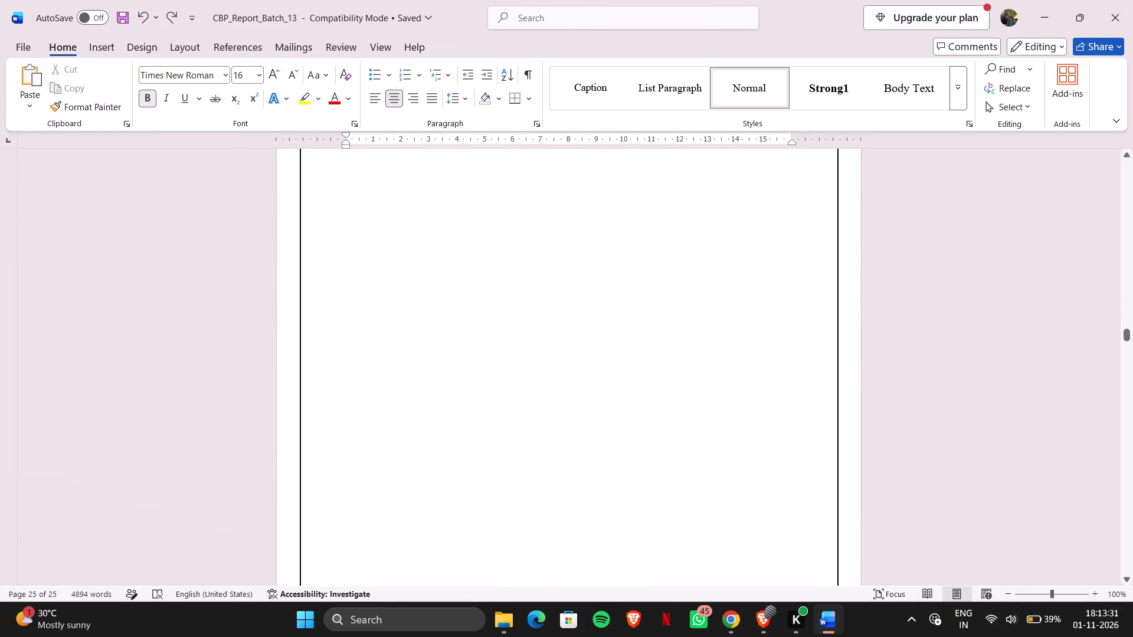
scroll(531, 329, "up", 2)
Switch to Chrome and capture a screenshot of the Student Pulse site's Overview page, excluding the browser bars and taskbar.
left_click(737, 620)
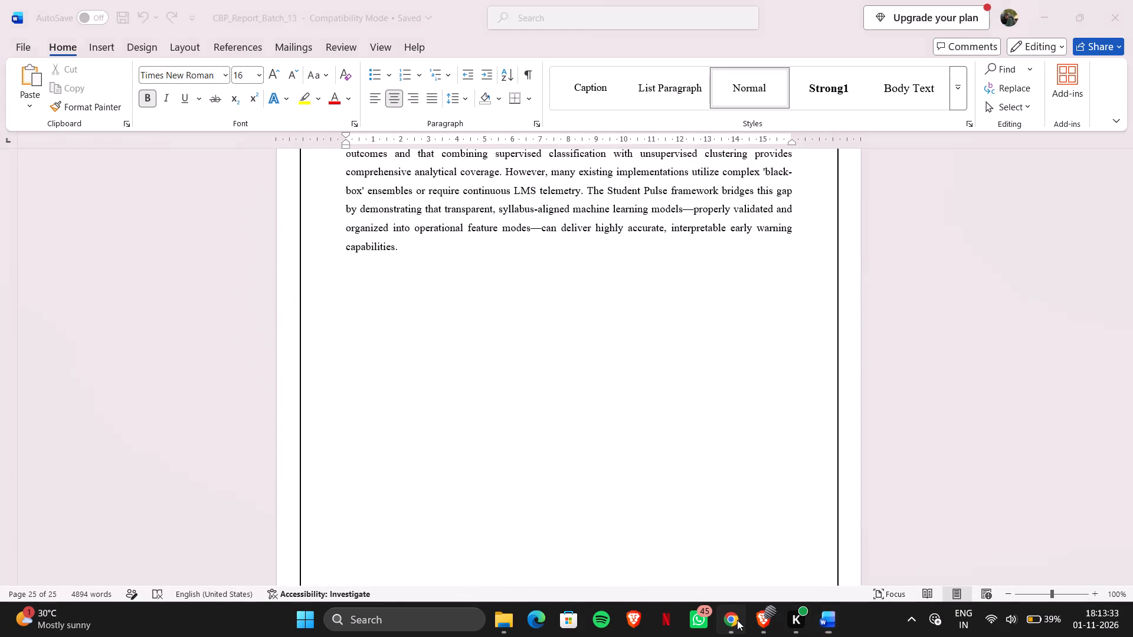
left_click(366, 91)
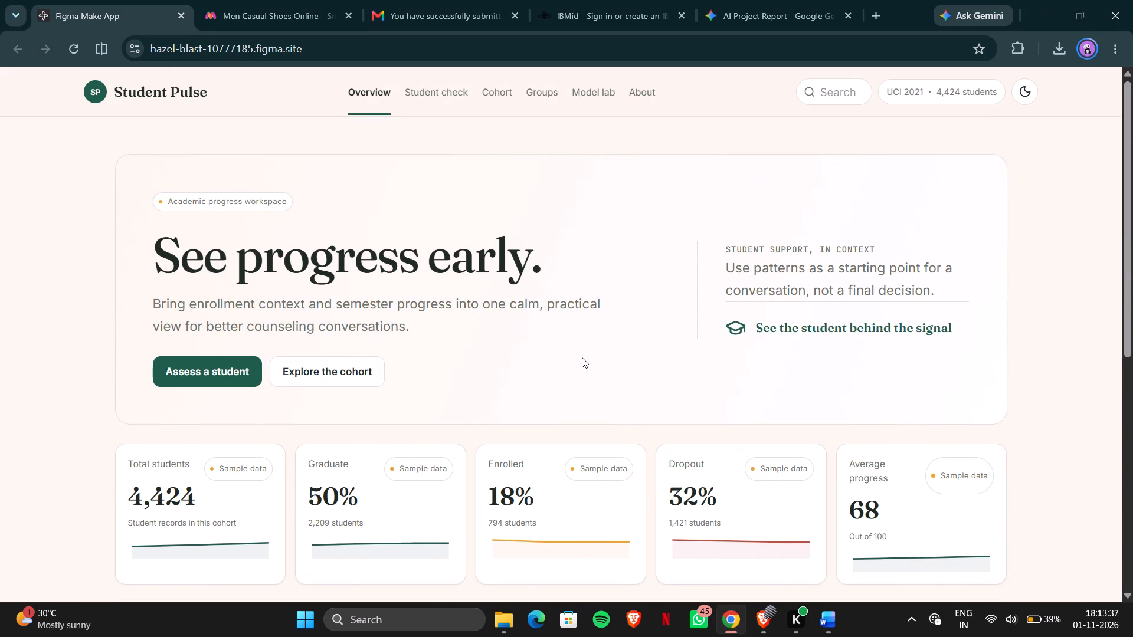
key("Print")
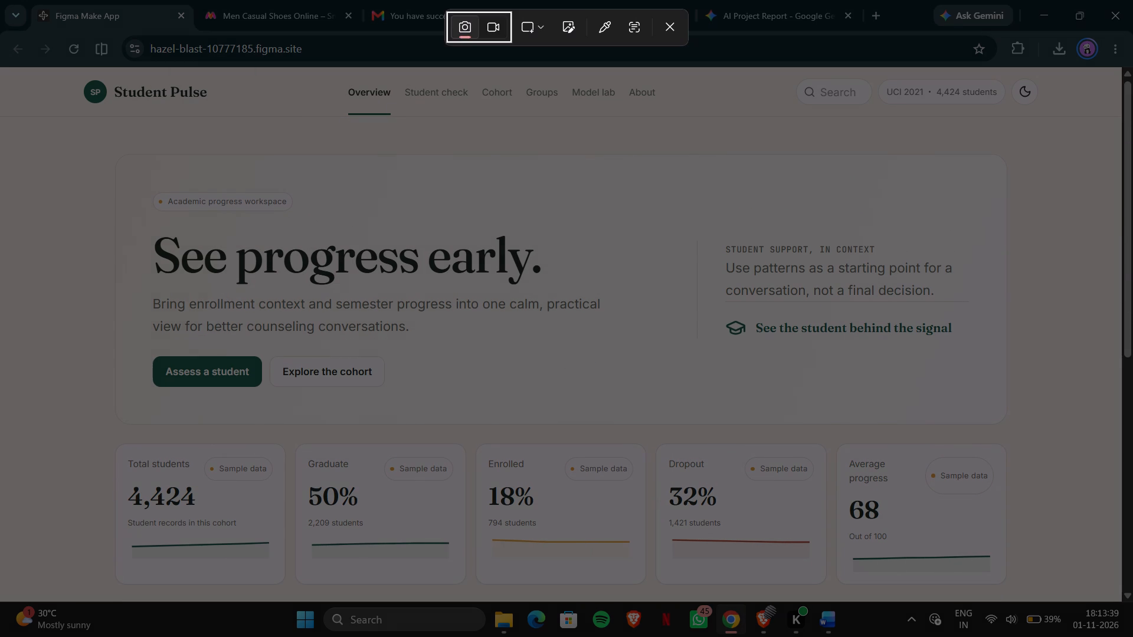
left_click_drag(4, 70, 103, 101)
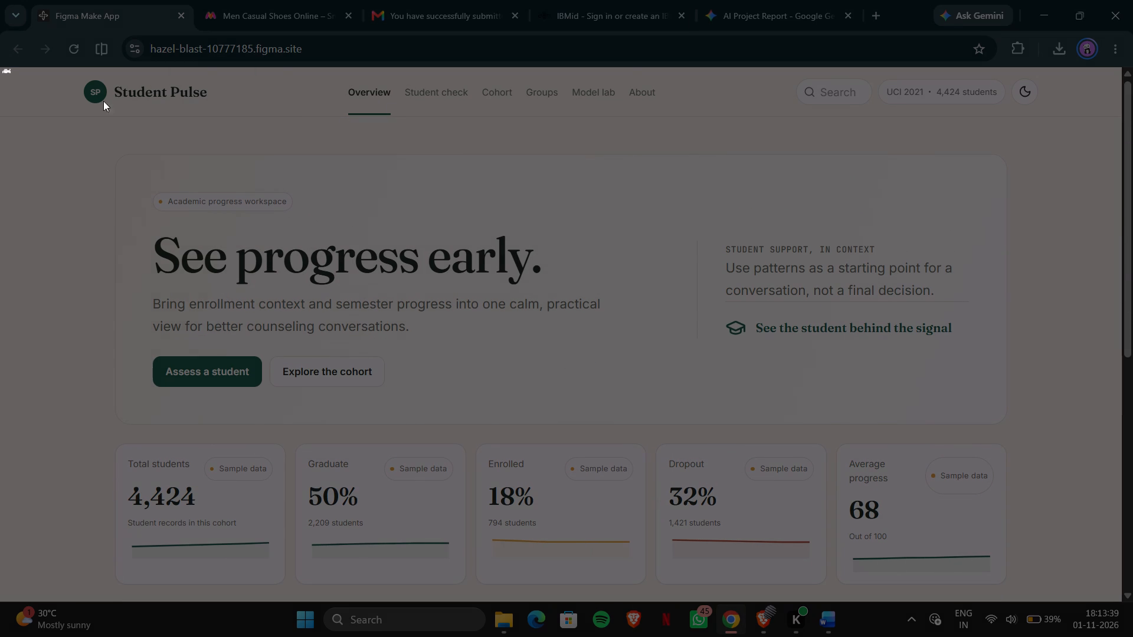
left_click_drag(103, 101, 1132, 636)
scroll(342, 233, "right", 2)
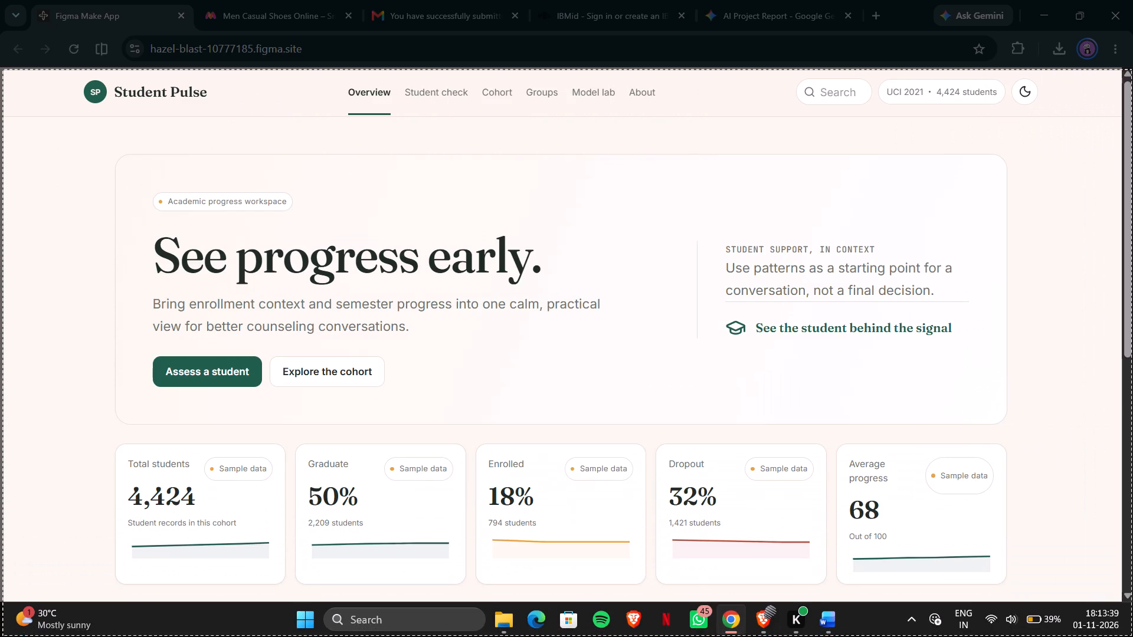
left_click_drag(1132, 636, 1123, 603)
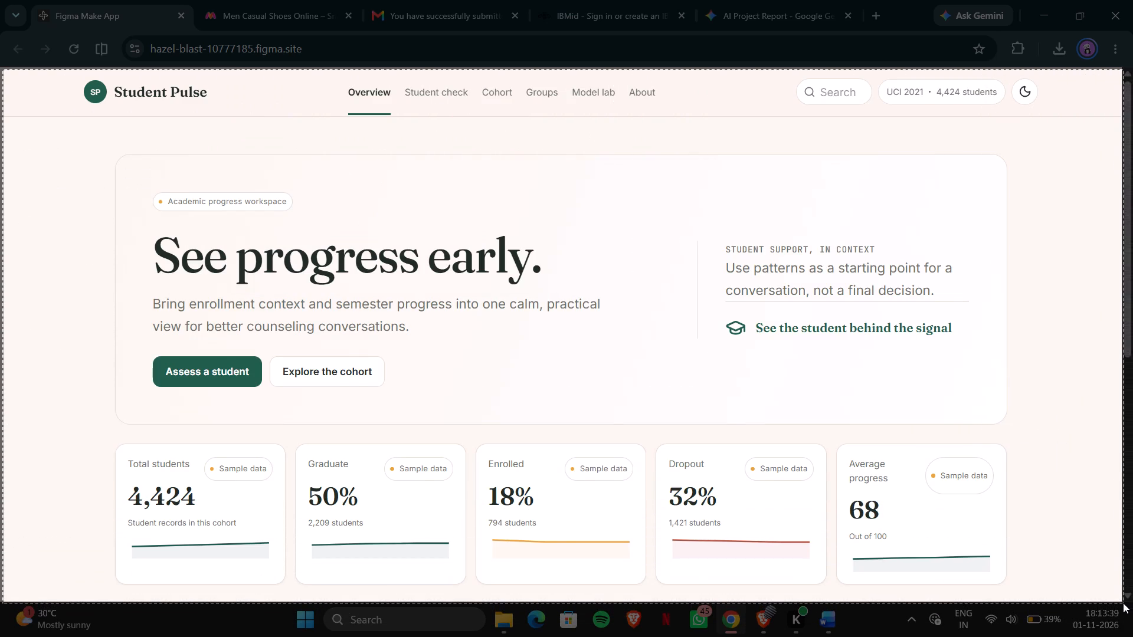
left_click_drag(1123, 603, 1118, 602)
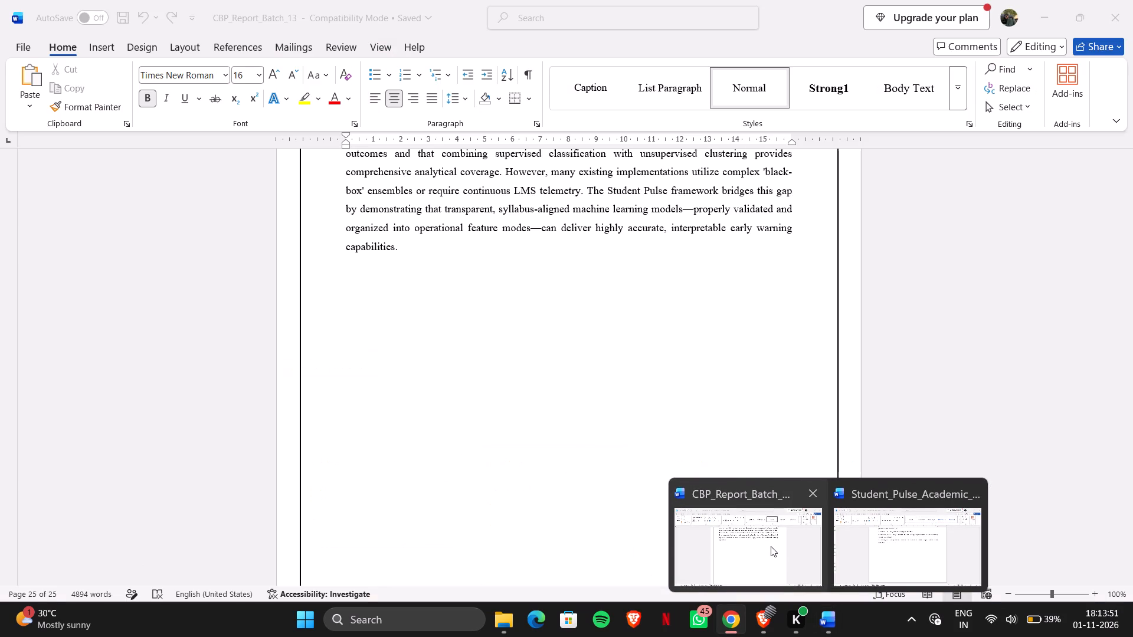
In CBP_Report_Batch_13, paste the Overview screenshot in the blank space after the literature survey and move it up closer to the text.
left_click(771, 546)
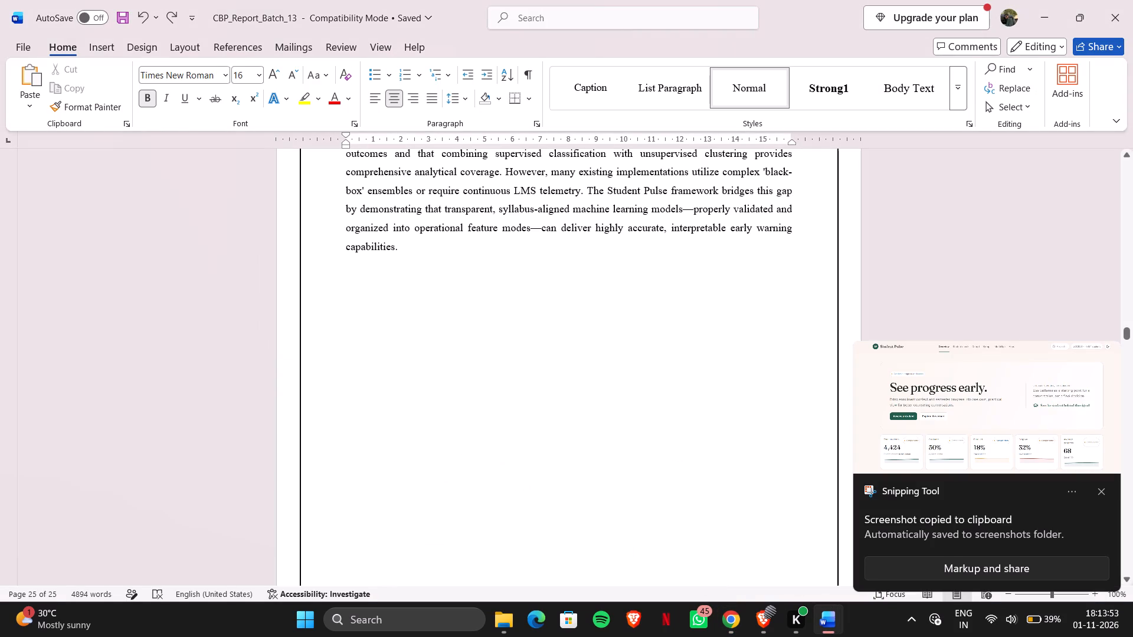
scroll(532, 405, "down", 1)
scroll(532, 405, "up", 3)
scroll(532, 405, "down", 1)
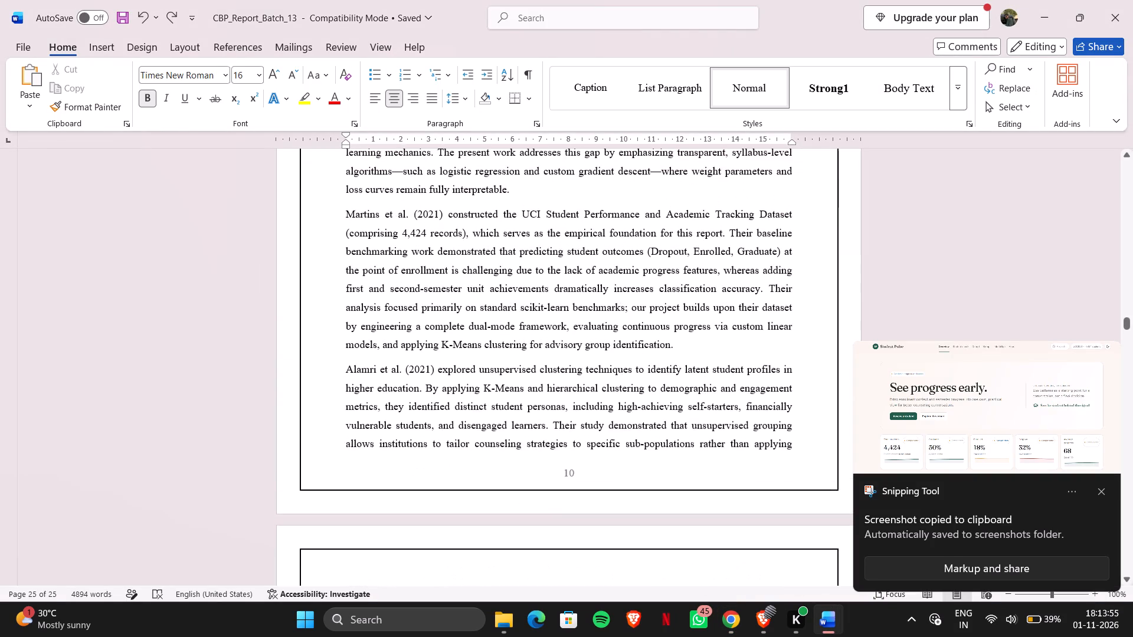
scroll(532, 405, "down", 2)
left_click(532, 405)
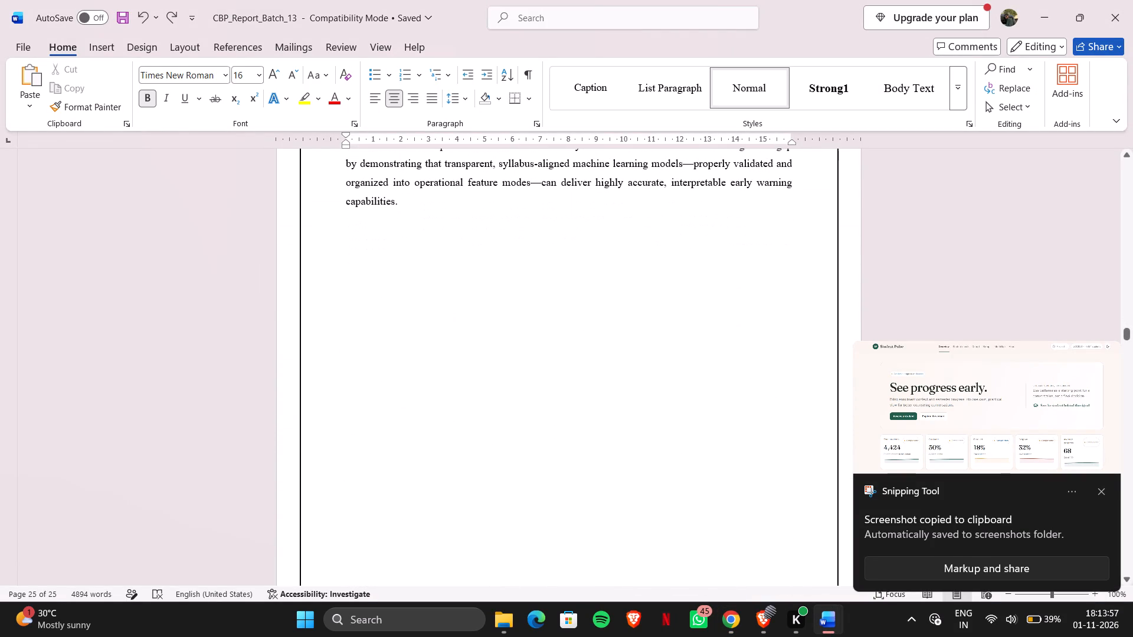
key("ctrl+v")
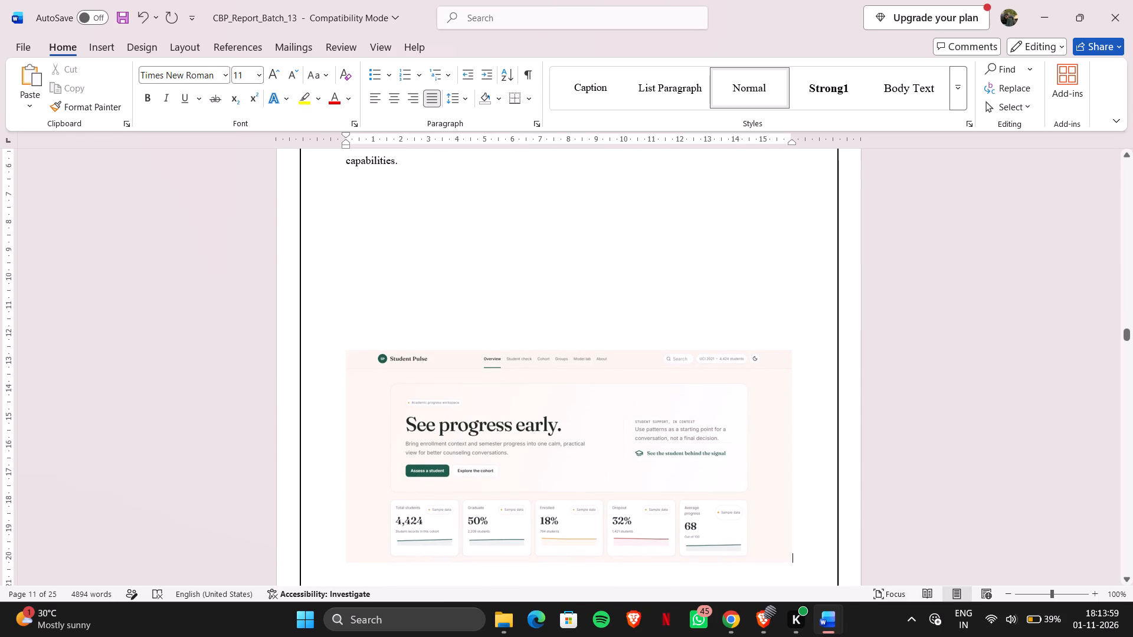
left_click_drag(526, 438, 559, 244)
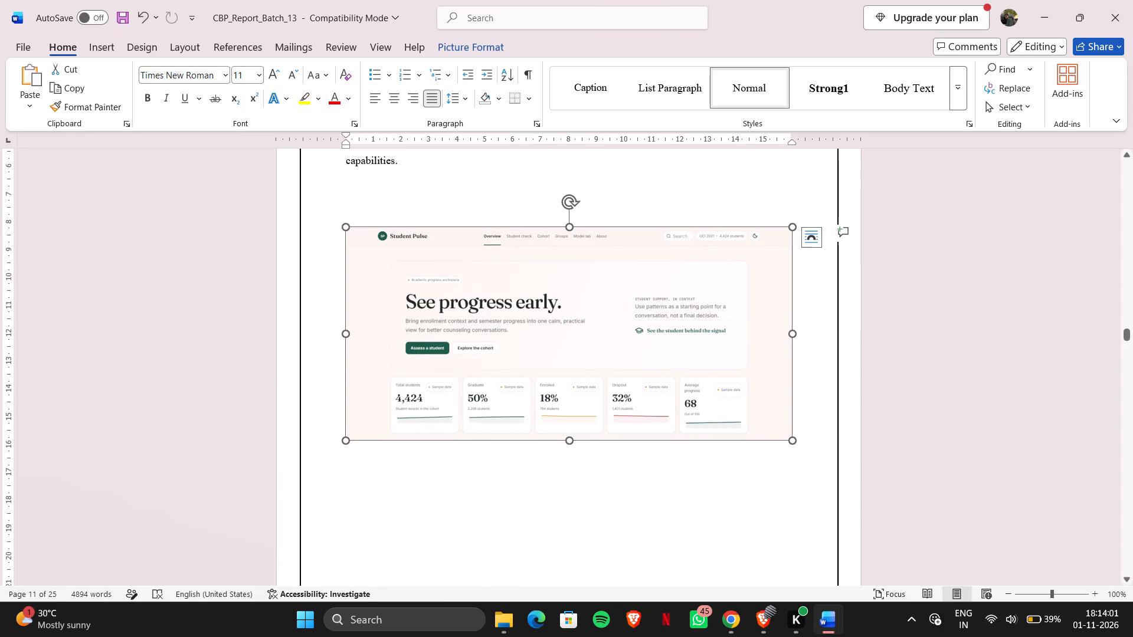
Add the caption "Fig 1: Interface of Student Pulse" on a new line below the pasted screenshot.
scroll(559, 370, "down", 1)
left_click(808, 382)
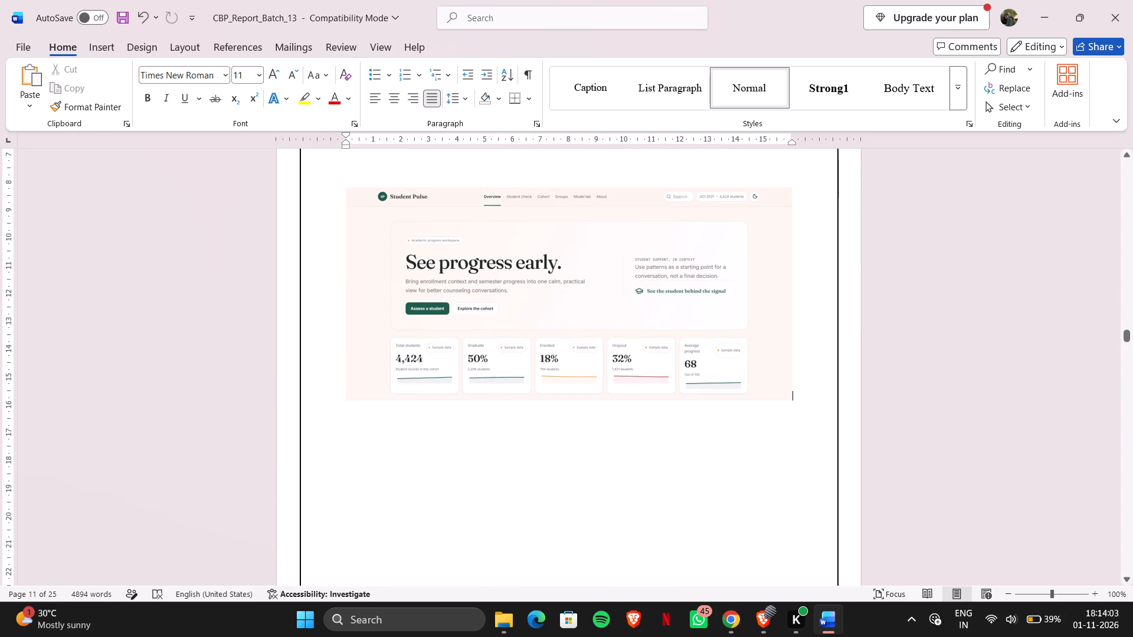
key("Return")
type("fig")
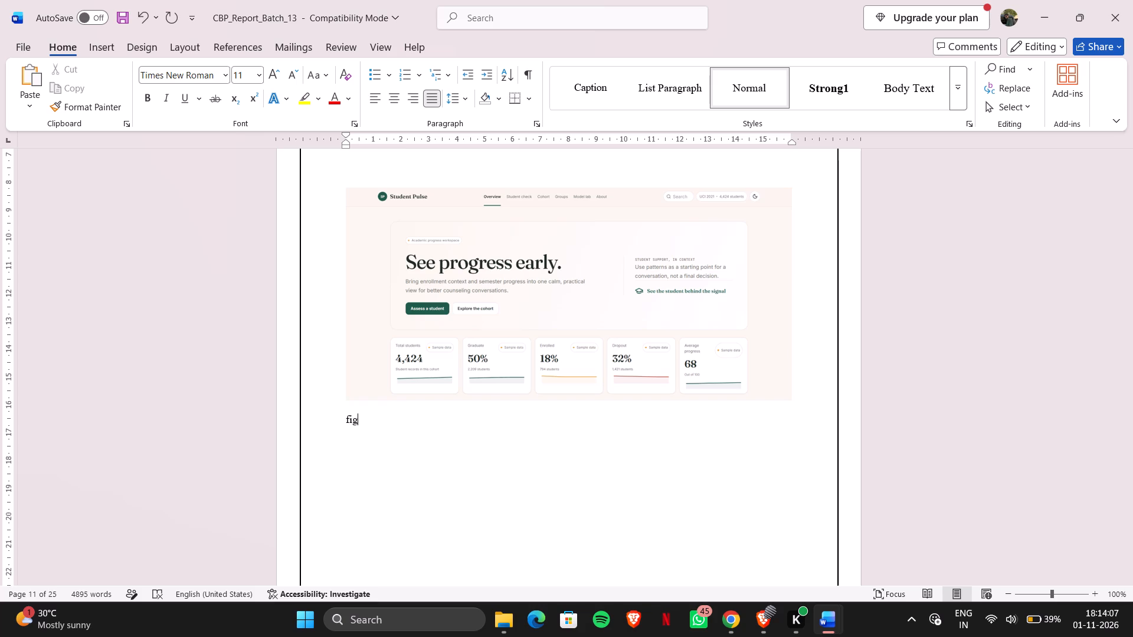
key("space")
key("1")
key("shift+colon")
key("space")
type("Interface of")
key("space")
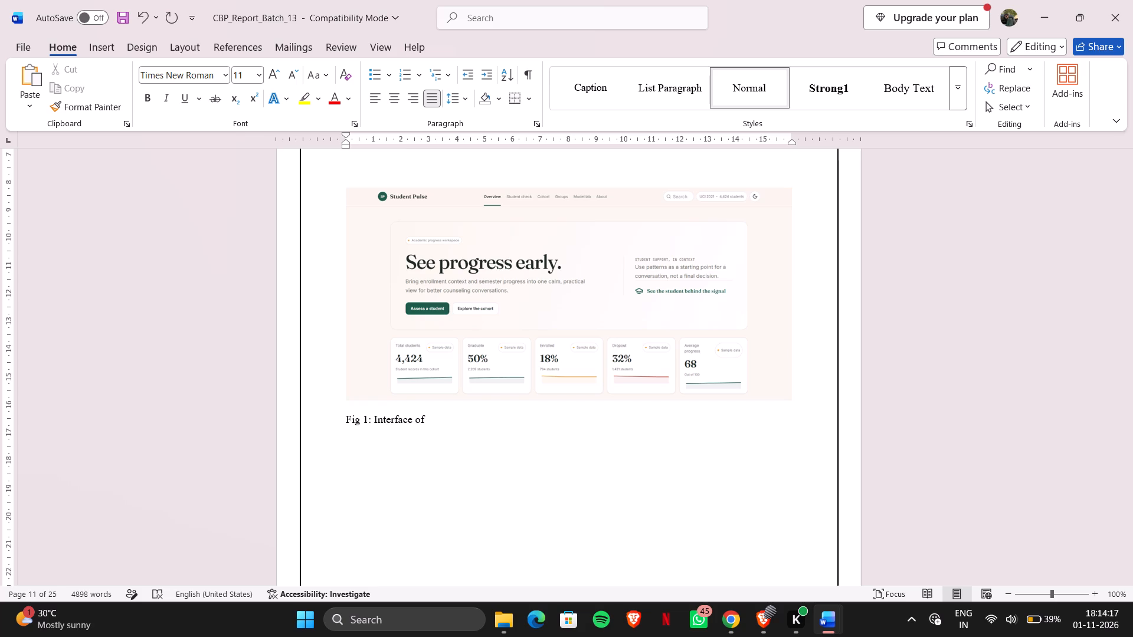
type("Student")
key("space")
type("PP")
key("BackSpace")
type("ulse")
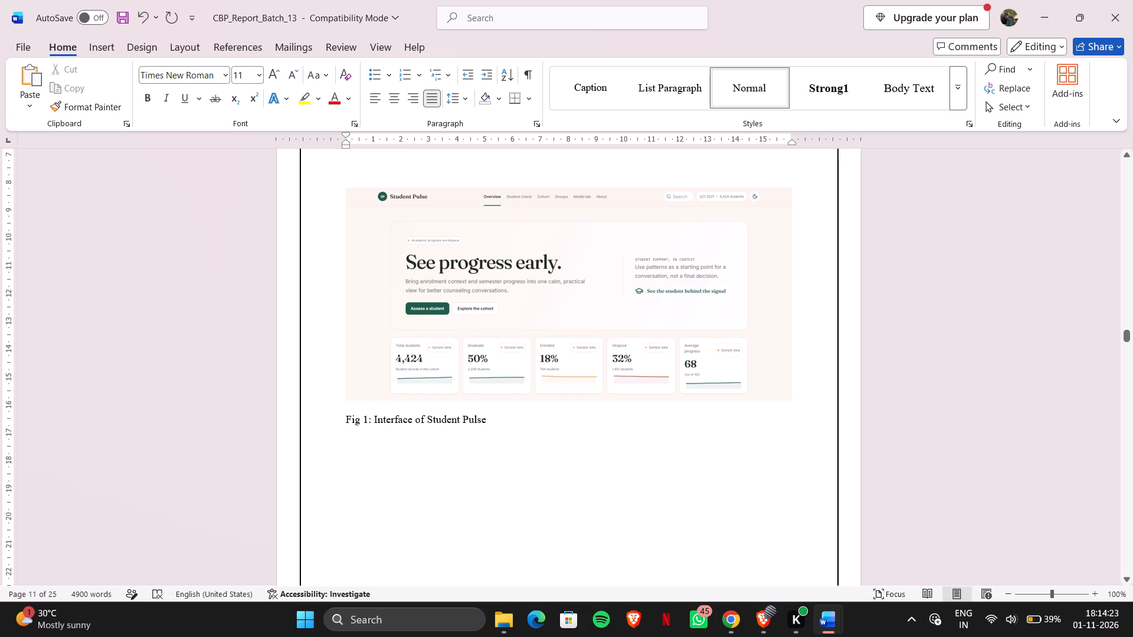
Centre the "Fig 1: Interface of Student Pulse" caption and make it italic.
left_click_drag(488, 419, 339, 413)
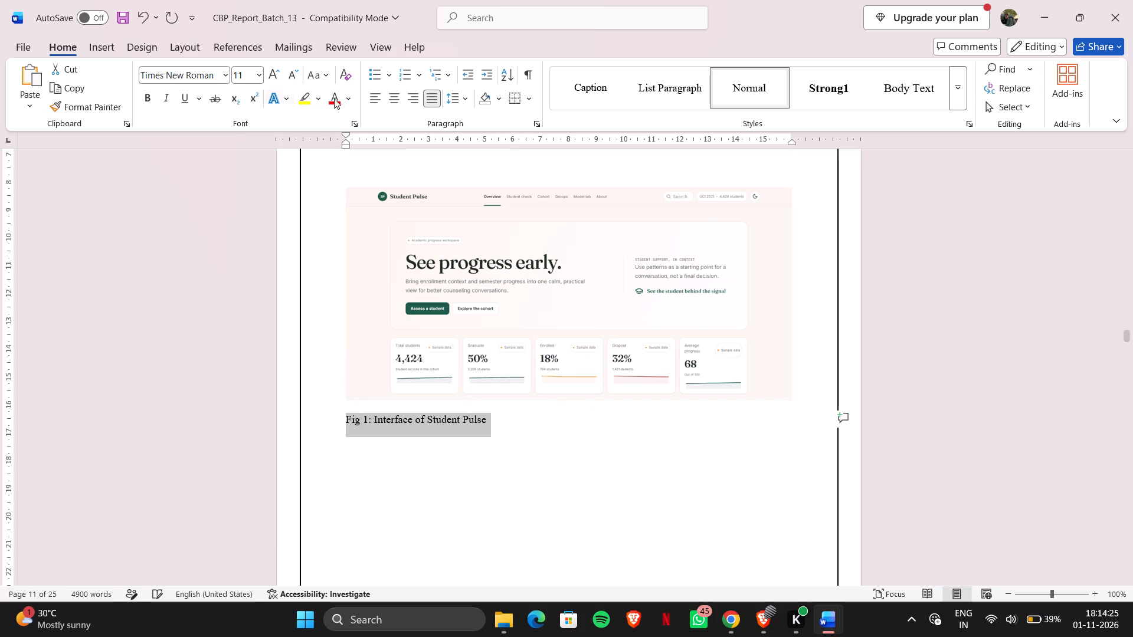
left_click(391, 93)
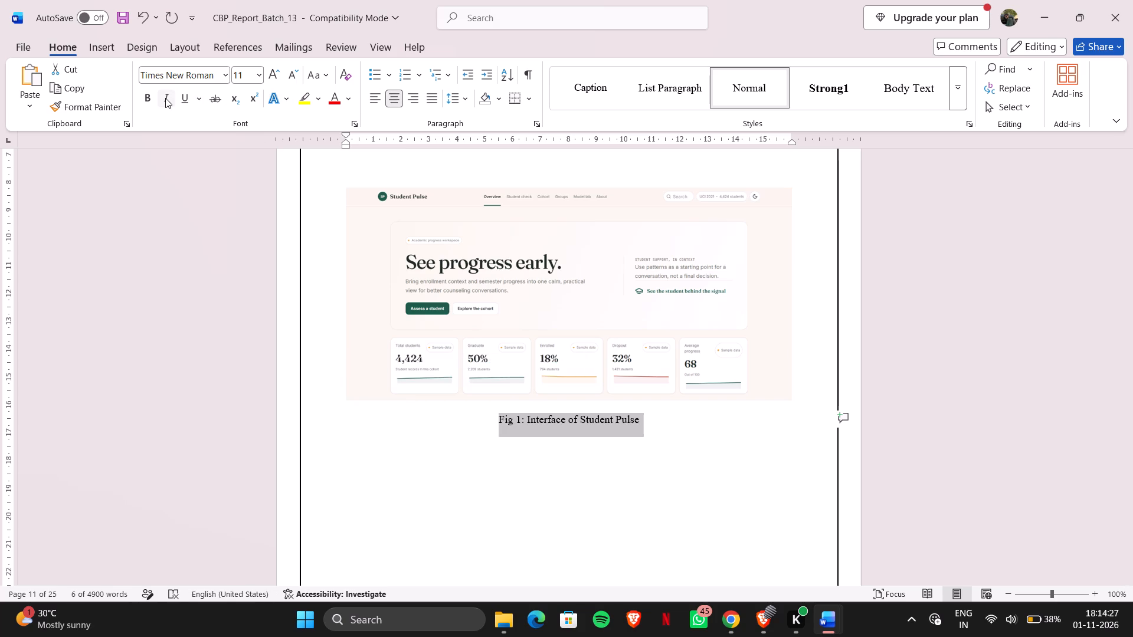
left_click(165, 98)
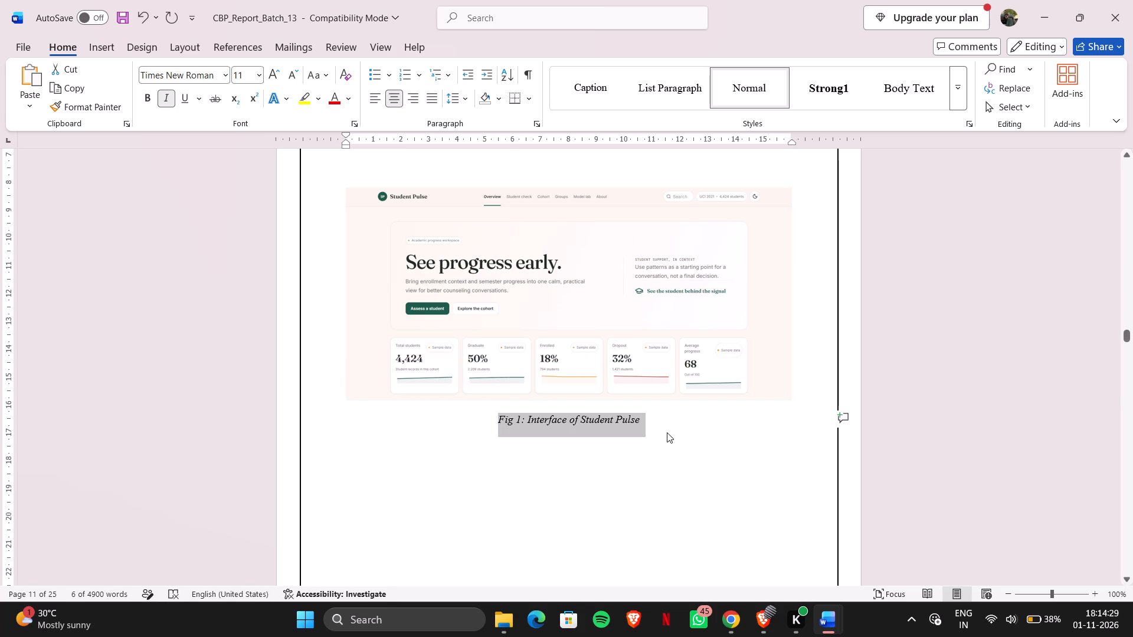
left_click(667, 432)
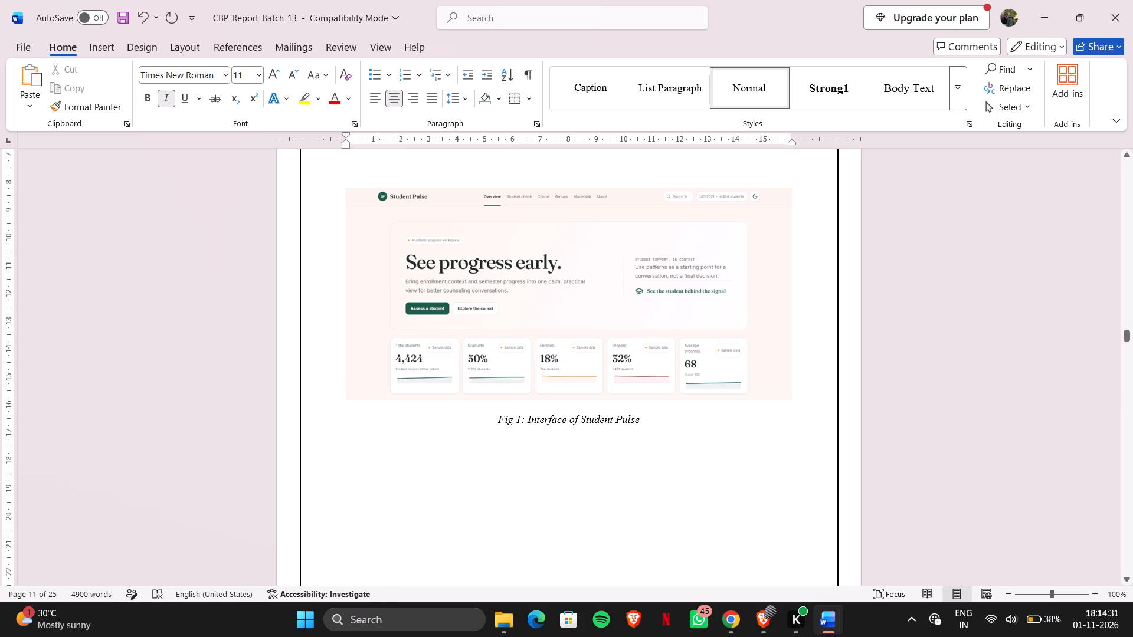
Copy the "Fig 1: Interface of Student Pulse" caption as non-italic text, and restore the italics on the caption itself.
left_click_drag(651, 422, 482, 409)
left_click(478, 423)
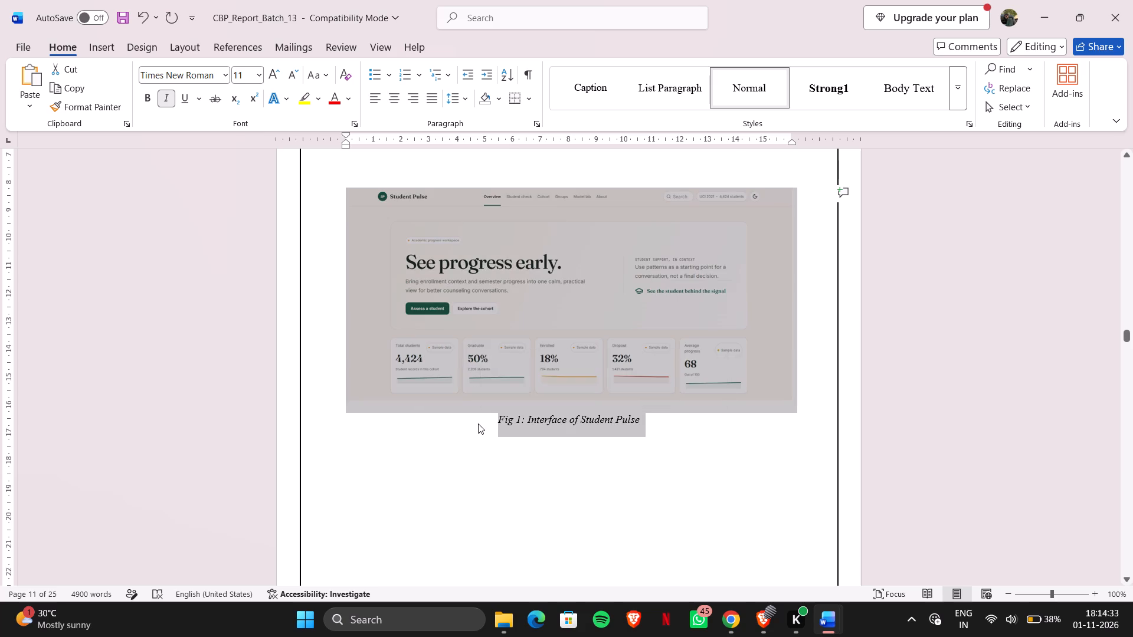
left_click_drag(650, 425, 484, 416)
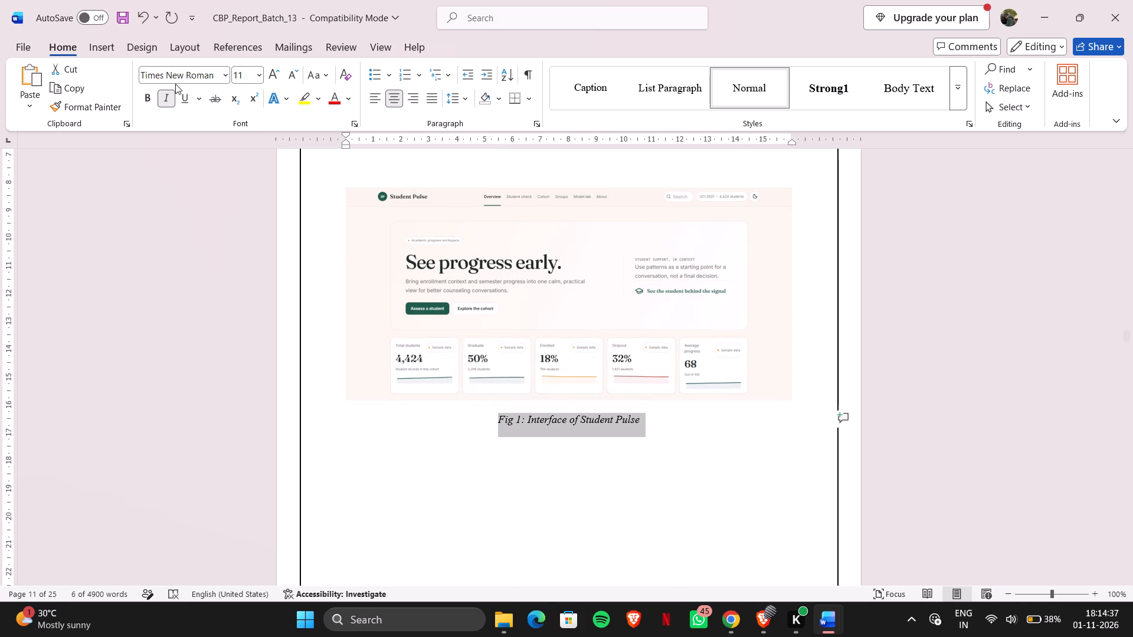
left_click(167, 95)
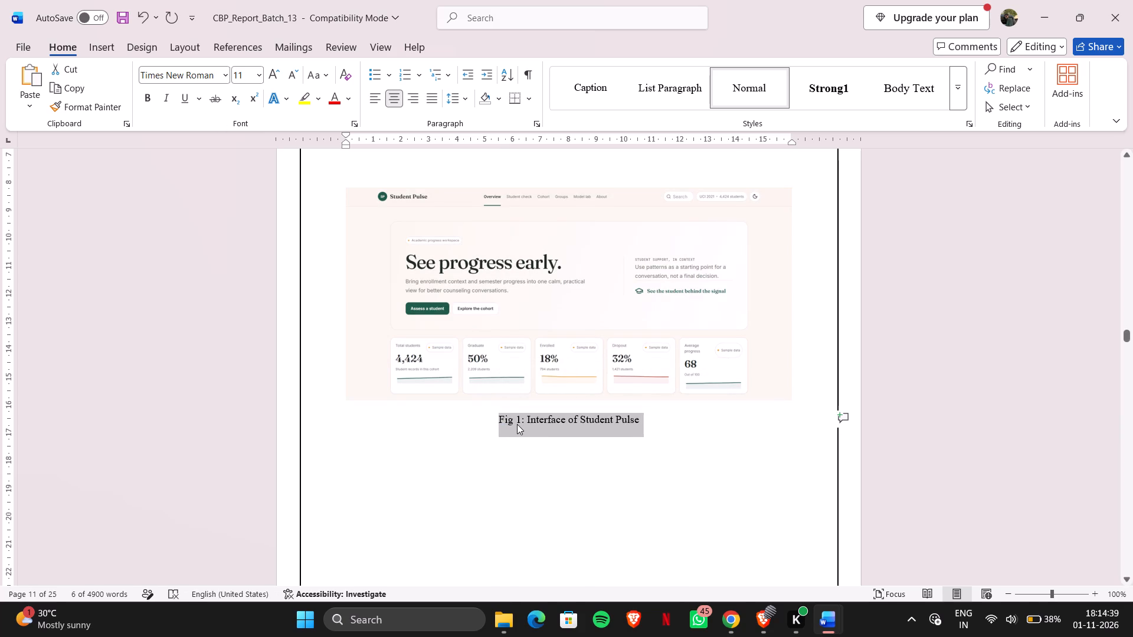
key("ctrl+c")
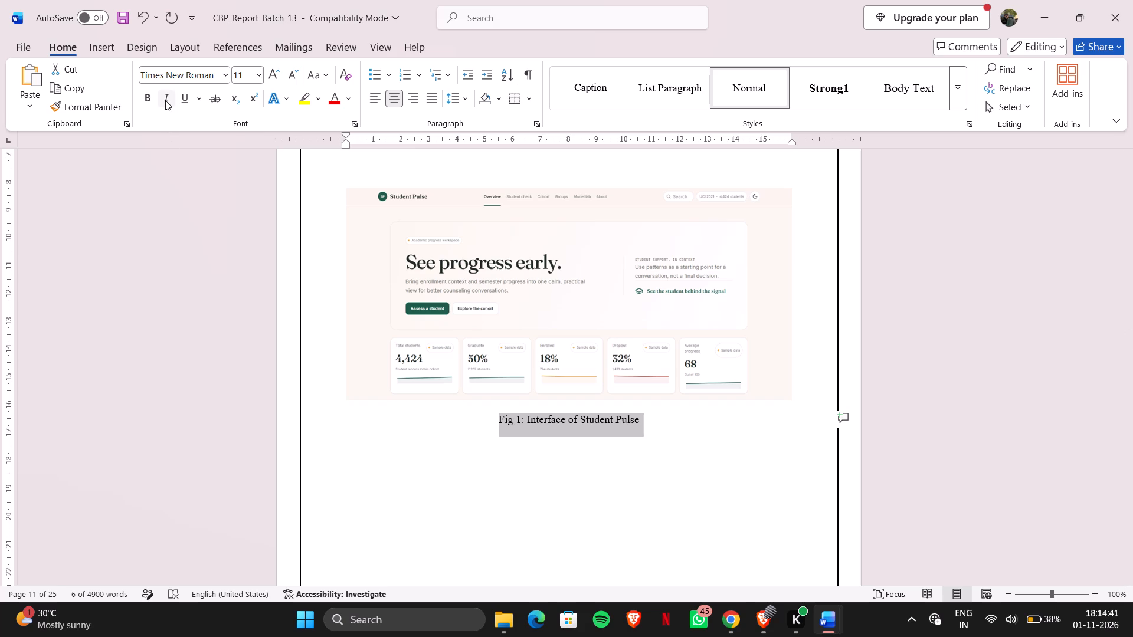
left_click(165, 100)
Go to the List of Figures in the report's front matter.
left_click(427, 448)
scroll(427, 448, "up", 3)
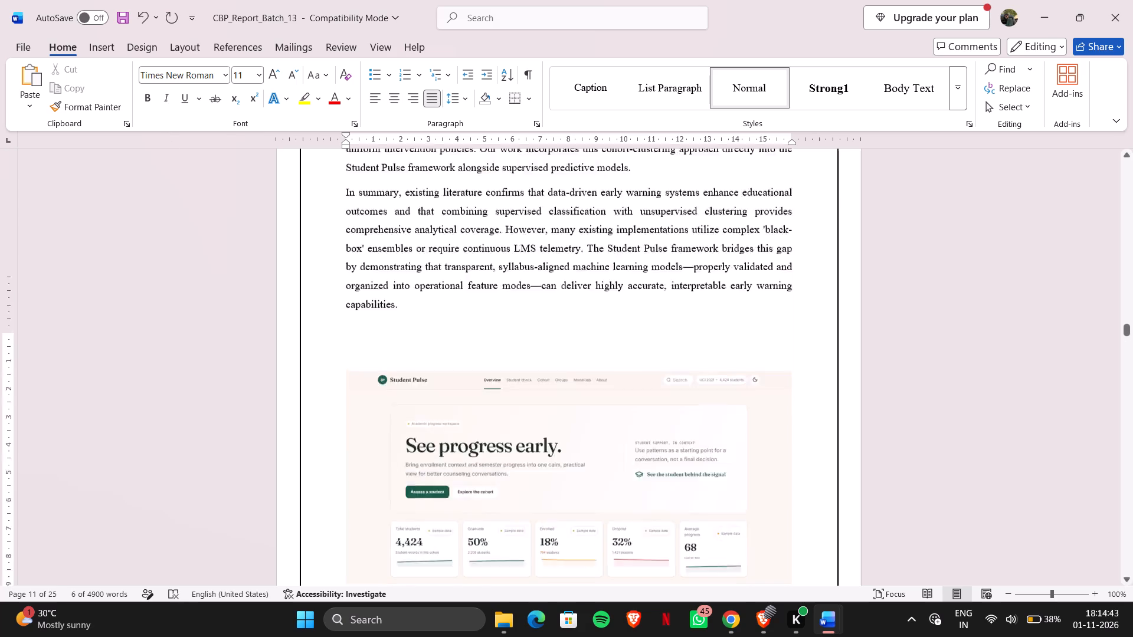
scroll(427, 448, "up", 12)
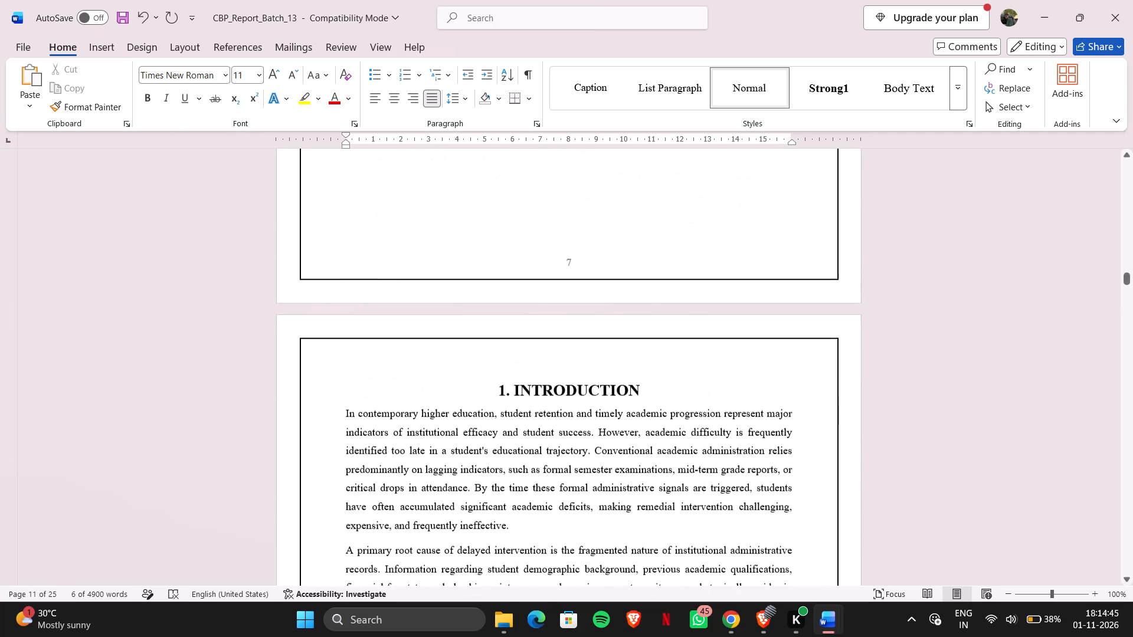
scroll(427, 448, "up", 1)
scroll(427, 448, "down", 2)
scroll(427, 448, "up", 1)
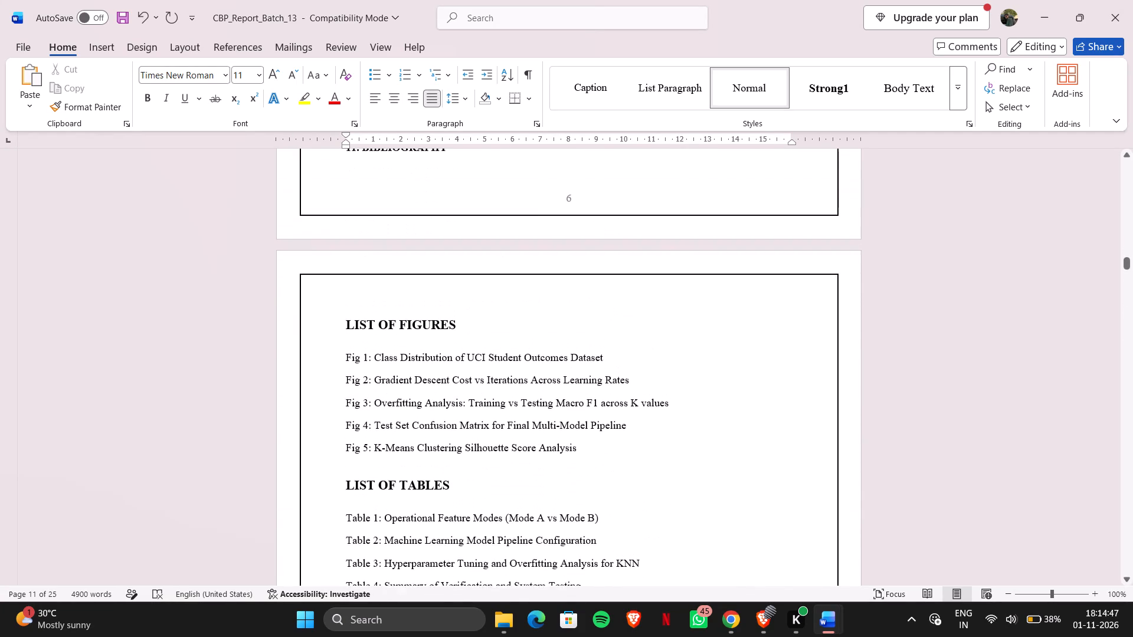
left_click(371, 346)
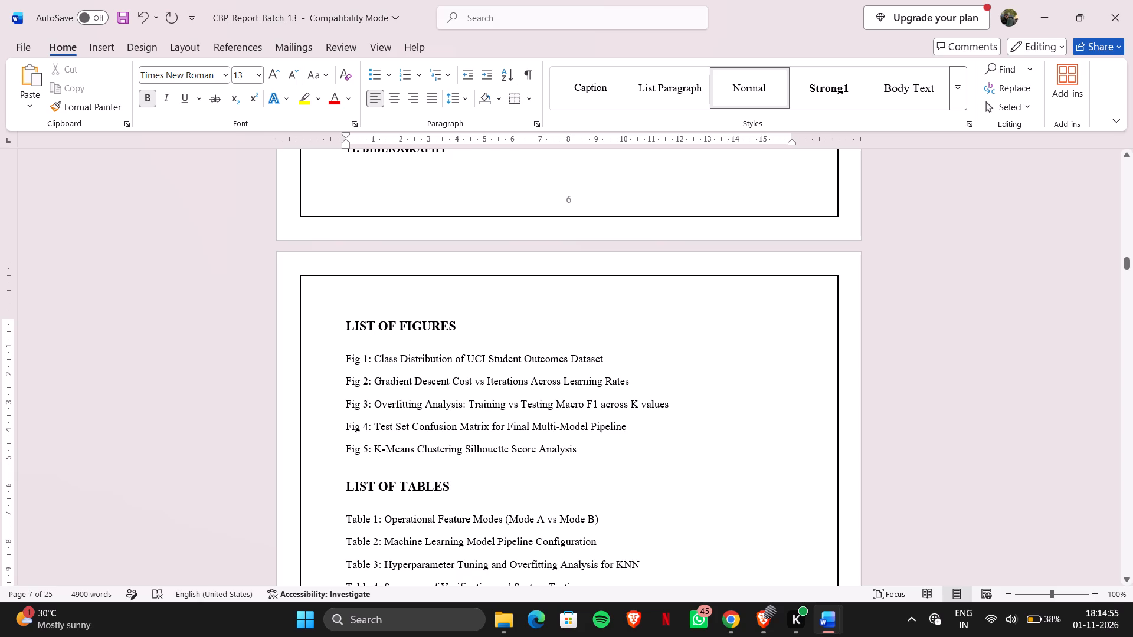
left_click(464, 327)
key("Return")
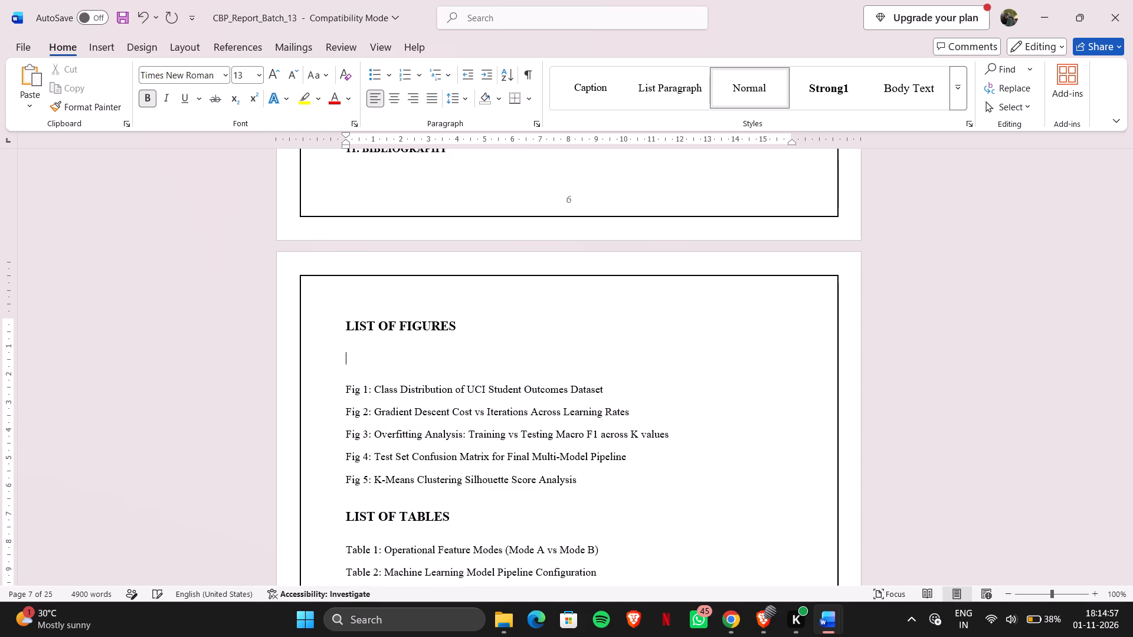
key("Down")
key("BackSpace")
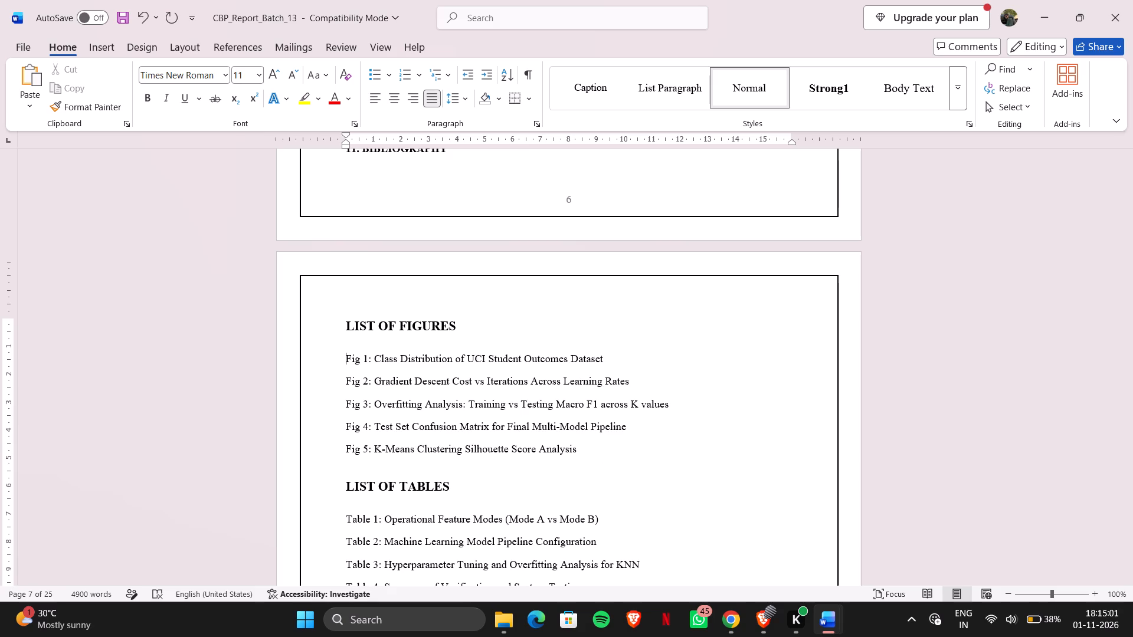
Paste the copied Student Pulse caption on a new line after the Fig 5 entry in the List of Figures and left-align it.
left_click(582, 447)
key("Return")
key("ctrl+v")
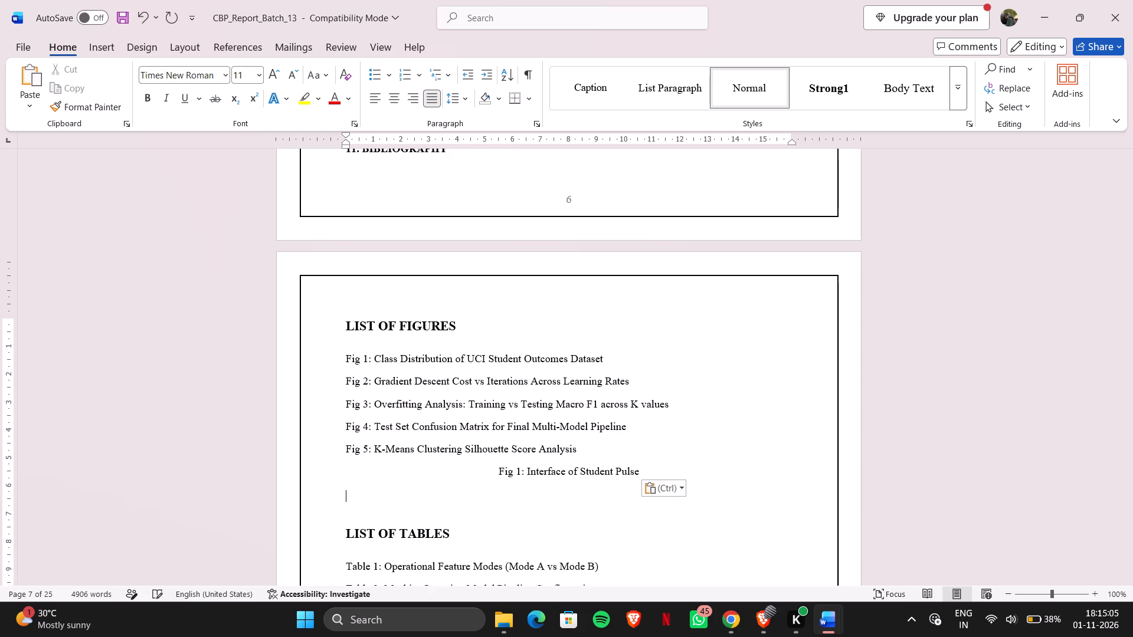
left_click(495, 475)
left_click_drag(495, 475, 643, 470)
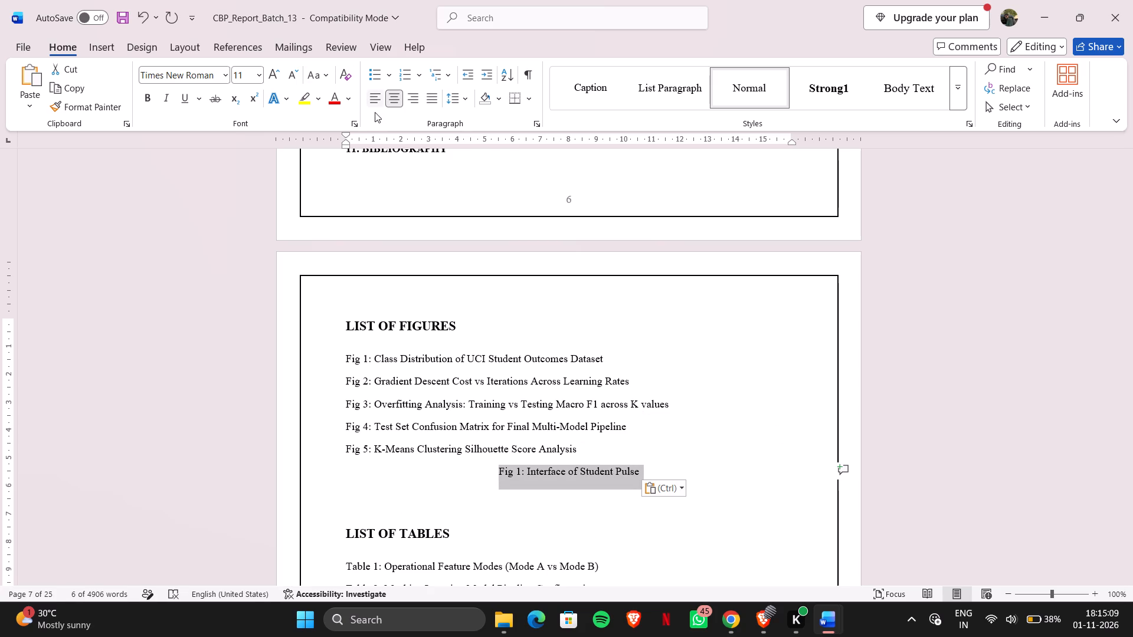
left_click(375, 90)
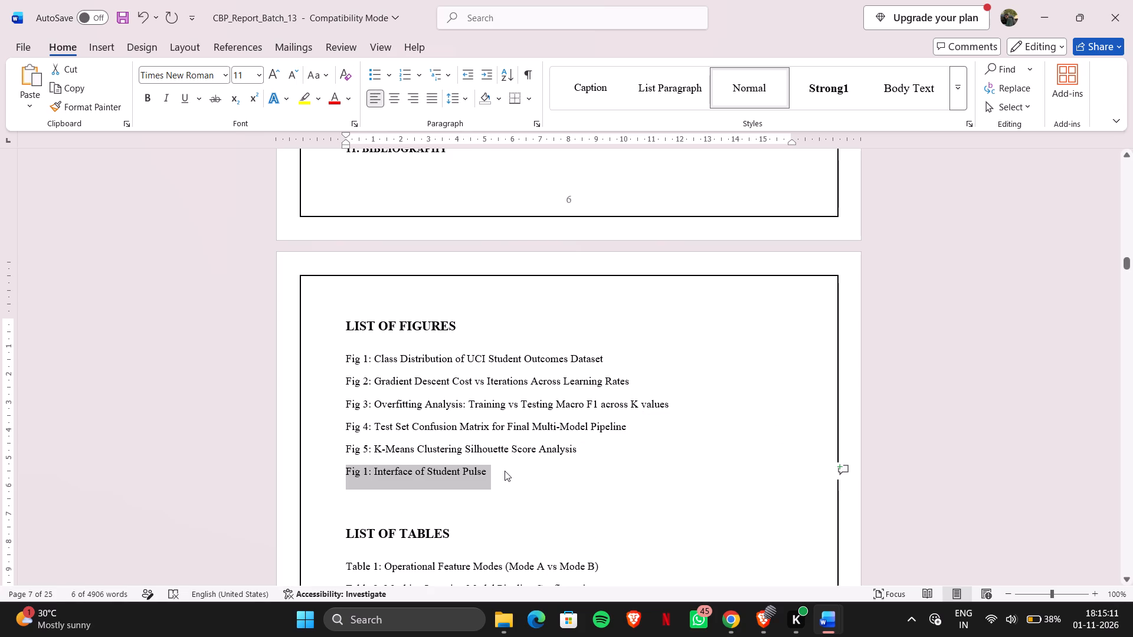
left_click(505, 471)
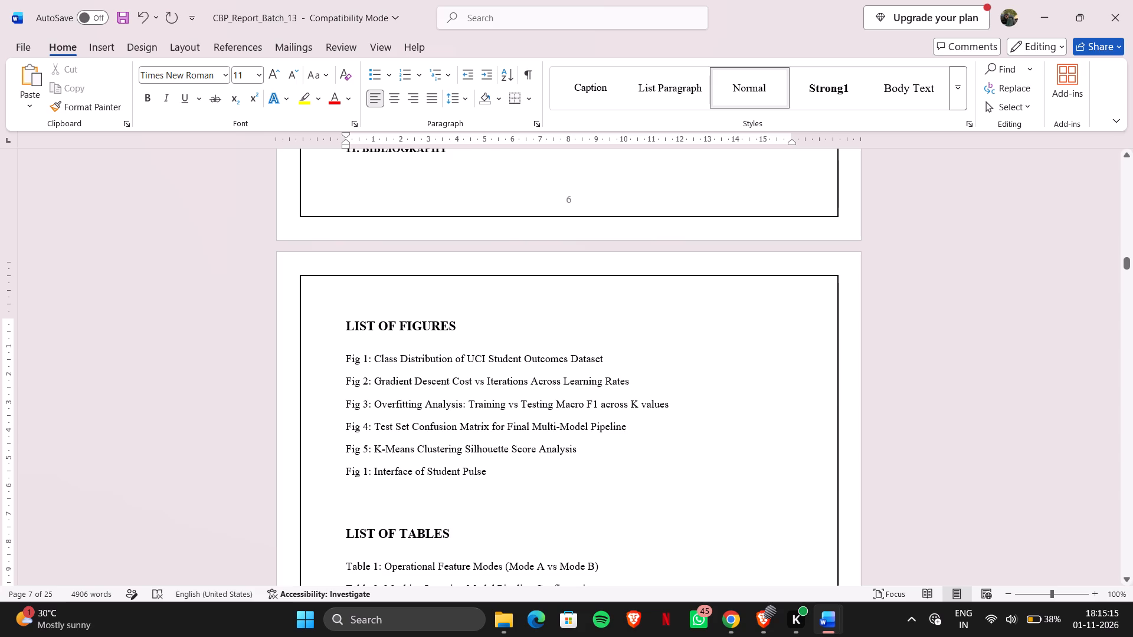
Copy the "Fig 1: Class Distribution of UCI Student Outcomes Dataset" entry and replace it with "Fig 1: Interface of Student Pulse" from the clipboard history.
left_click_drag(609, 360, 336, 365)
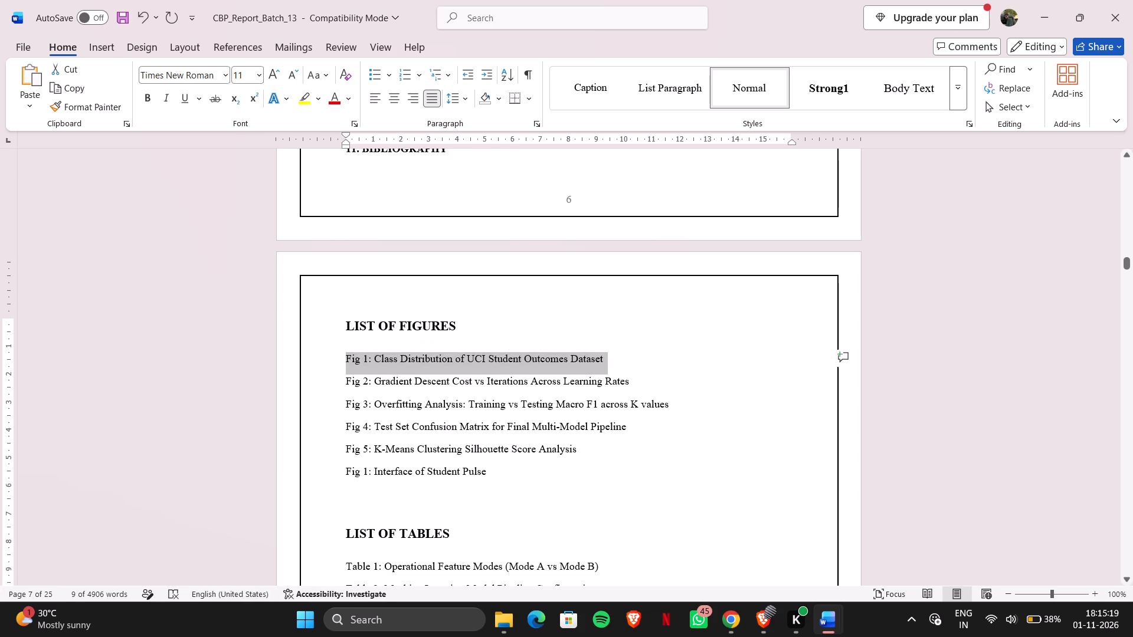
key("ctrl+v")
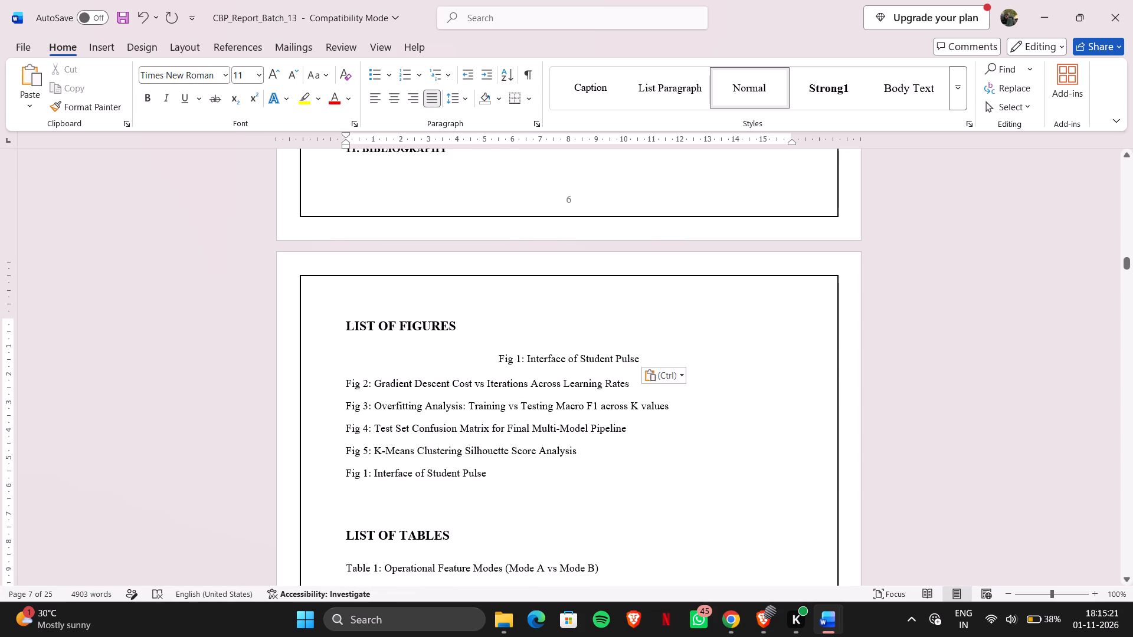
key("ctrl+z")
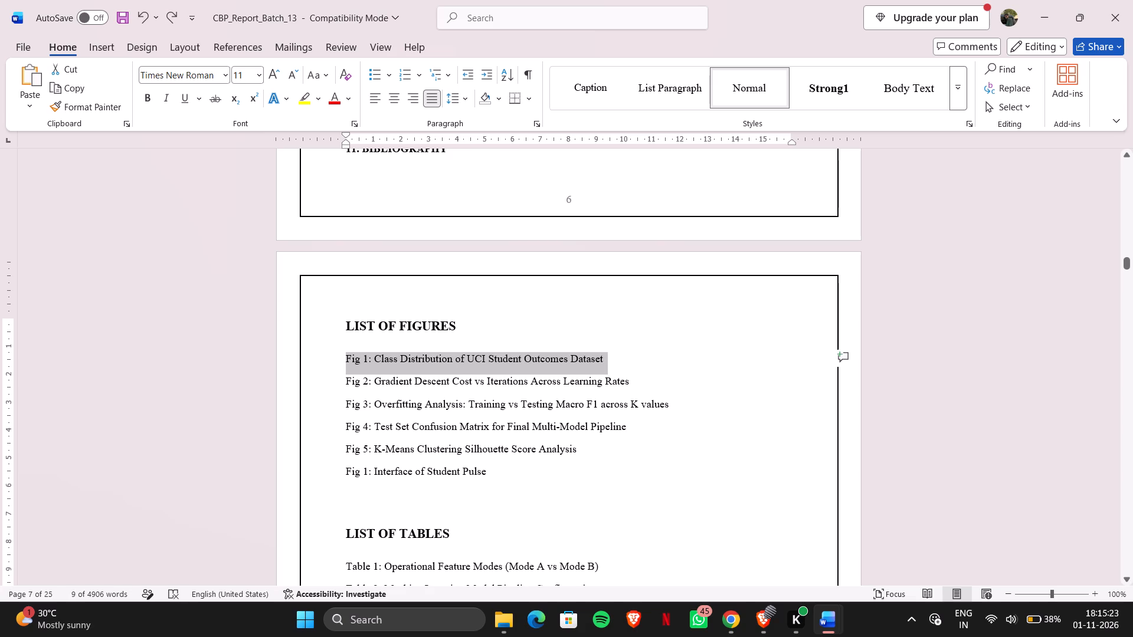
key("ctrl+c")
key("BackSpace")
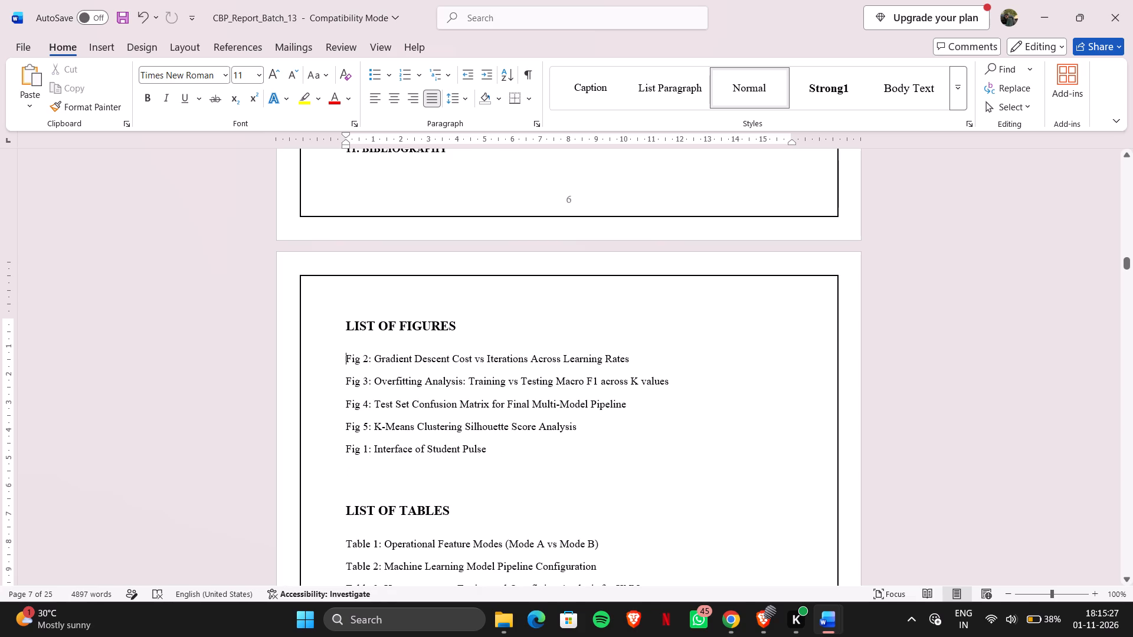
key("super+v")
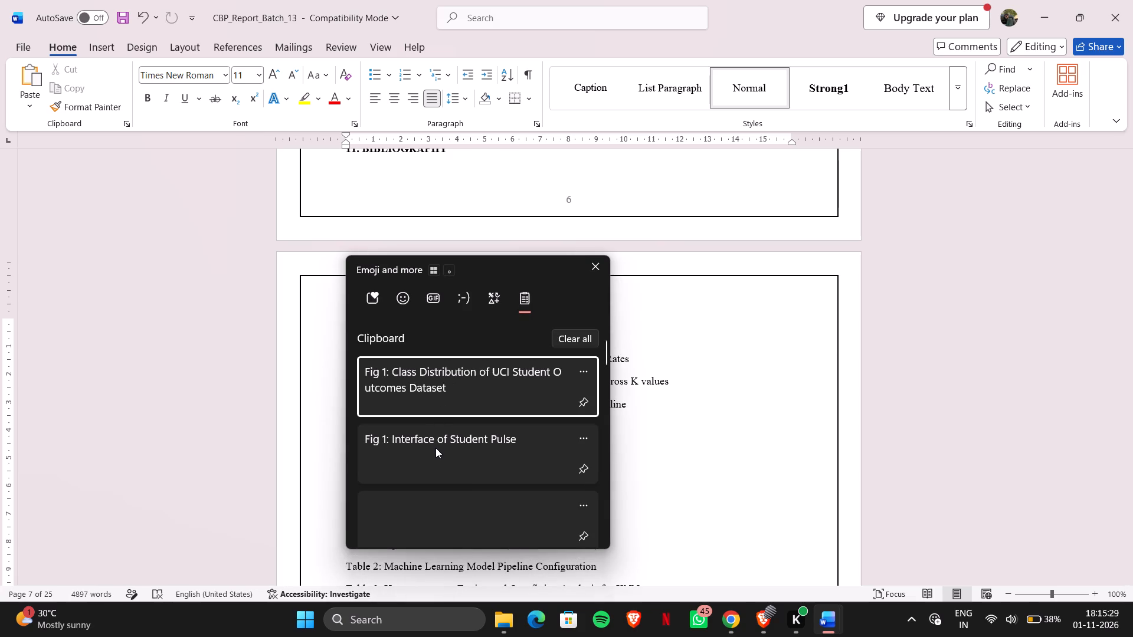
left_click(435, 452)
key("ctrl+v")
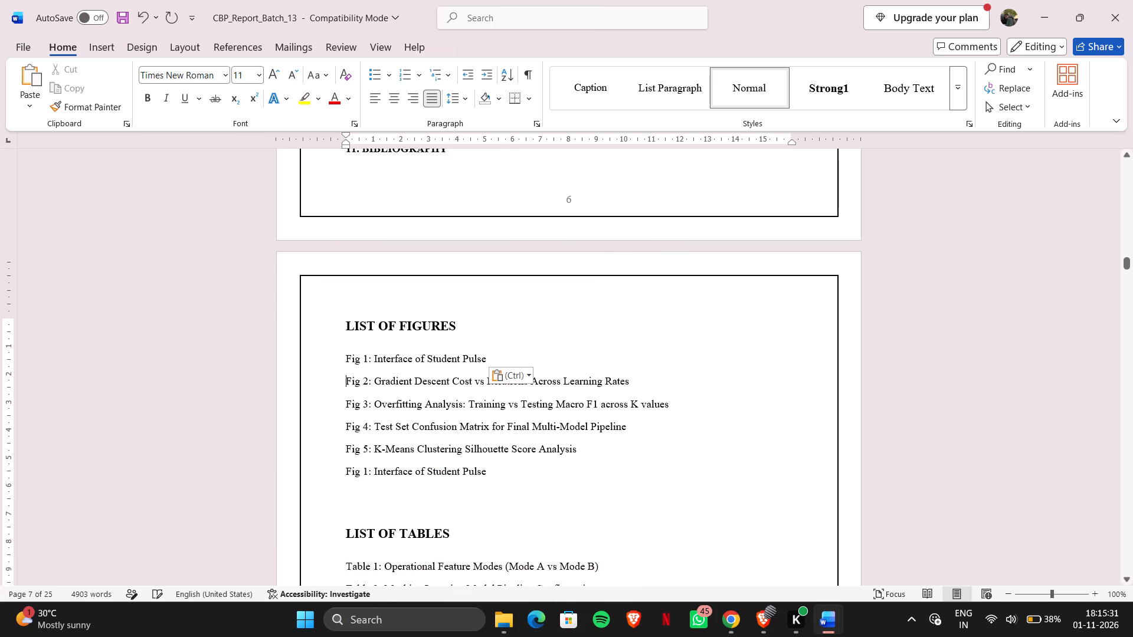
Replace the duplicate Student Pulse entry after Fig 5 with the copied "Class Distribution of UCI Student Outcomes Dataset" entry.
left_click_drag(493, 469, 349, 463)
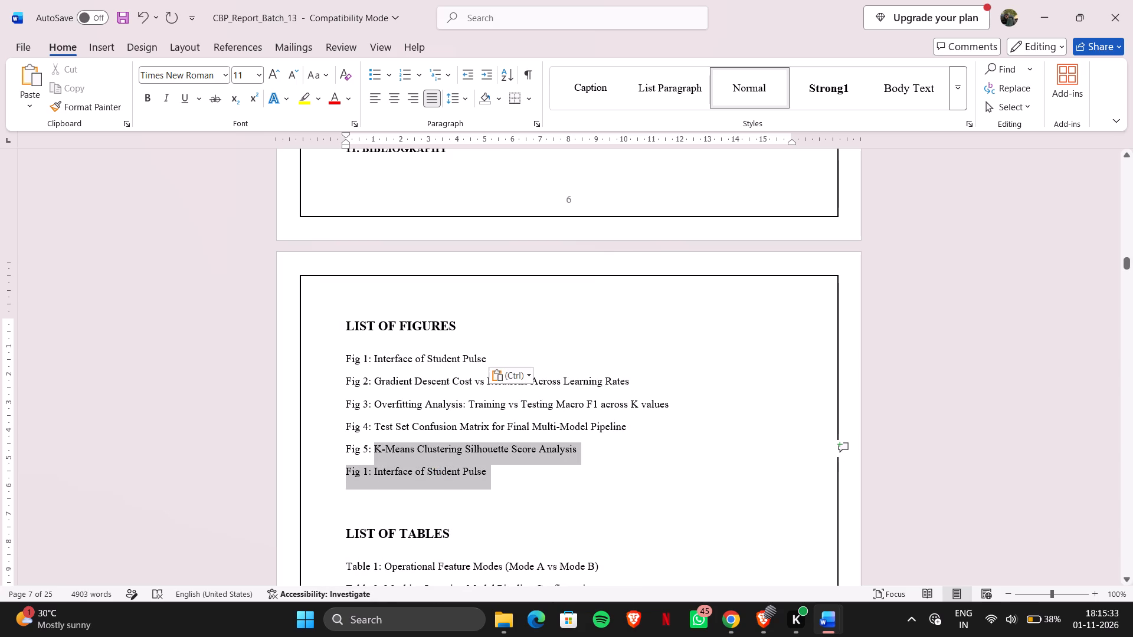
left_click_drag(349, 463, 341, 471)
key("ctrl+v")
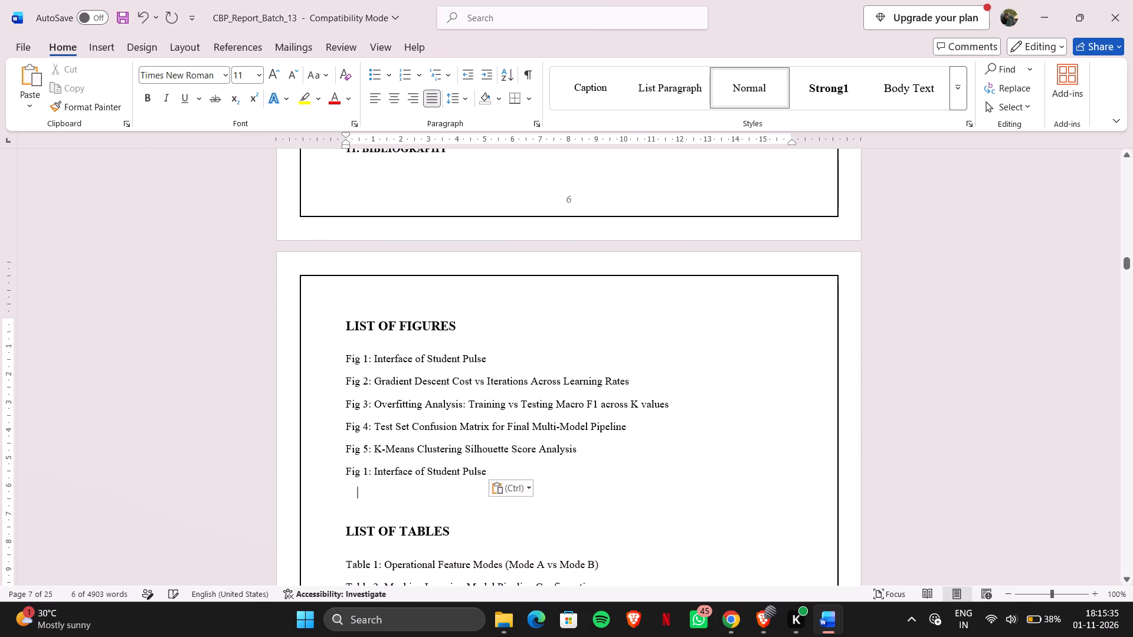
left_click_drag(497, 470, 346, 472)
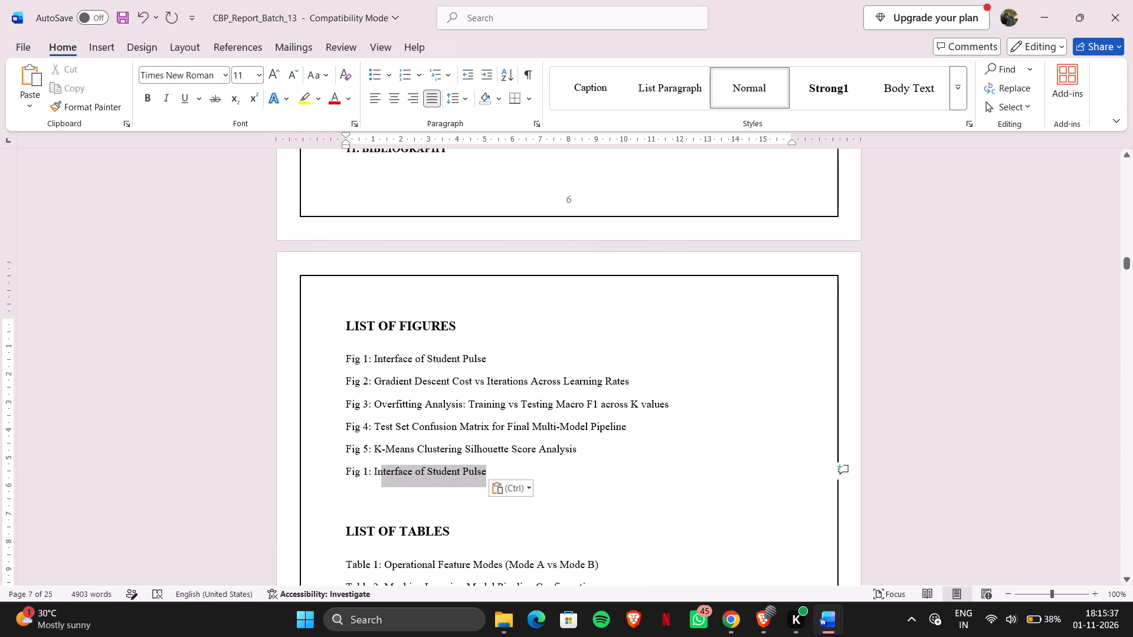
left_click_drag(346, 472, 318, 475)
key("ctrl+v")
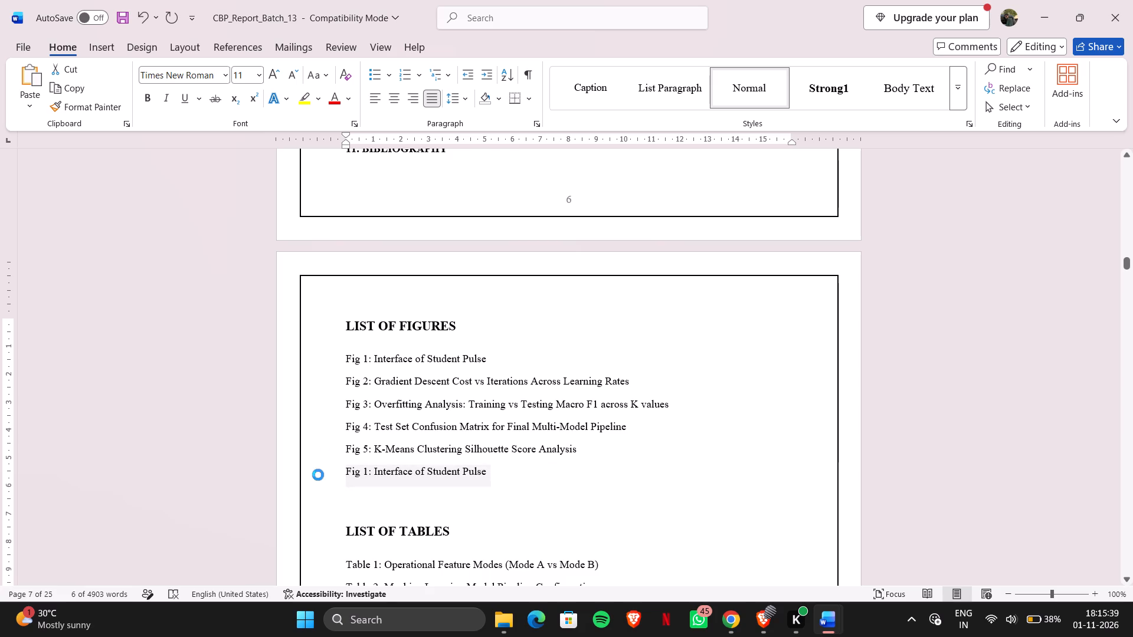
left_click_drag(501, 472, 328, 475)
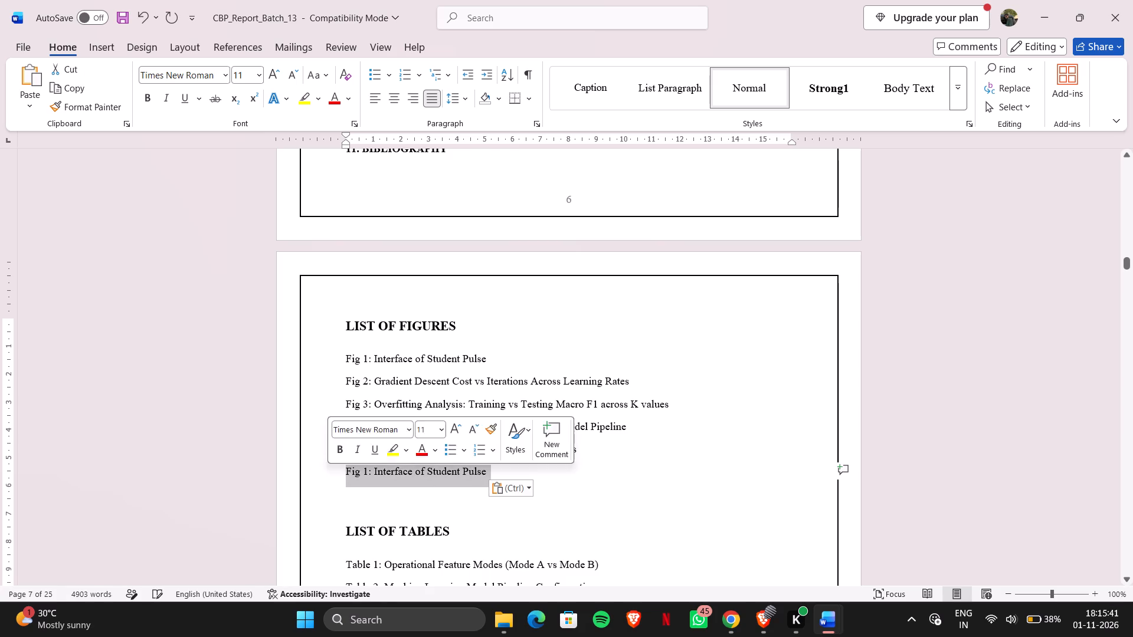
left_click(328, 475)
key("super+v")
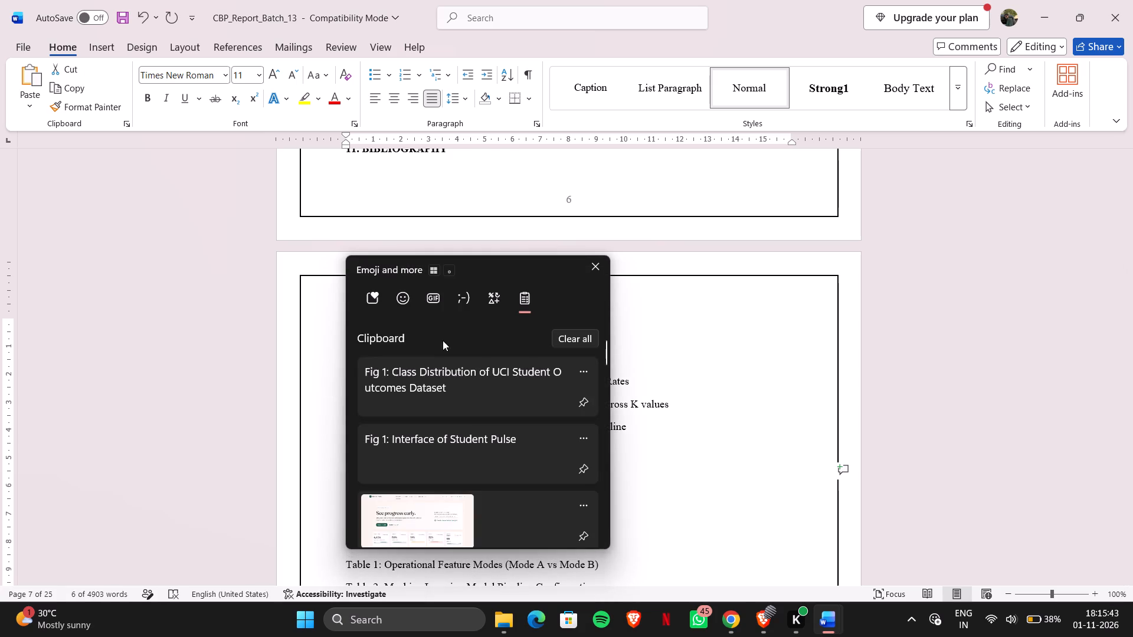
left_click(468, 383)
key("ctrl+v")
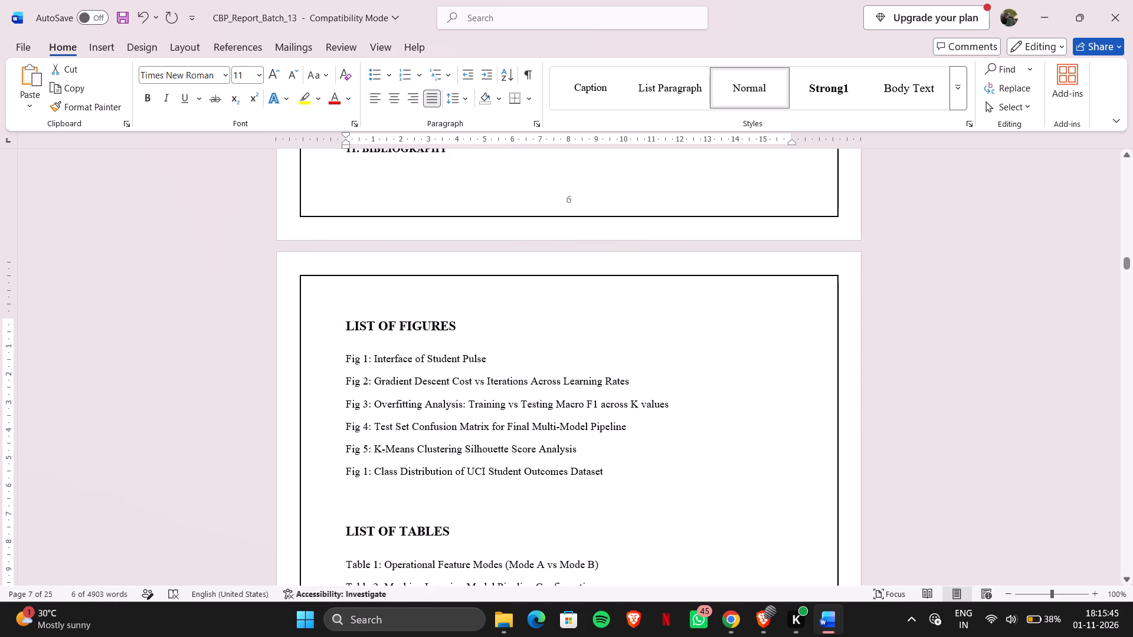
Renumber the Class Distribution of UCI Student Outcomes Dataset entry at the end of the List of Figures as Fig 6.
left_click(367, 472)
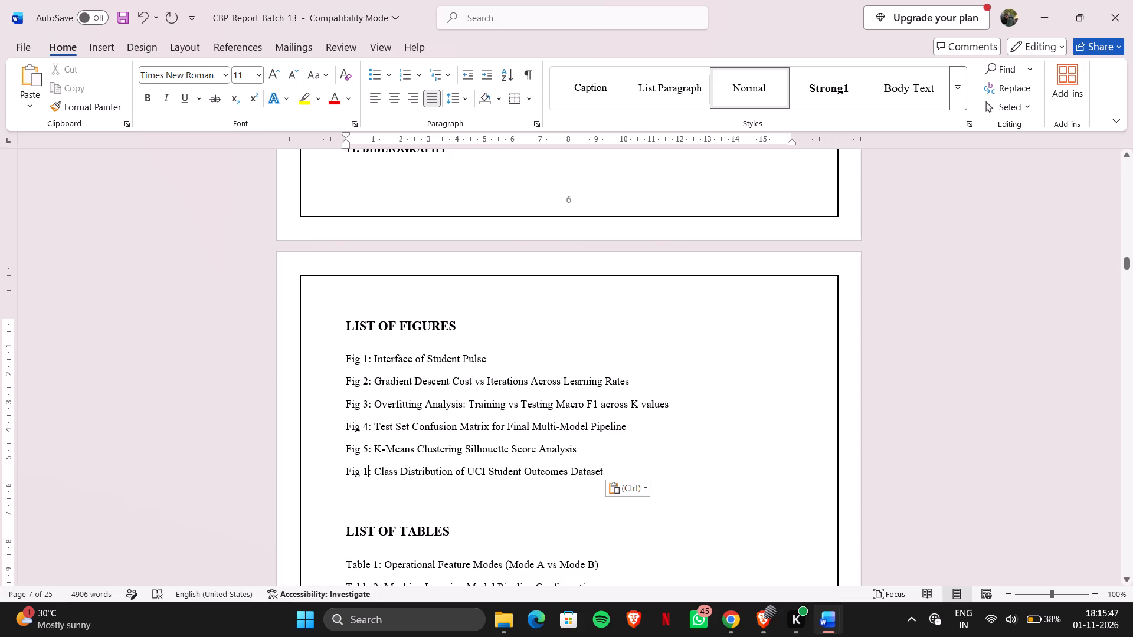
key("BackSpace")
key("6")
left_click(657, 478)
Remove the blank lines above the "4. SYSTEM STUDY" heading so the chapter starts at the top of its page.
scroll(657, 478, "down", 15)
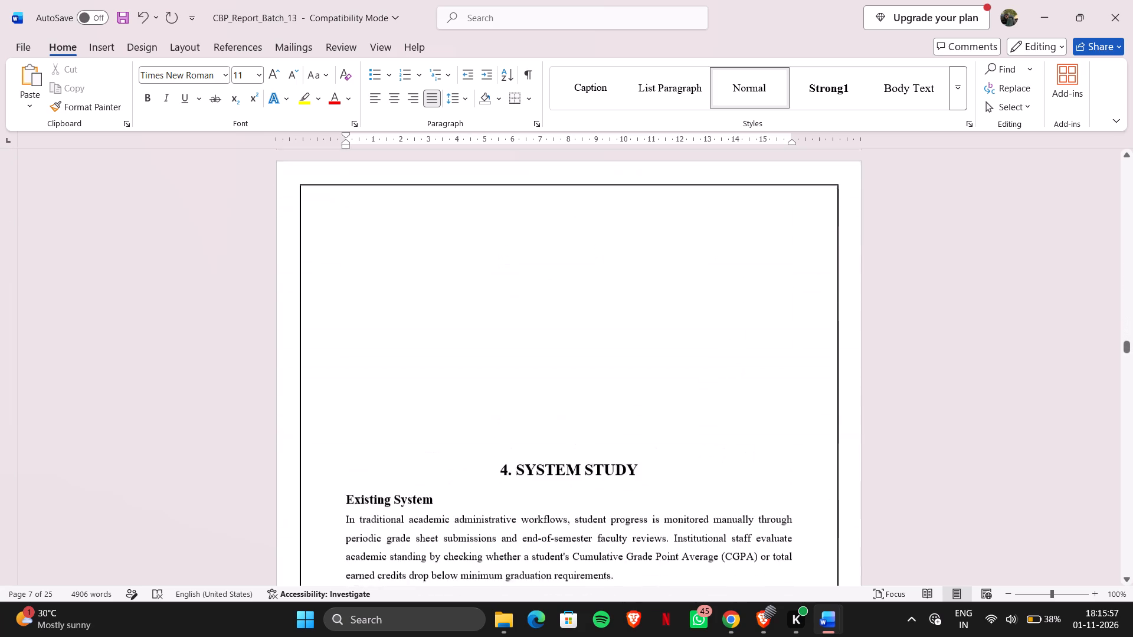
scroll(657, 478, "up", 3)
scroll(657, 478, "down", 4)
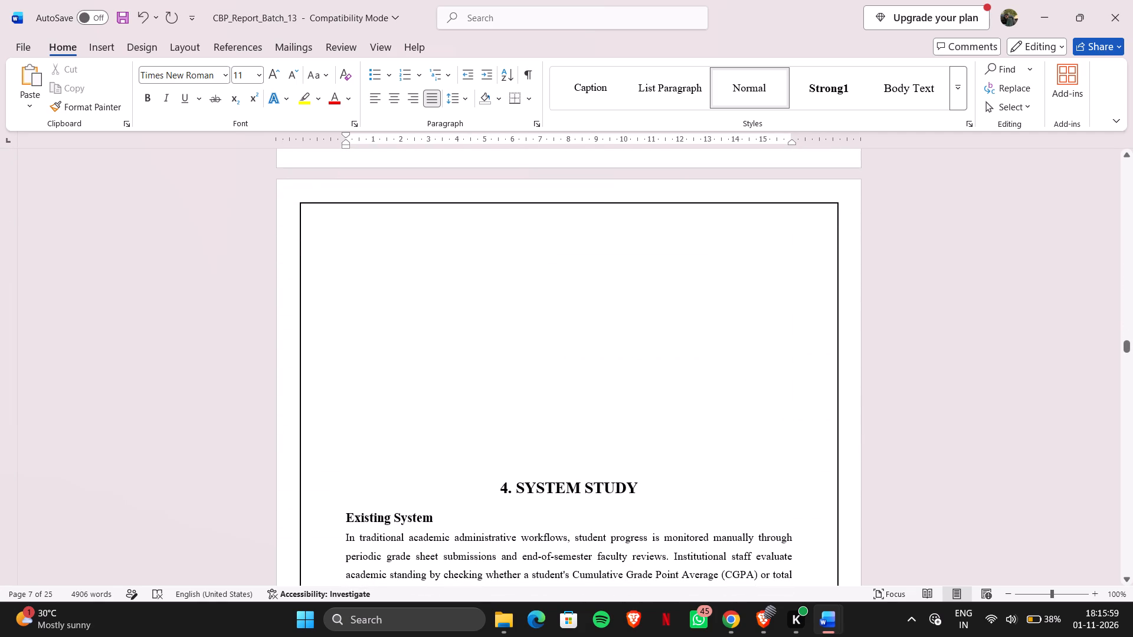
left_click(542, 455)
key("BackSpace")
key("BackSpace")
key("BackSpace")
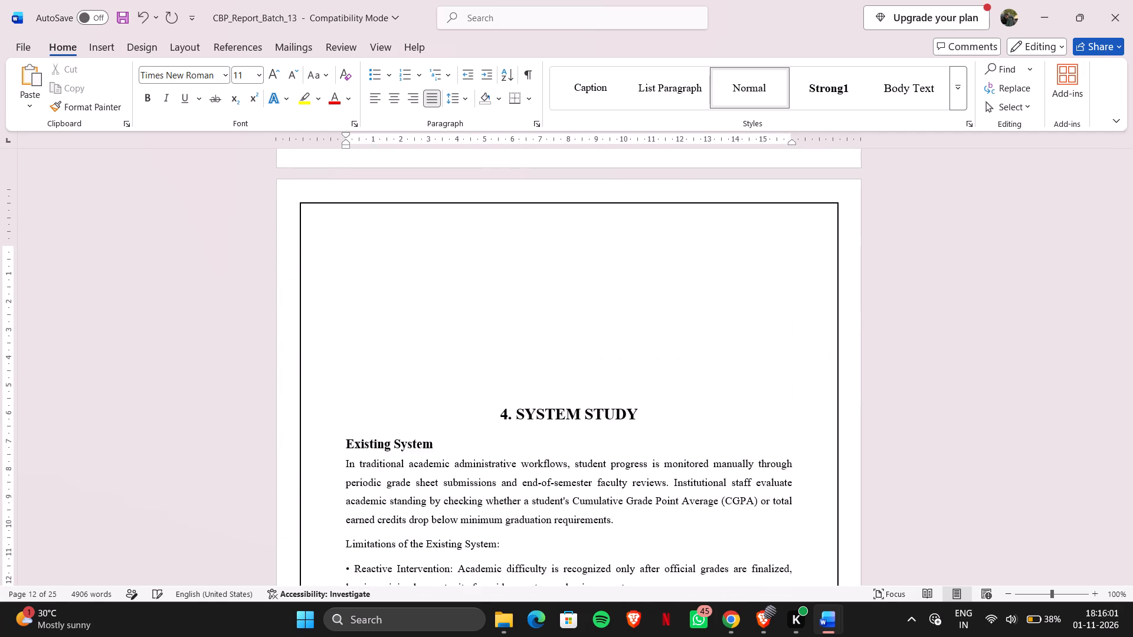
key("BackSpace")
key("BackSpace")
key("BackSpace")
key("BackSpace")
key("BackSpace")
key("BackSpace")
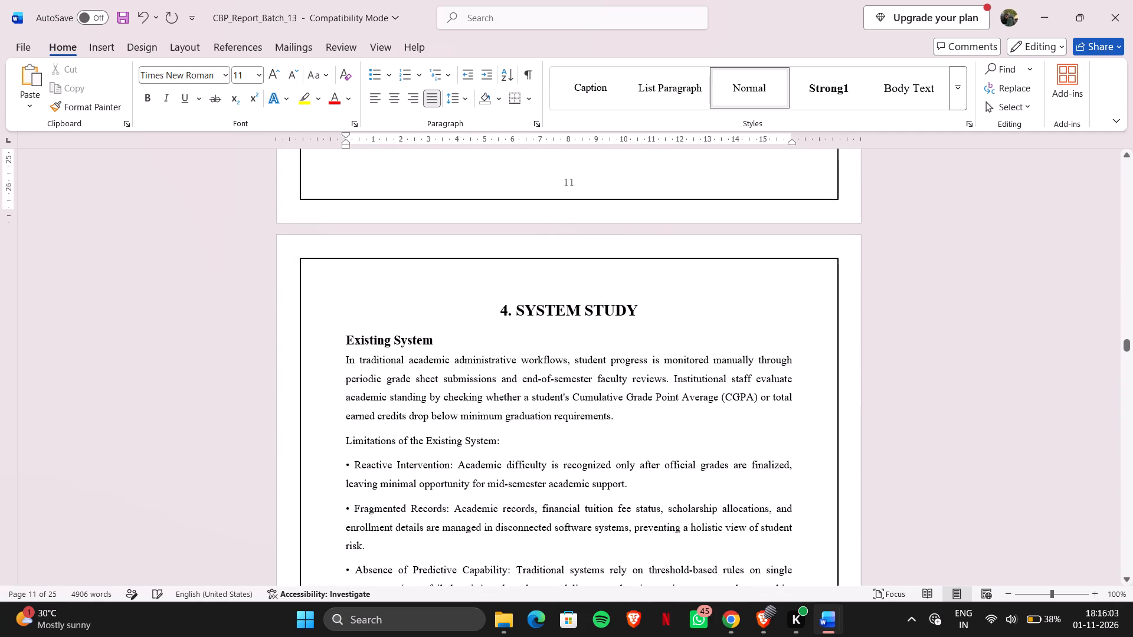
Review the pages from the Student Pulse interface figure through page 13 for free space for another figure.
scroll(542, 455, "up", 3)
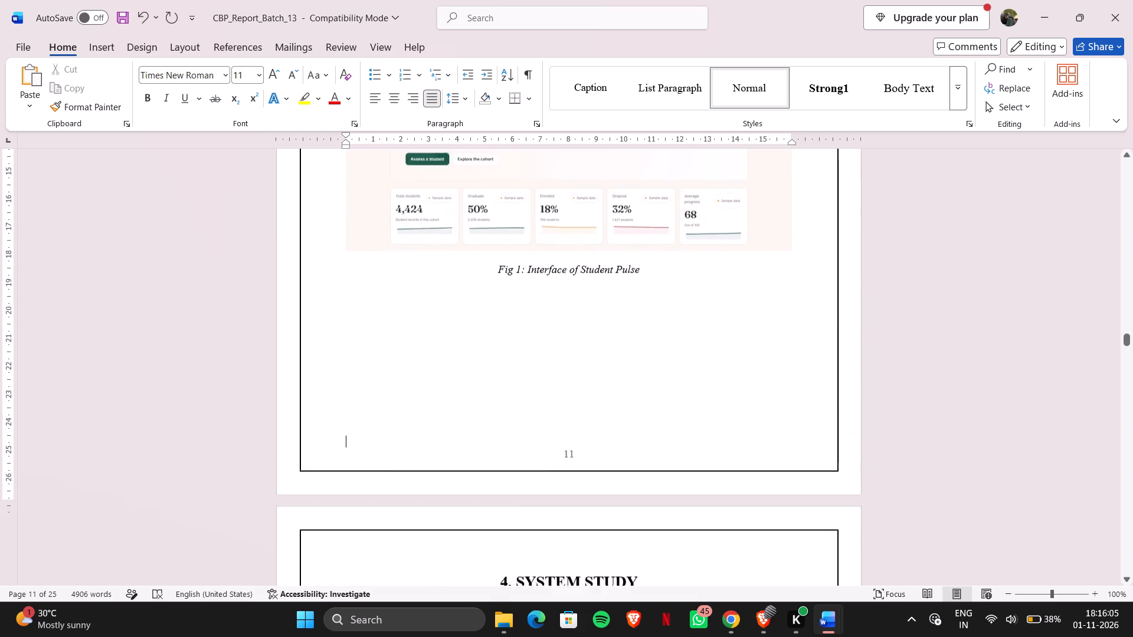
scroll(542, 455, "up", 1)
scroll(542, 455, "down", 3)
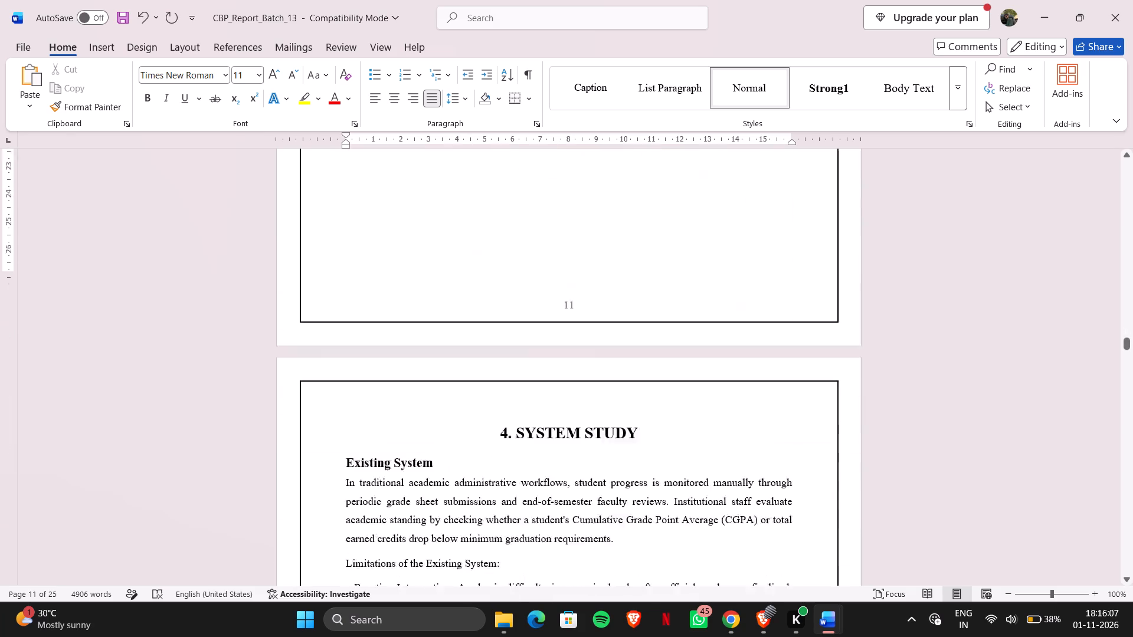
scroll(542, 455, "down", 4)
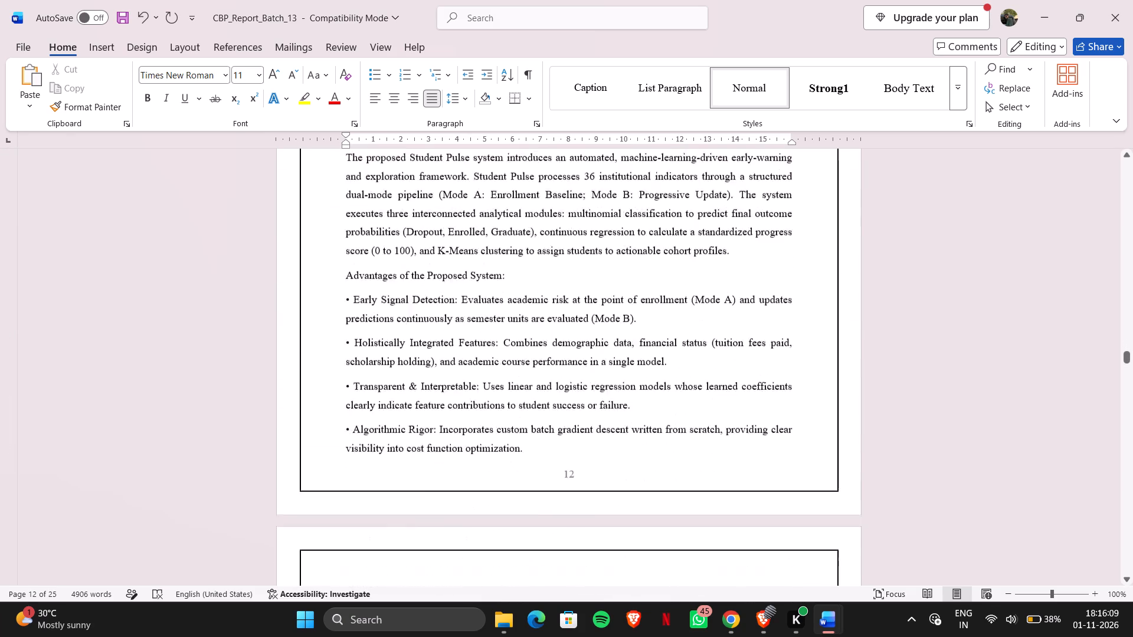
scroll(542, 455, "down", 3)
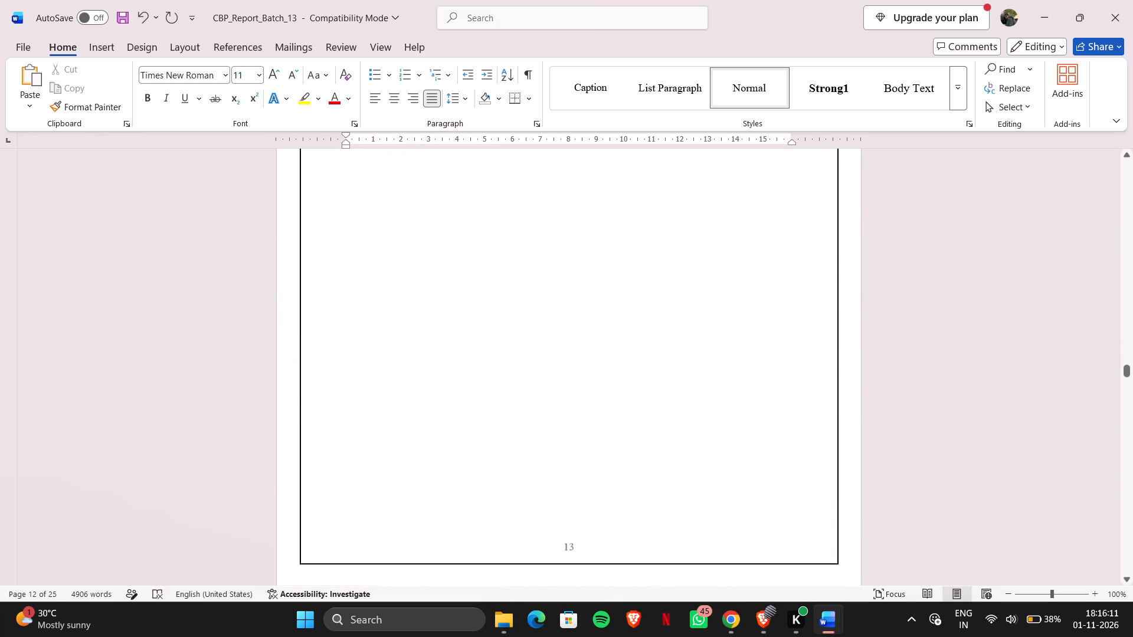
scroll(542, 455, "down", 2)
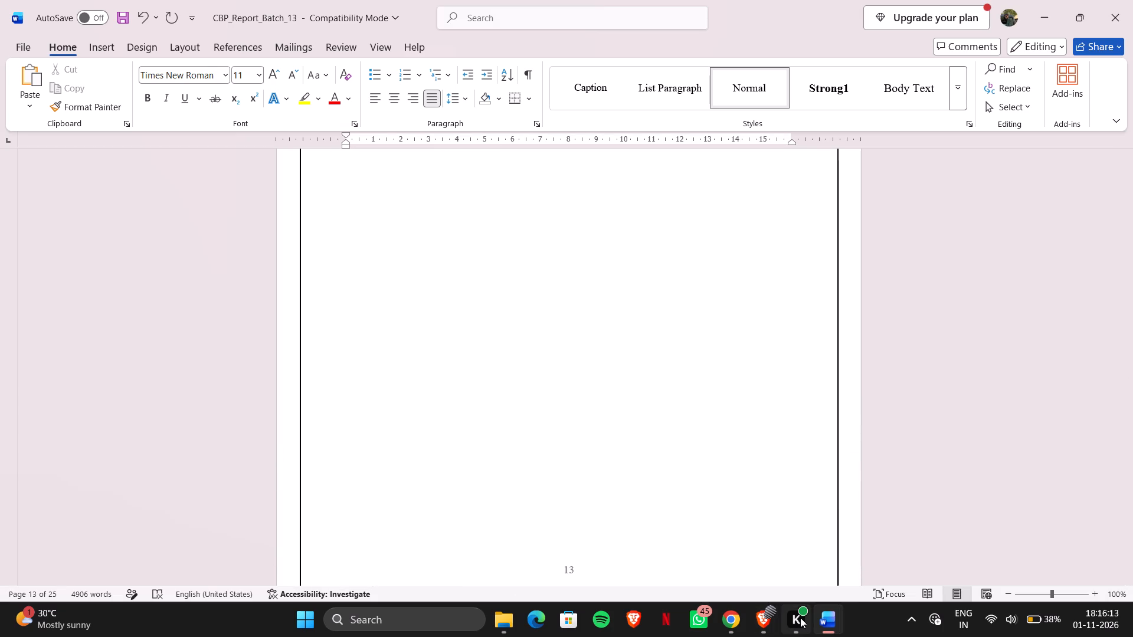
Switch to the Student Pulse prototype in Chrome and capture a screenshot of its Cohort page from the site header down.
left_click(735, 554)
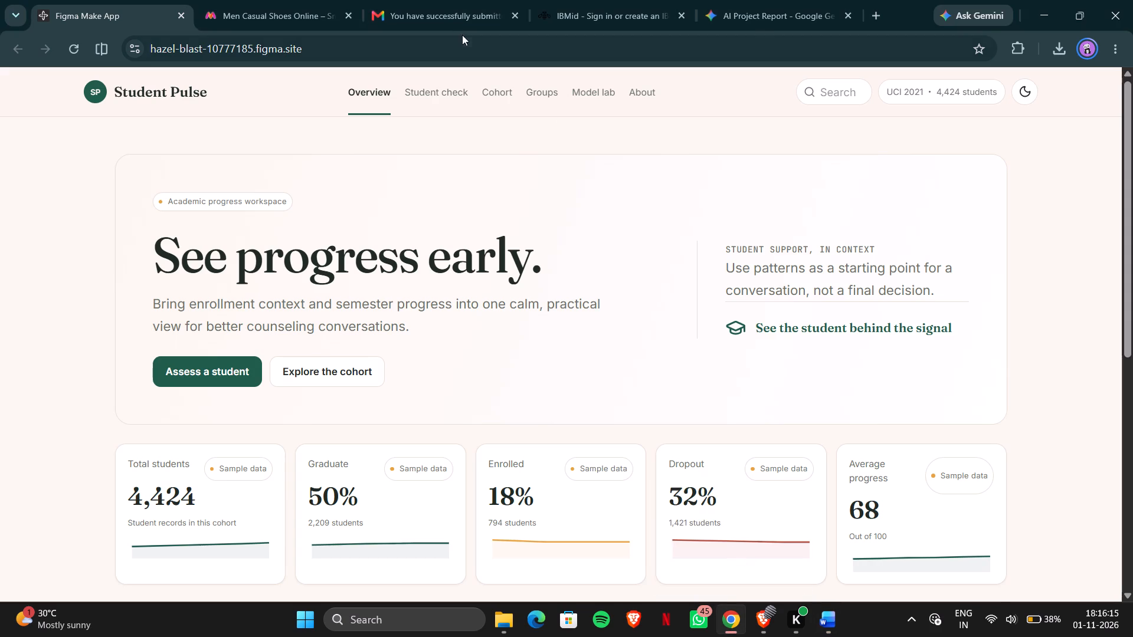
left_click(425, 91)
left_click(497, 94)
scroll(492, 251, "down", 1)
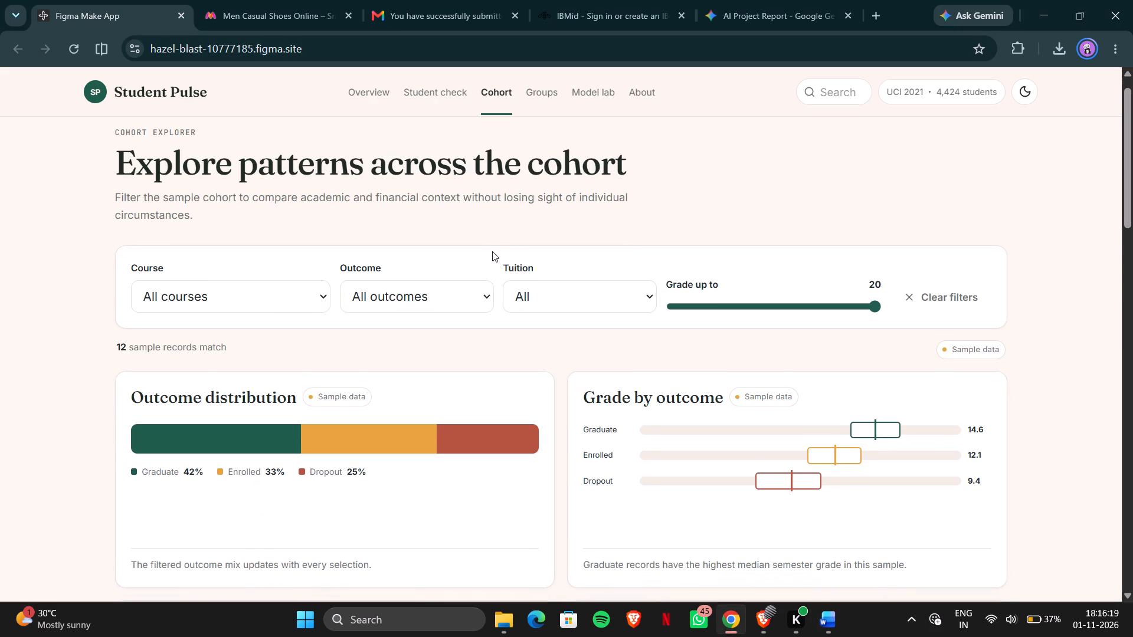
scroll(492, 251, "down", 1)
key("Print")
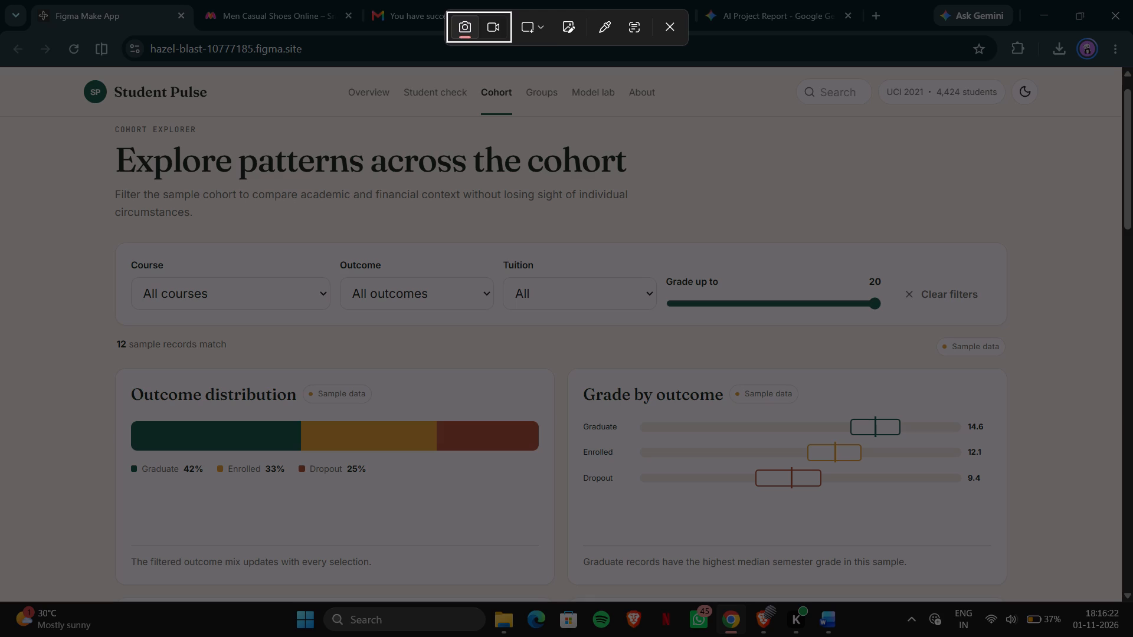
left_click_drag(0, 68, 1108, 606)
scroll(569, 235, "right", 1)
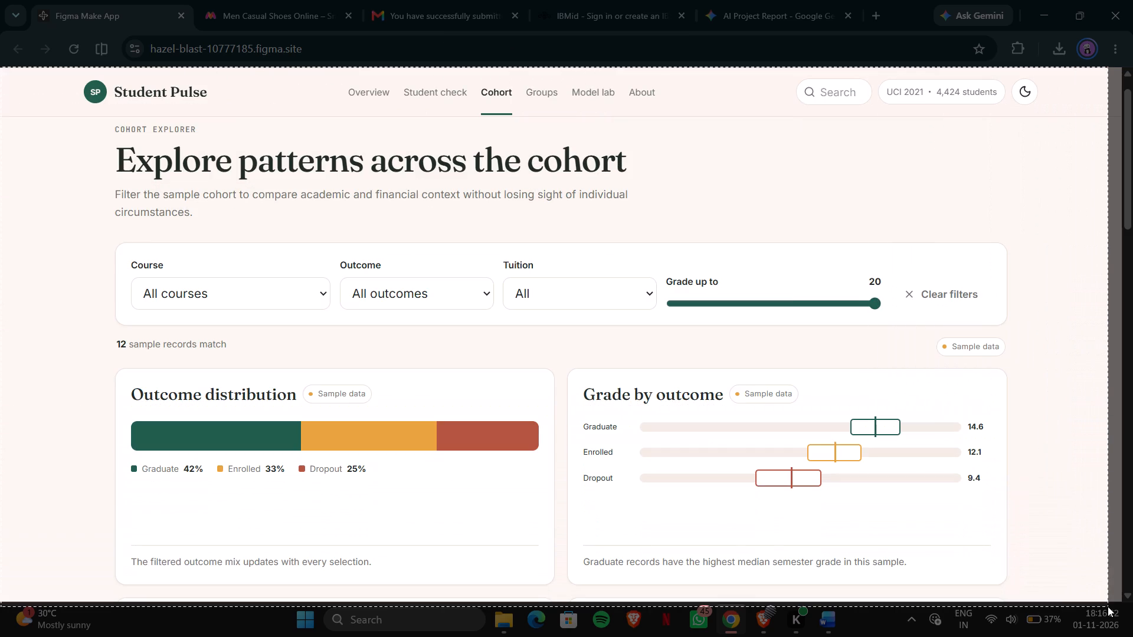
left_click_drag(1108, 606, 1120, 600)
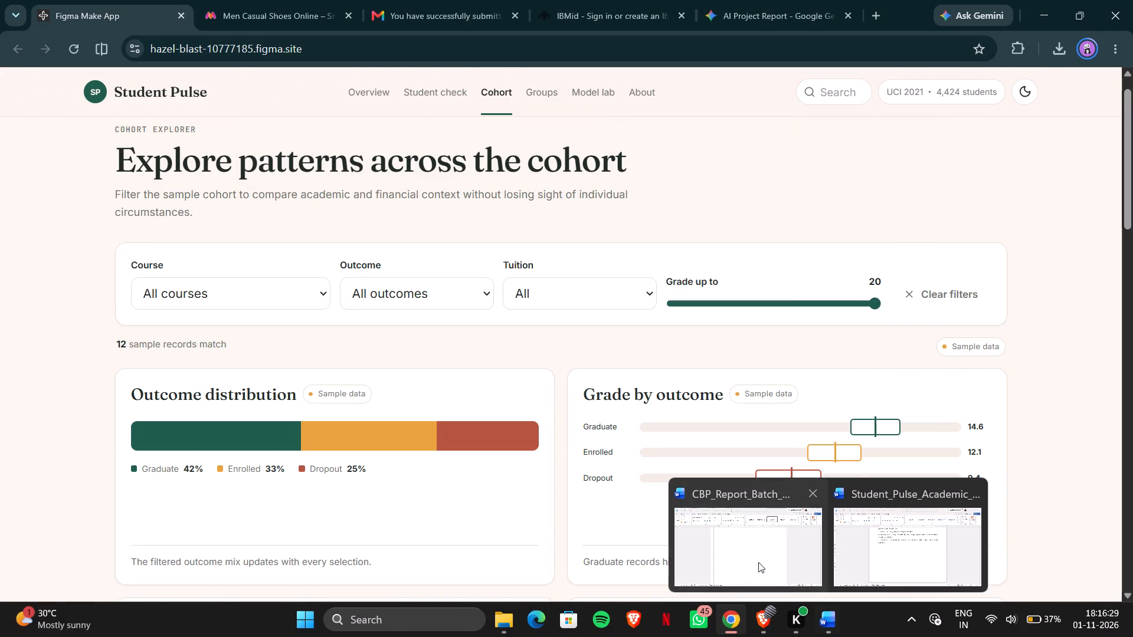
Paste the Cohort page screenshot into the empty area of page 13 in CBP_Report_Batch_13, below the Operational Feasibility paragraph.
left_click(758, 562)
left_click(524, 280)
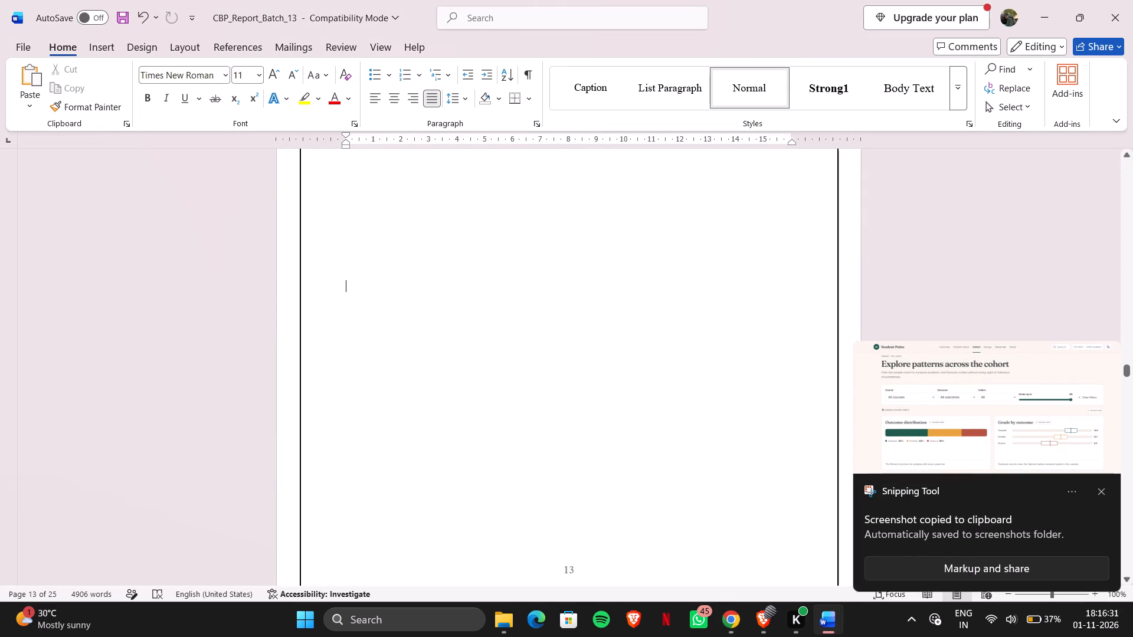
key("ctrl+v")
left_click_drag(531, 356, 588, 205)
scroll(580, 257, "up", 2)
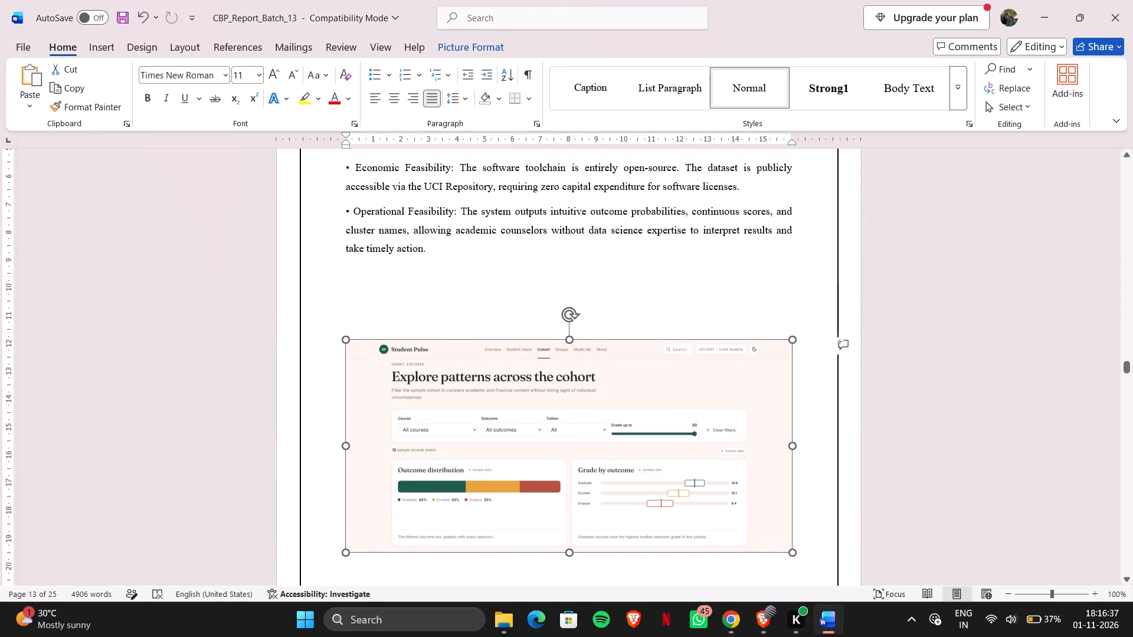
scroll(530, 459, "down", 1)
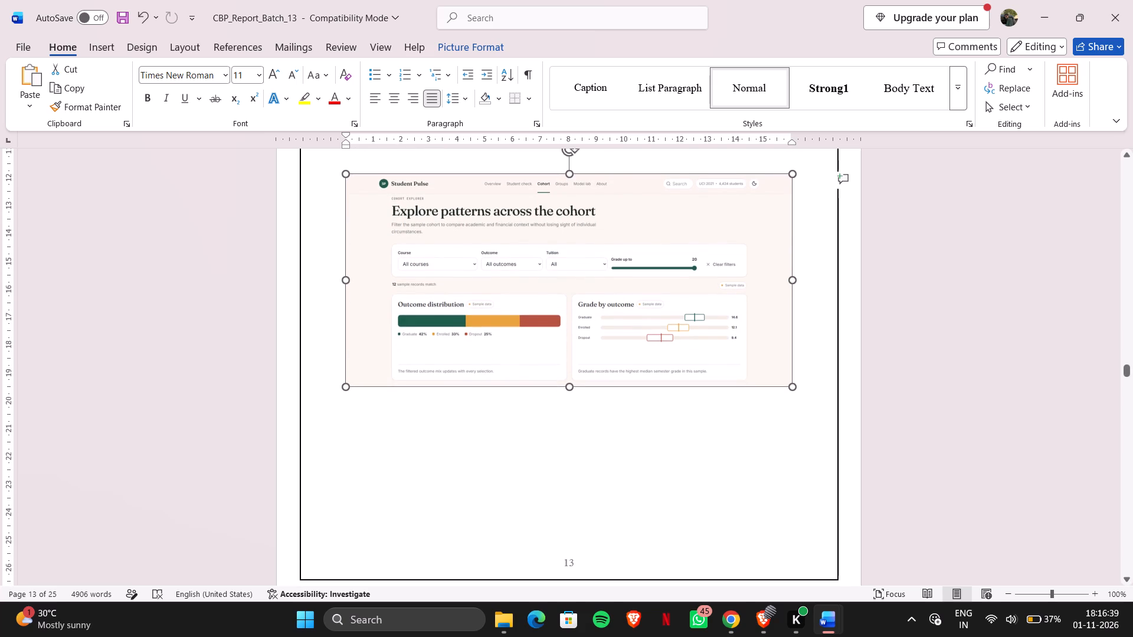
Add the caption "Fig 2: Cohort dashboard of Student pulse" on a new line below the Cohort screenshot.
left_click(821, 377)
key("Return")
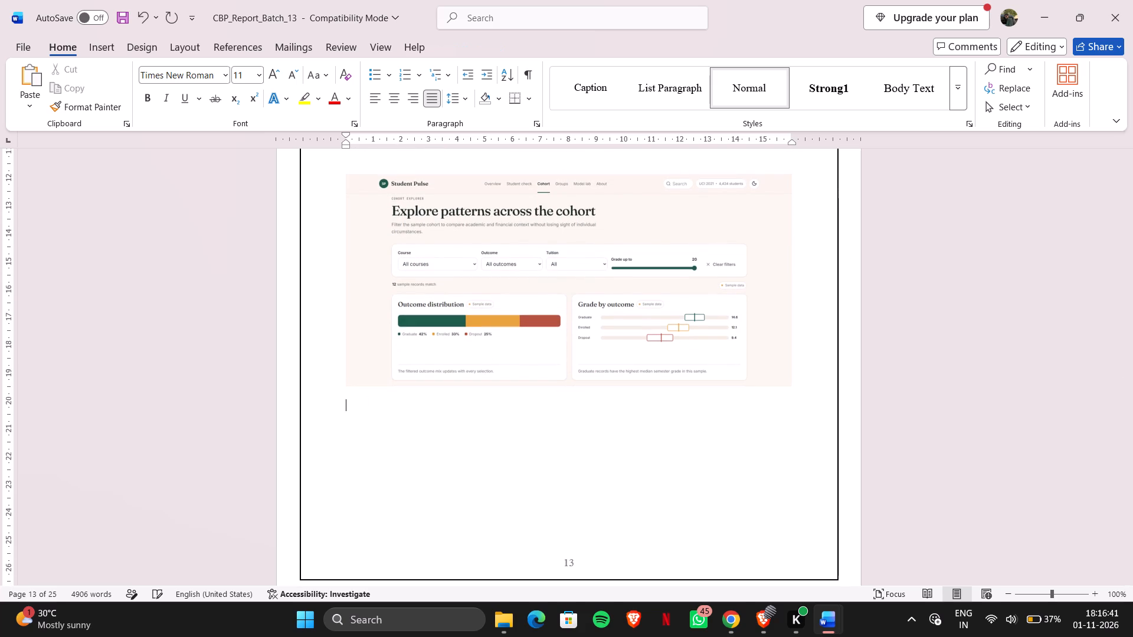
type("Fig 2")
key("shift+colon")
key("space")
type("Ch")
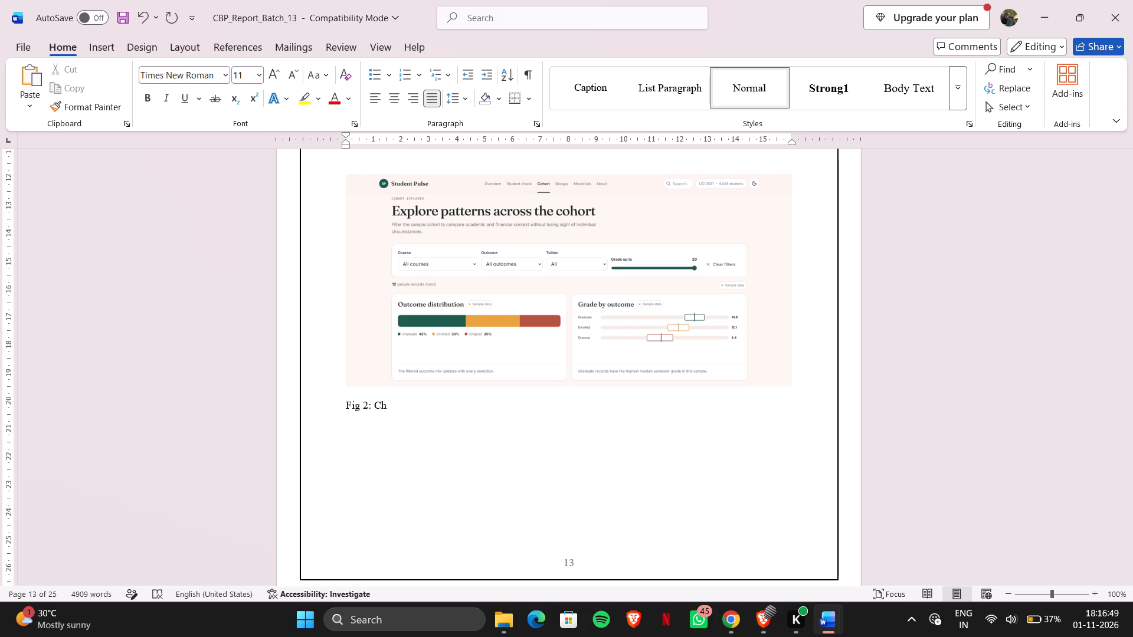
key("BackSpace")
type("oh")
type("ort")
key("space")
type("dashboard of the")
key("space")
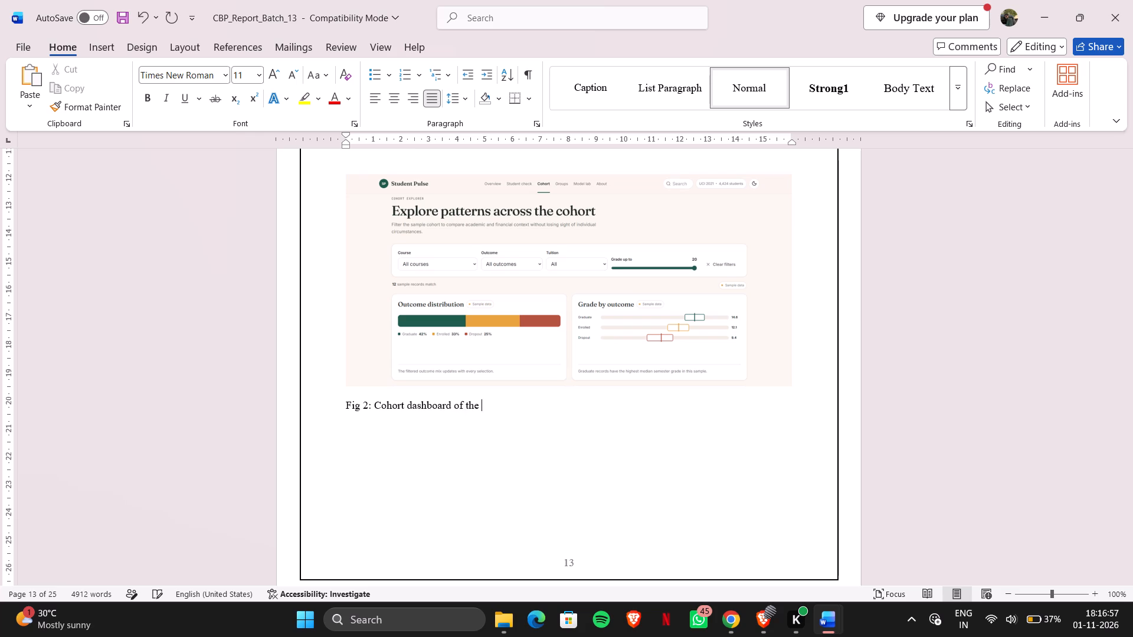
key("BackSpace")
key("BackSpace")
key("BackSpace")
key("BackSpace")
type("Student pulse")
Centre the Fig 2 Cohort dashboard caption, copy it, and set it in italics.
left_click_drag(558, 413, 359, 400)
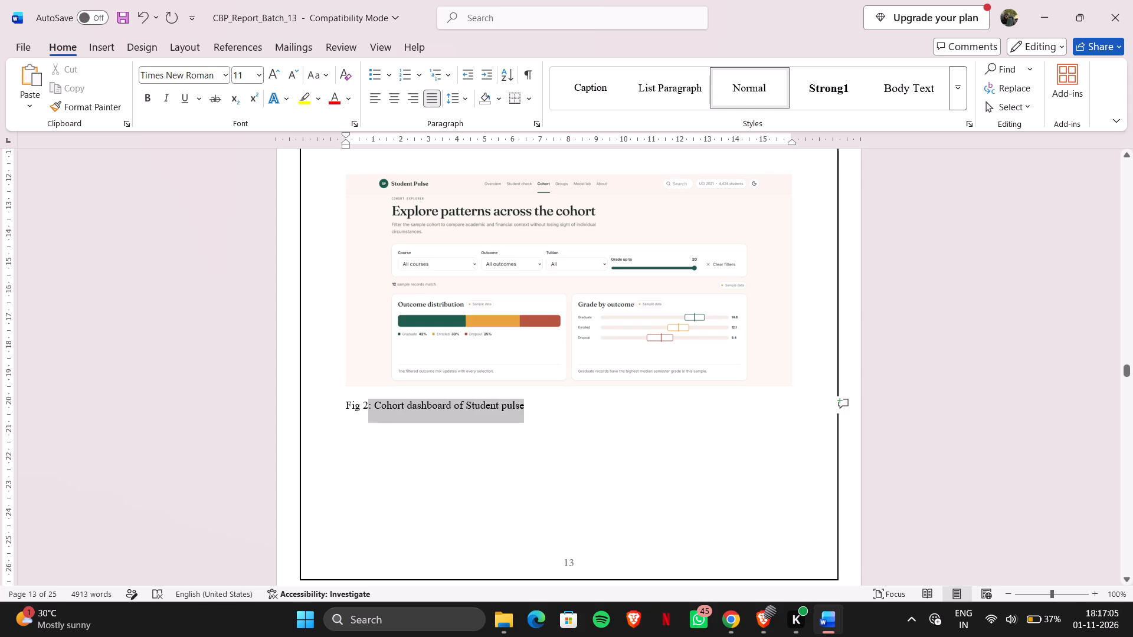
left_click_drag(359, 400, 345, 401)
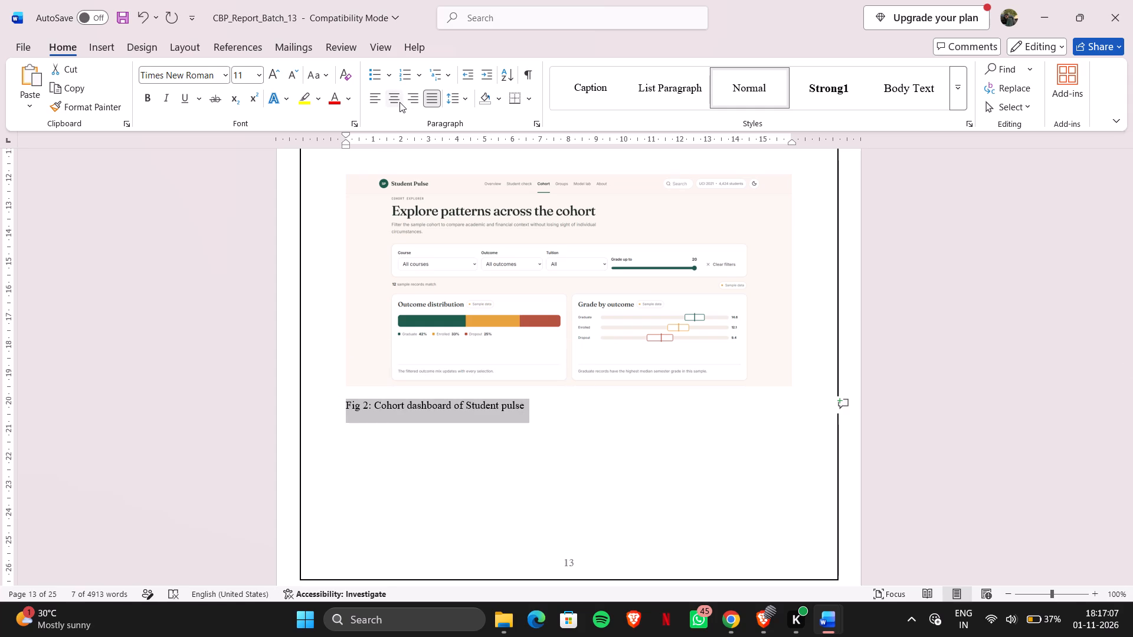
left_click(400, 102)
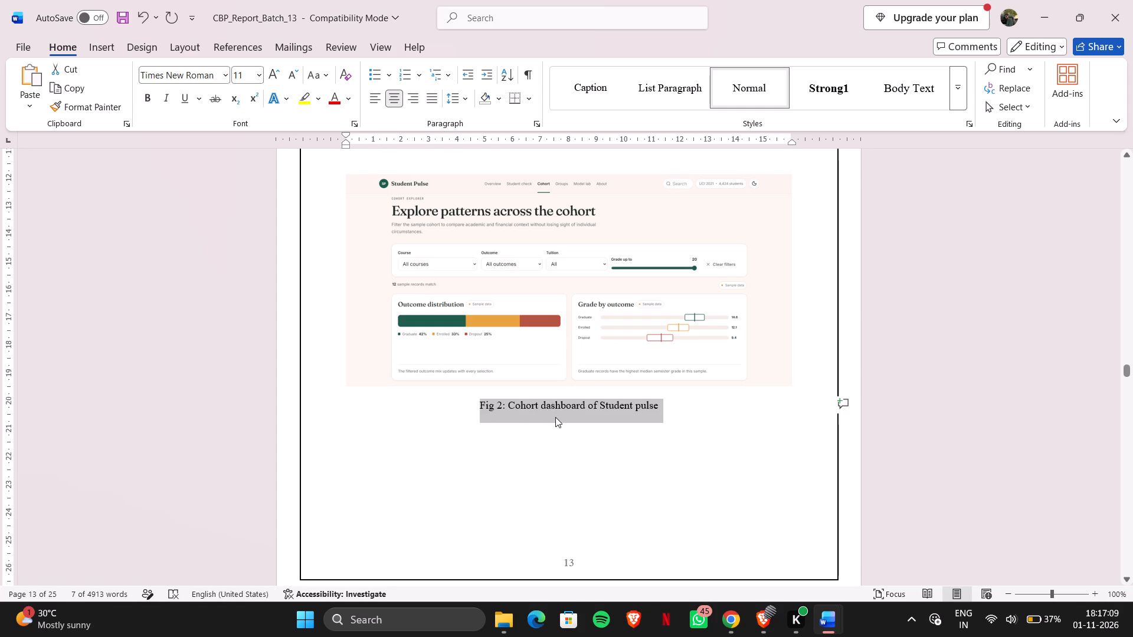
key("ctrl+c")
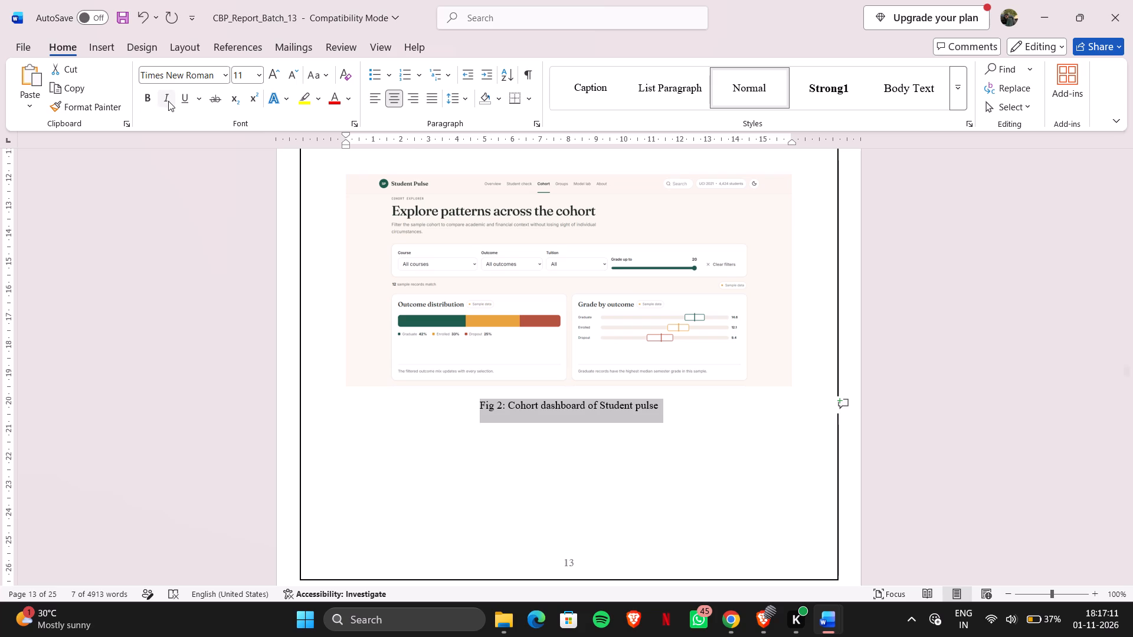
left_click(168, 100)
left_click(404, 424)
Remove the blank lines above the "1. INTRODUCTION" heading so the chapter starts at the top of its page.
scroll(404, 424, "up", 2)
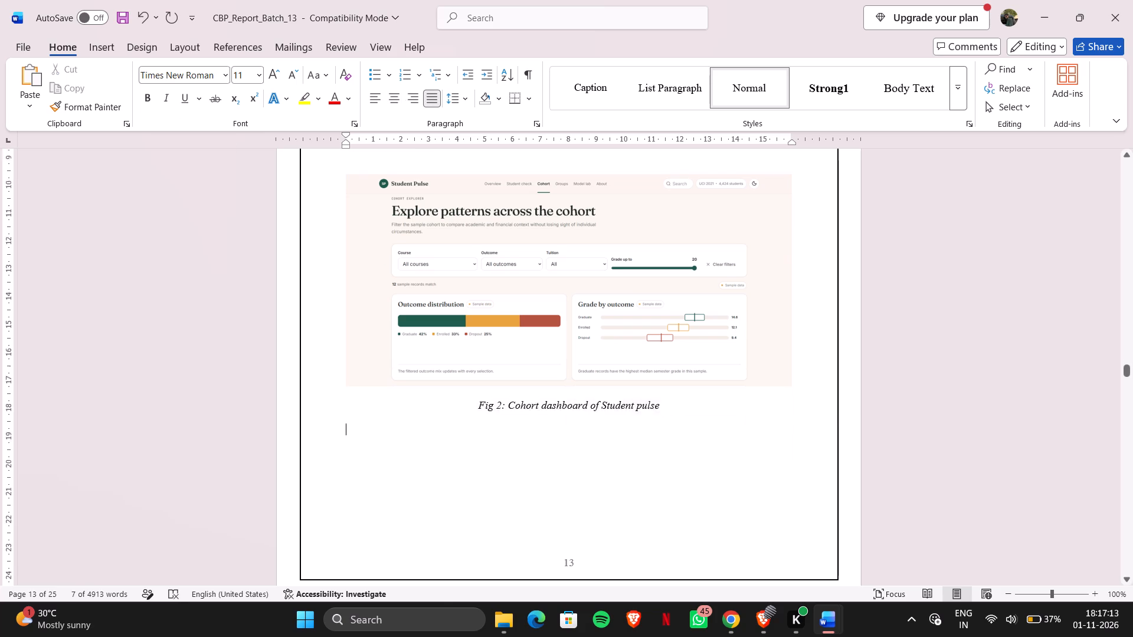
scroll(404, 424, "up", 10)
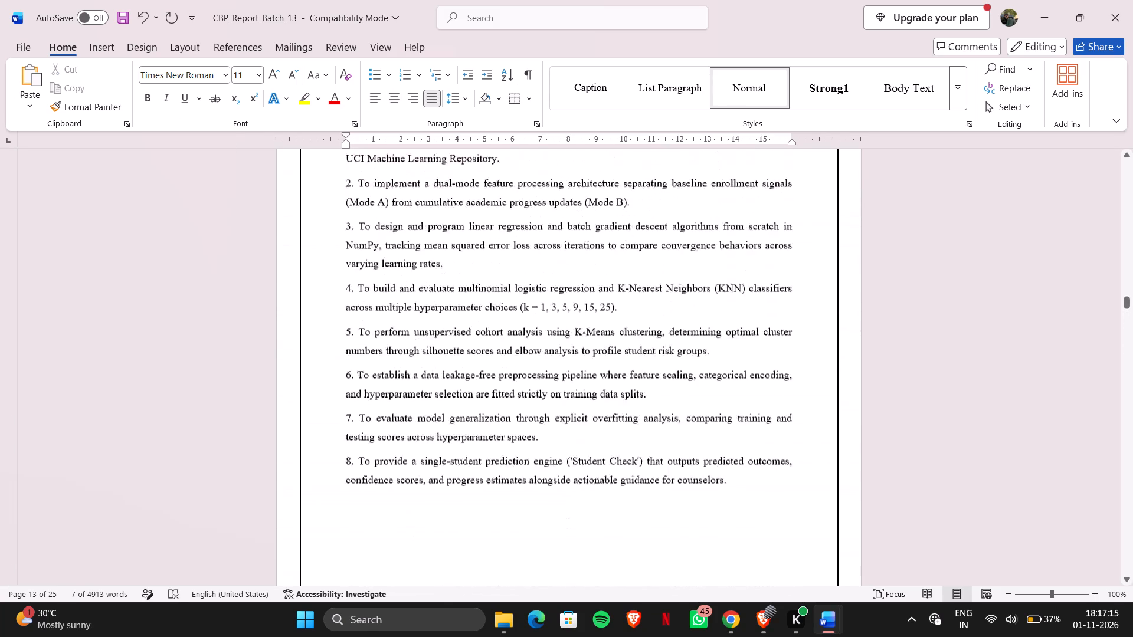
scroll(404, 424, "up", 6)
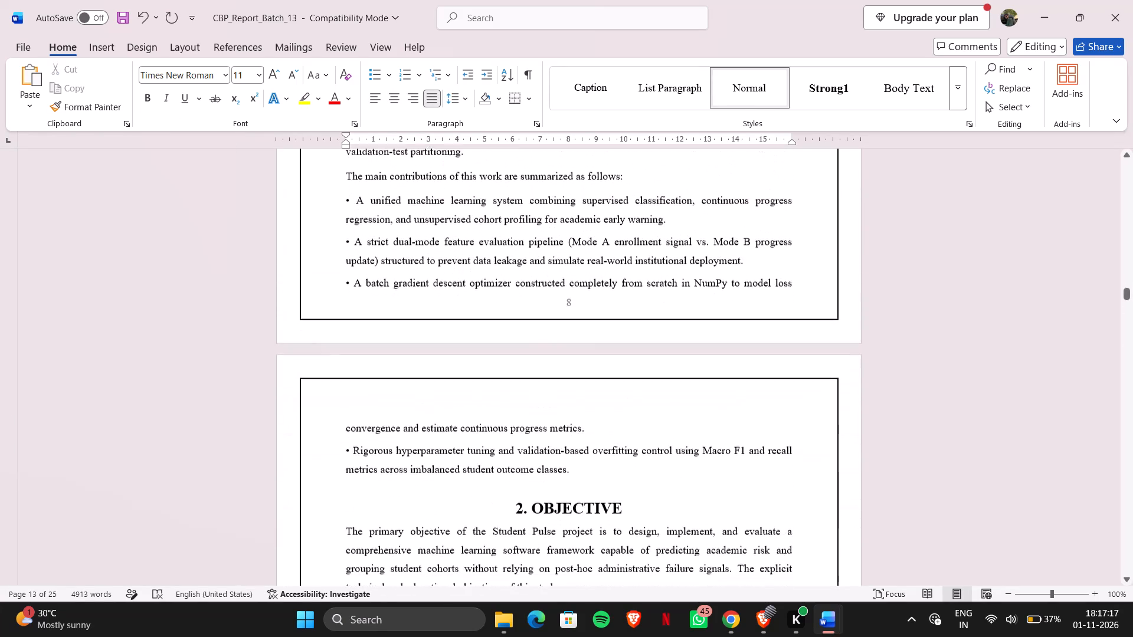
scroll(404, 424, "up", 3)
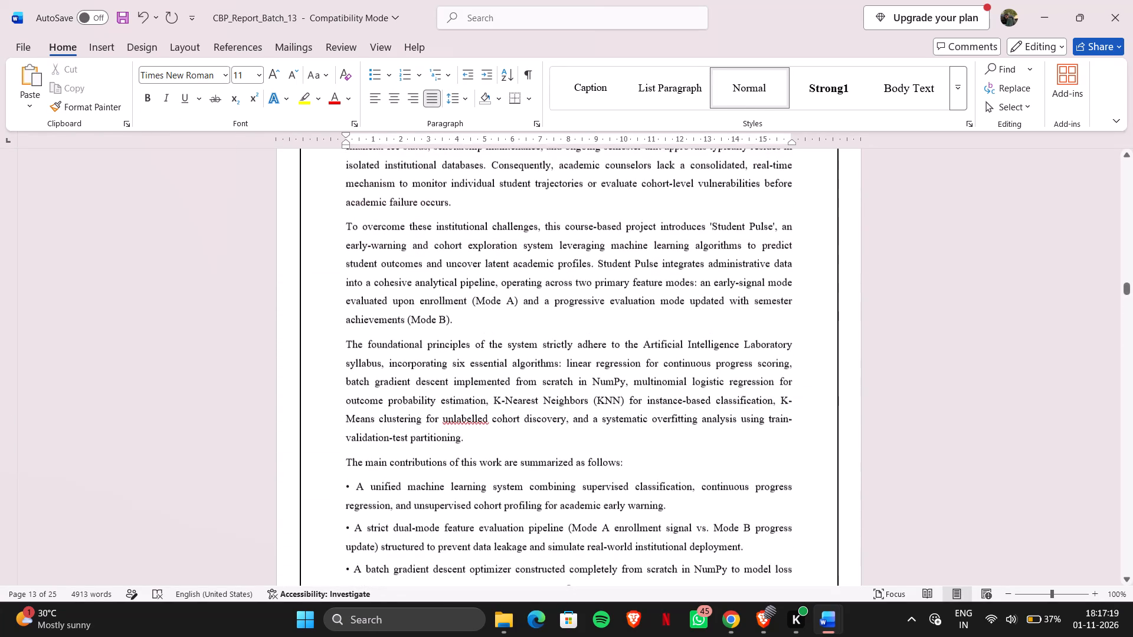
scroll(404, 424, "up", 3)
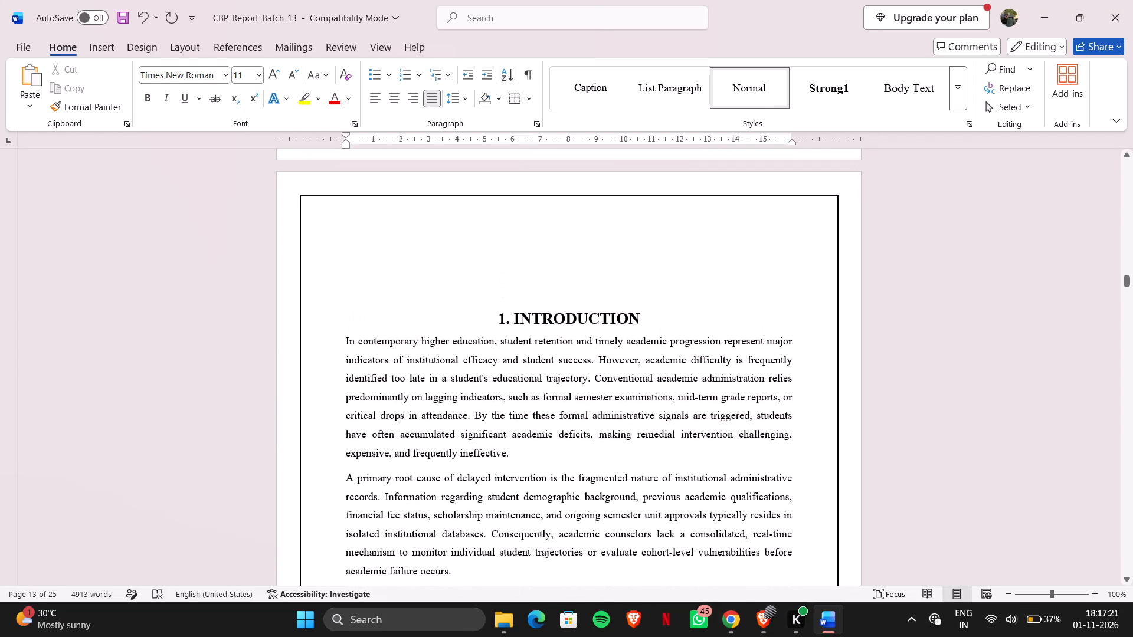
left_click(504, 289)
key("BackSpace")
key("BackSpace")
key("BackSpace")
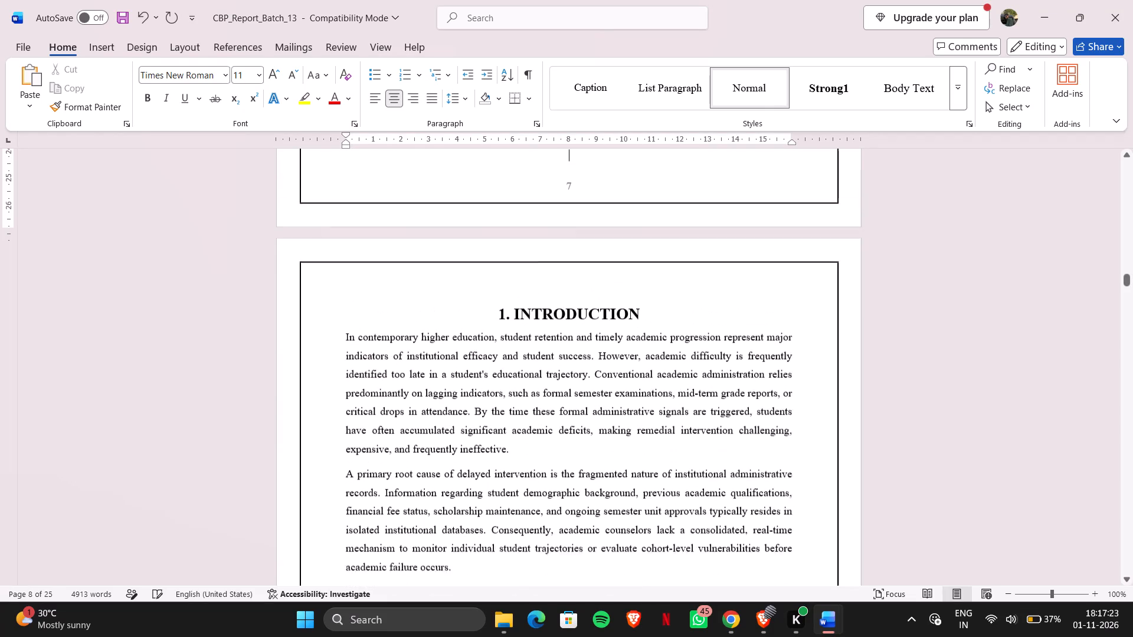
scroll(504, 289, "down", 1)
scroll(504, 289, "up", 1)
scroll(504, 289, "down", 1)
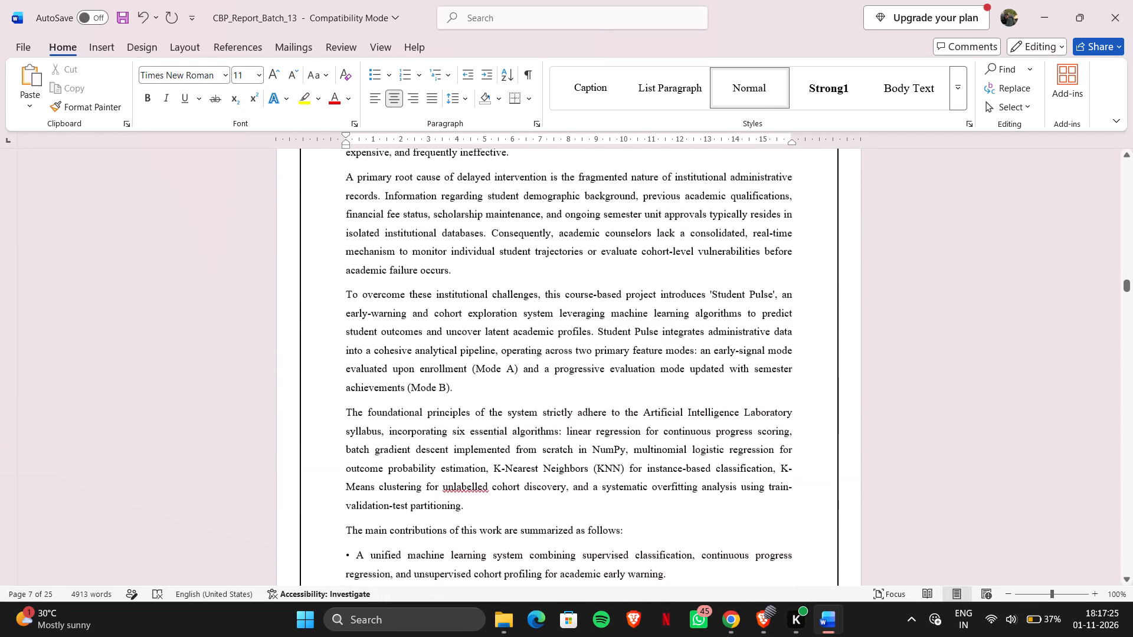
scroll(504, 289, "up", 3)
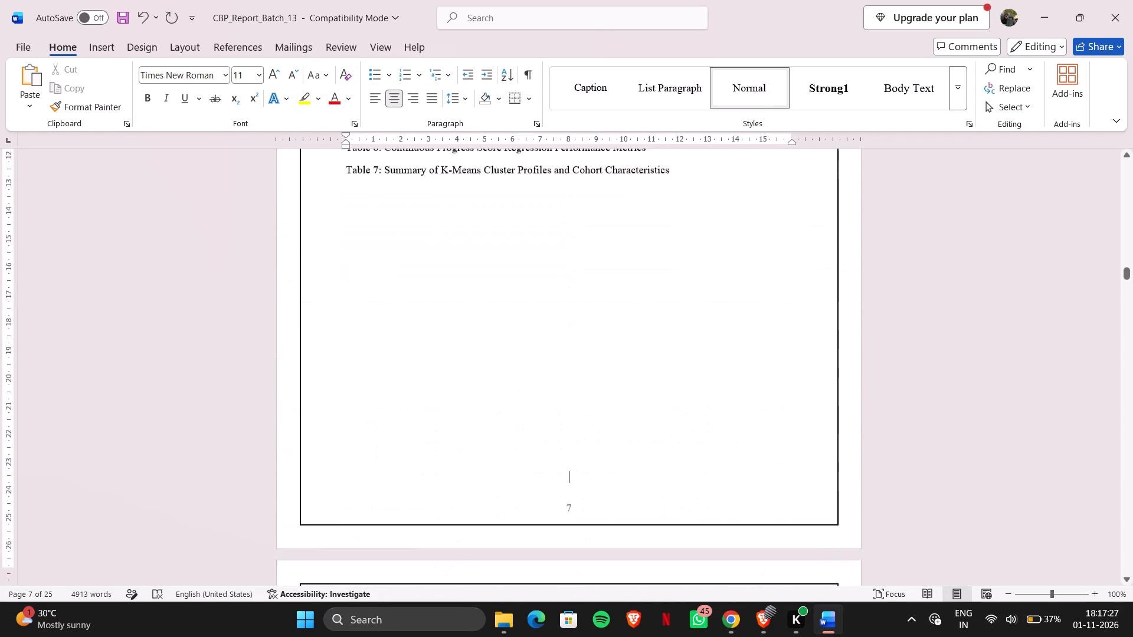
Paste the copied entry "Fig 2: Cohort dashboard of Student pulse" below Fig 1 in the List of Figures, left-aligned with no blank line after it.
scroll(504, 289, "up", 3)
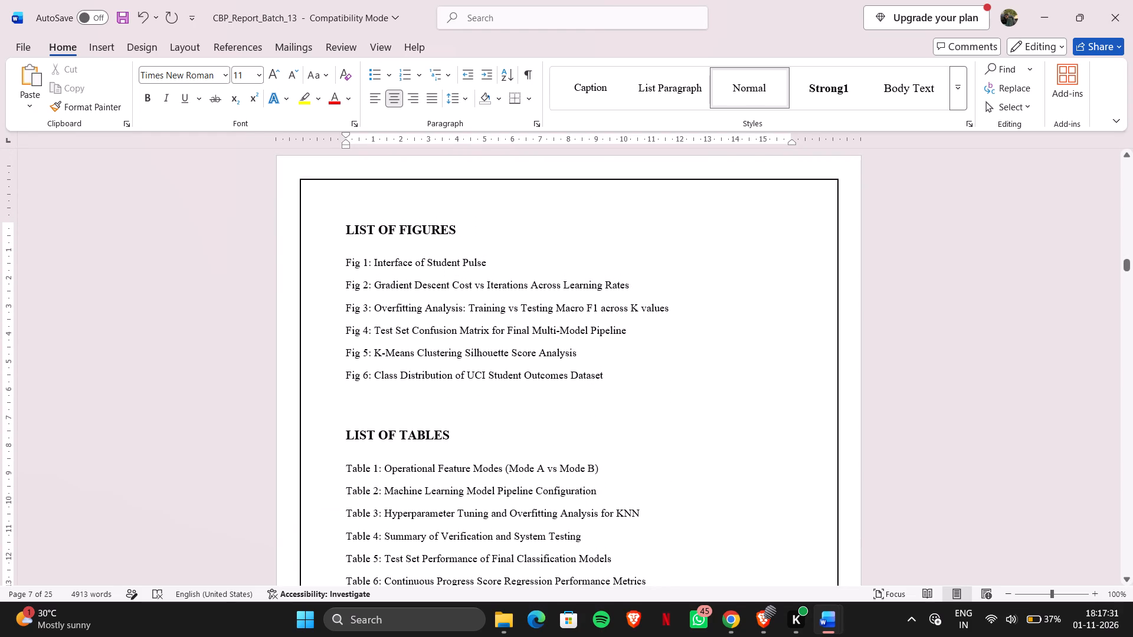
left_click(497, 264)
key("Return")
key("ctrl+v")
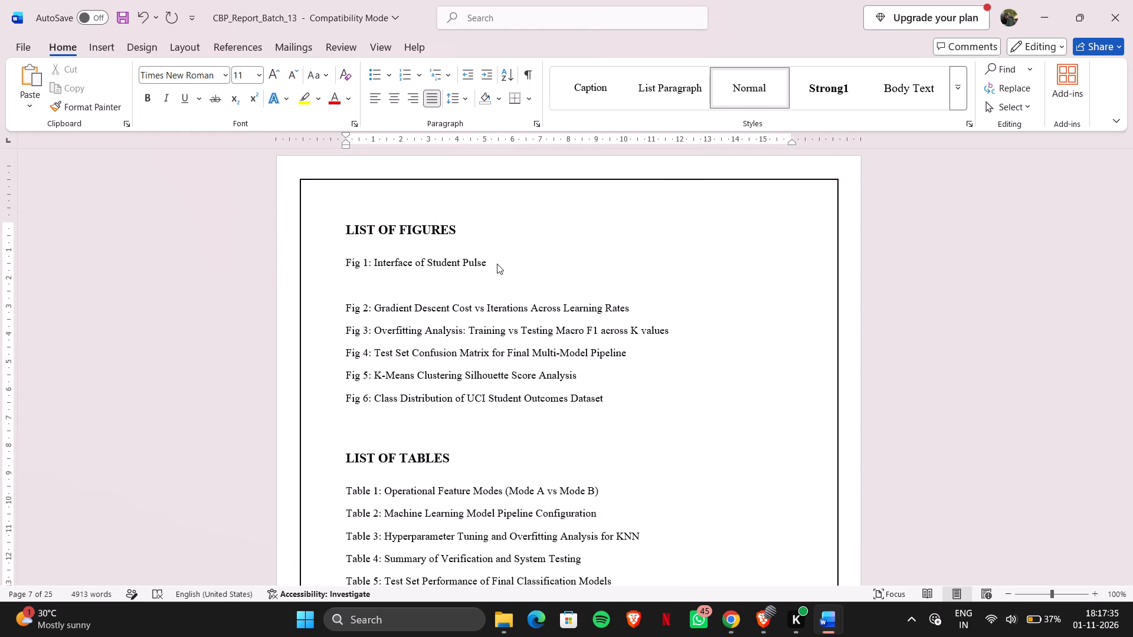
left_click_drag(474, 284, 648, 277)
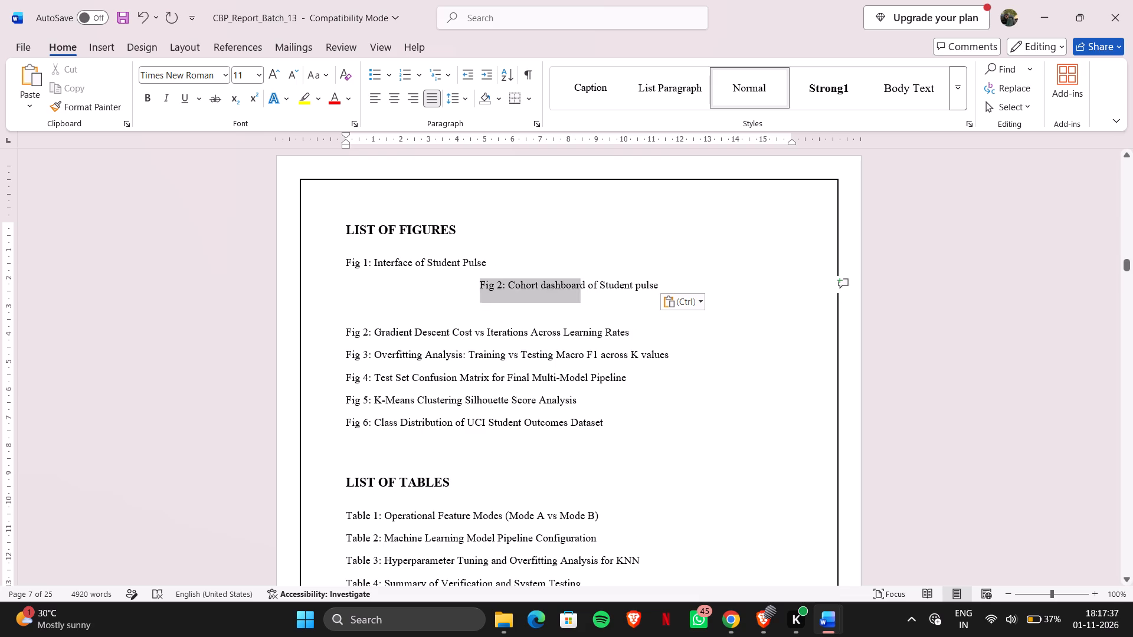
left_click_drag(648, 277, 676, 280)
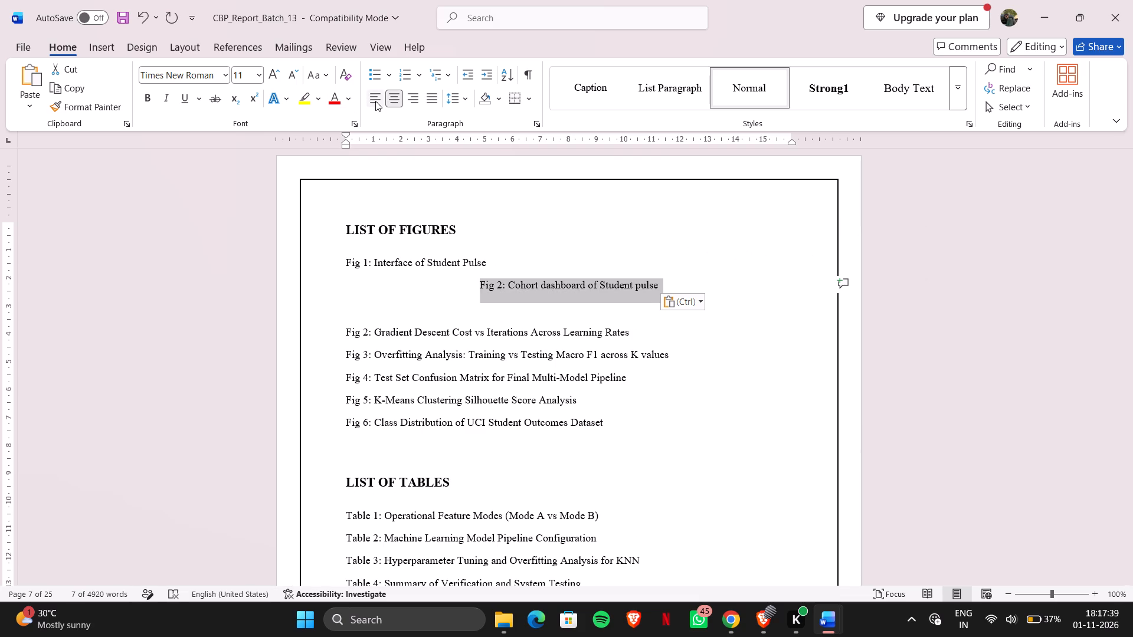
left_click(375, 101)
left_click(369, 315)
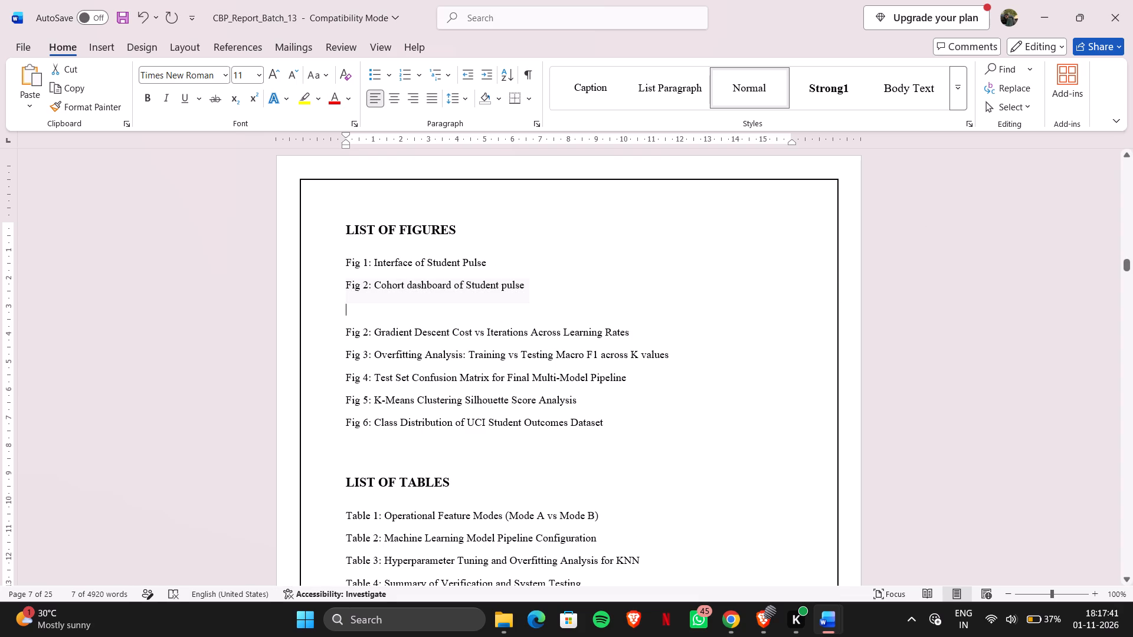
key("BackSpace")
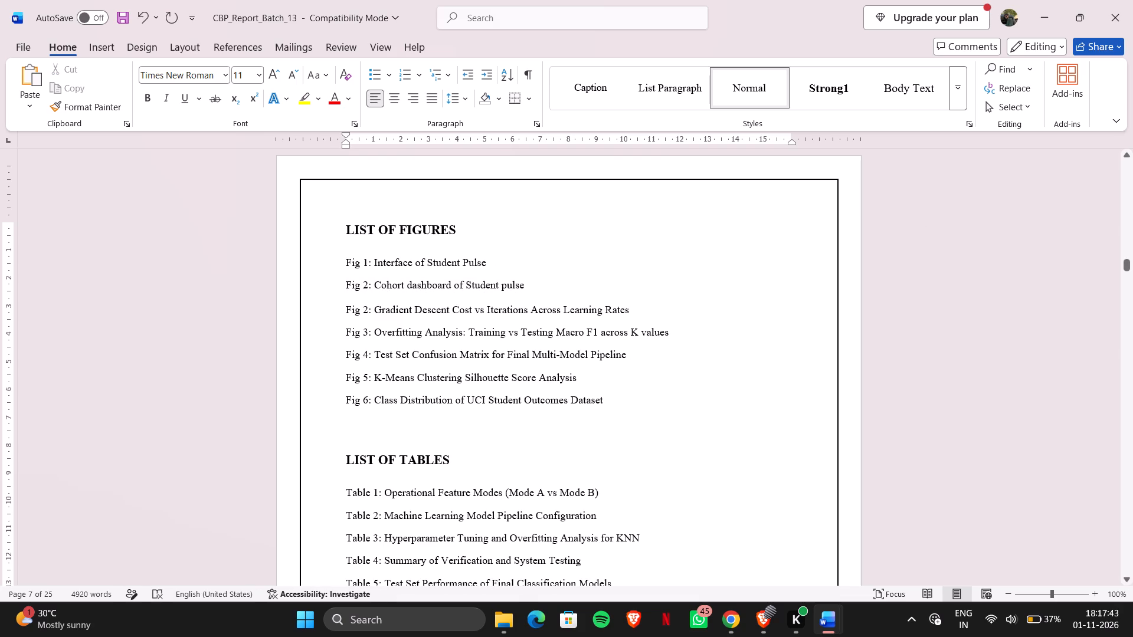
Renumber the five List of Figures entries from Gradient Descent Cost to Class Distribution as Fig 3 through Fig 7.
left_click(365, 310)
key("Right")
key("BackSpace")
key("3")
key("Down")
key("BackSpace")
key("4")
key("Down")
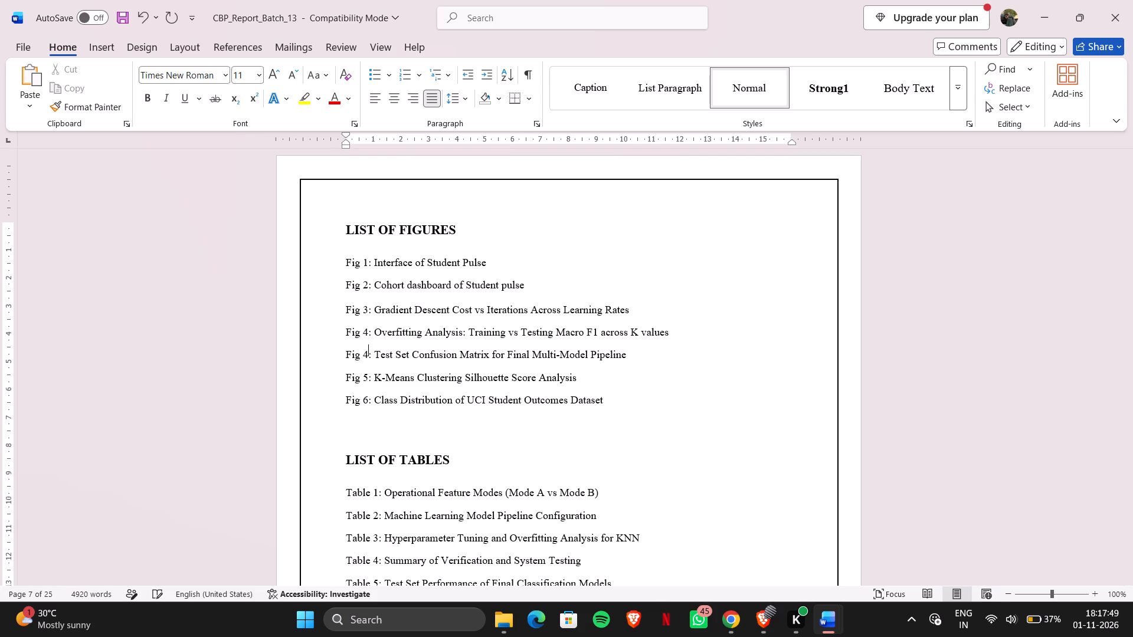
key("BackSpace")
key("5")
key("Down")
key("BackSpace")
key("6")
key("Down")
key("BackSpace")
key("7")
left_click(706, 393)
Remove the blank lines above the "5. SYSTEM REQUIREMENTS" heading so the chapter starts at the top of page 14.
scroll(706, 393, "down", 7)
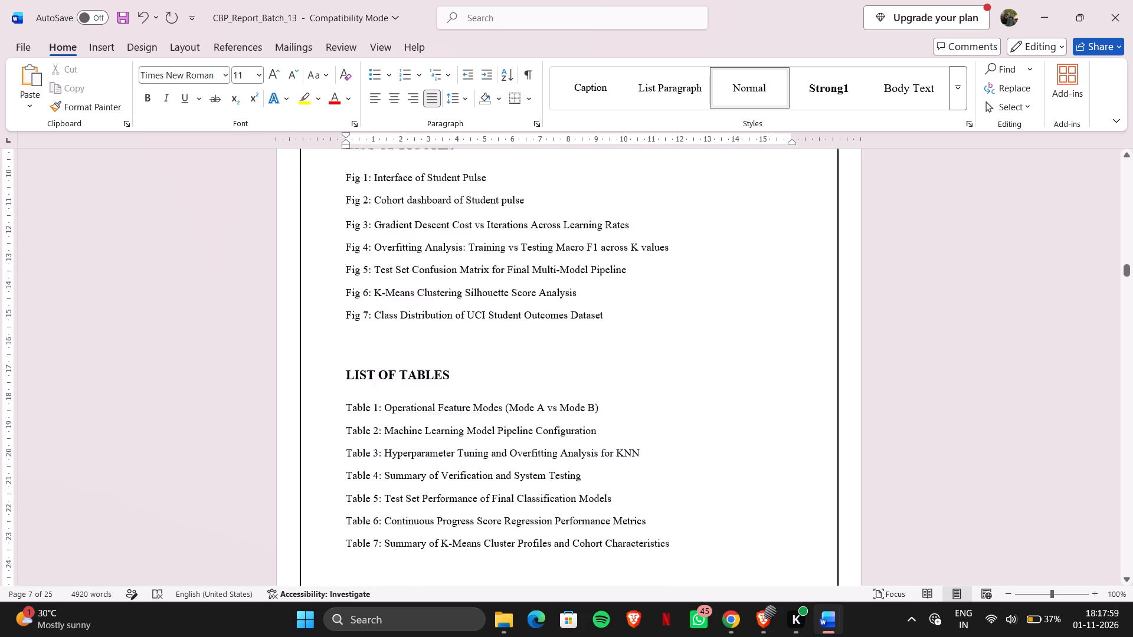
scroll(706, 393, "down", 13)
scroll(706, 393, "up", 8)
scroll(706, 393, "down", 3)
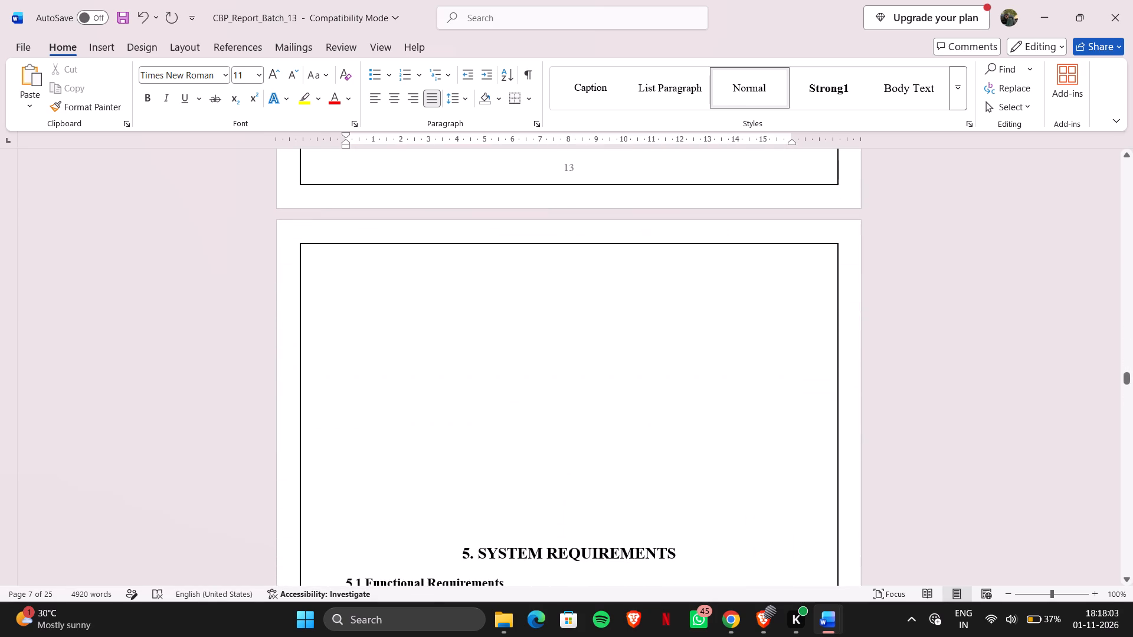
scroll(598, 429, "up", 4)
scroll(598, 429, "down", 1)
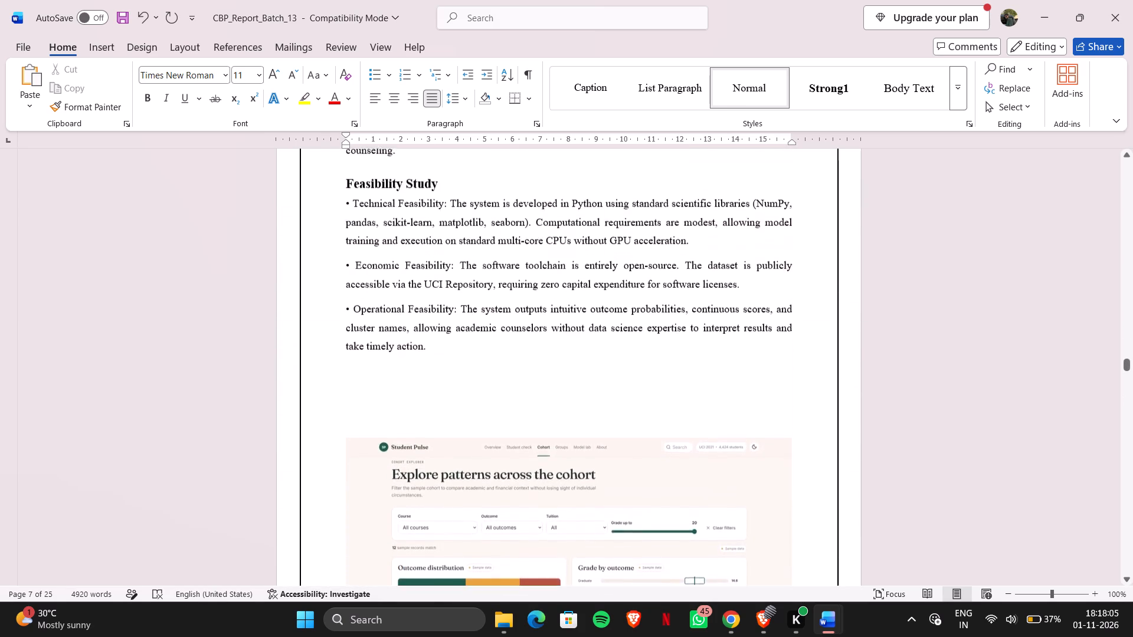
scroll(598, 429, "down", 2)
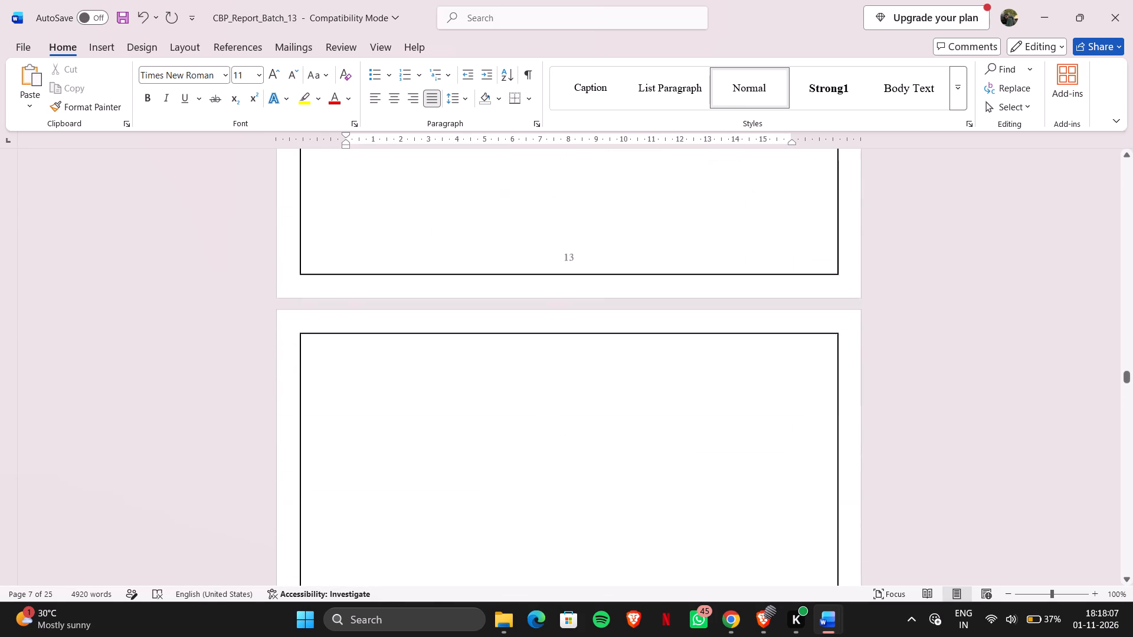
scroll(538, 513, "down", 1)
left_click(493, 464)
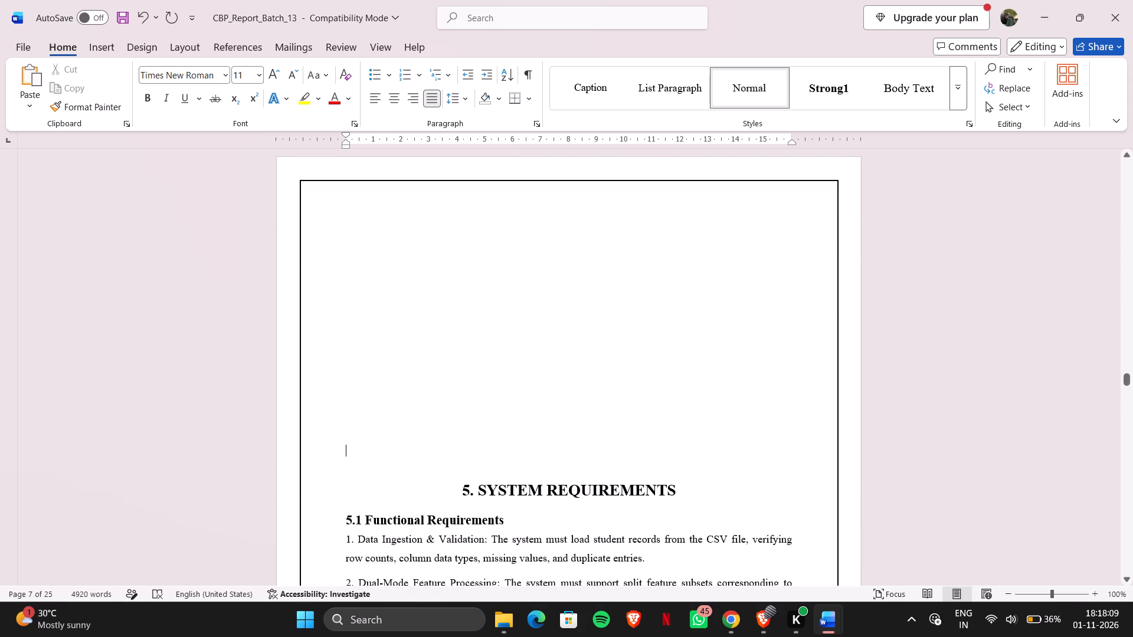
key("BackSpace")
key("BackSpace")
key("BackSpace")
key("BackSpace")
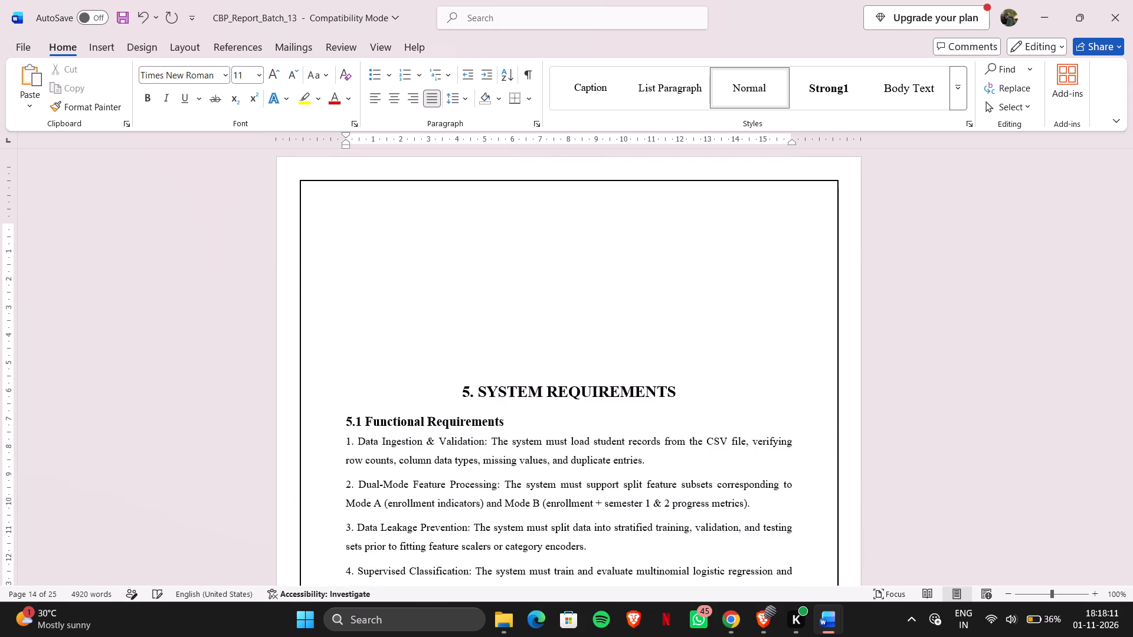
key("BackSpace")
key("BackSpace")
key("BackSpace")
key("BackSpace")
key("BackSpace")
key("BackSpace")
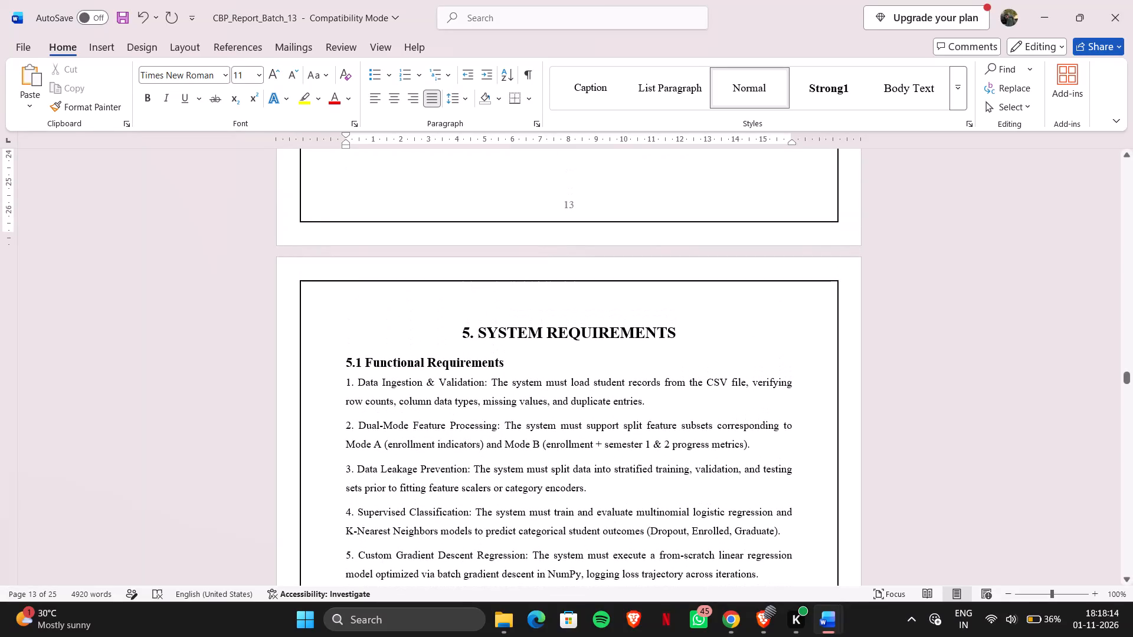
Switch to the Student Pulse prototype in Chrome and look through the Model lab's method views from Linear regression to Overfitting.
scroll(552, 469, "down", 2)
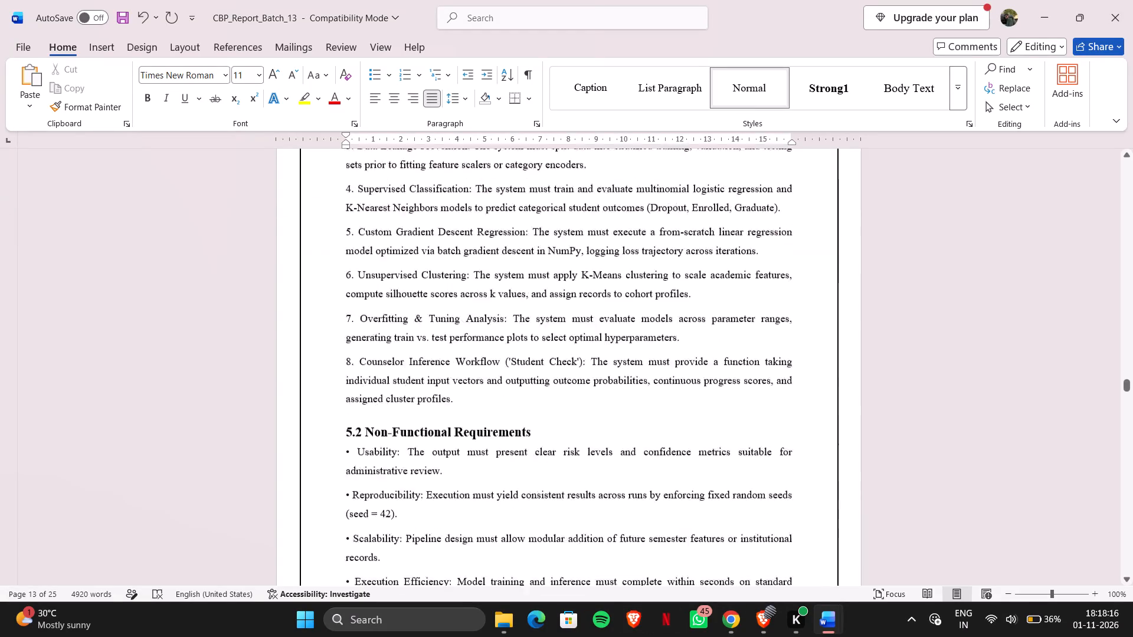
scroll(552, 469, "down", 7)
scroll(552, 469, "up", 1)
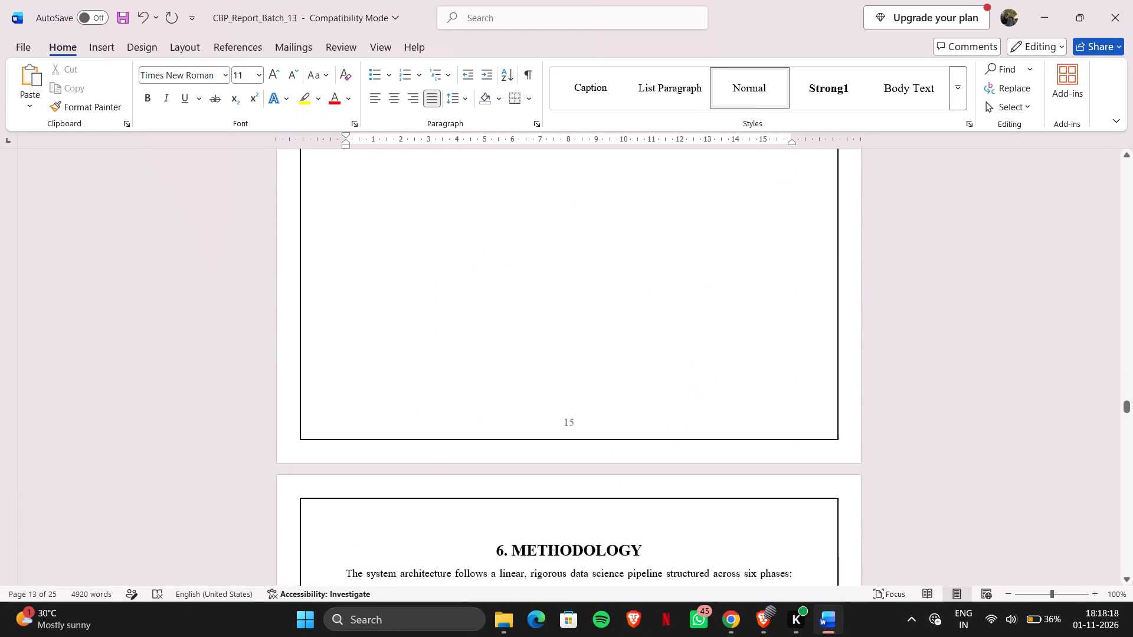
scroll(552, 469, "up", 1)
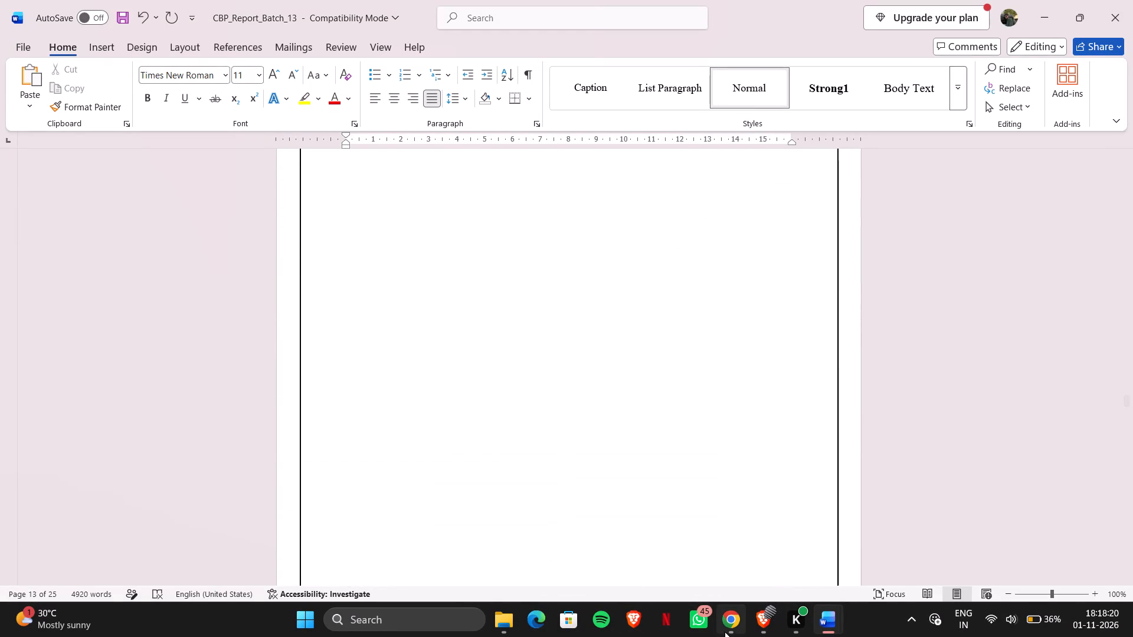
left_click(717, 544)
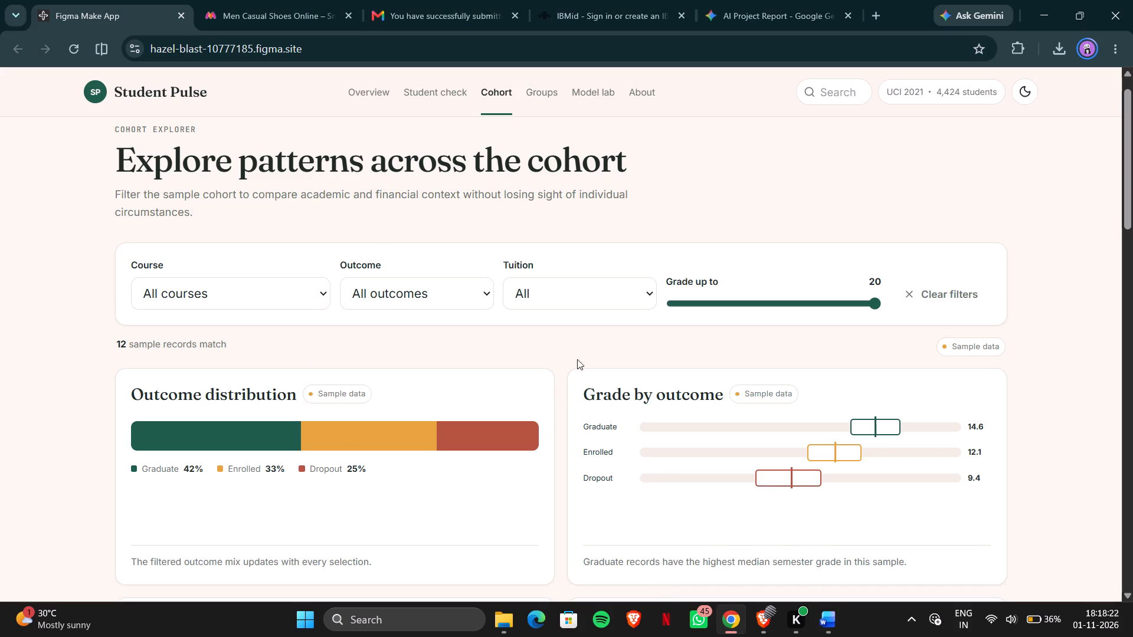
left_click(591, 90)
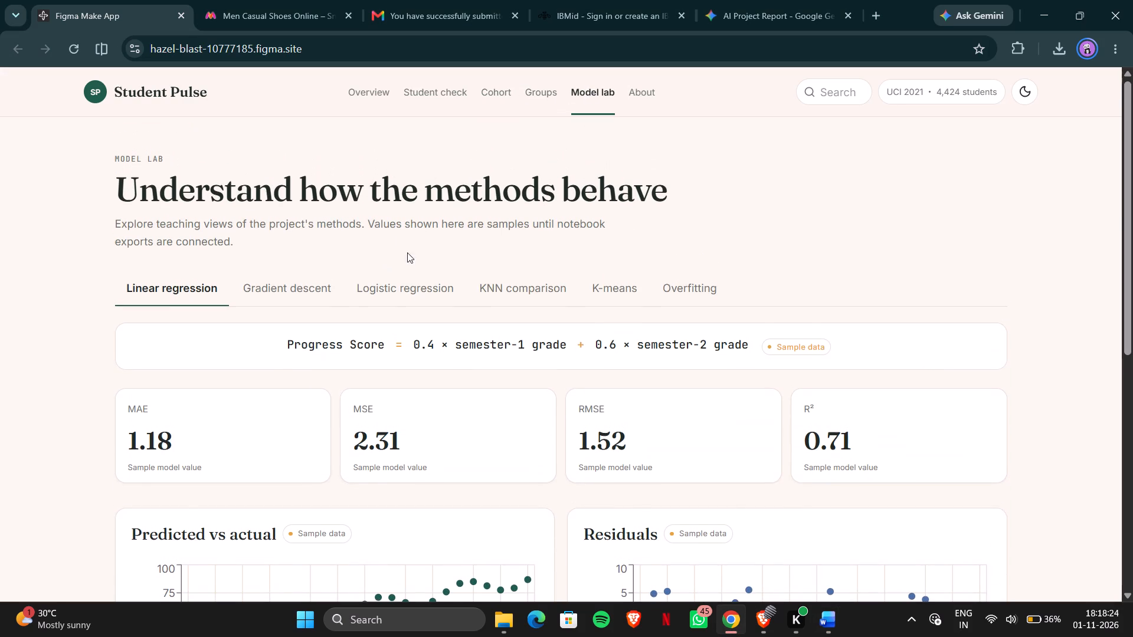
scroll(408, 259, "up", 1)
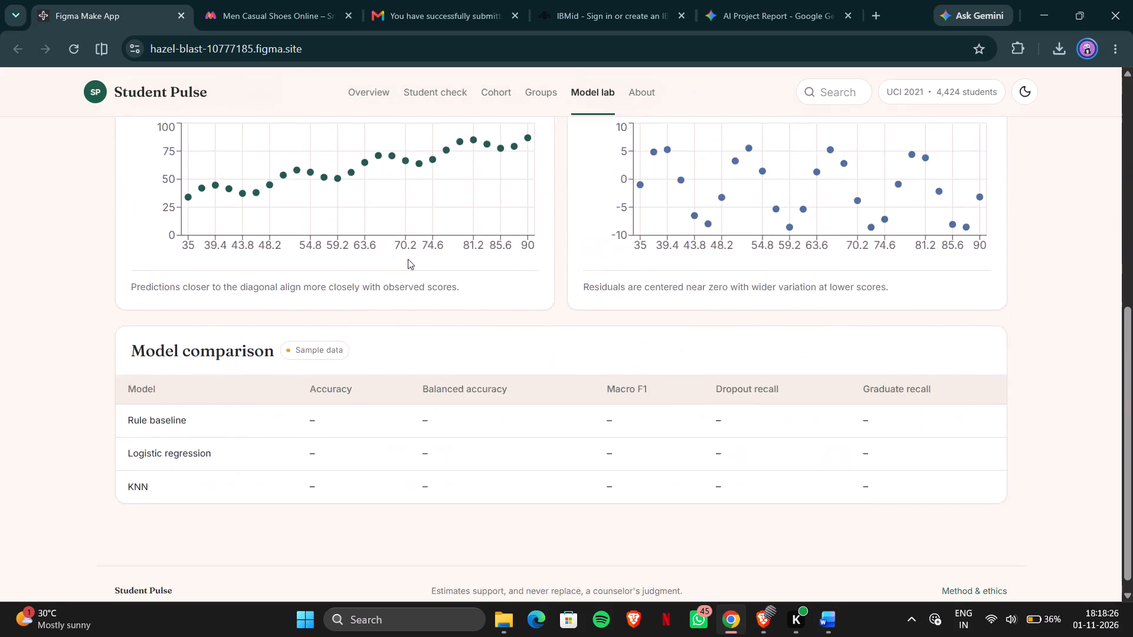
scroll(408, 259, "up", 1)
left_click(286, 241)
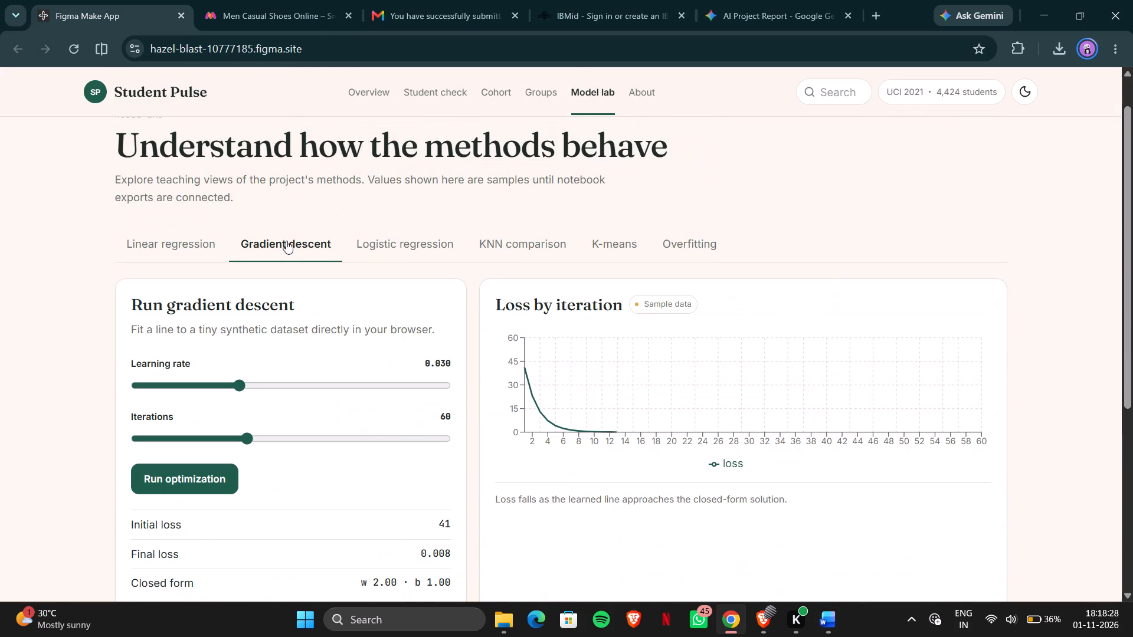
left_click(390, 247)
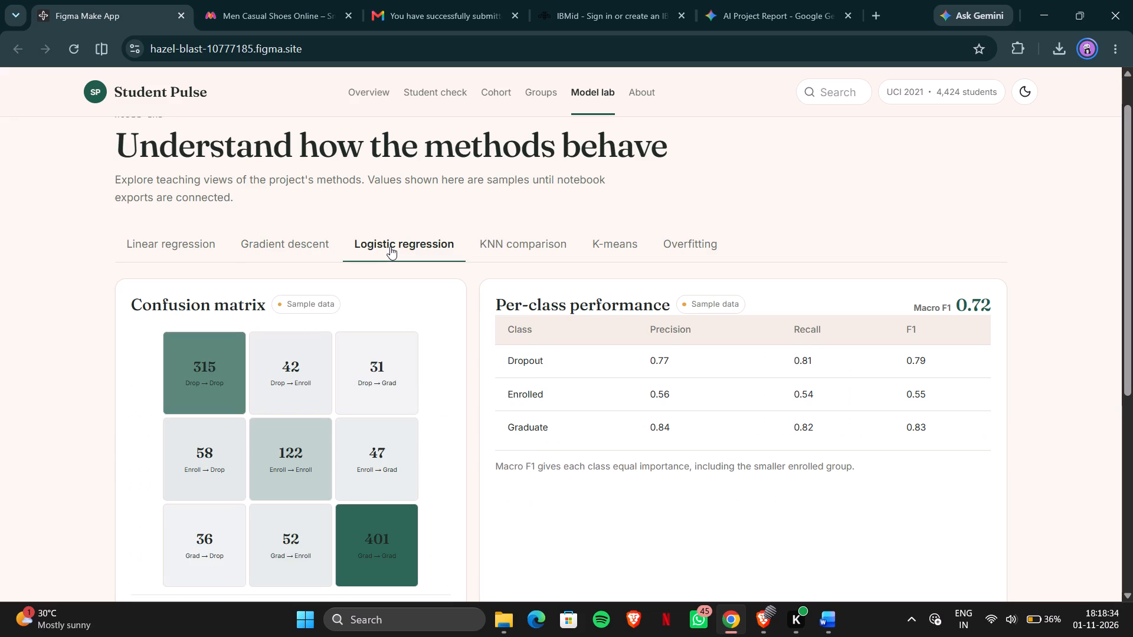
left_click(504, 240)
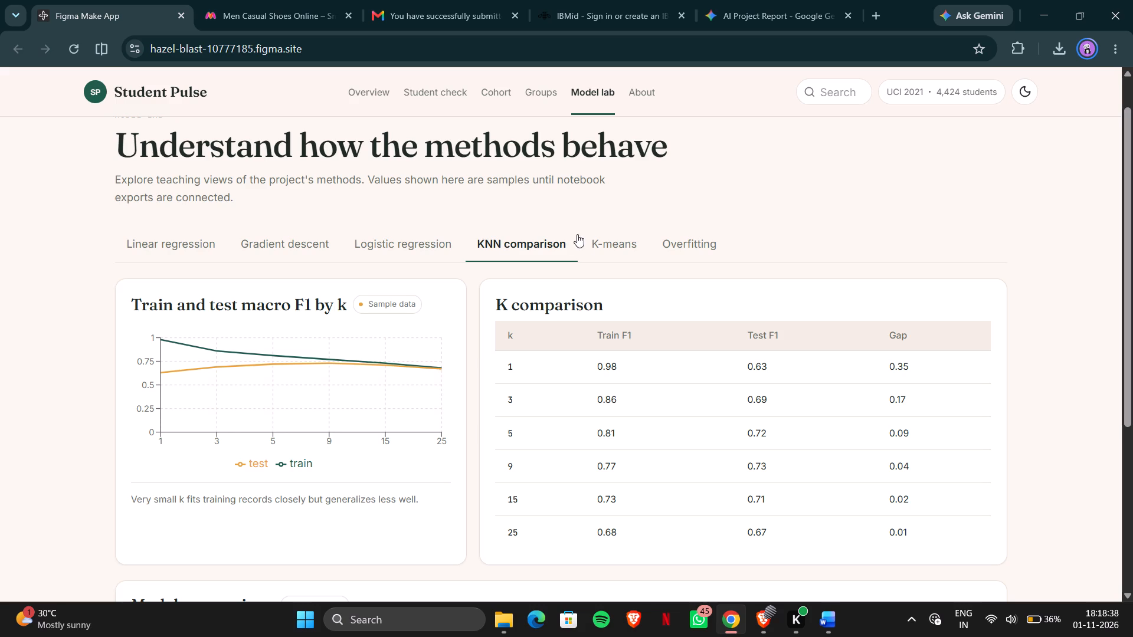
left_click(610, 239)
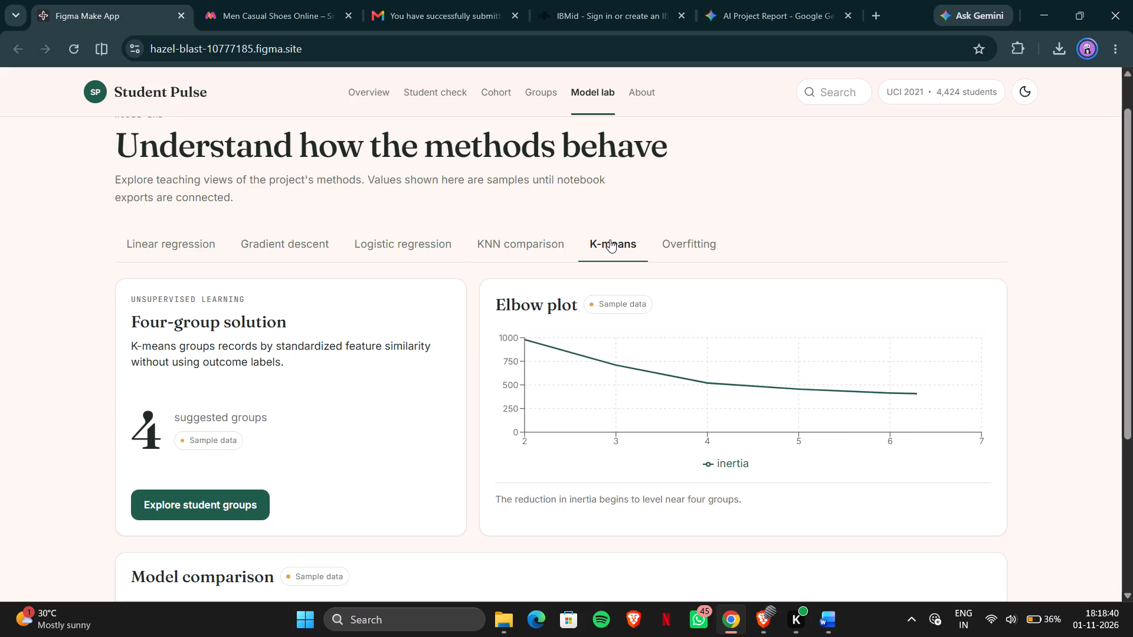
left_click(679, 241)
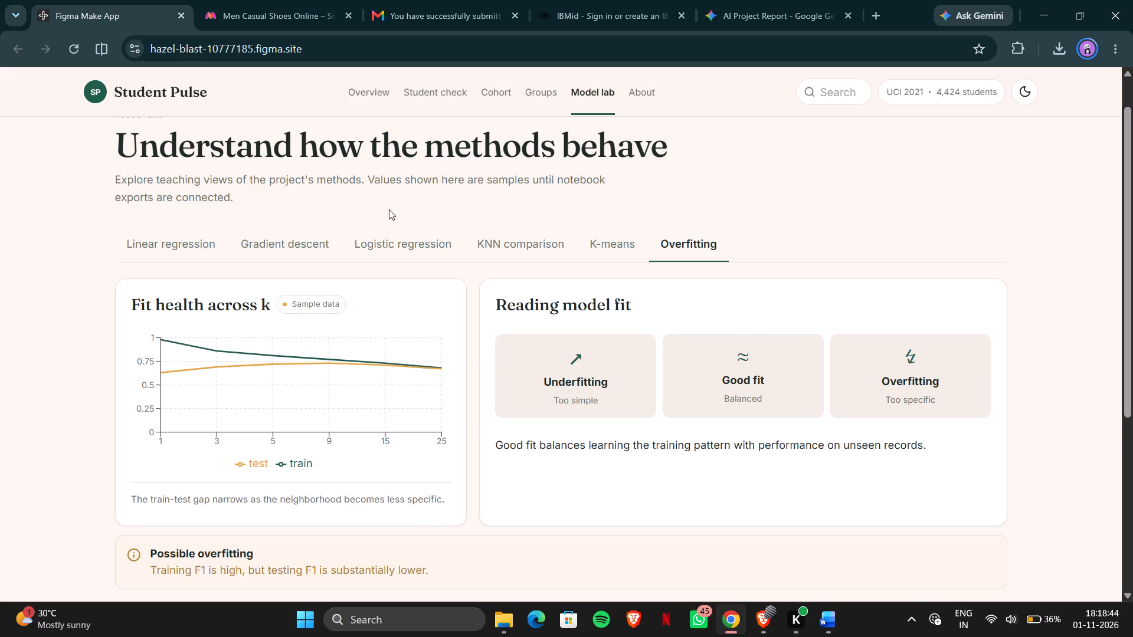
Capture a screenshot of the Model lab's Linear regression view, including the navigation header, metric cards and both charts.
left_click(171, 245)
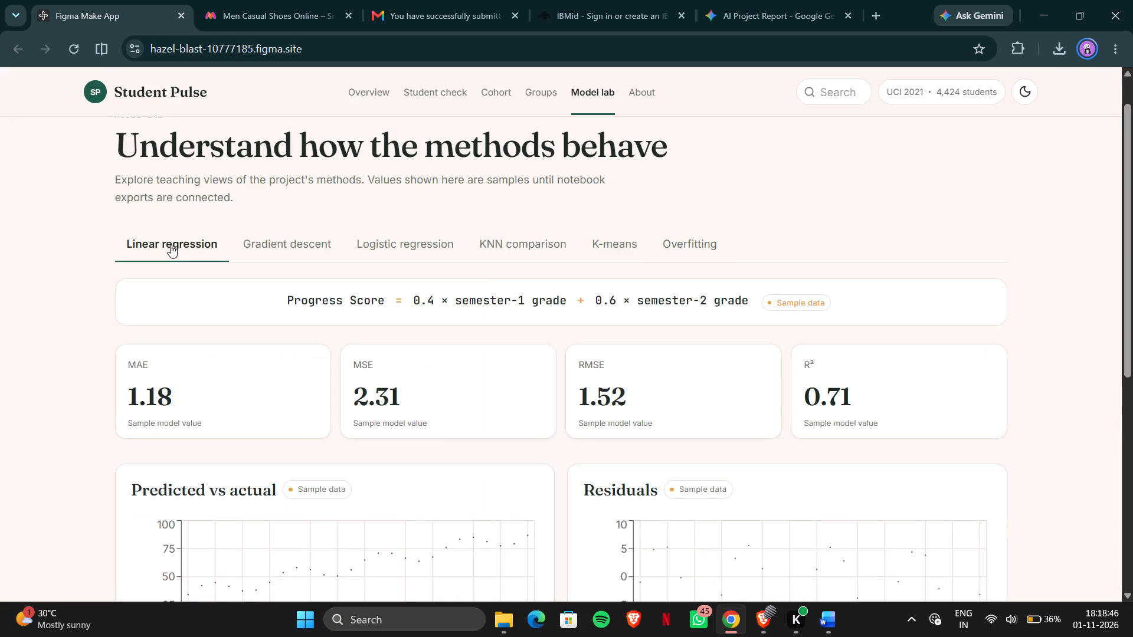
scroll(625, 335, "down", 1)
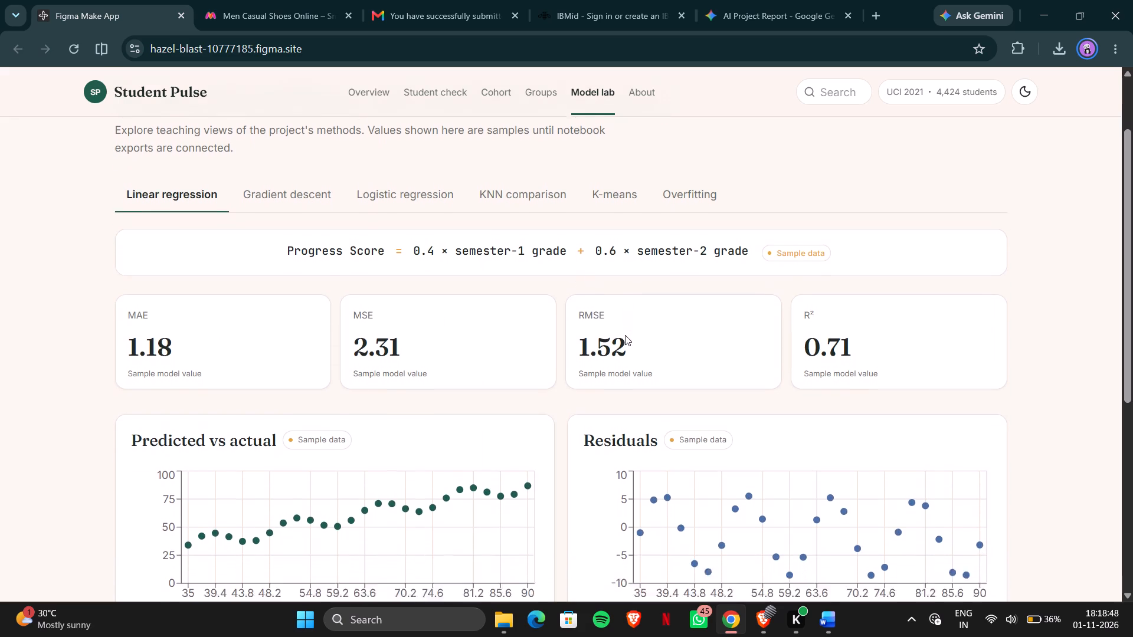
scroll(625, 335, "down", 3)
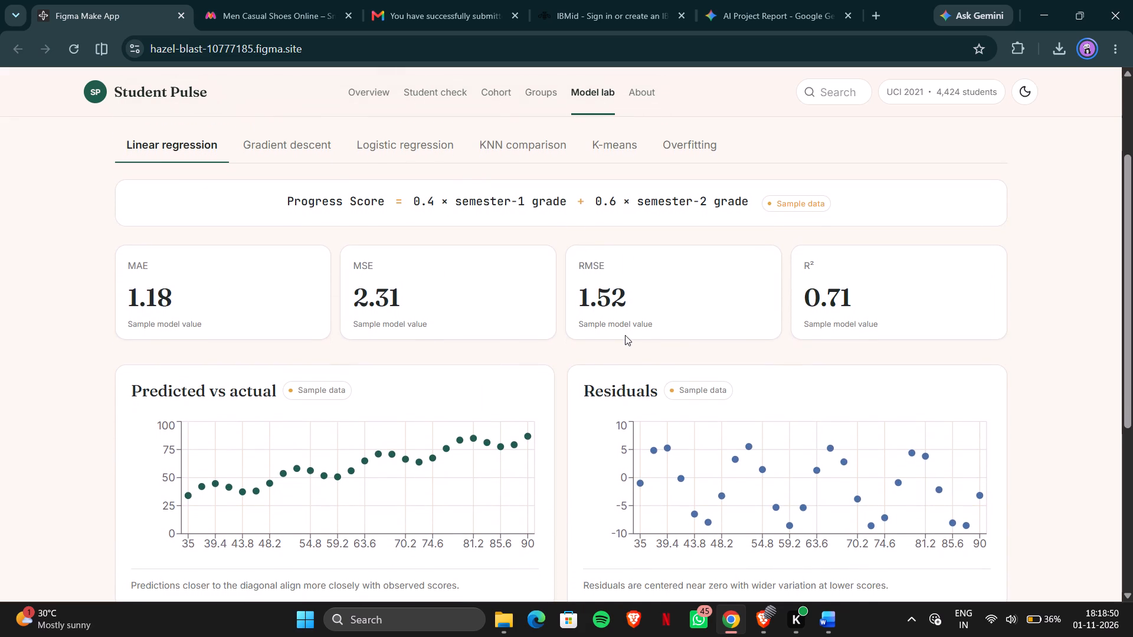
scroll(625, 335, "down", 1)
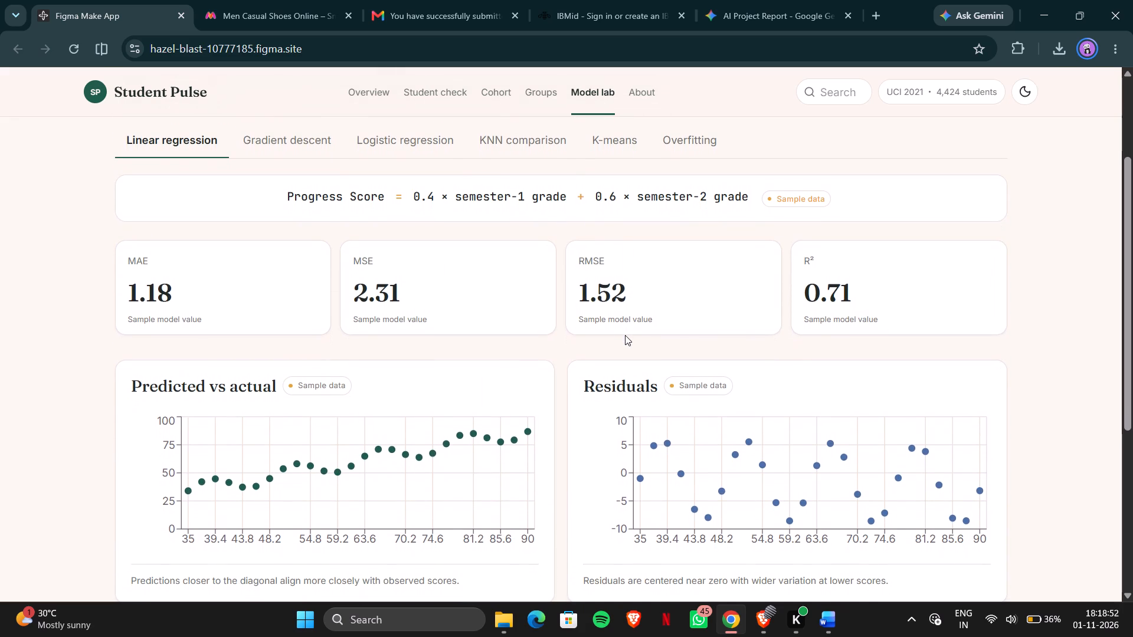
key("Print")
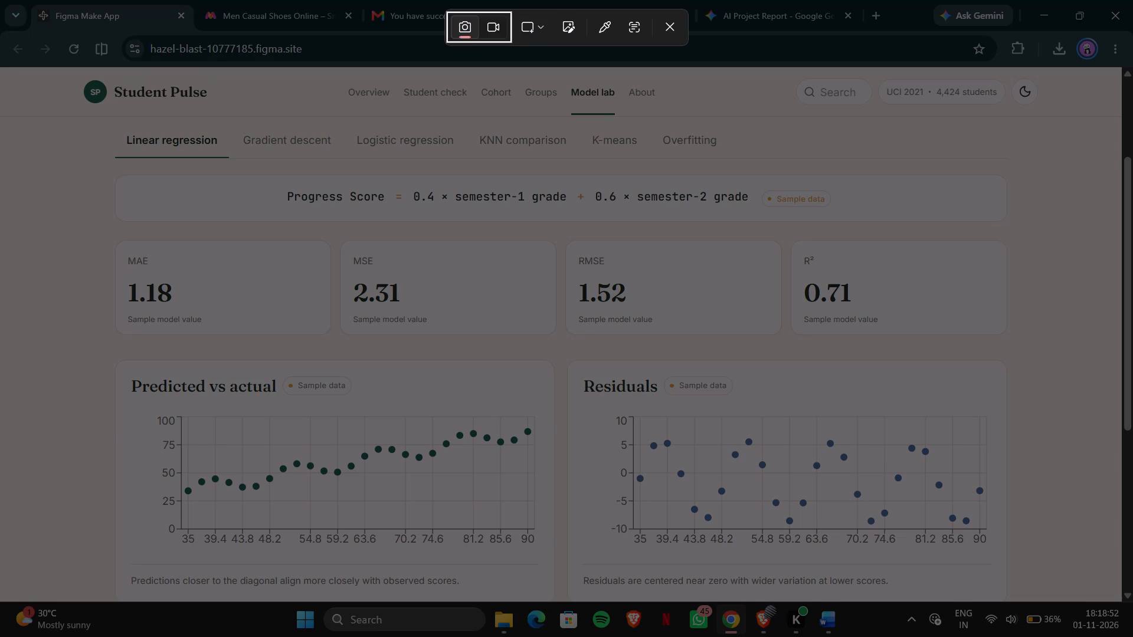
left_click_drag(0, 65, 1108, 486)
scroll(356, 198, "right", 2)
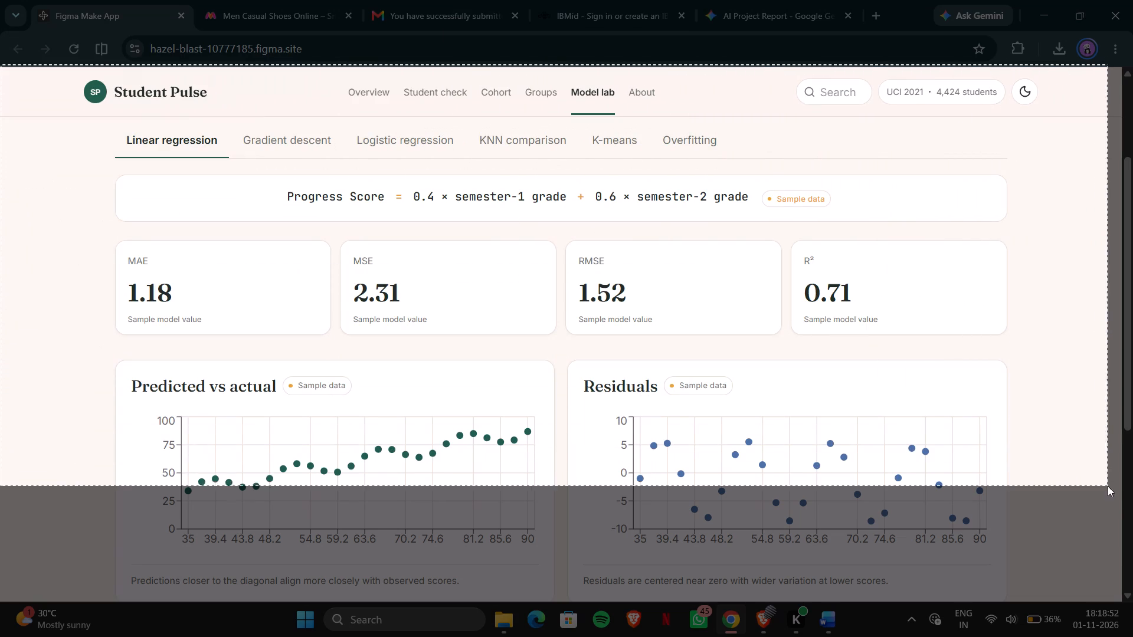
left_click_drag(1108, 486, 1115, 600)
scroll(1125, 548, "up", 1)
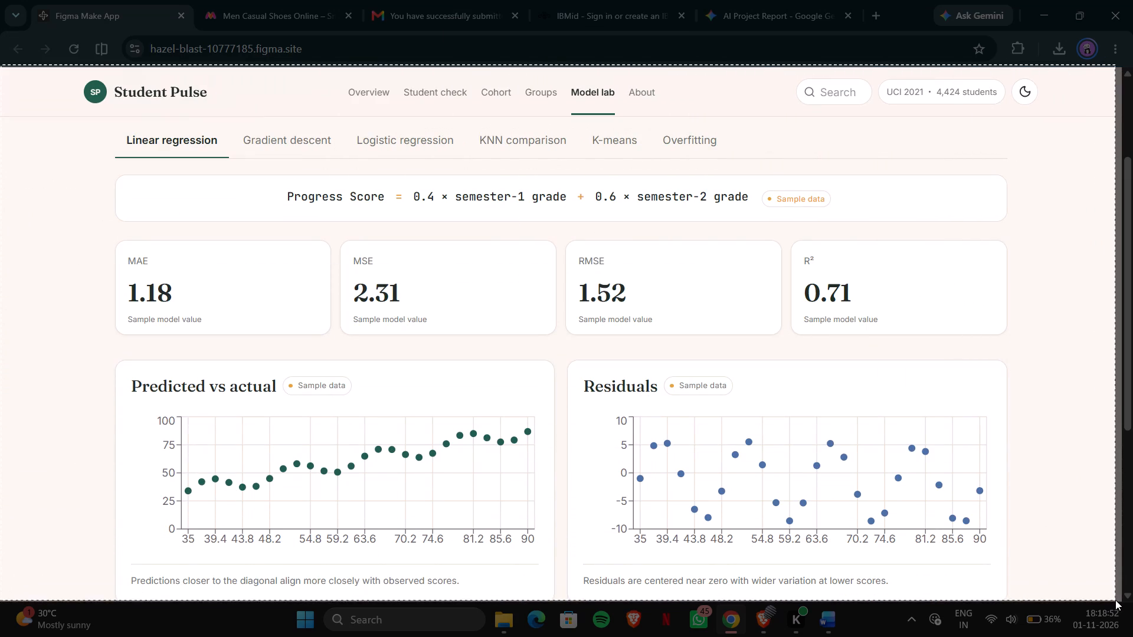
left_click_drag(1115, 600, 1121, 599)
scroll(1115, 600, "up", 1)
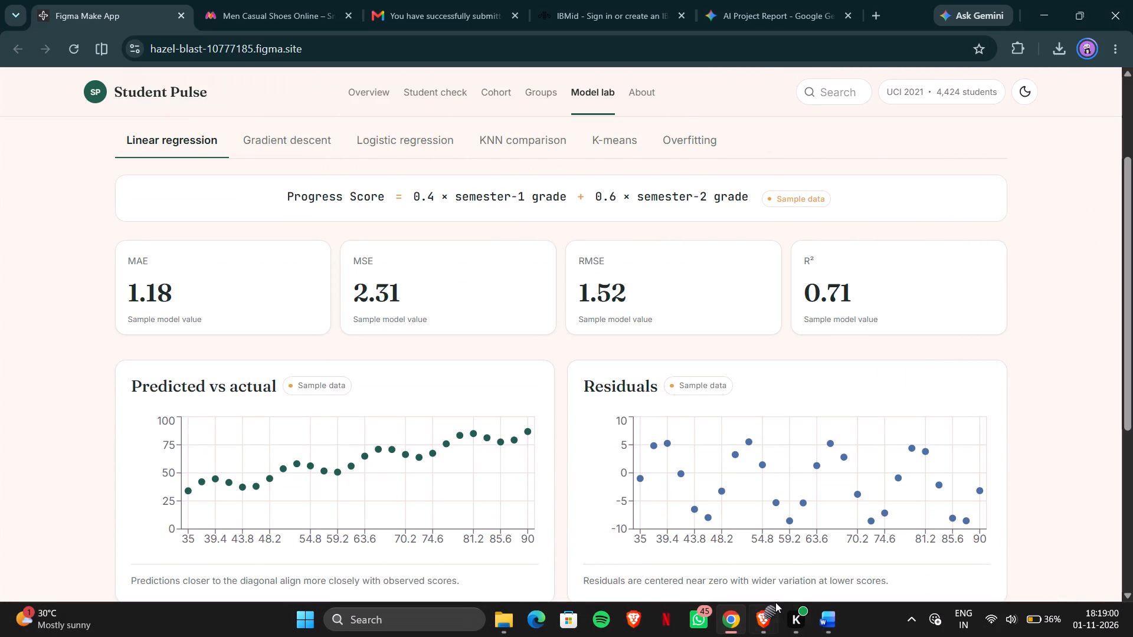
Switch to the Word report and paste the Model lab screenshot below the 5.4 Hardware Requirements list on page 15.
left_click(772, 564)
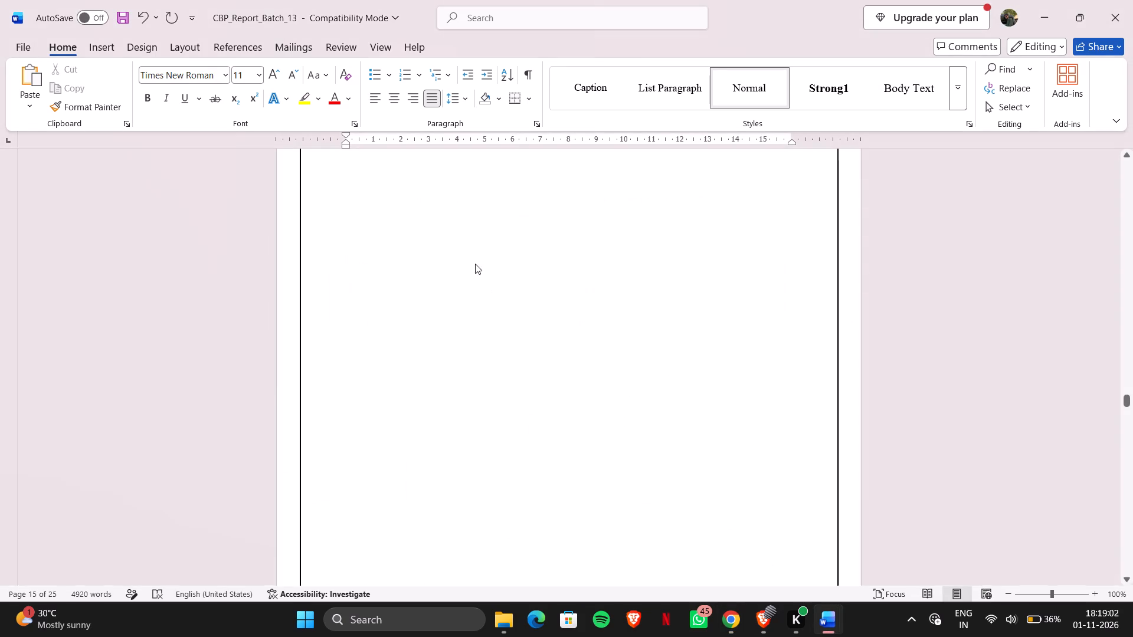
left_click(469, 256)
scroll(469, 256, "up", 1)
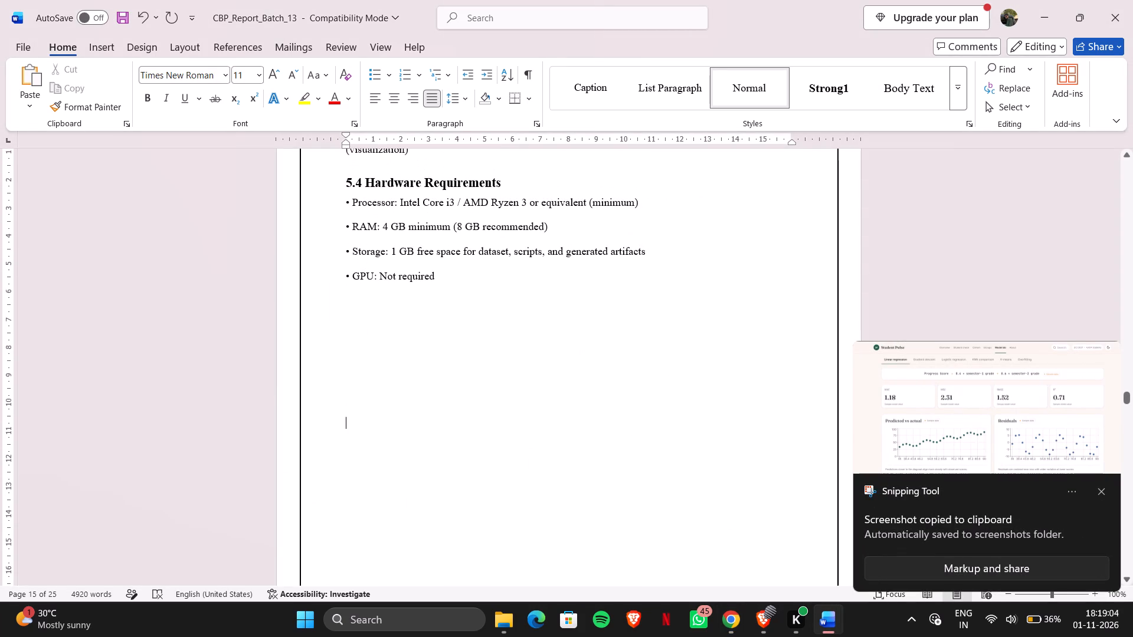
left_click(411, 336)
key("ctrl+v")
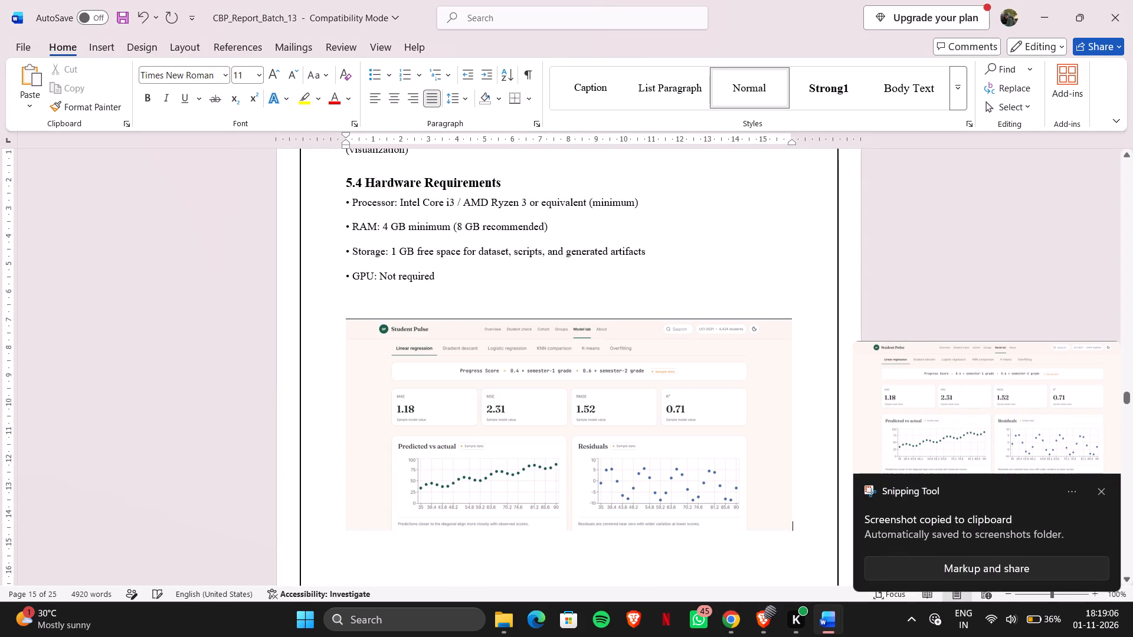
Add the caption "Fig 3: Model LAB of the proposed Solution" below the pasted screenshot, copy it, and make it italic and centred.
scroll(495, 421, "down", 1)
key("Return")
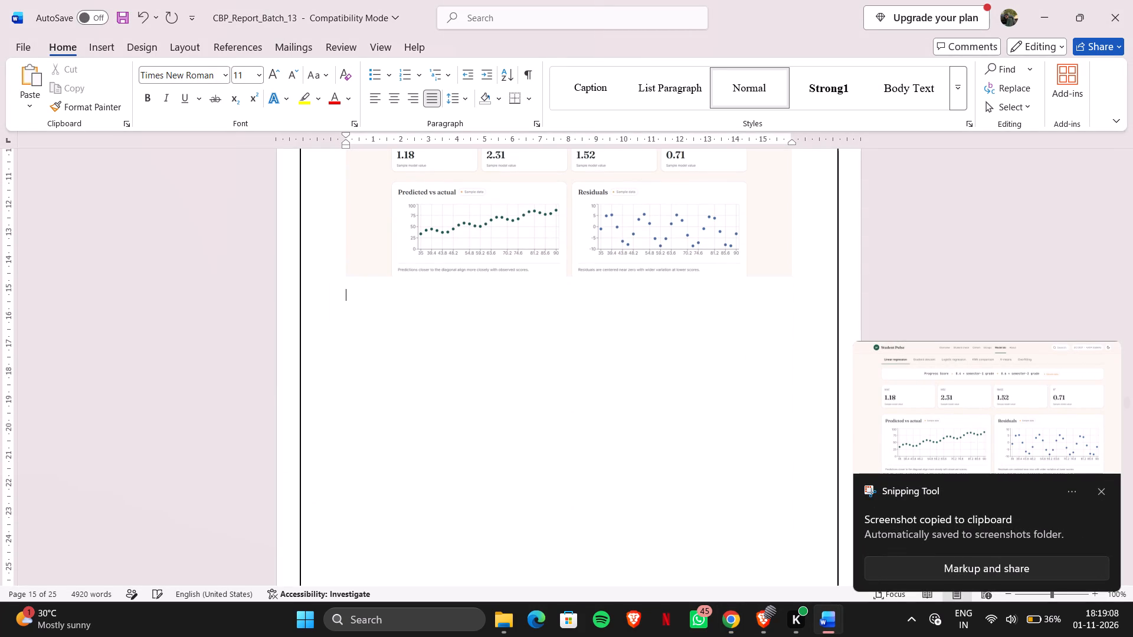
type("FIg 3")
type(":")
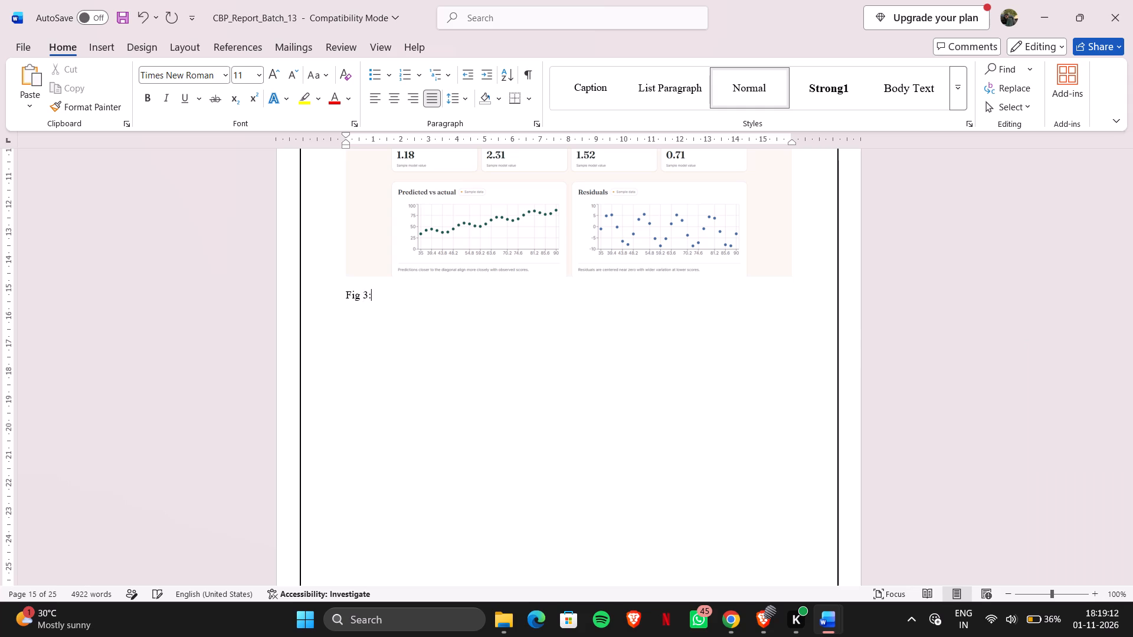
key("space")
type("Mode")
type("l LA")
key("b")
key("BackSpace")
type("B of the proposed Solution")
left_click_drag(543, 289, 332, 295)
key("ctrl+c")
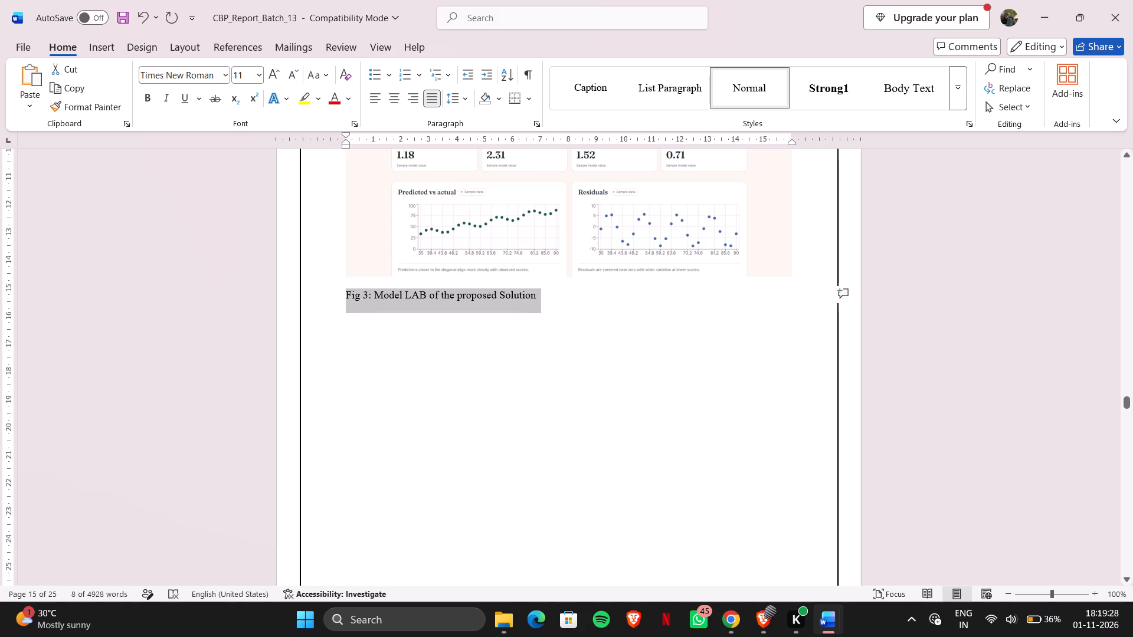
left_click(163, 96)
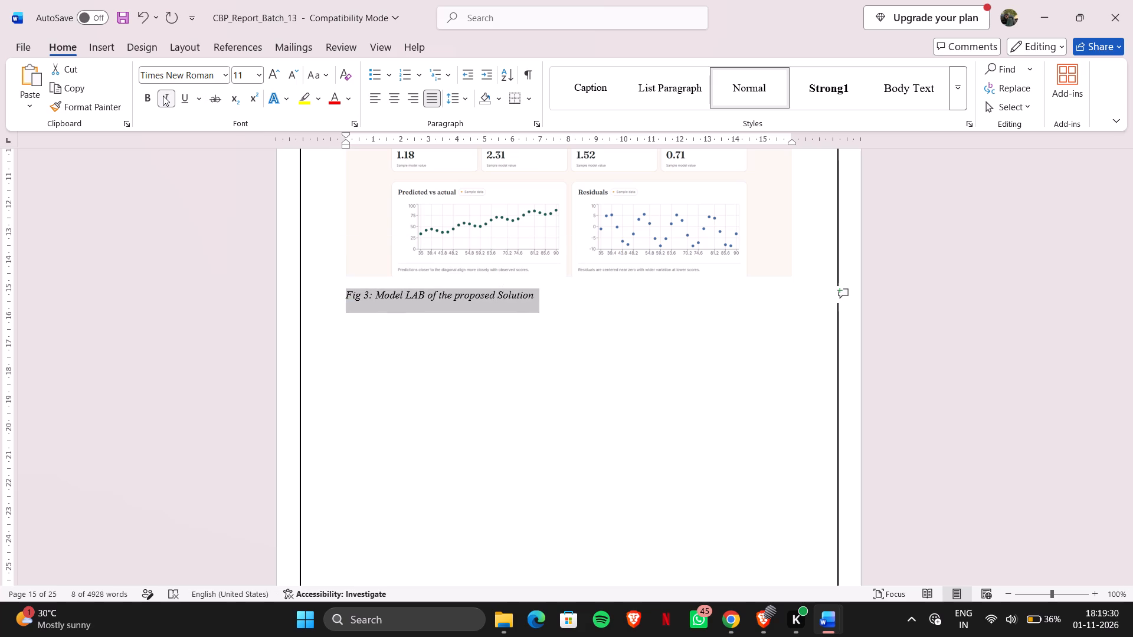
left_click(391, 98)
left_click(487, 382)
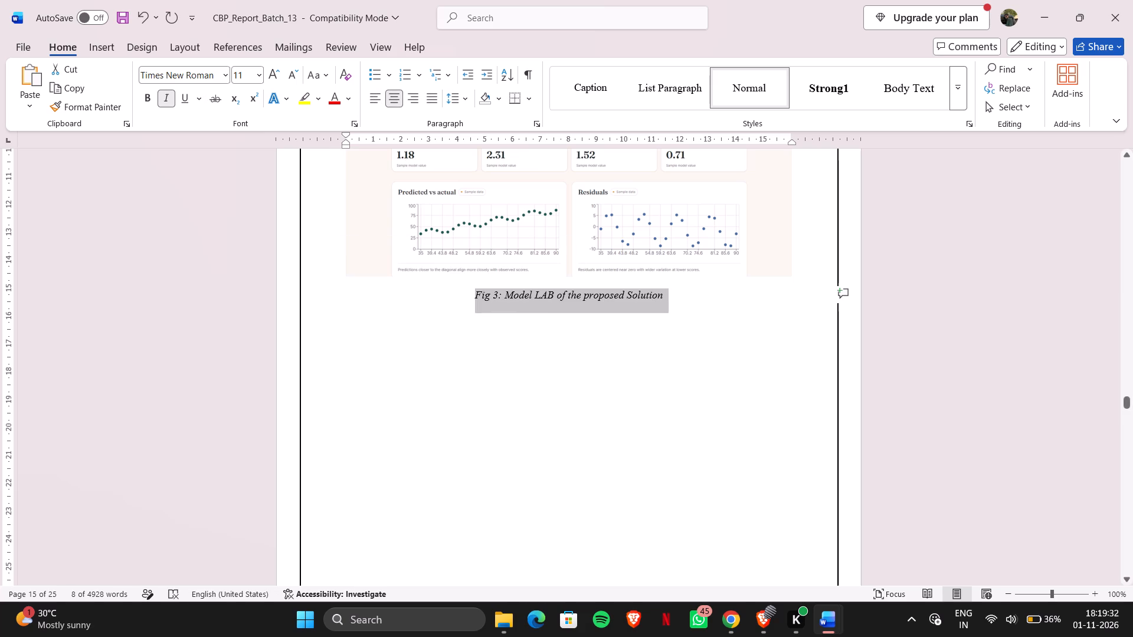
Paste the copied Fig 3 caption as a new entry below Fig 2 in the List of Figures, with no blank line after it.
scroll(487, 382, "up", 16)
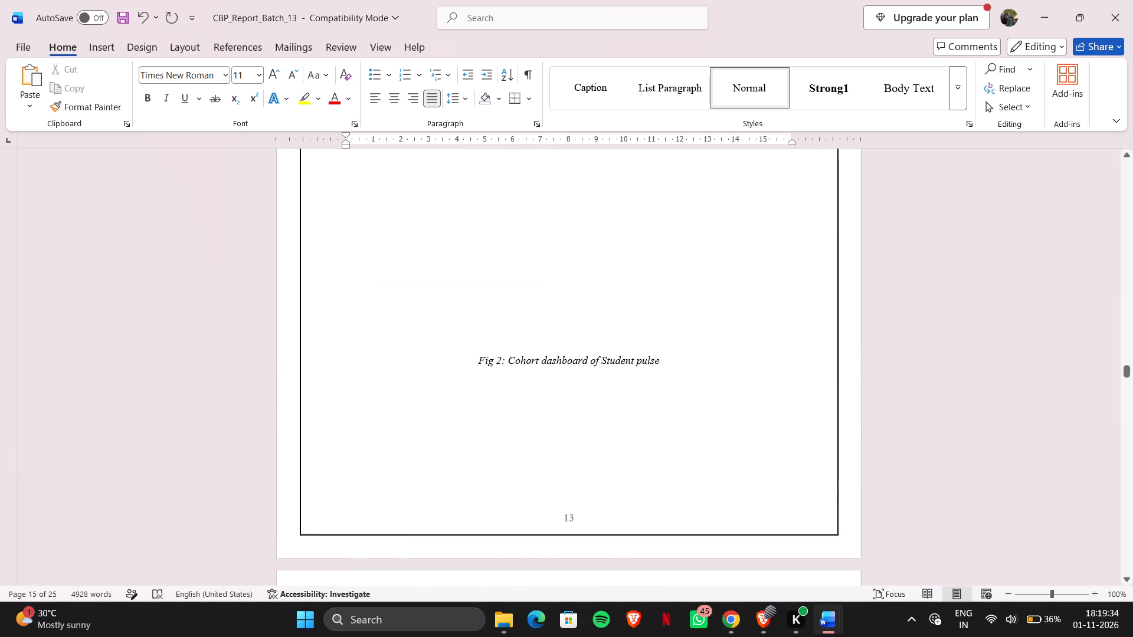
scroll(487, 382, "up", 20)
scroll(487, 382, "up", 20)
scroll(487, 382, "up", 1)
scroll(487, 382, "down", 1)
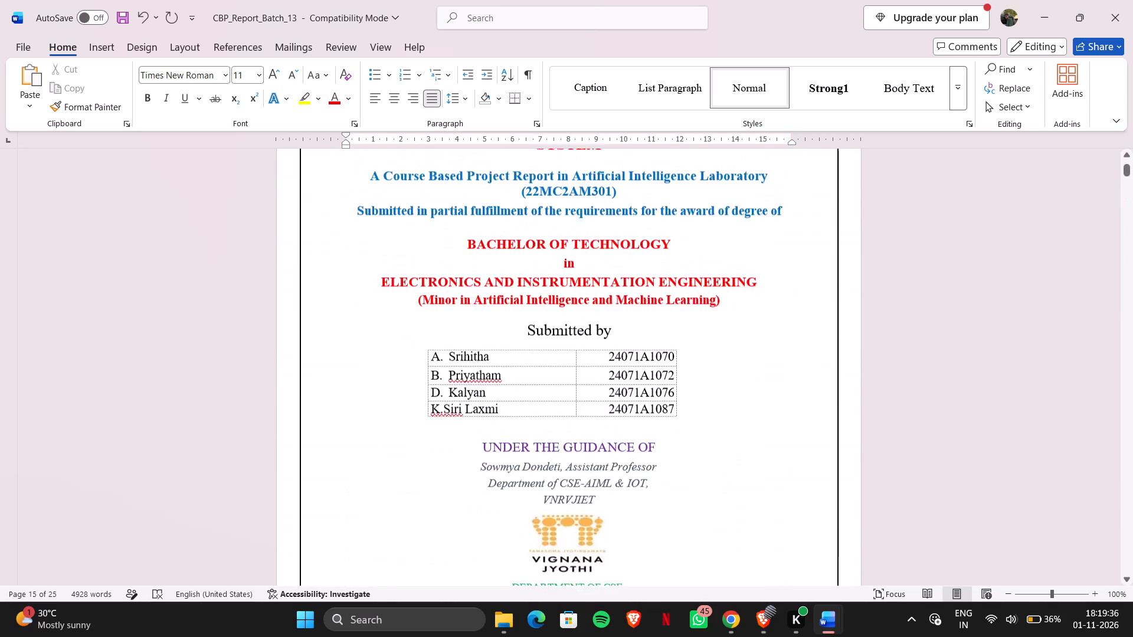
scroll(487, 382, "down", 6)
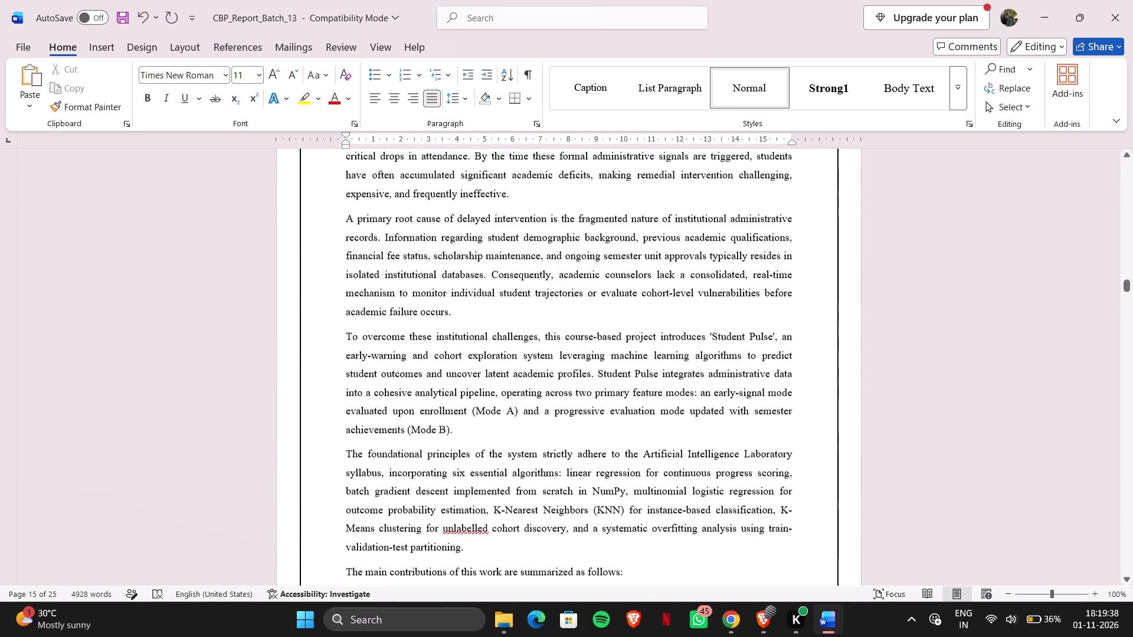
scroll(487, 382, "down", 1)
scroll(487, 382, "up", 3)
scroll(487, 382, "down", 5)
scroll(487, 382, "up", 2)
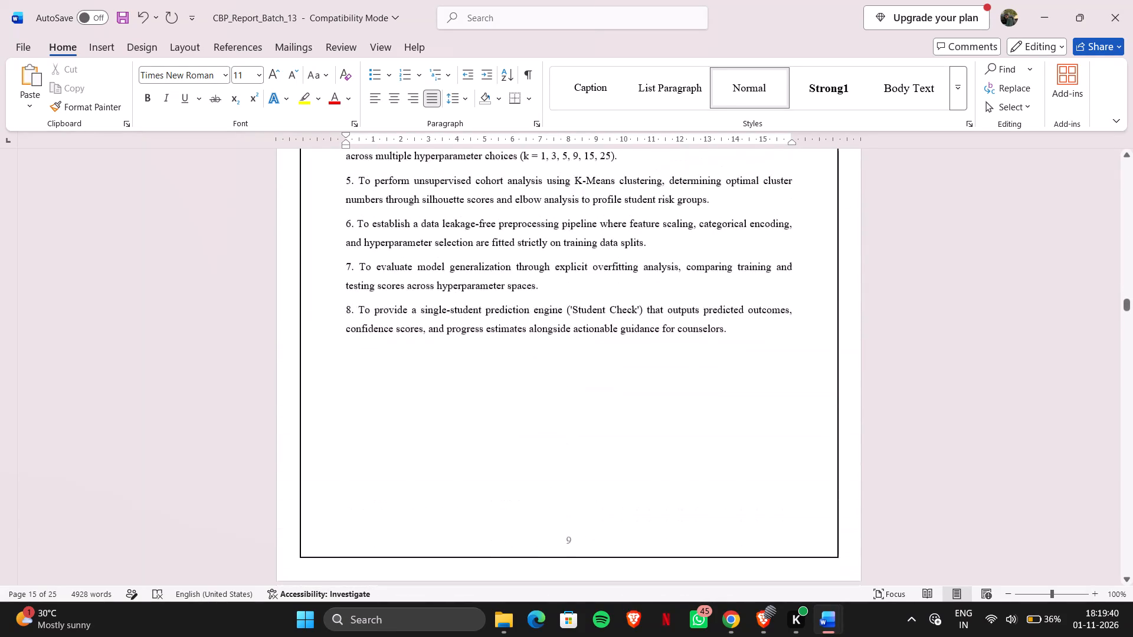
scroll(487, 382, "up", 7)
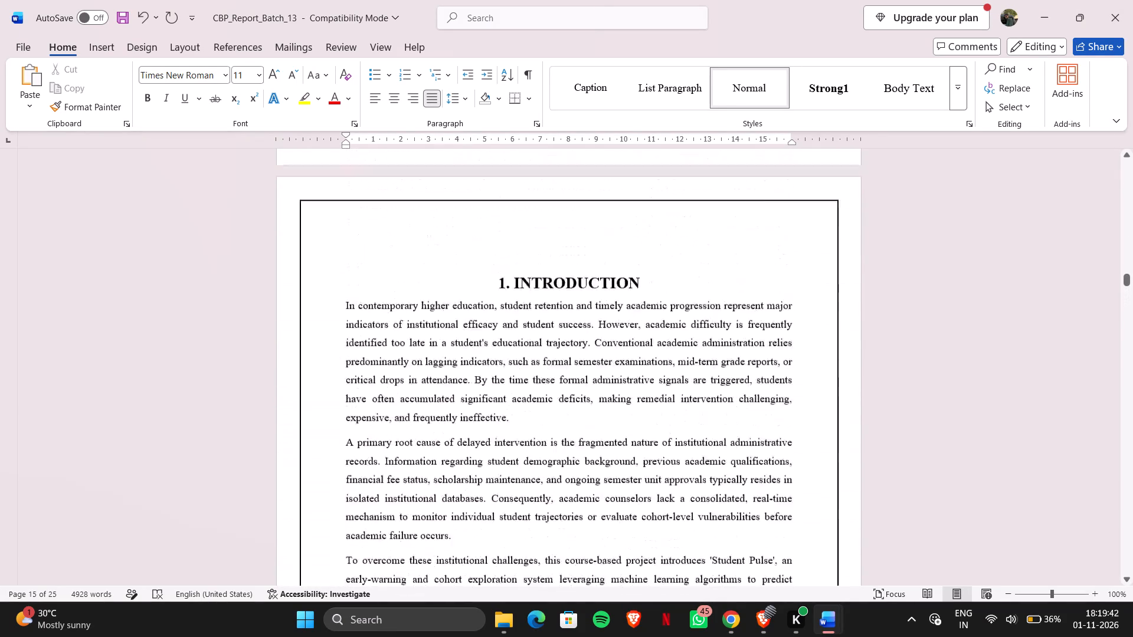
scroll(487, 382, "up", 5)
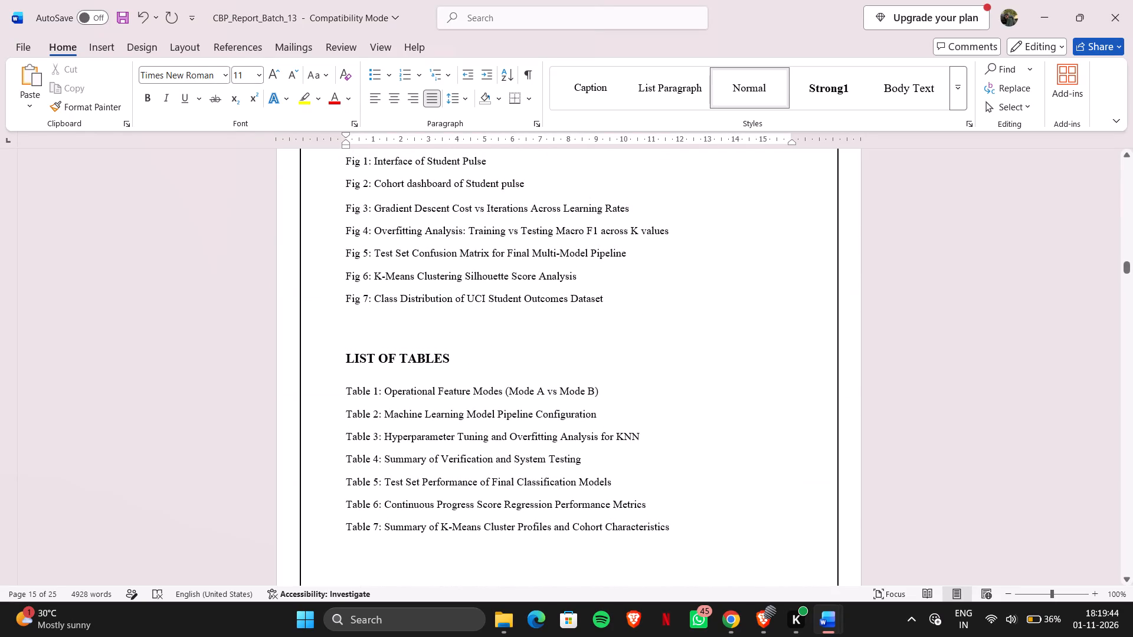
left_click(528, 183)
key("Return")
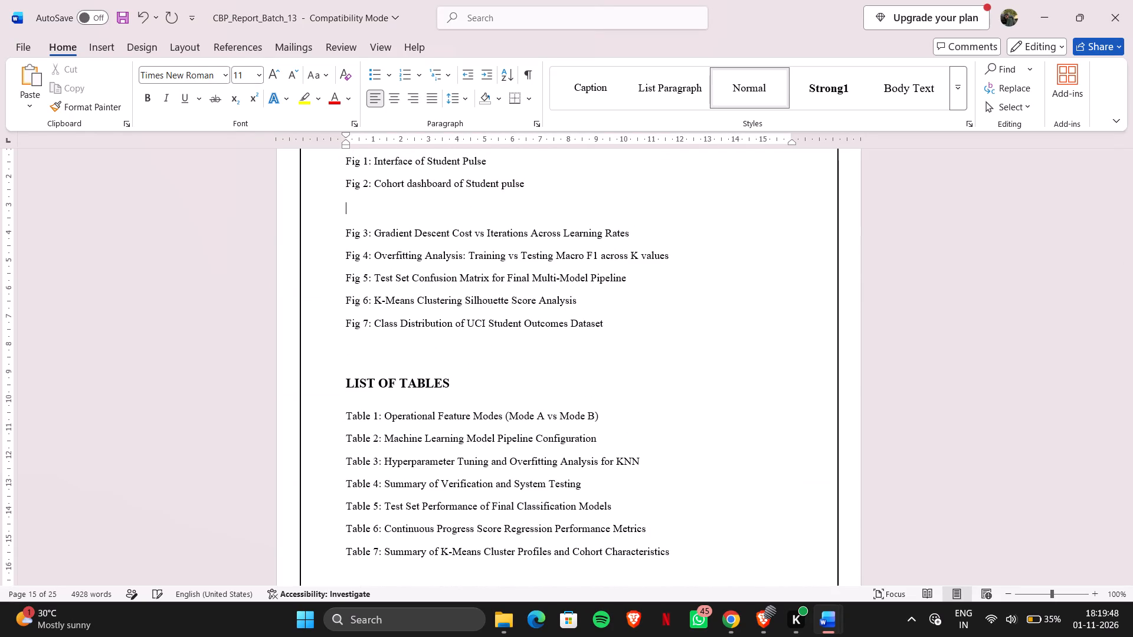
key("ctrl+v")
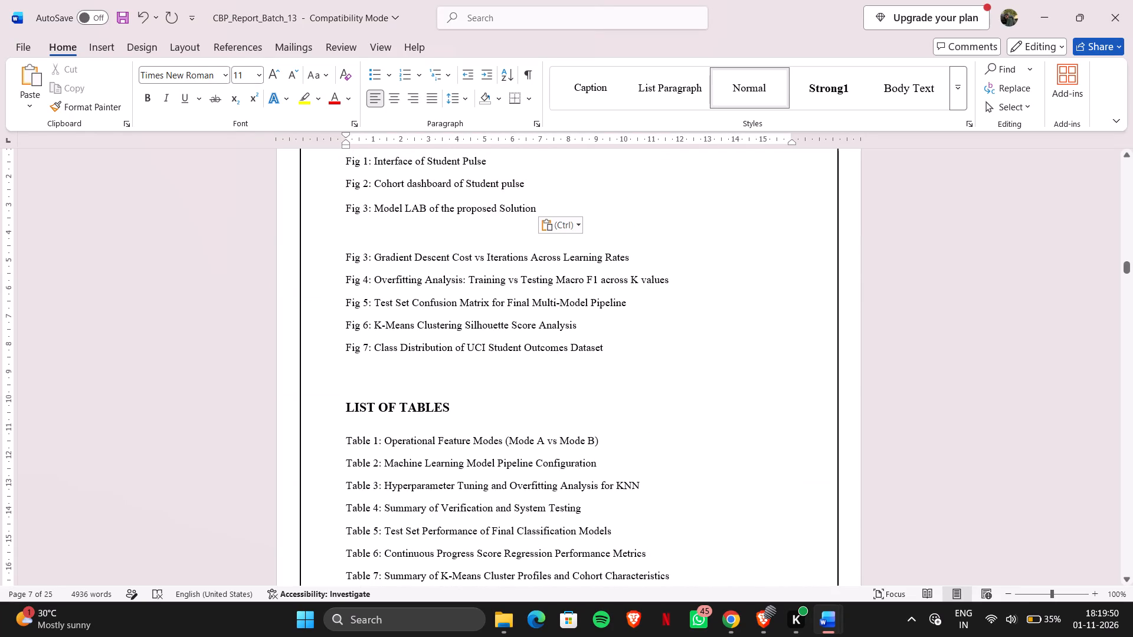
key("BackSpace")
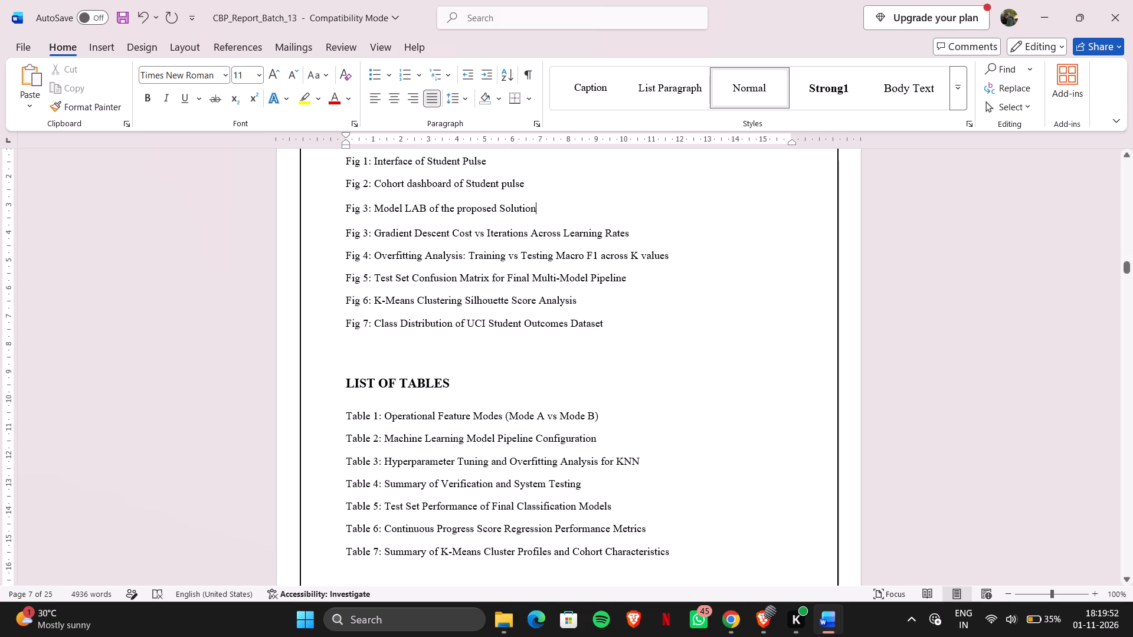
Renumber the five List of Figures entries from Gradient Descent Cost to Class Distribution as Fig 4 through Fig 8.
left_click(369, 231)
key("BackSpace")
key("4")
left_click(368, 258)
key("BackSpace")
key("5")
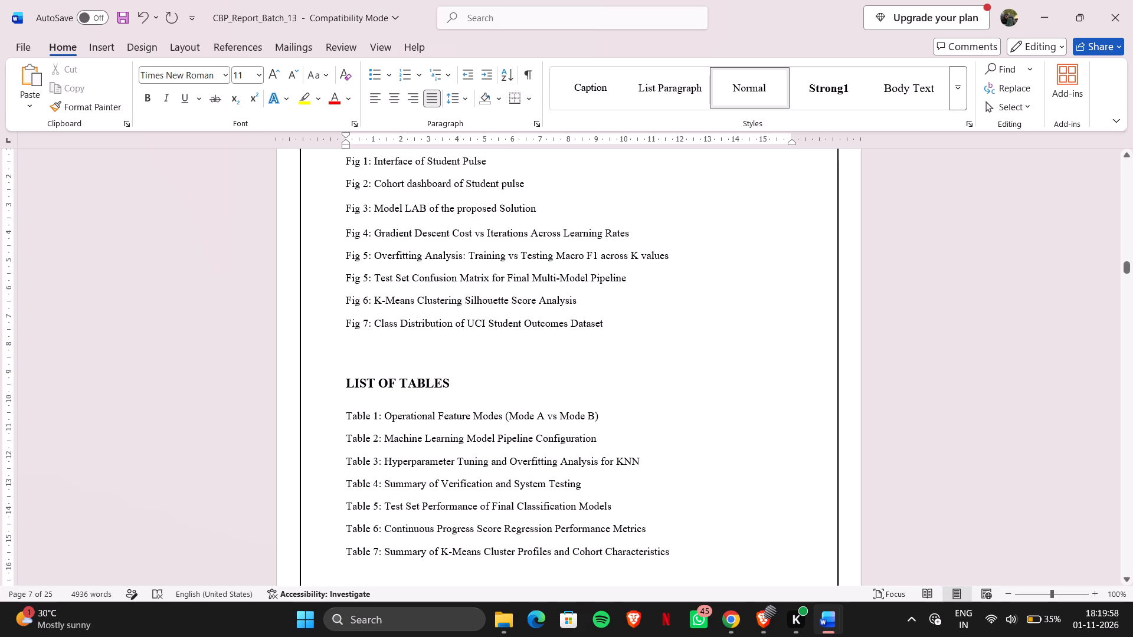
left_click(366, 279)
key("BackSpace")
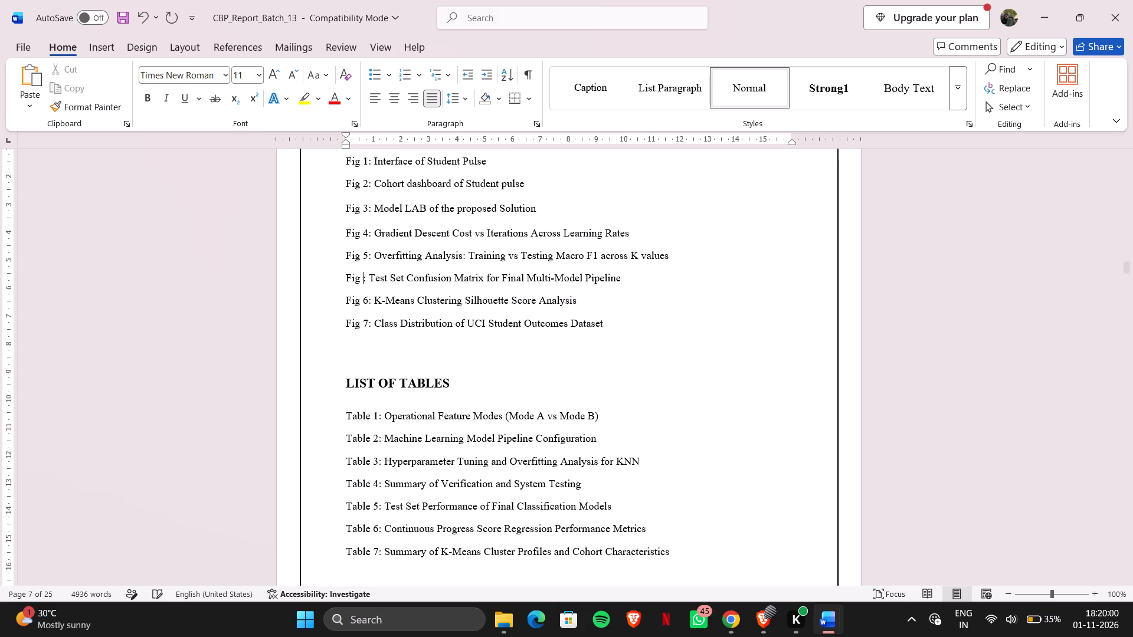
key("6")
key("Down")
key("BackSpace")
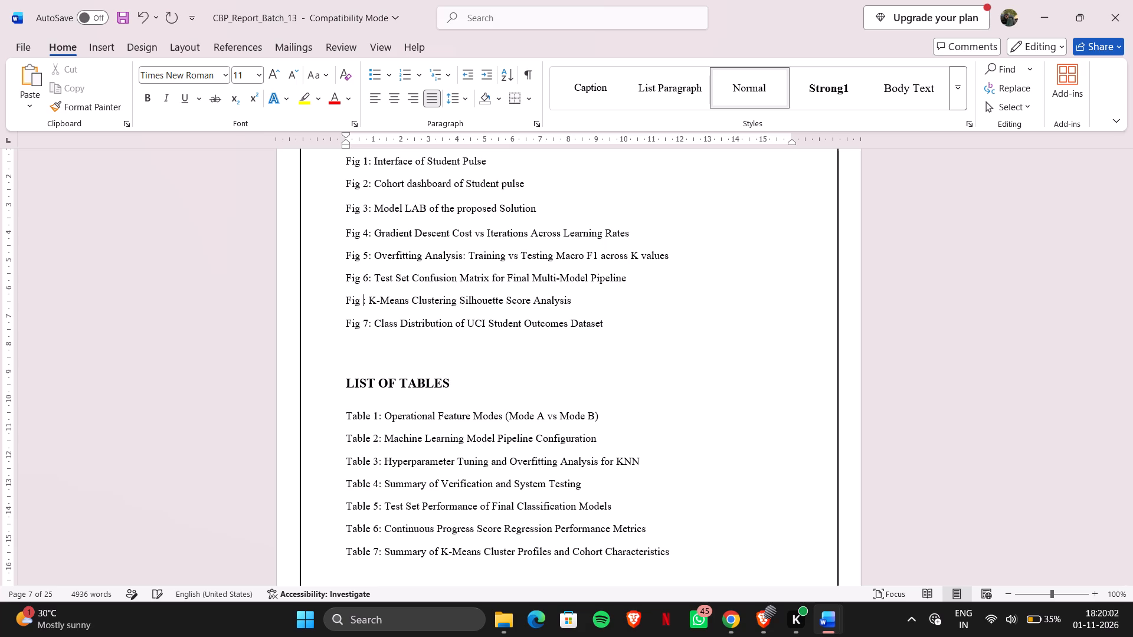
key("7")
key("Down")
key("BackSpace")
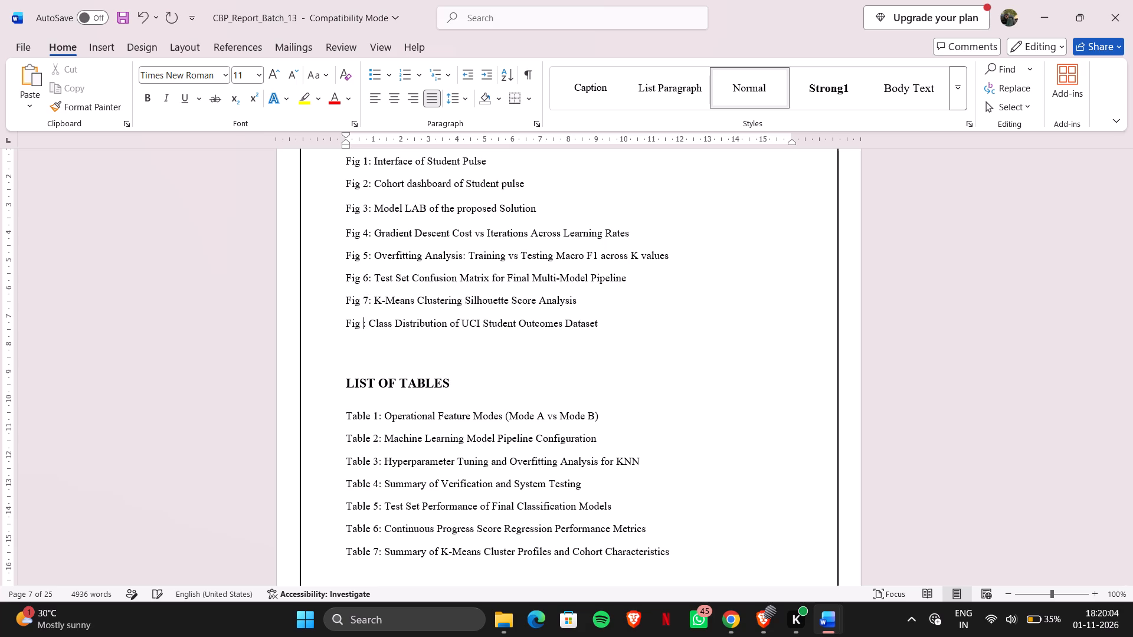
key("8")
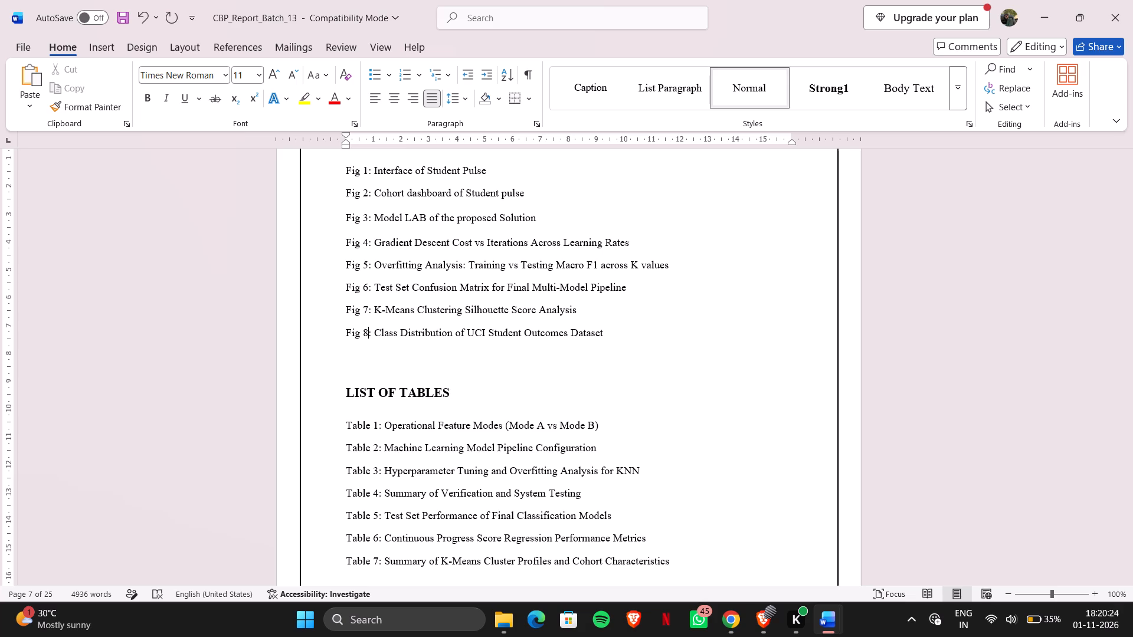
Delete the blank lines above the 6. METHODOLOGY heading so the chapter starts at the top of page 16.
scroll(735, 408, "down", 16)
scroll(735, 408, "down", 20)
scroll(735, 408, "down", 7)
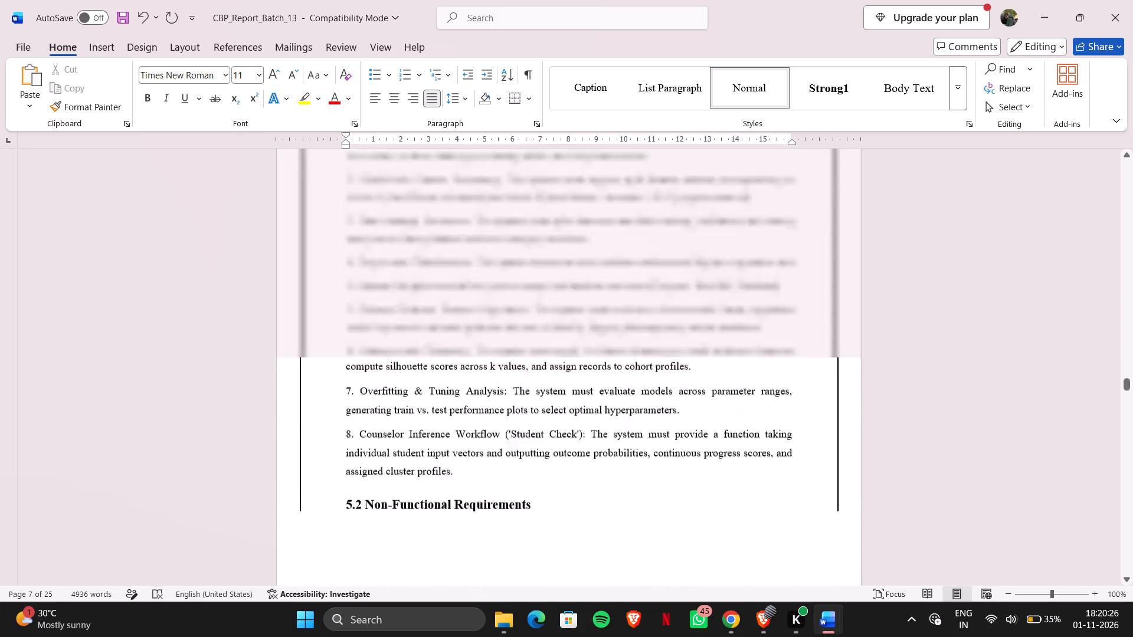
scroll(735, 408, "down", 20)
scroll(735, 408, "down", 20)
scroll(735, 408, "down", 16)
scroll(735, 408, "up", 4)
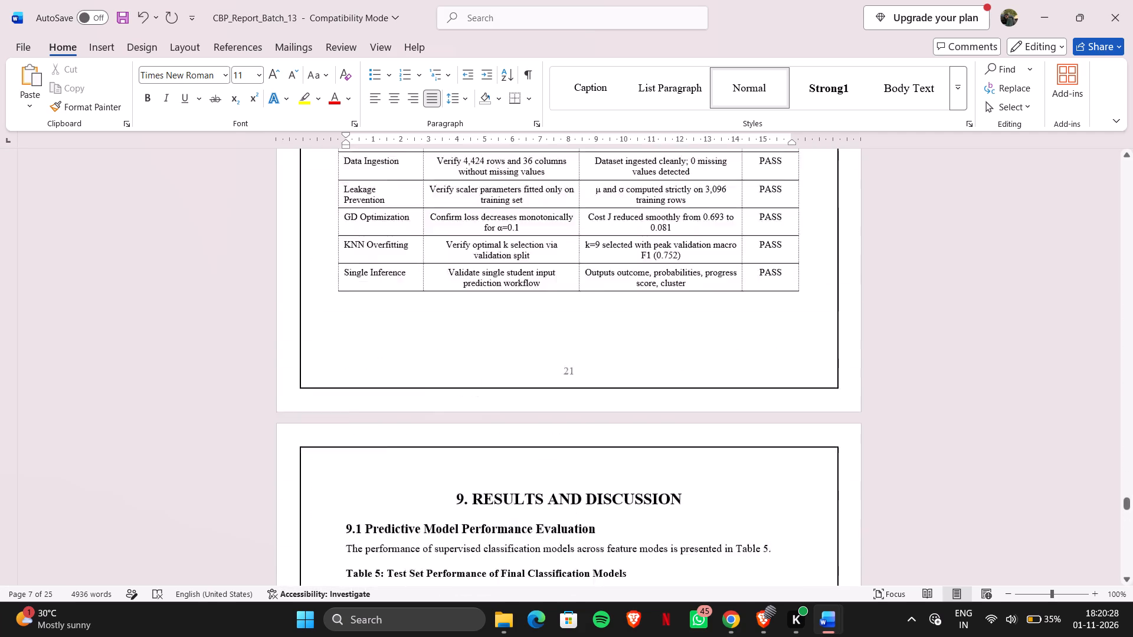
scroll(735, 408, "up", 11)
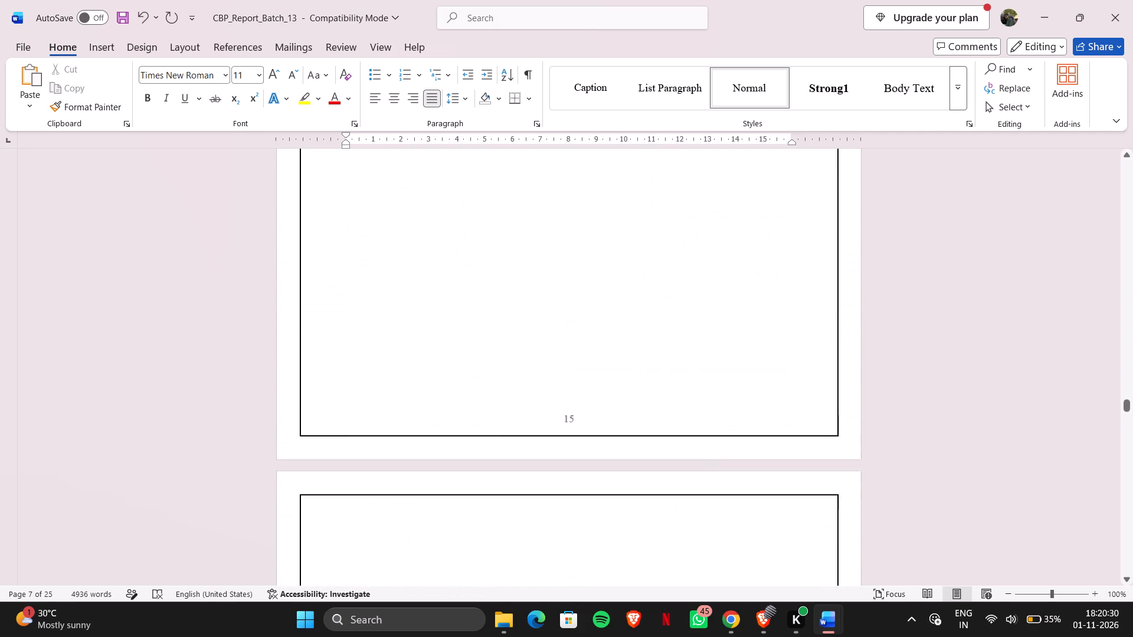
scroll(735, 408, "down", 2)
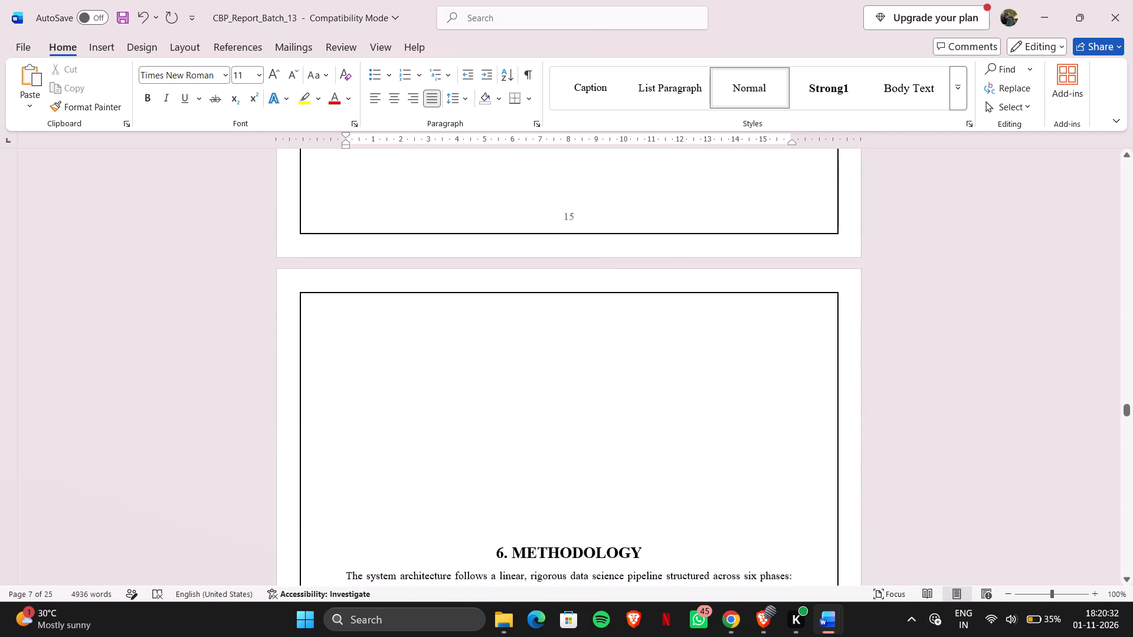
scroll(735, 408, "down", 1)
left_click(583, 469)
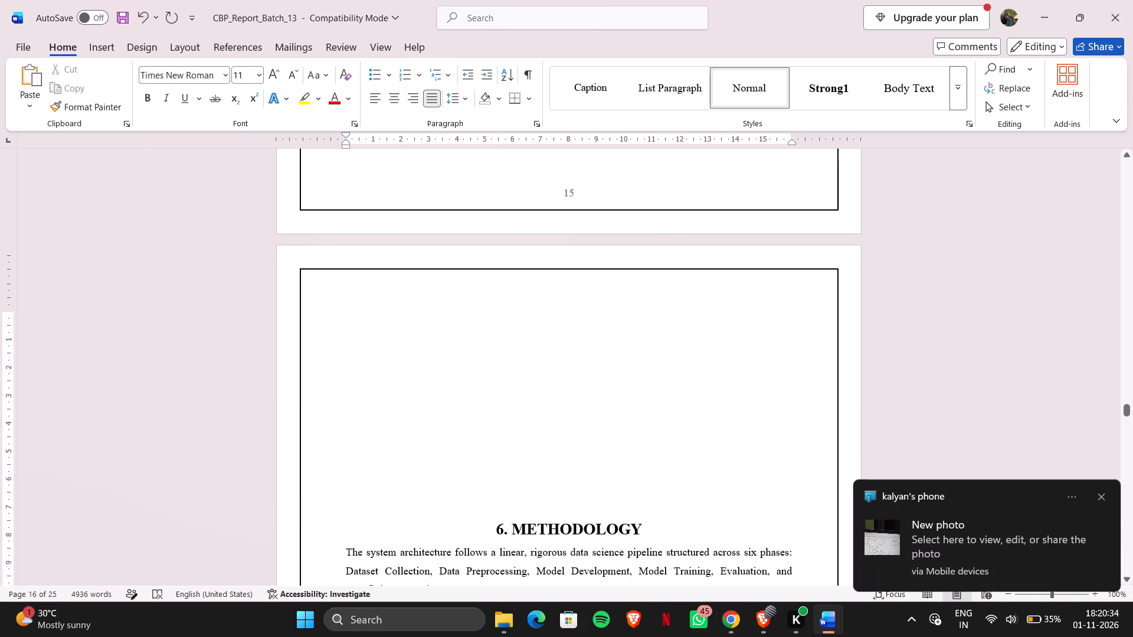
key("BackSpace")
key("BackSpace")
key("BackSpace")
key("BackSpace")
key("BackSpace")
key("BackSpace")
key("BackSpace")
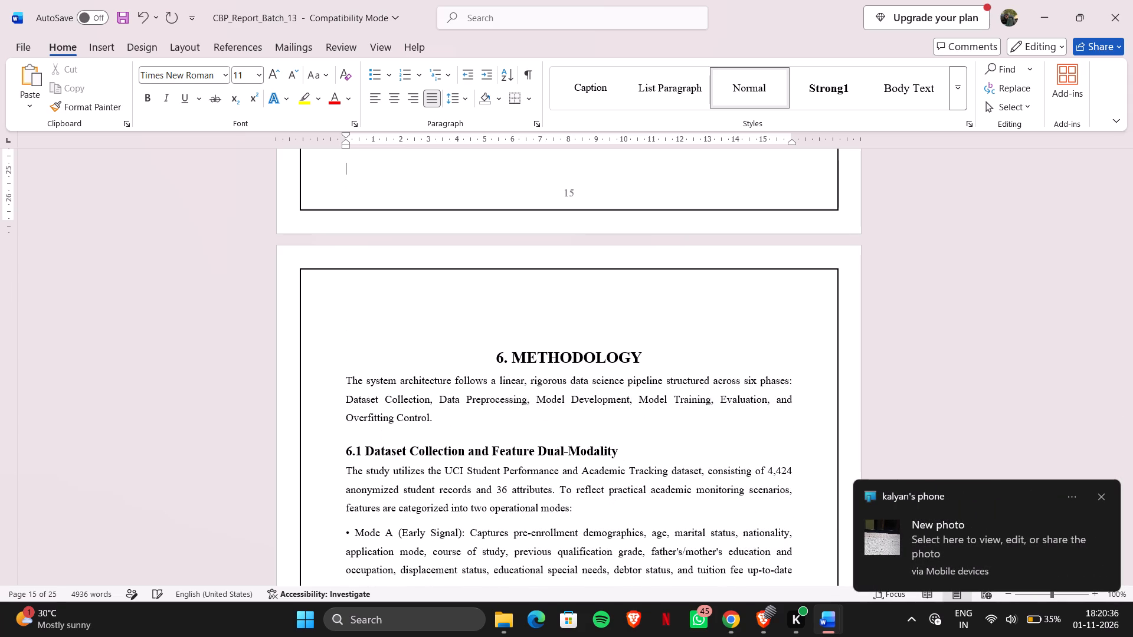
key("BackSpace")
key("BackSpace")
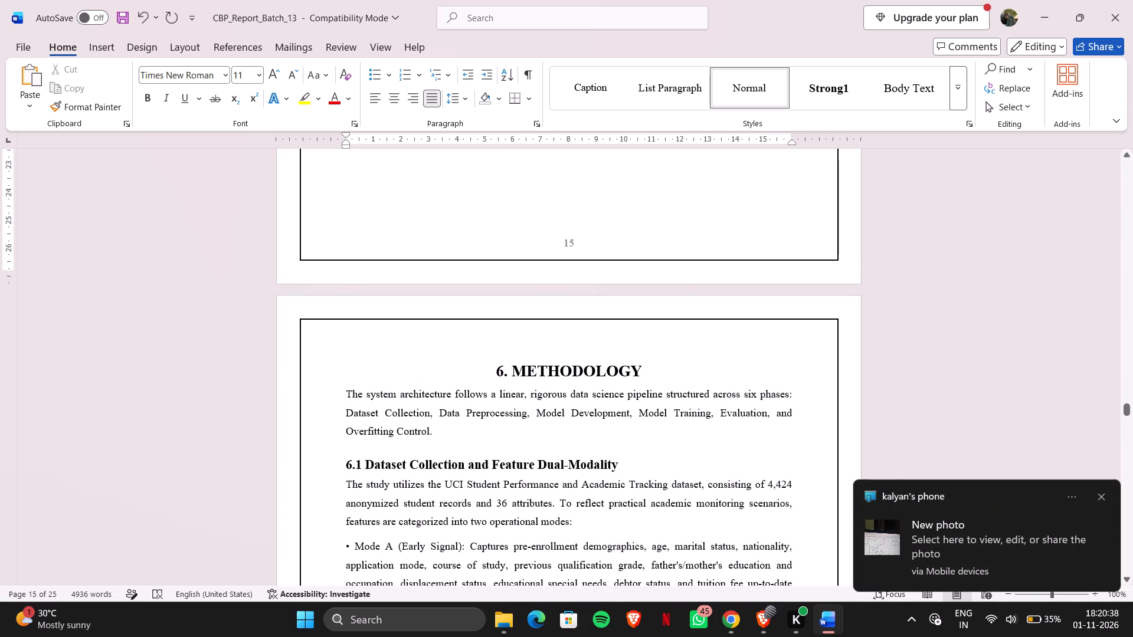
key("BackSpace")
key("BackSpace")
key("Return")
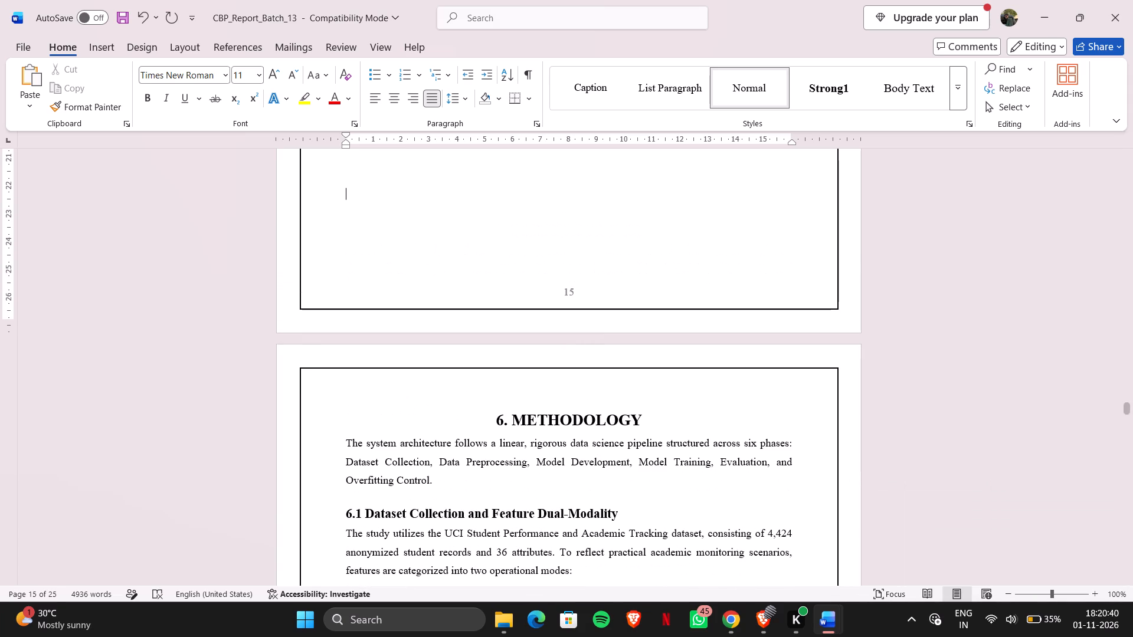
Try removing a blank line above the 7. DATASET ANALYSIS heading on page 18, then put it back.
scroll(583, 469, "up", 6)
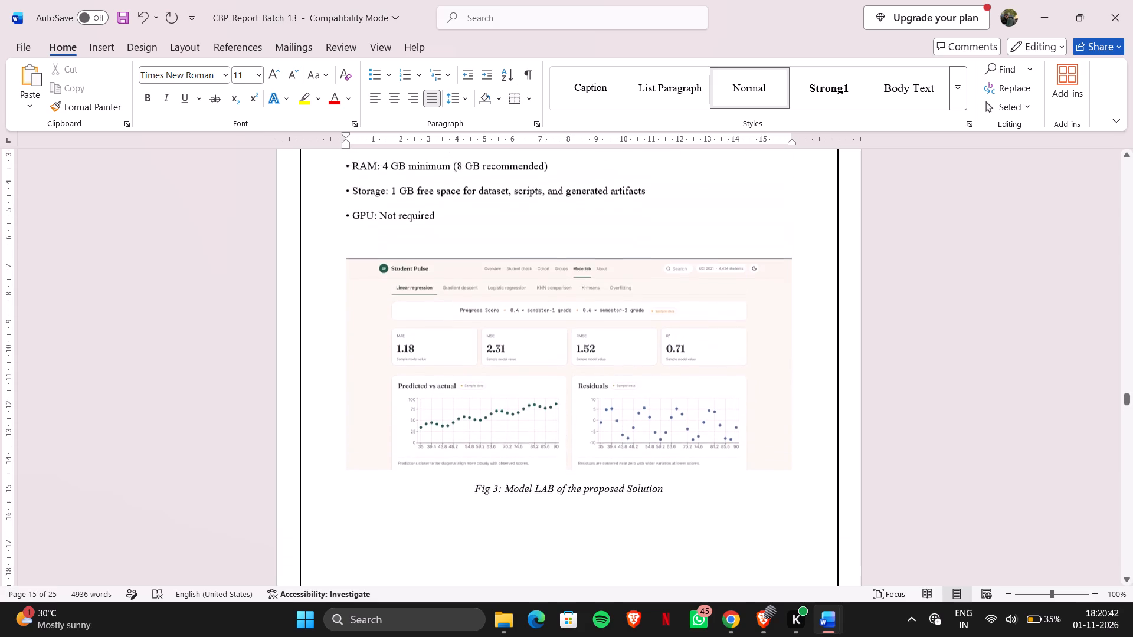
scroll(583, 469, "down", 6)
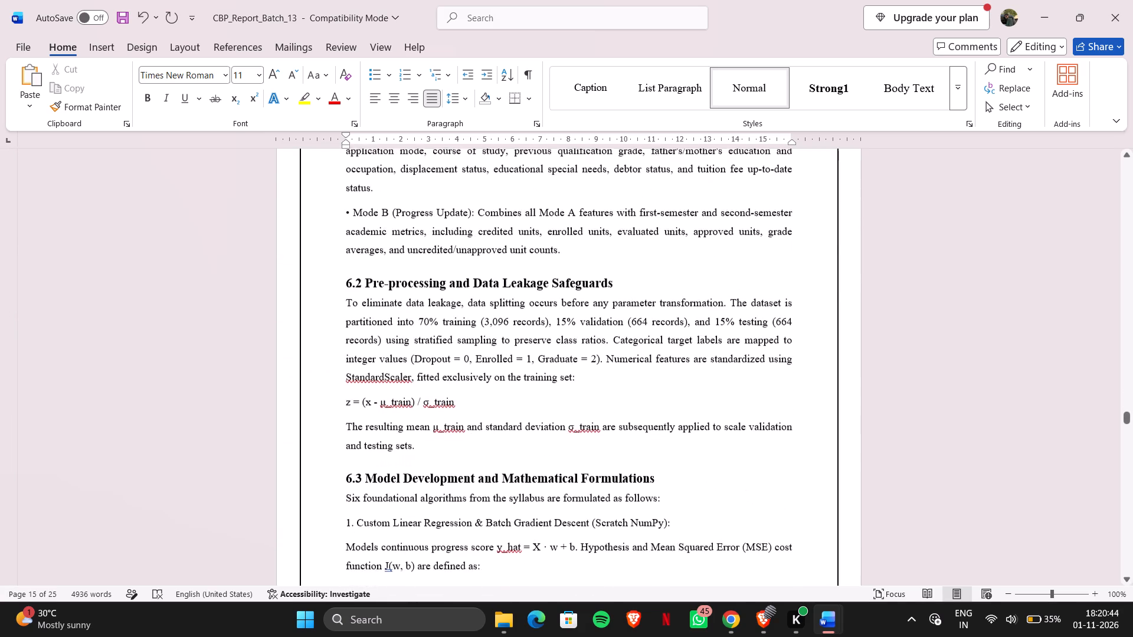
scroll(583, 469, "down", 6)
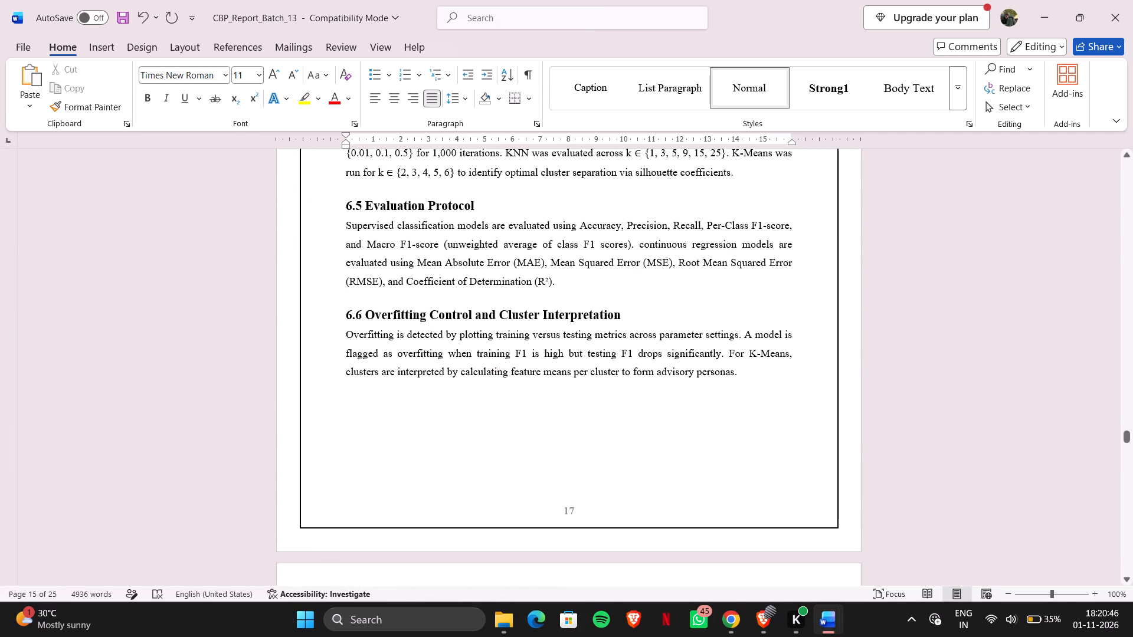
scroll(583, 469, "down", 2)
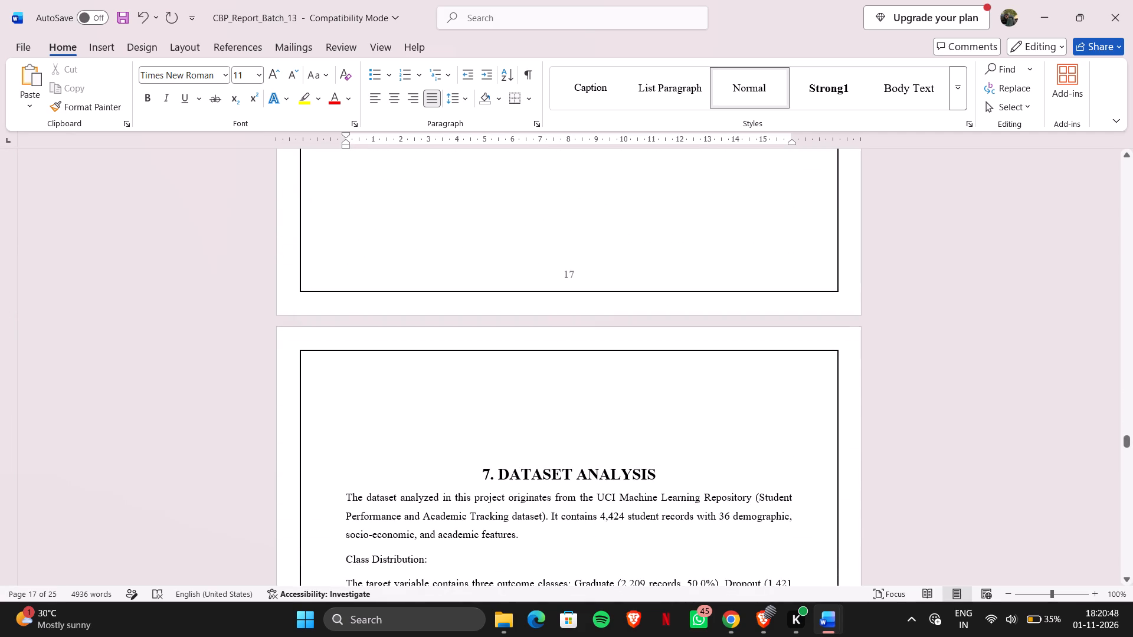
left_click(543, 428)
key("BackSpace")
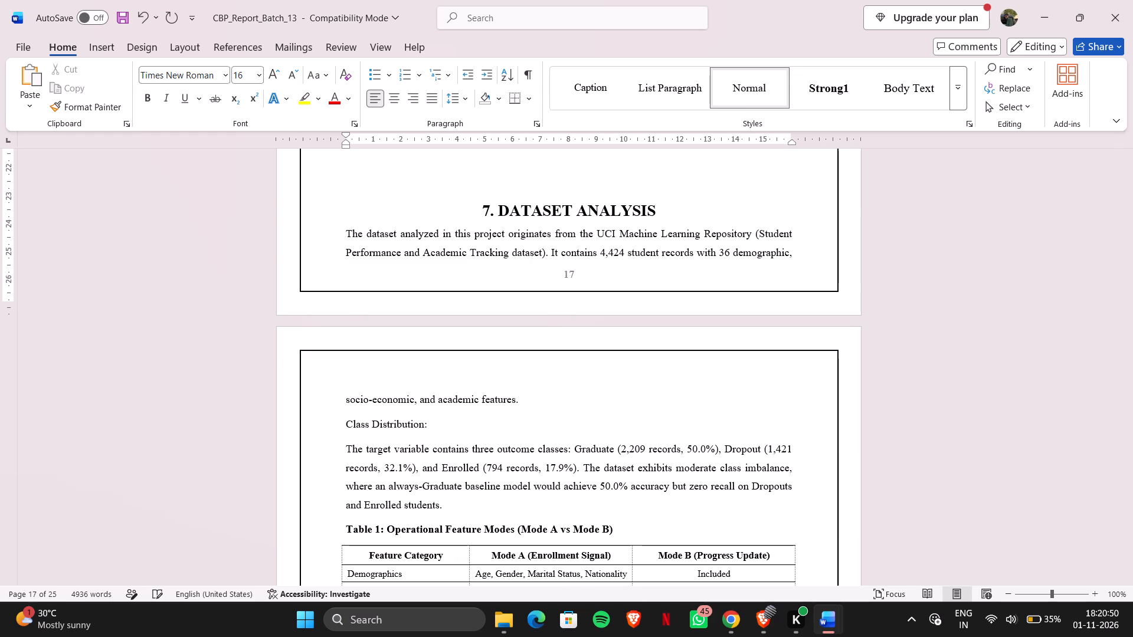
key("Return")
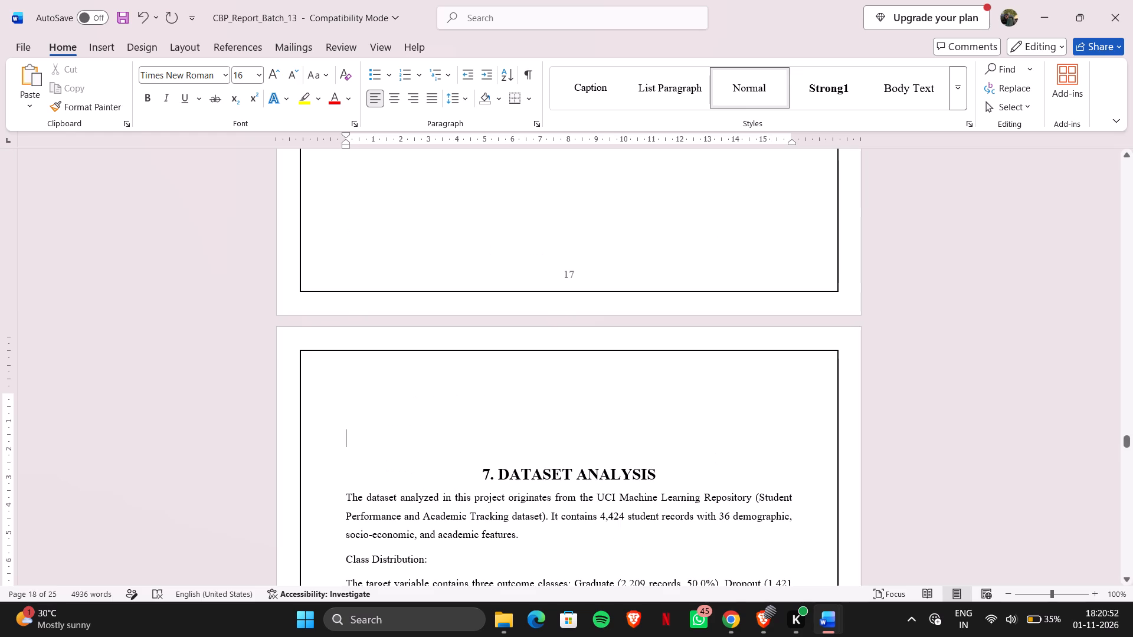
Add an empty line below the section 6.6 Overfitting Control and Cluster Interpretation paragraph on page 17.
left_click(579, 205)
scroll(579, 205, "up", 2)
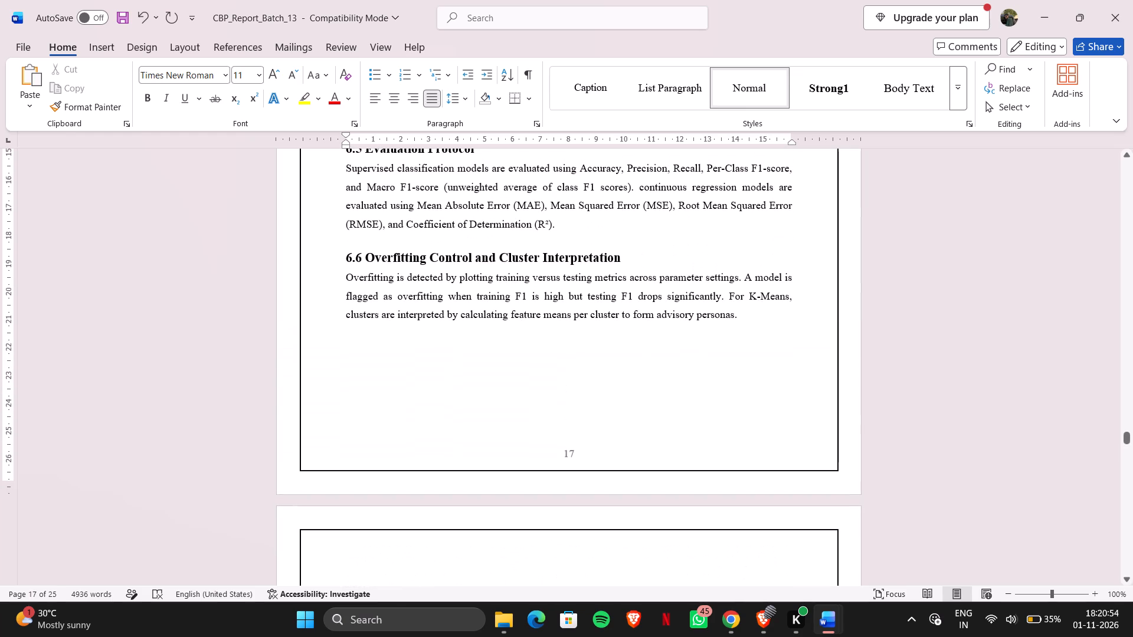
left_click(758, 321)
key("Return")
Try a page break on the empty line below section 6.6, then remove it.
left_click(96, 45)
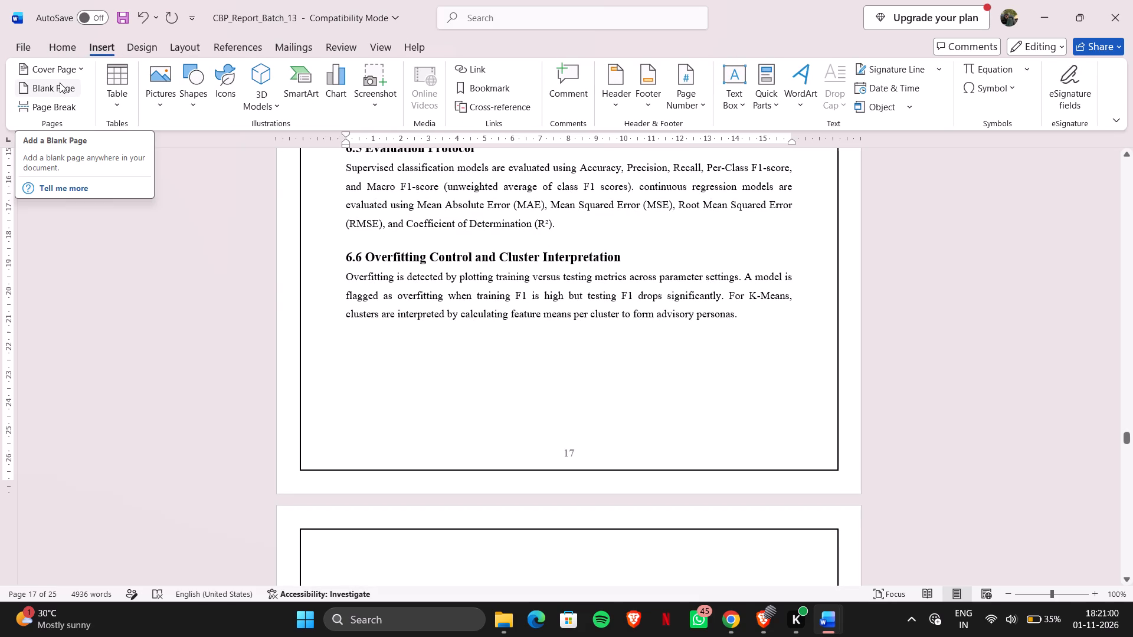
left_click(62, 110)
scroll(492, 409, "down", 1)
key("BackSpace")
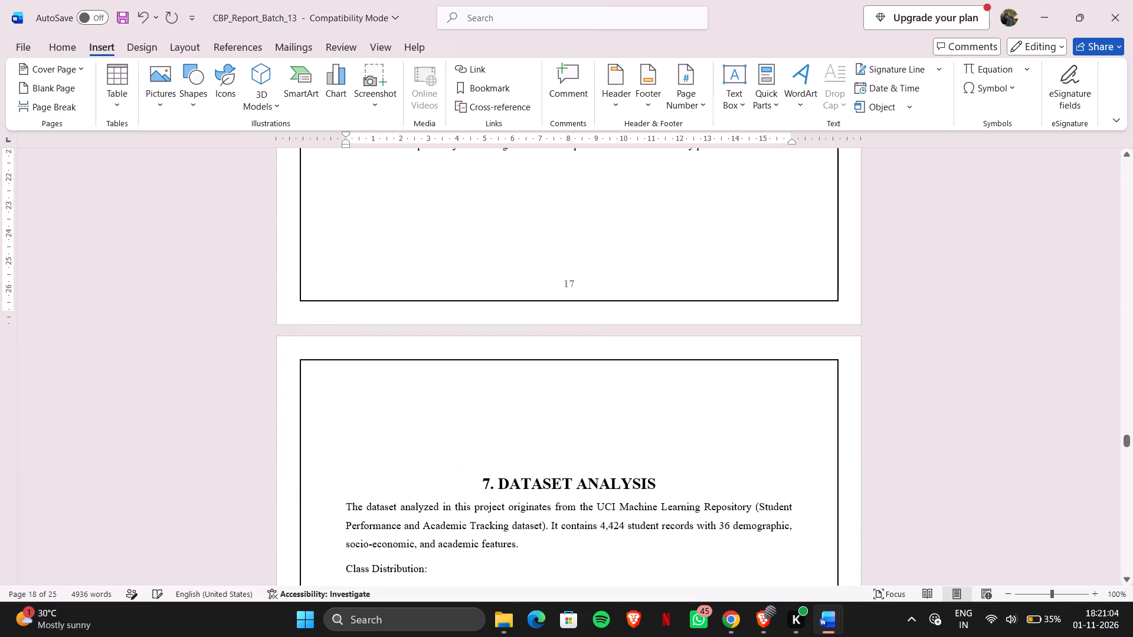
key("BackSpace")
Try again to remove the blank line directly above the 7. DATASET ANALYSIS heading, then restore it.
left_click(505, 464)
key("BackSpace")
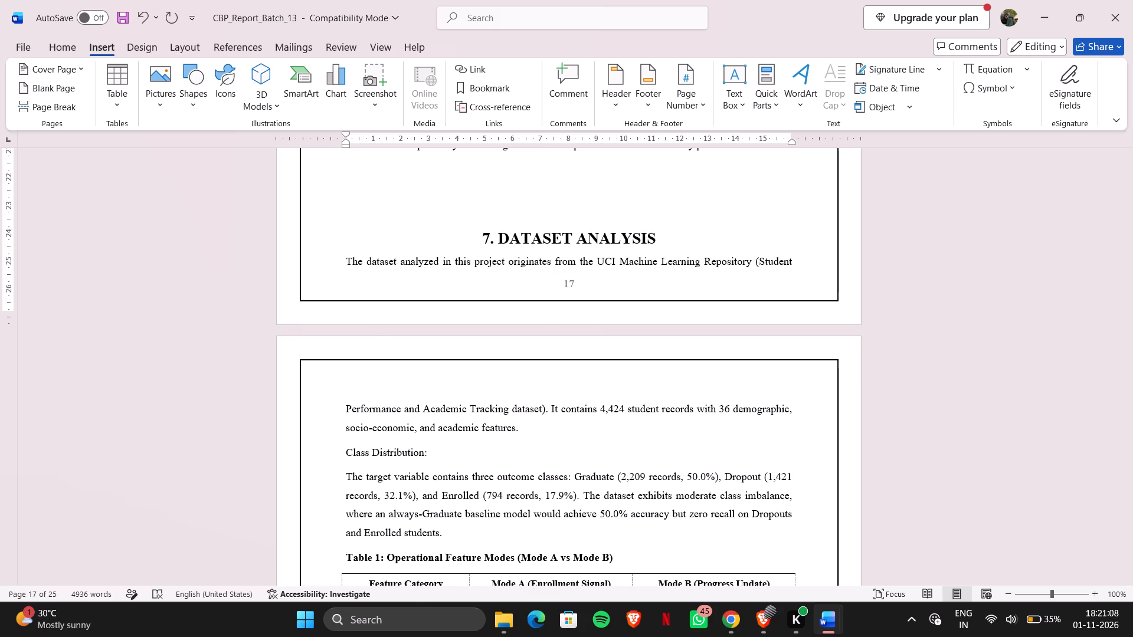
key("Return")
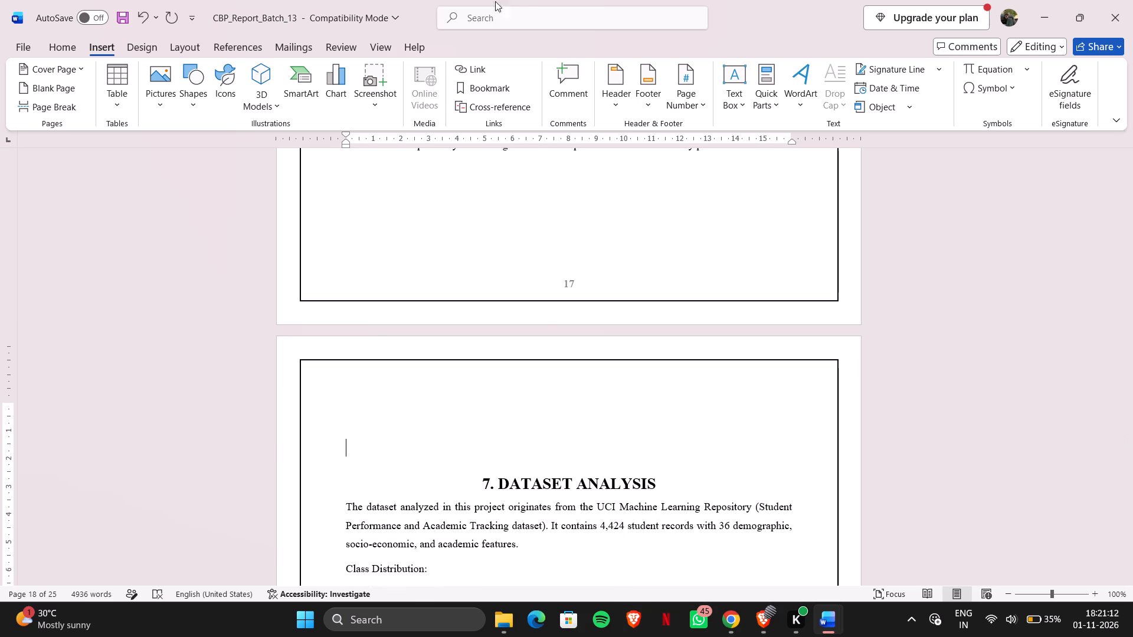
Show the formatting marks and insert a page break on the empty paragraph below section 6.6 on page 17.
left_click(63, 49)
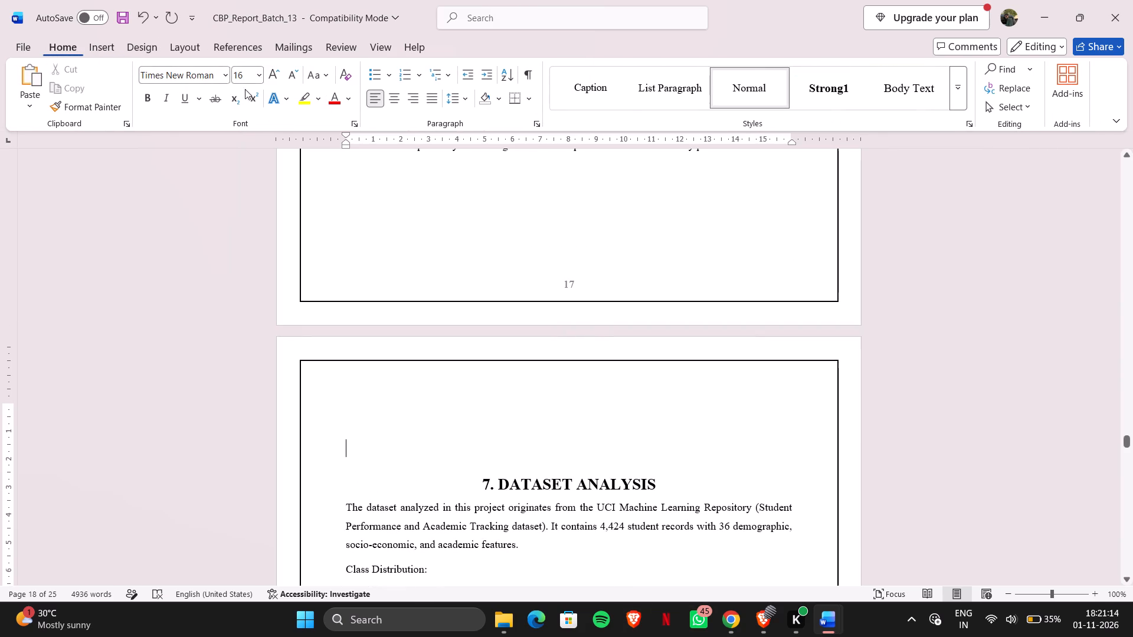
left_click(523, 67)
scroll(585, 244, "right", 1)
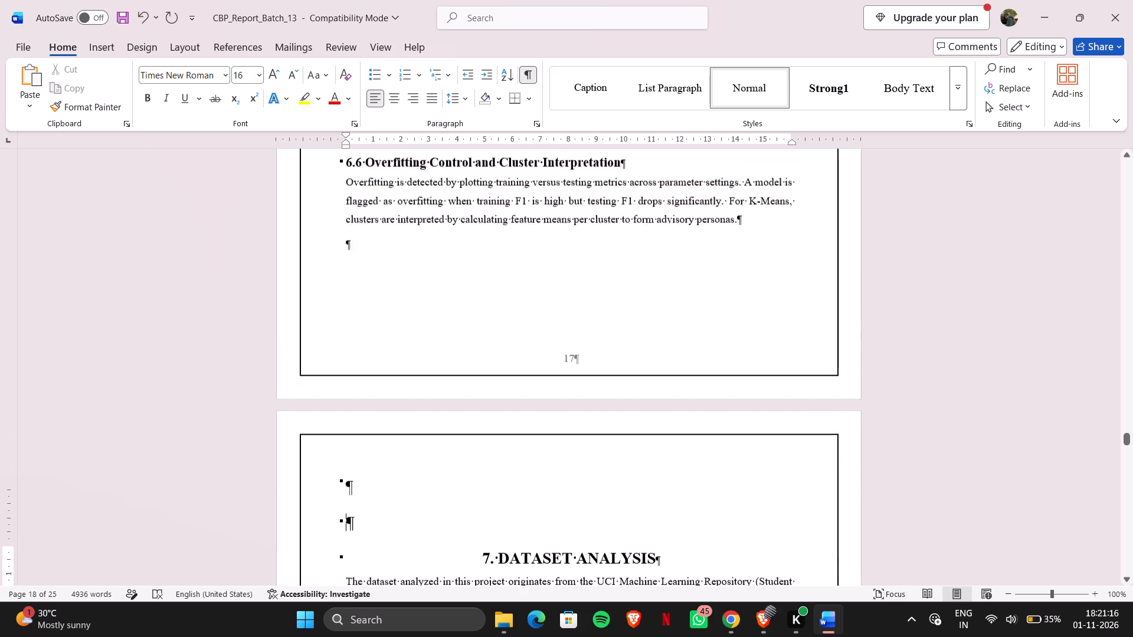
scroll(585, 244, "right", 2)
left_click(601, 279)
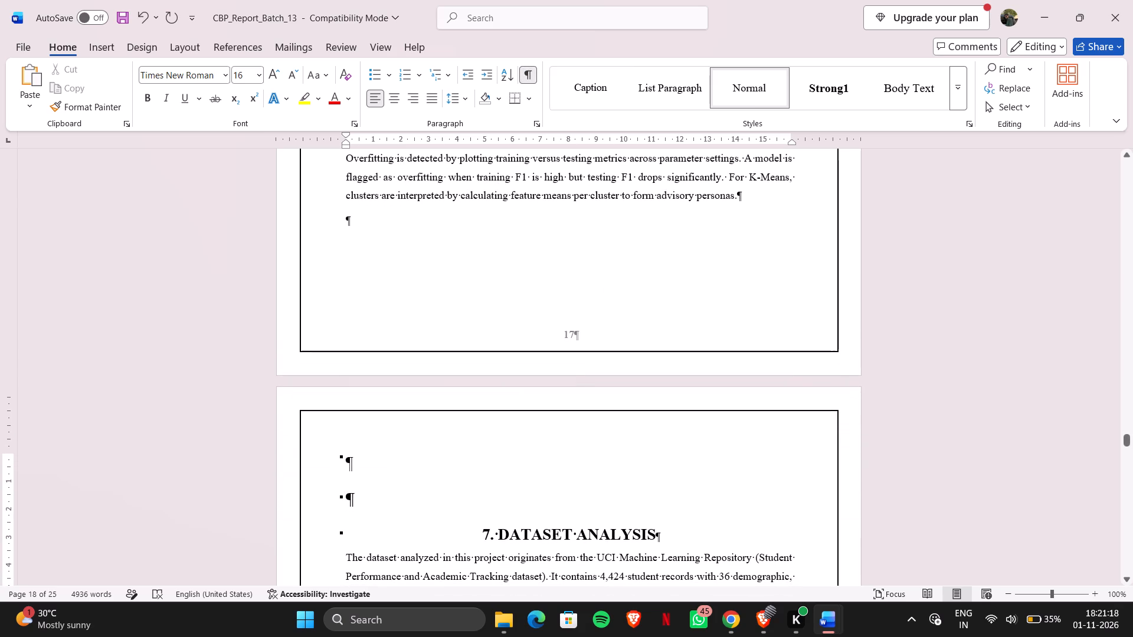
left_click(100, 41)
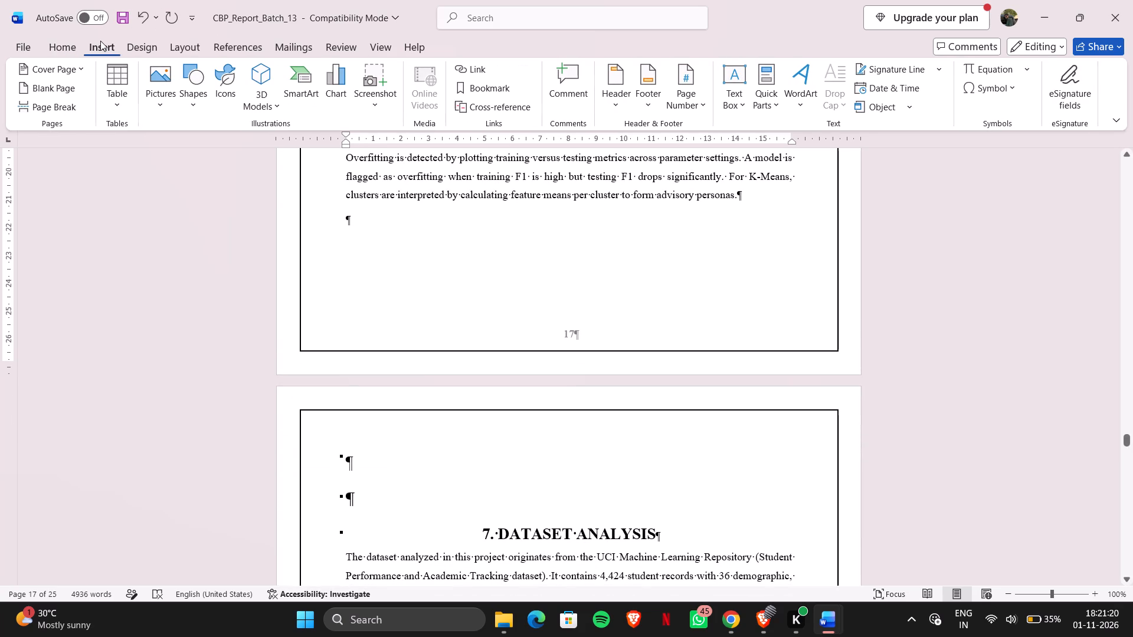
left_click(58, 107)
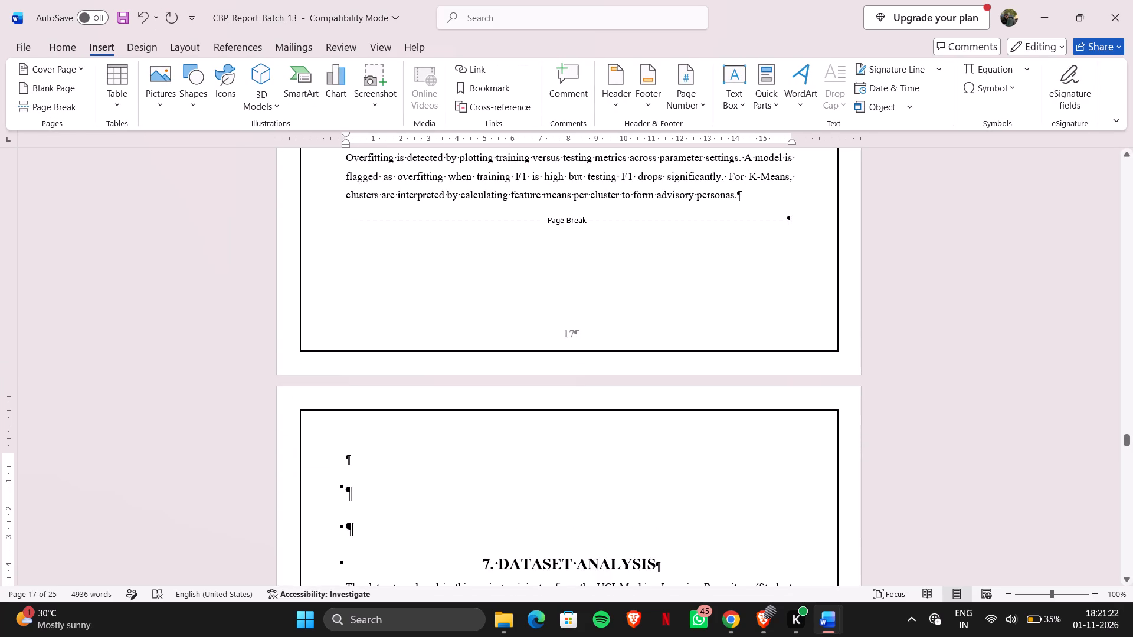
Delete the three empty paragraphs above the 7. DATASET ANALYSIS heading on page 18 and save the report.
left_click(461, 515)
left_click(479, 539)
key("BackSpace")
key("BackSpace")
key("BackSpace")
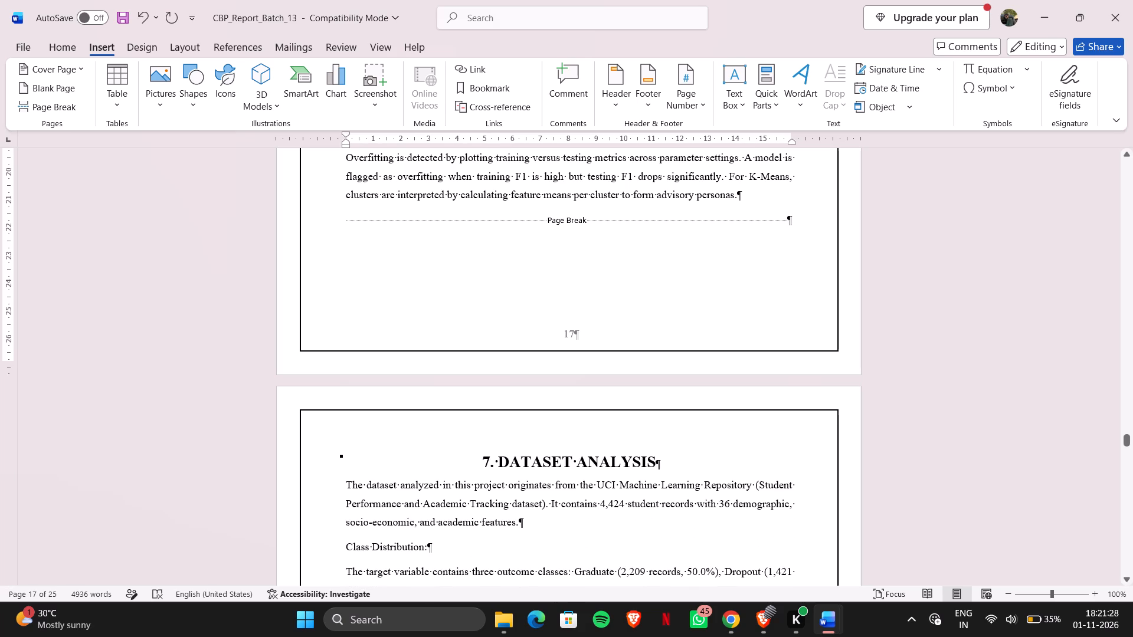
key("ctrl+s")
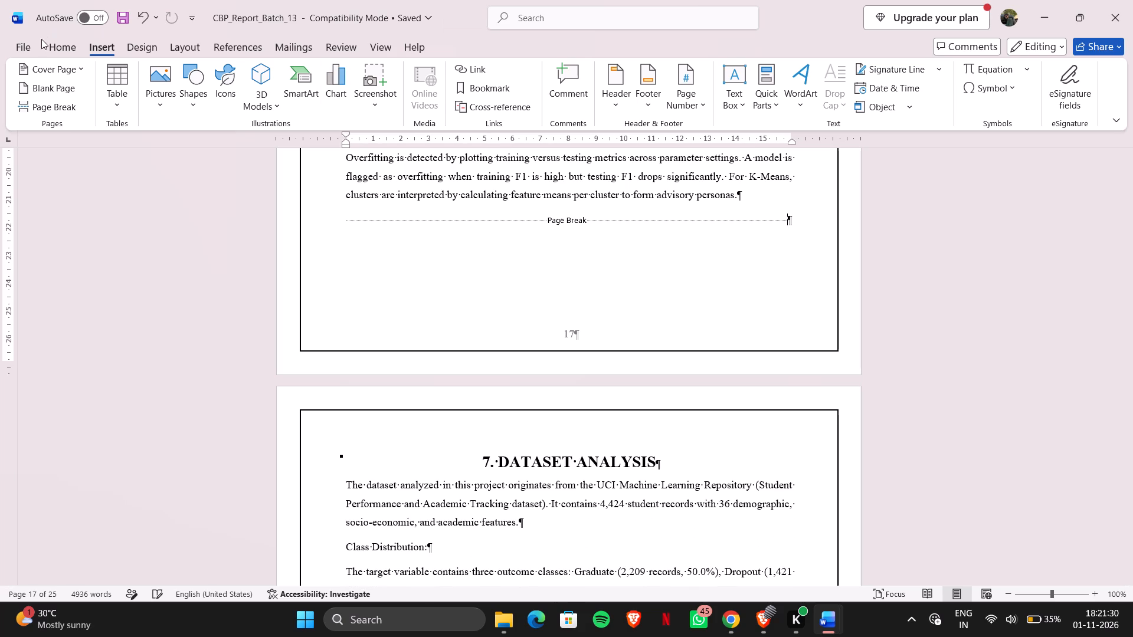
Hide the formatting marks in the report.
left_click(63, 50)
left_click(527, 70)
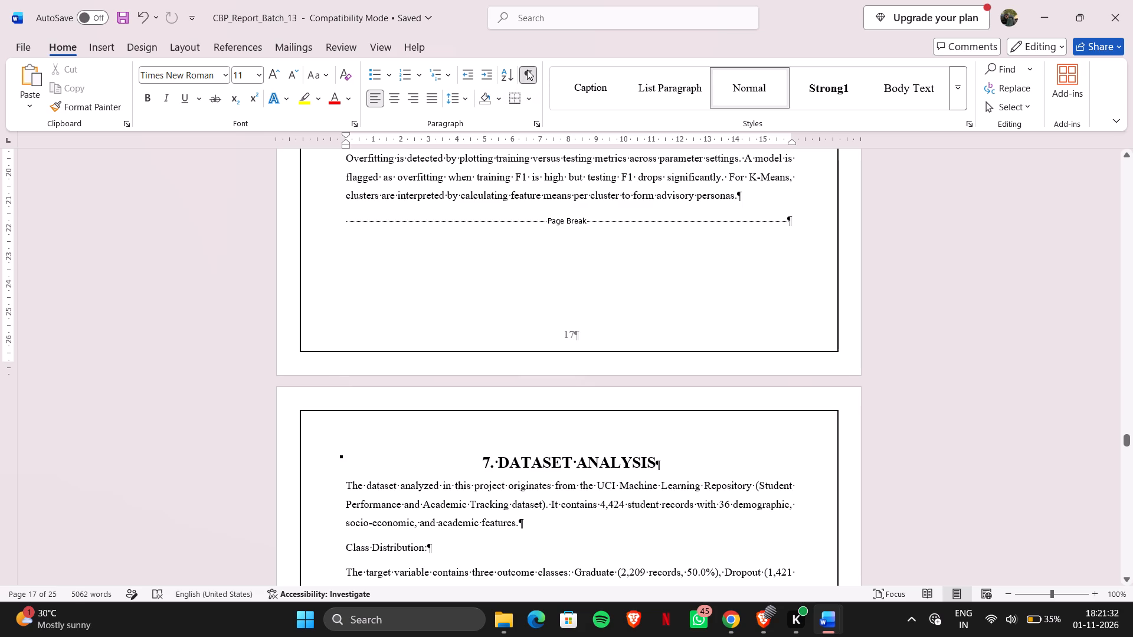
Renumber the caption below the class distribution chart in chapter 7 as Fig 4.
scroll(515, 363, "down", 5)
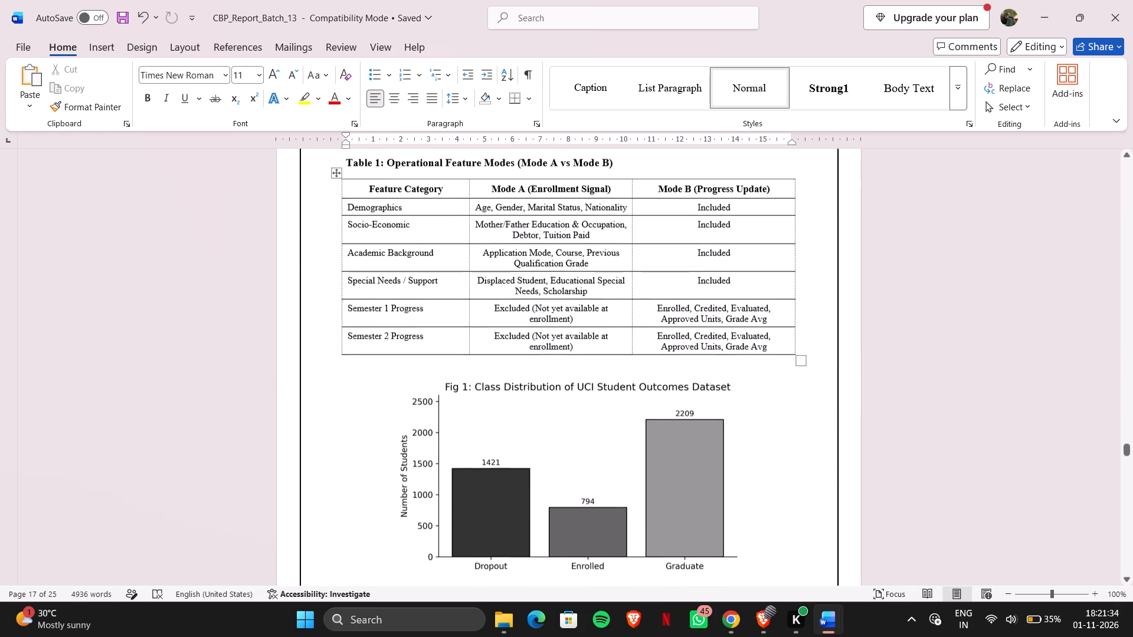
scroll(515, 363, "down", 1)
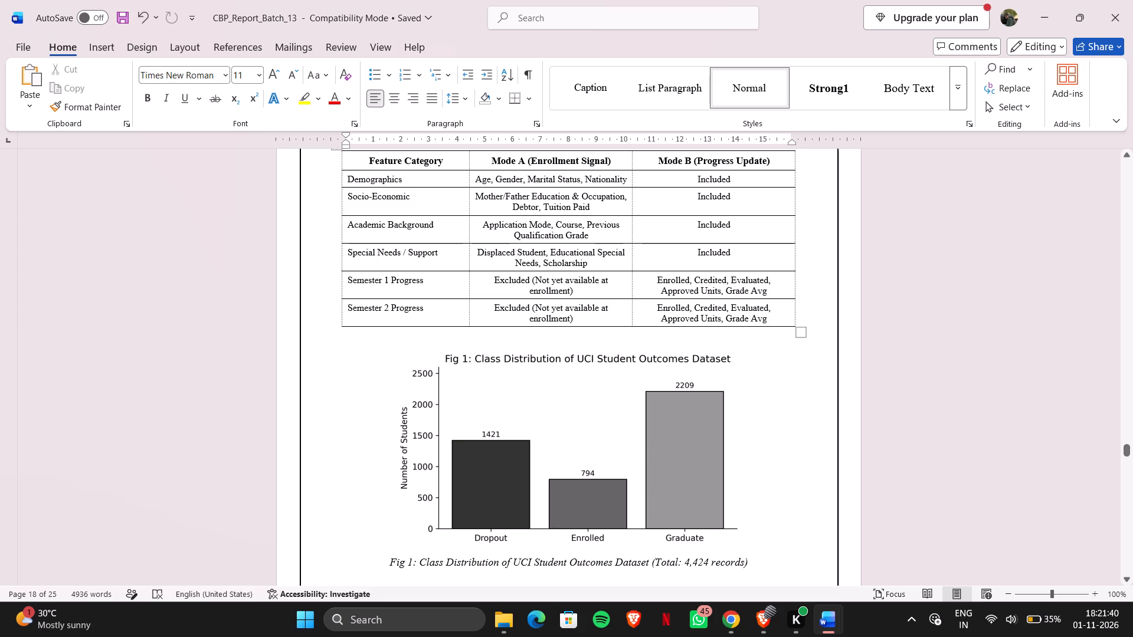
left_click(468, 355)
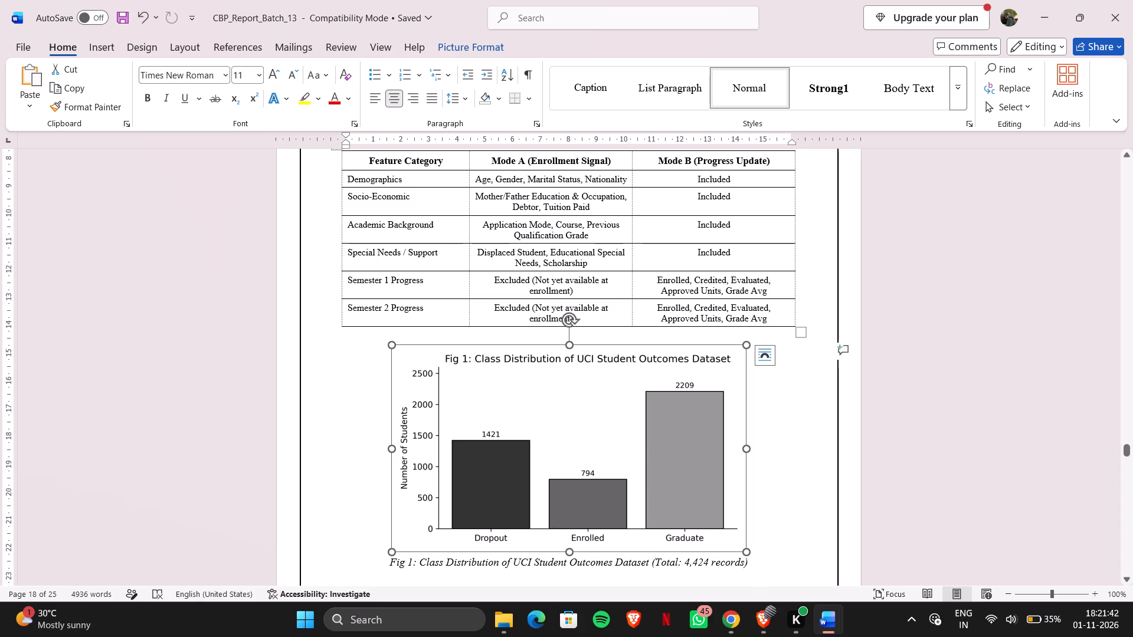
left_click(366, 462)
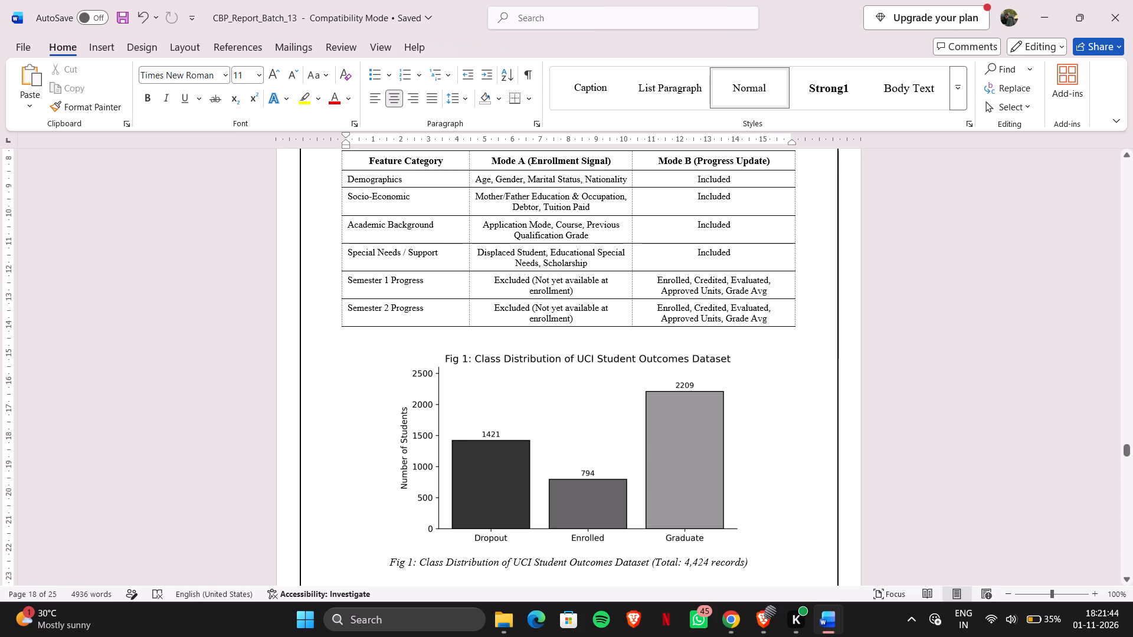
left_click(411, 563)
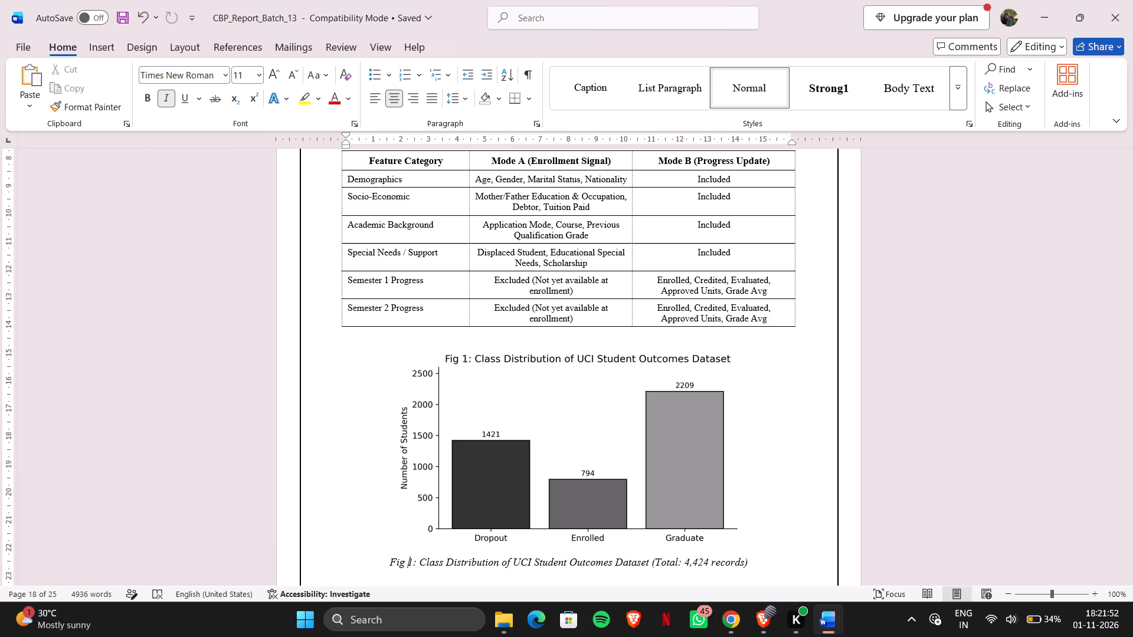
key("Right")
key("BackSpace")
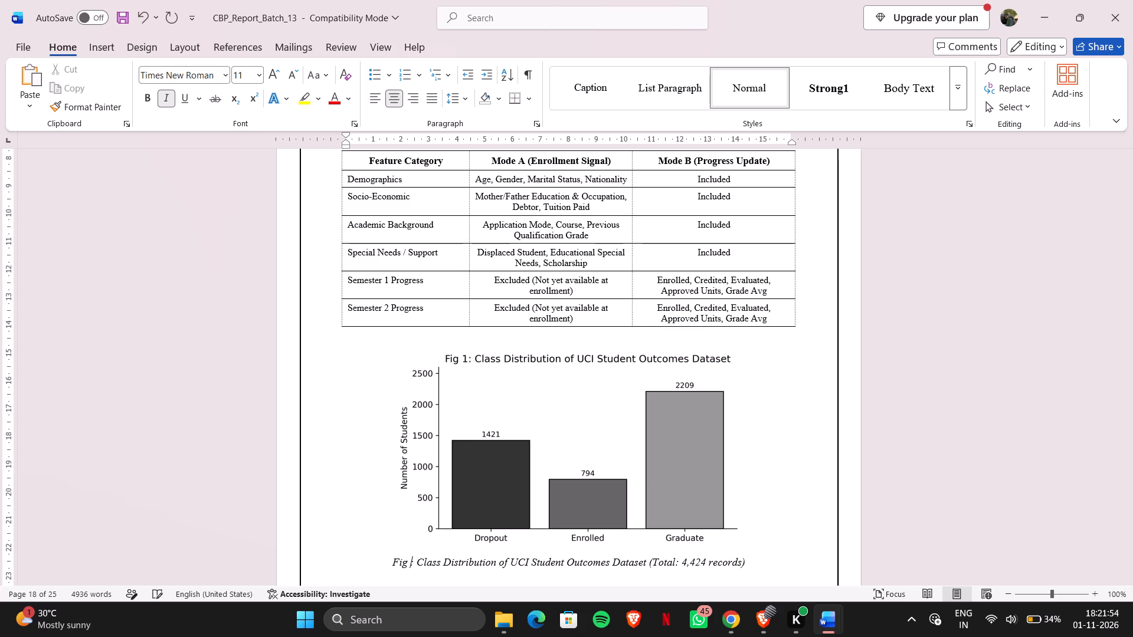
key("8")
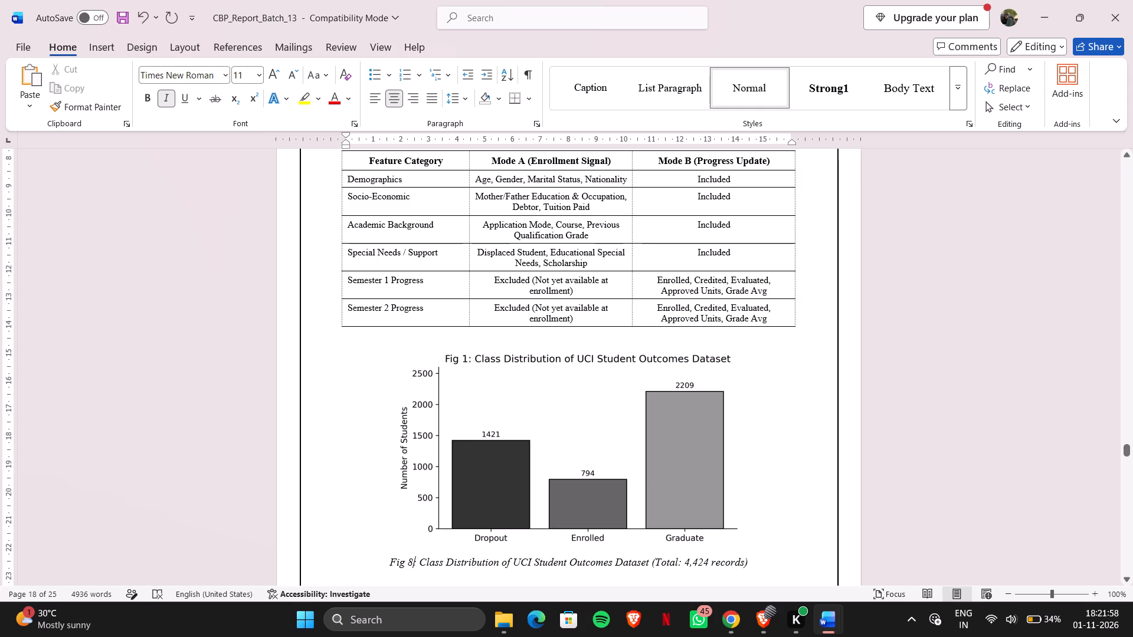
key("BackSpace")
key("4")
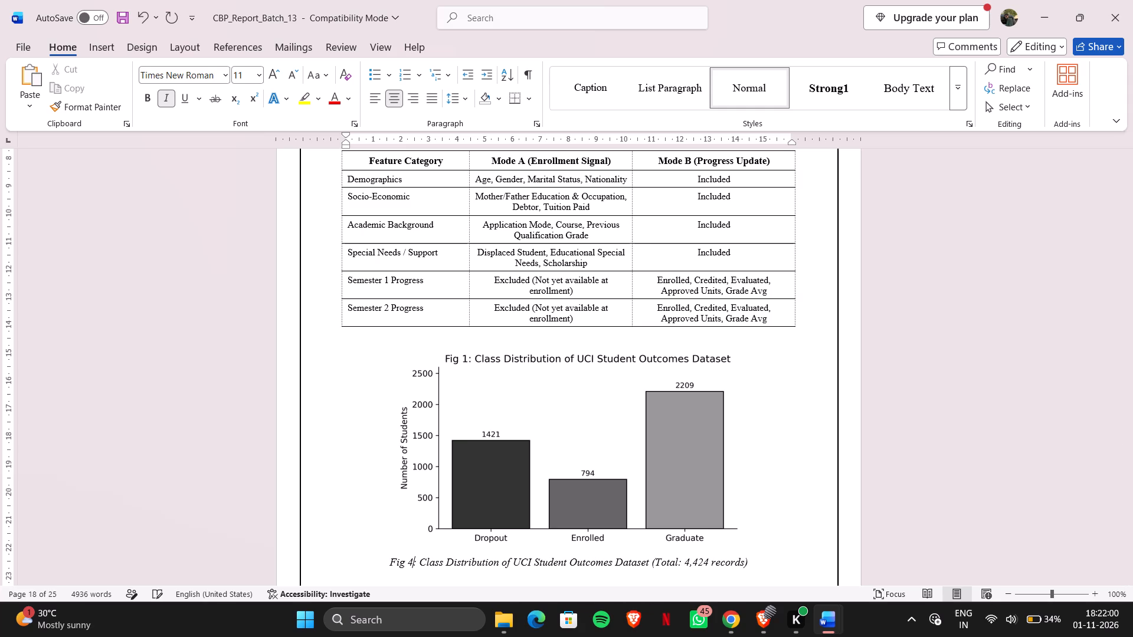
Add an empty paragraph after the Fig 4 caption to push the 8. IMPLEMENTATION AND TESTING heading onto the following page.
scroll(533, 540, "down", 1)
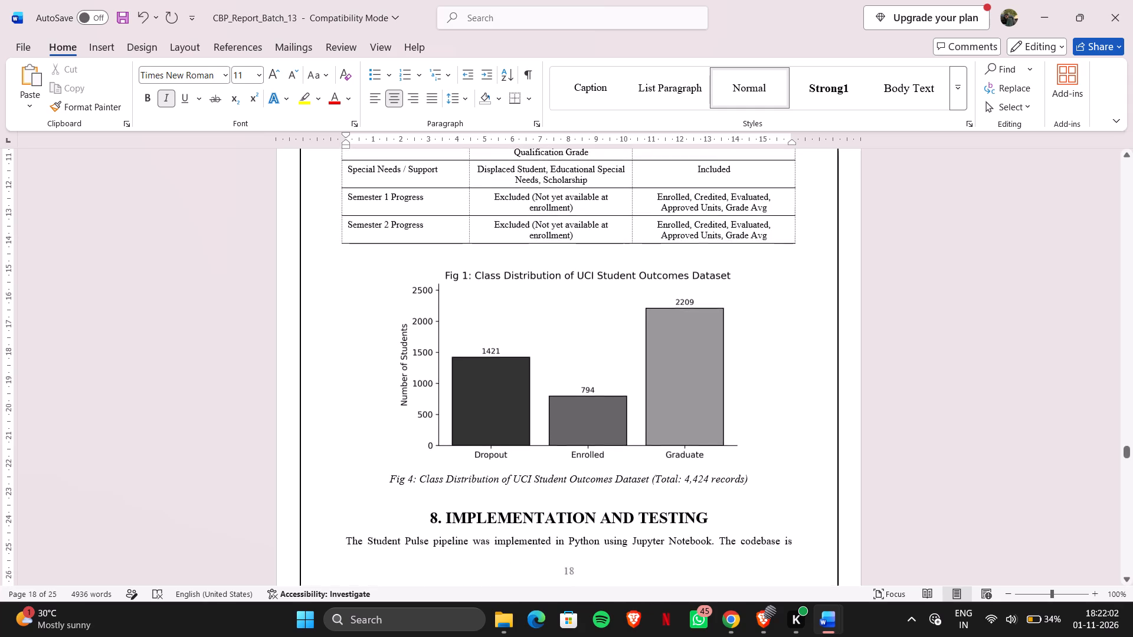
scroll(533, 540, "down", 1)
left_click(785, 461)
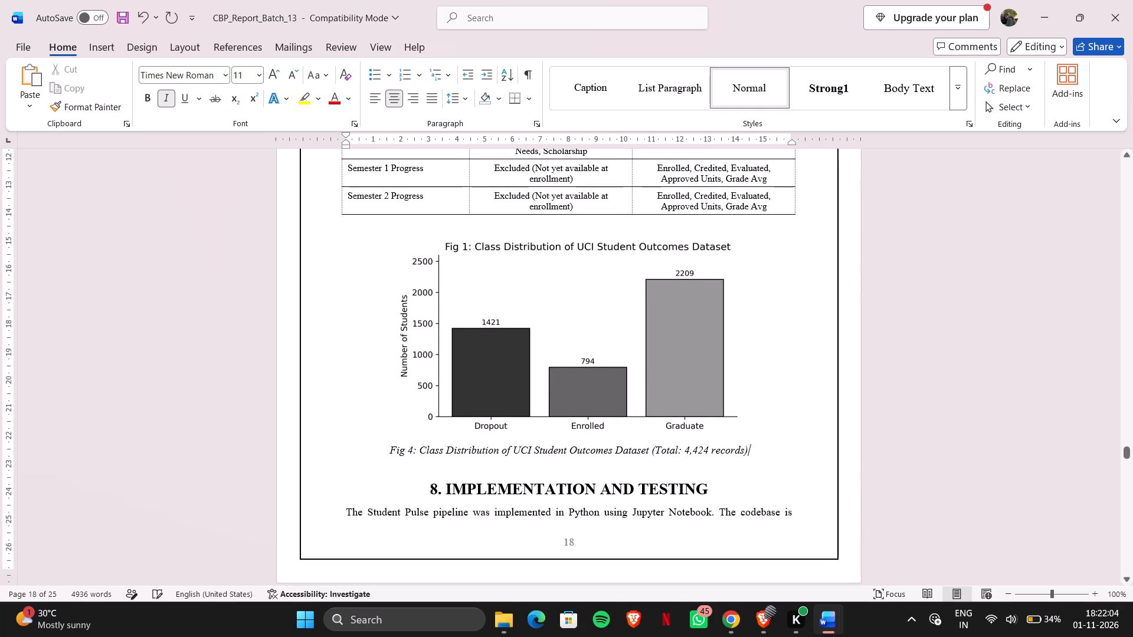
key("Return")
Renumber the caption below the gradient descent cost chart in section 8.2 as Fig 5.
scroll(785, 461, "down", 2)
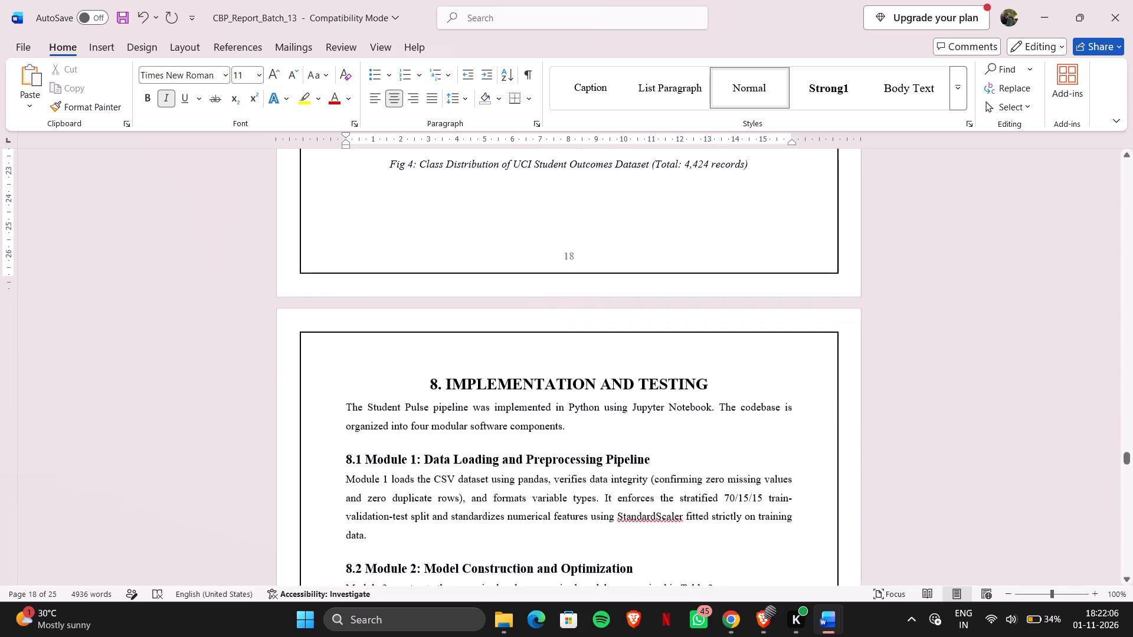
scroll(785, 461, "down", 4)
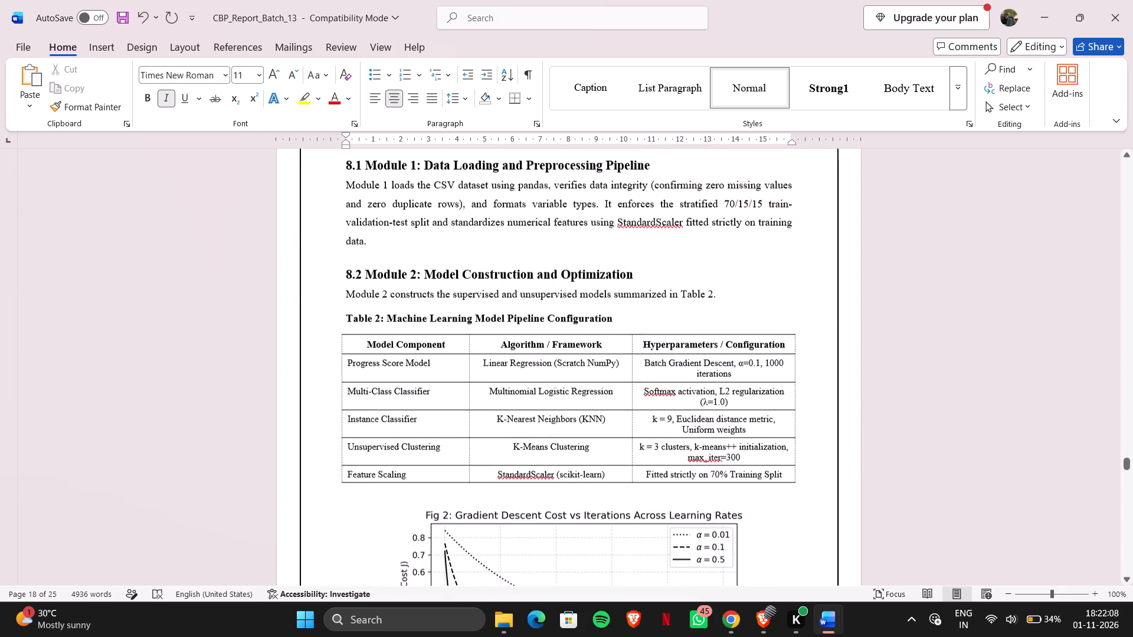
scroll(785, 461, "down", 2)
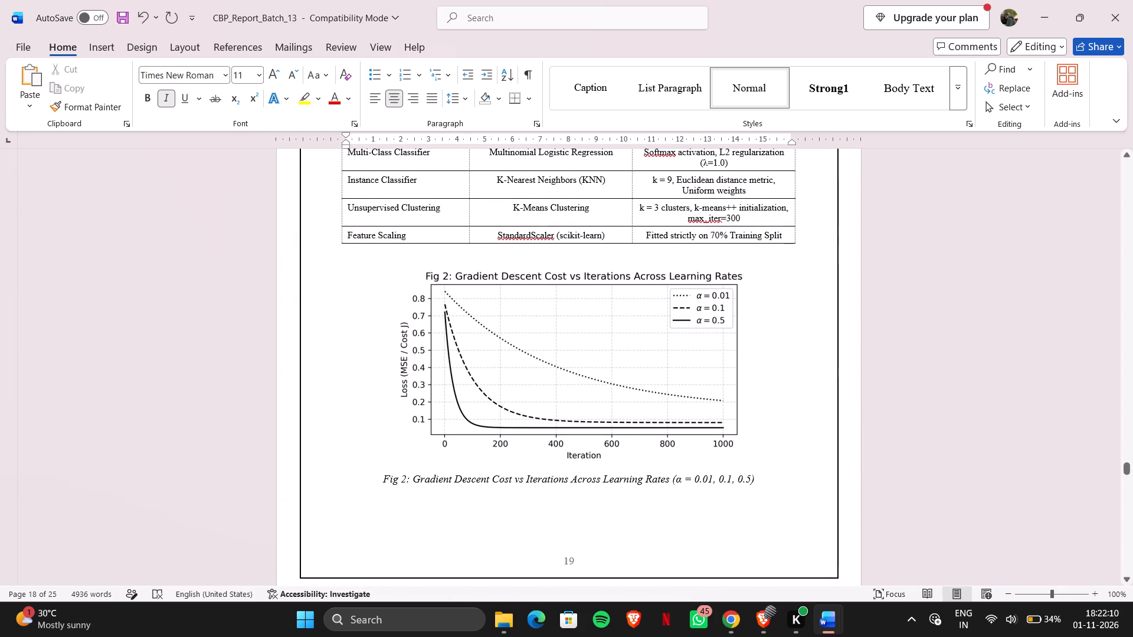
left_click(406, 482)
key("BackSpace")
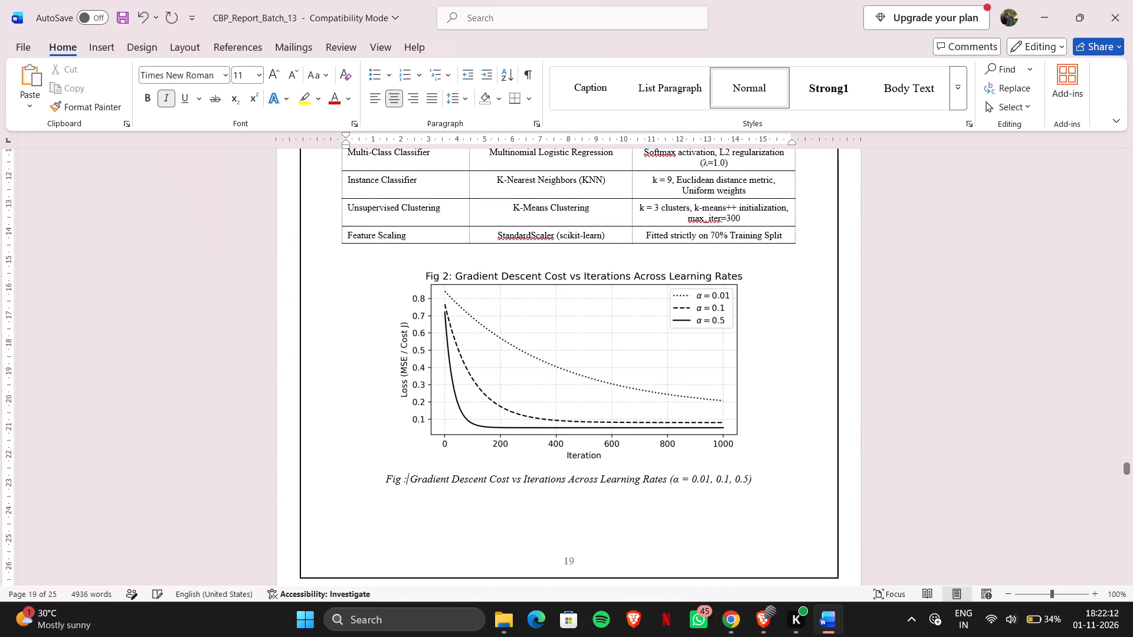
key("5")
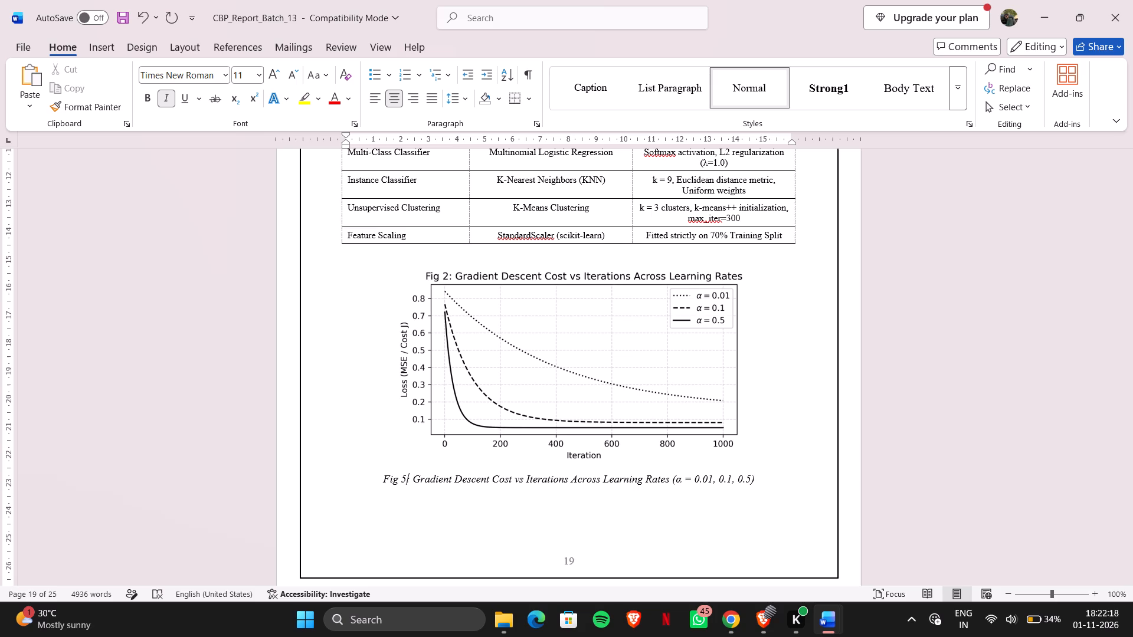
Renumber the caption below the overfitting analysis chart in section 8.3 as Fig 6.
scroll(406, 482, "down", 1)
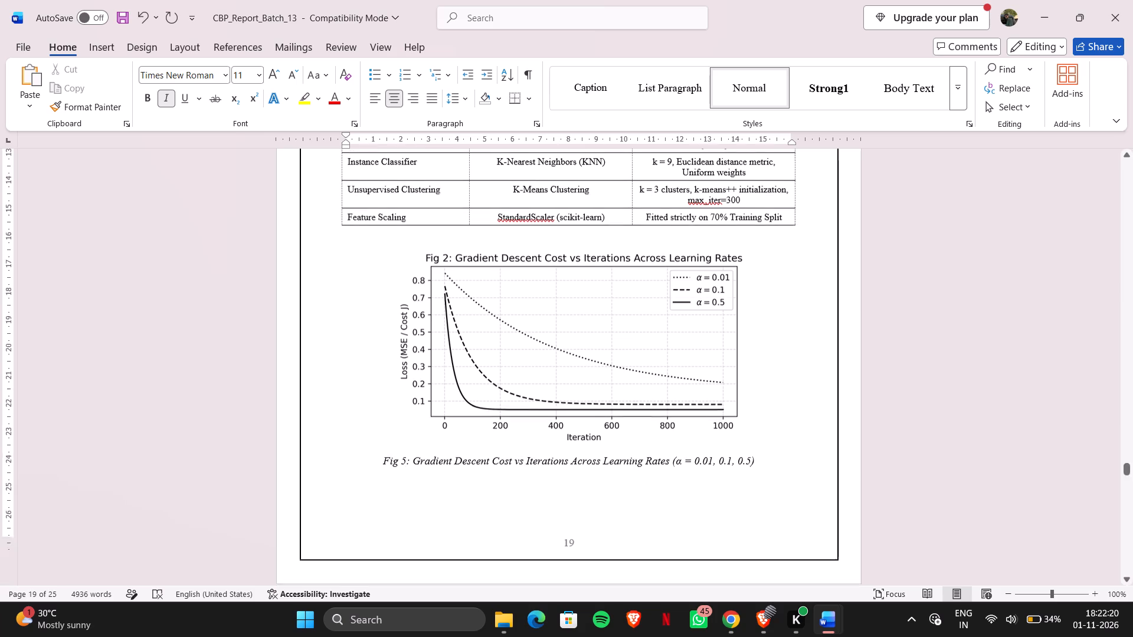
scroll(406, 482, "down", 4)
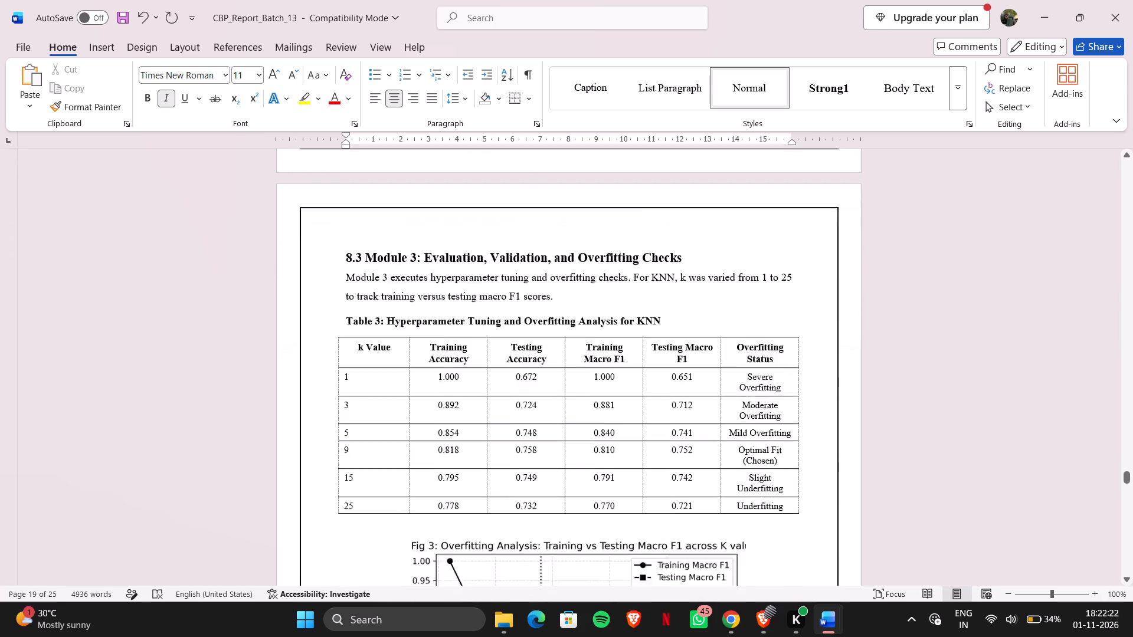
scroll(406, 482, "down", 2)
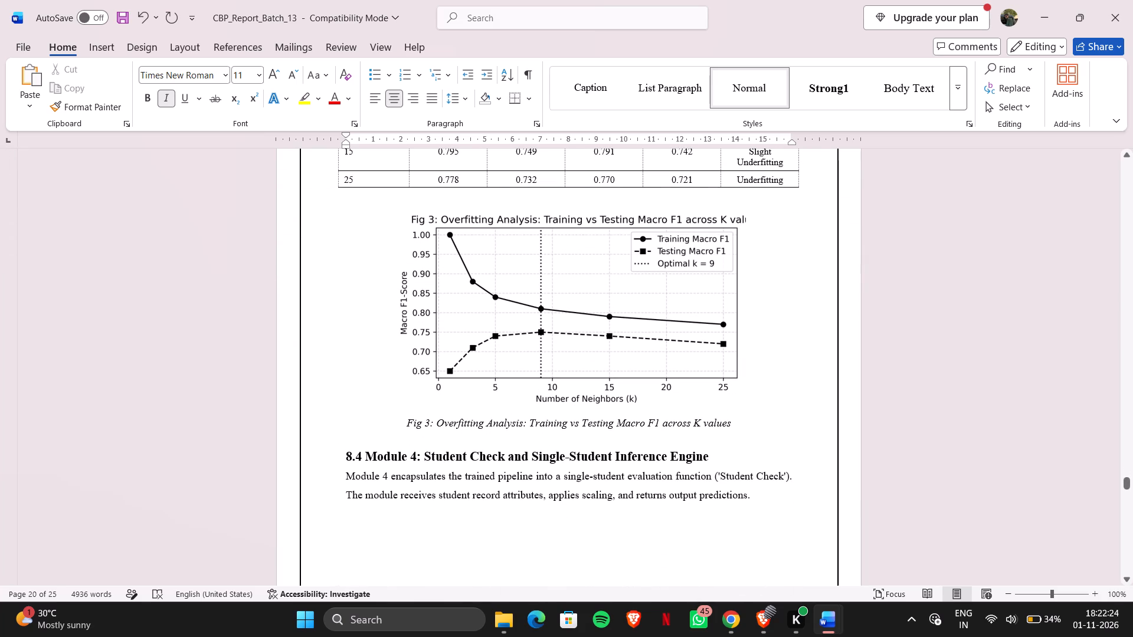
left_click(430, 424)
key("BackSpace")
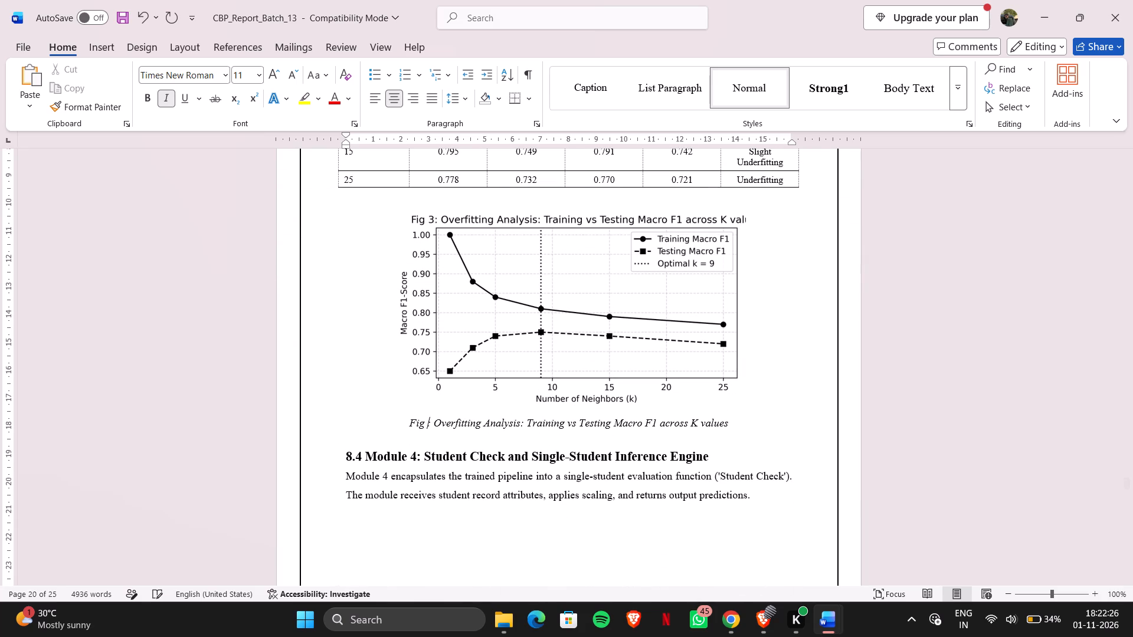
key("6")
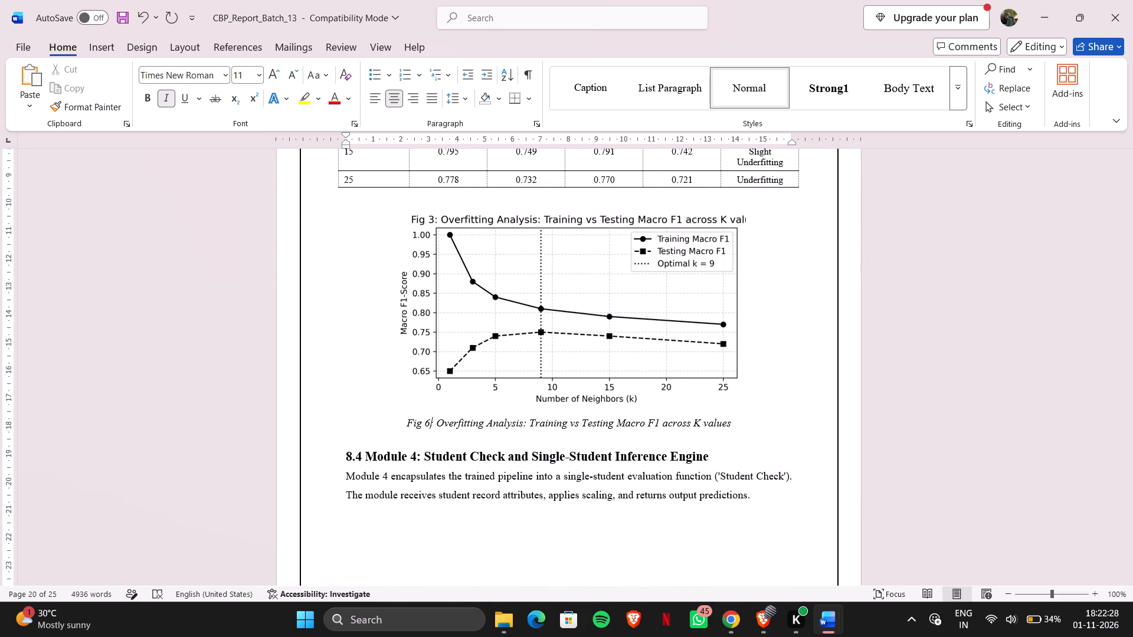
Renumber the caption below the test set confusion matrix in section 9.1 as Fig 7.
scroll(597, 444, "down", 1)
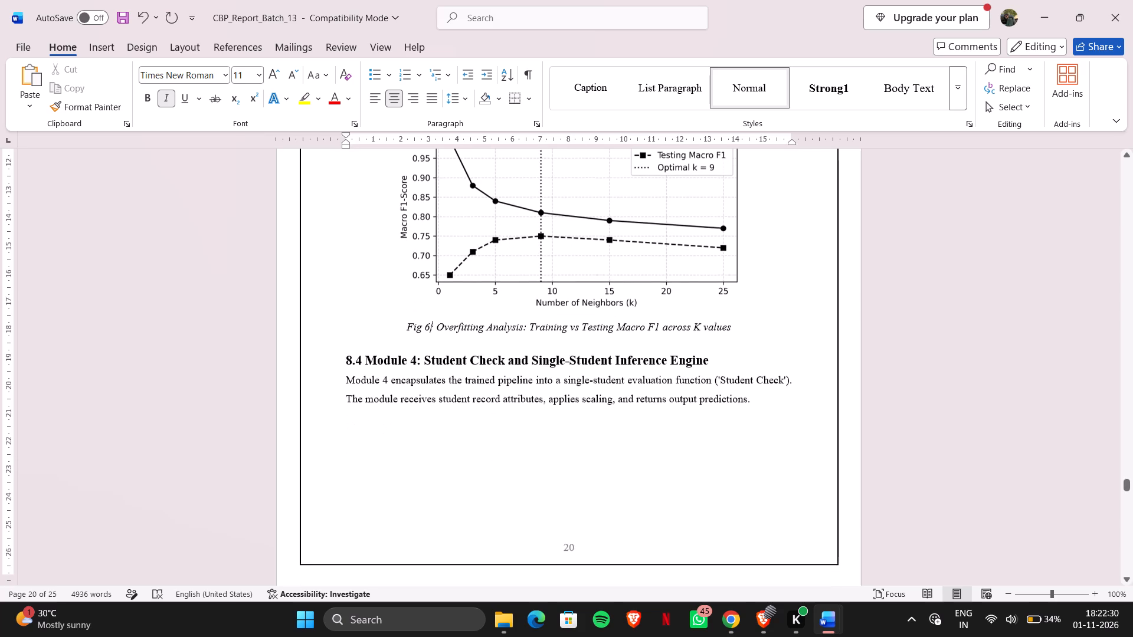
scroll(597, 444, "down", 6)
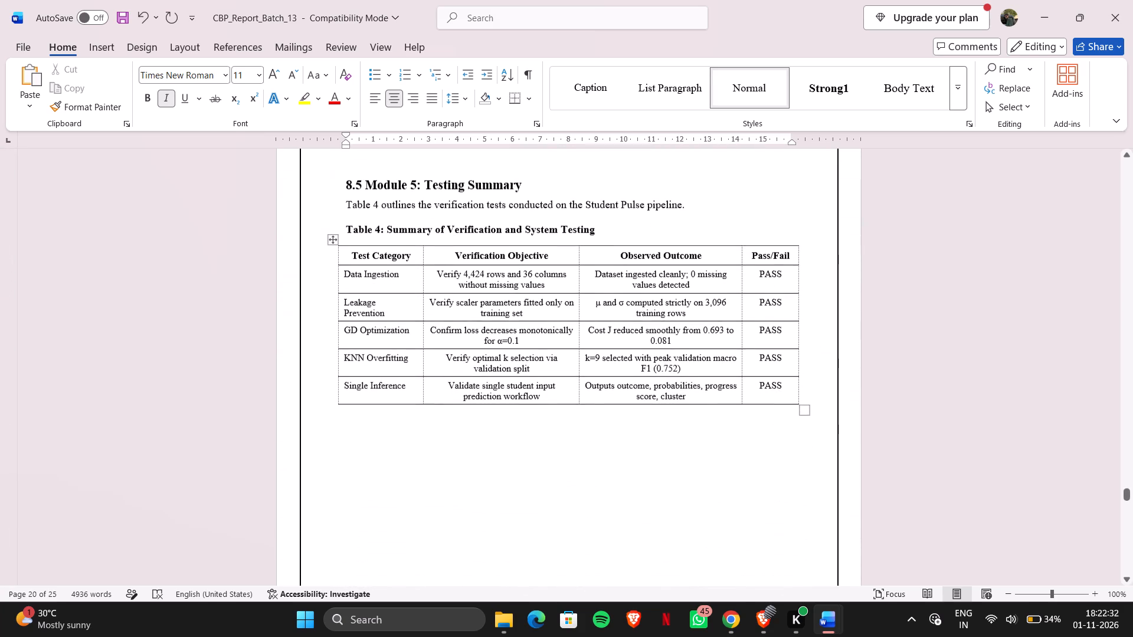
scroll(597, 444, "down", 5)
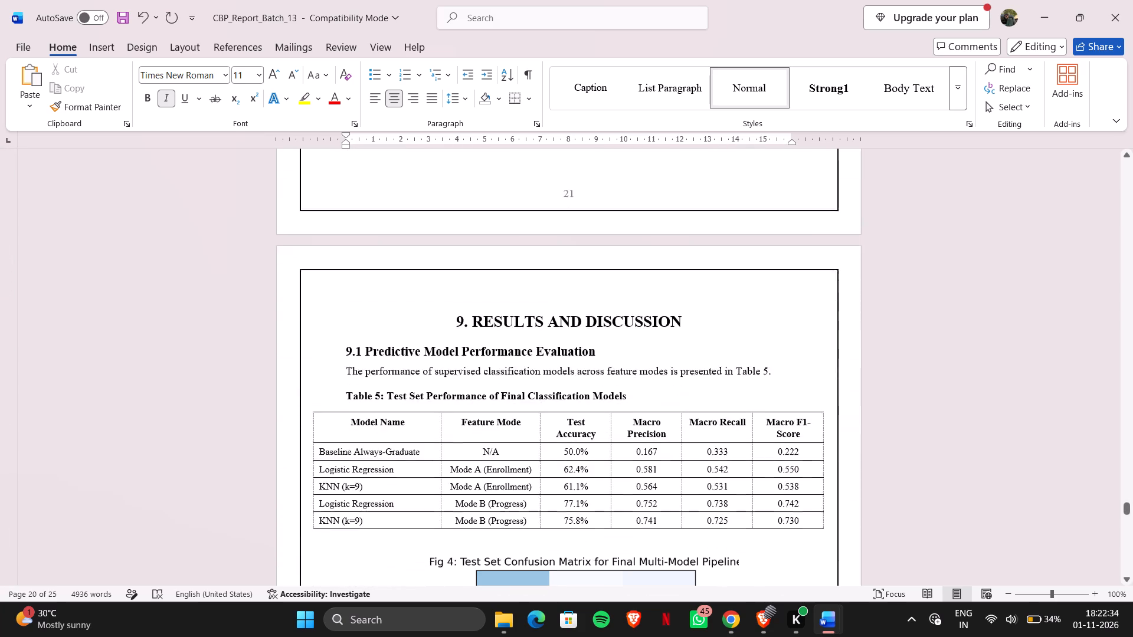
scroll(597, 444, "down", 5)
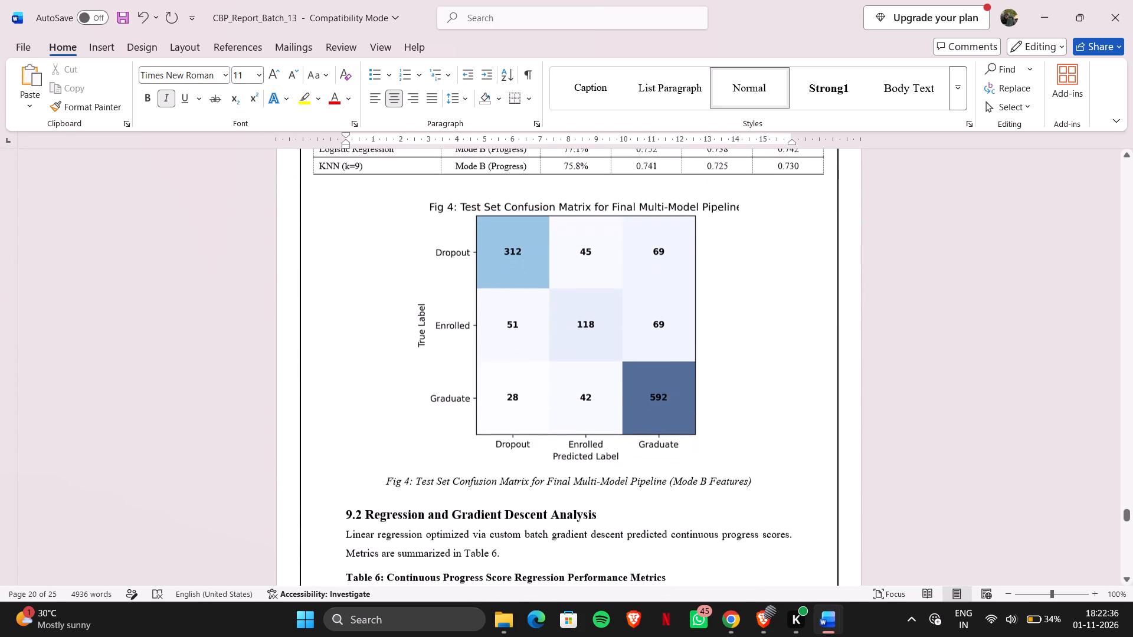
left_click(413, 480)
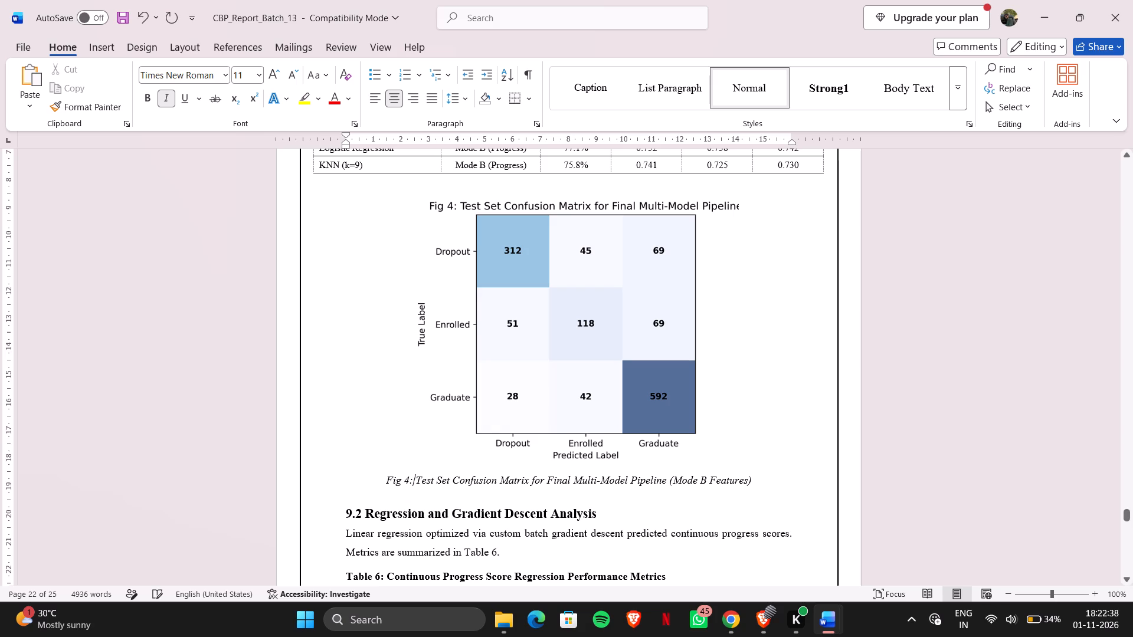
key("Left")
key("BackSpace")
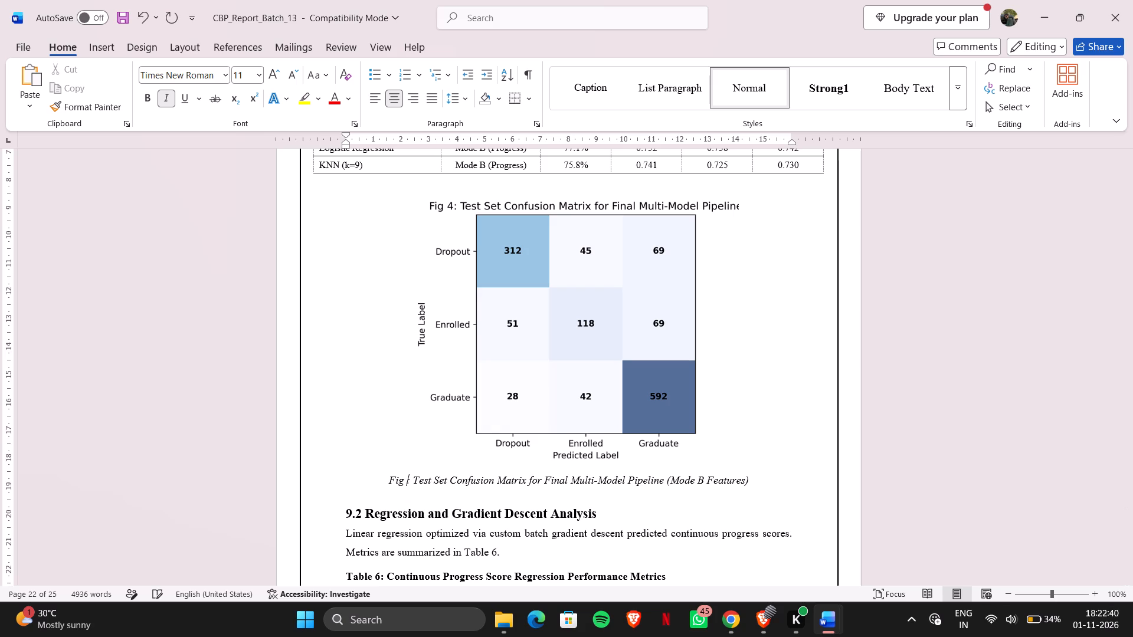
key("7")
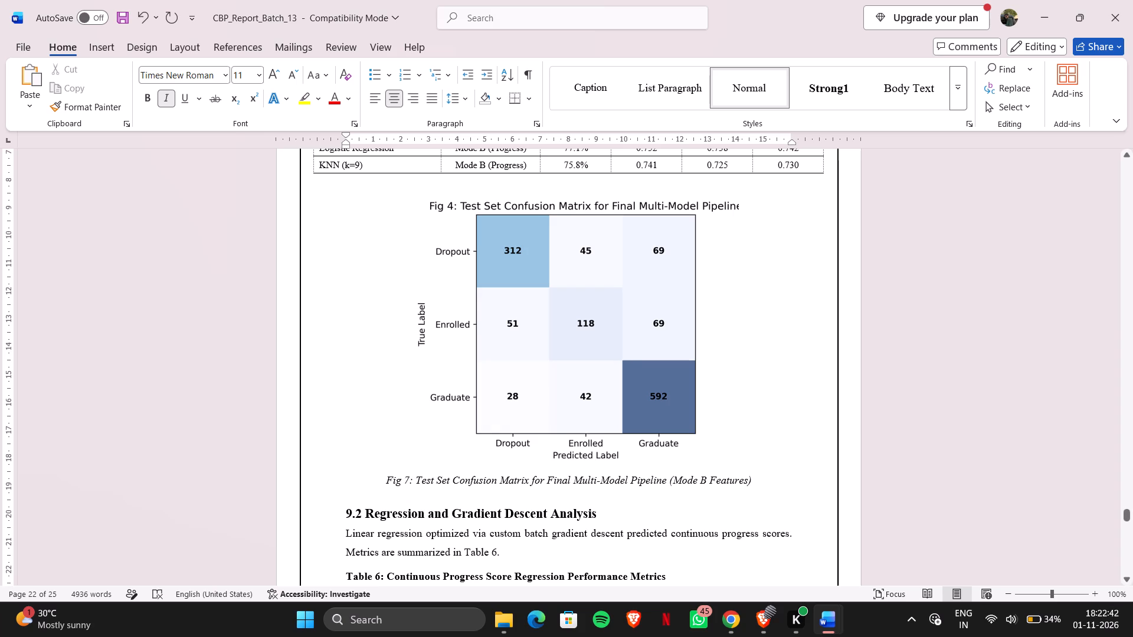
Renumber the caption below the K-Means silhouette score chart in section 9.3 as Fig 8.
scroll(513, 500, "down", 2)
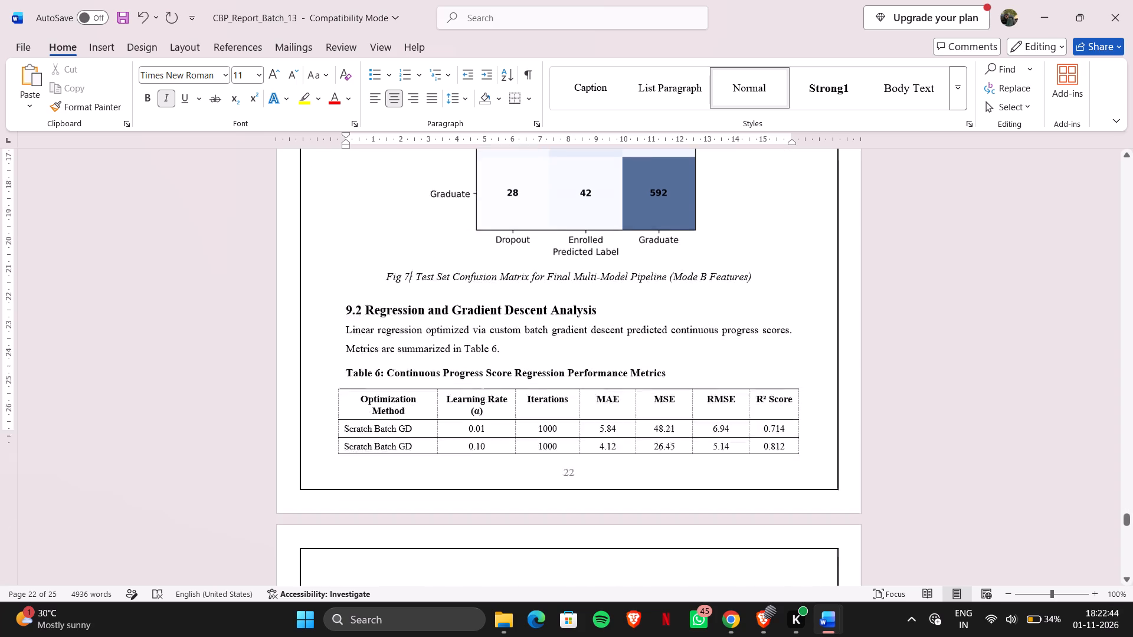
scroll(513, 500, "down", 3)
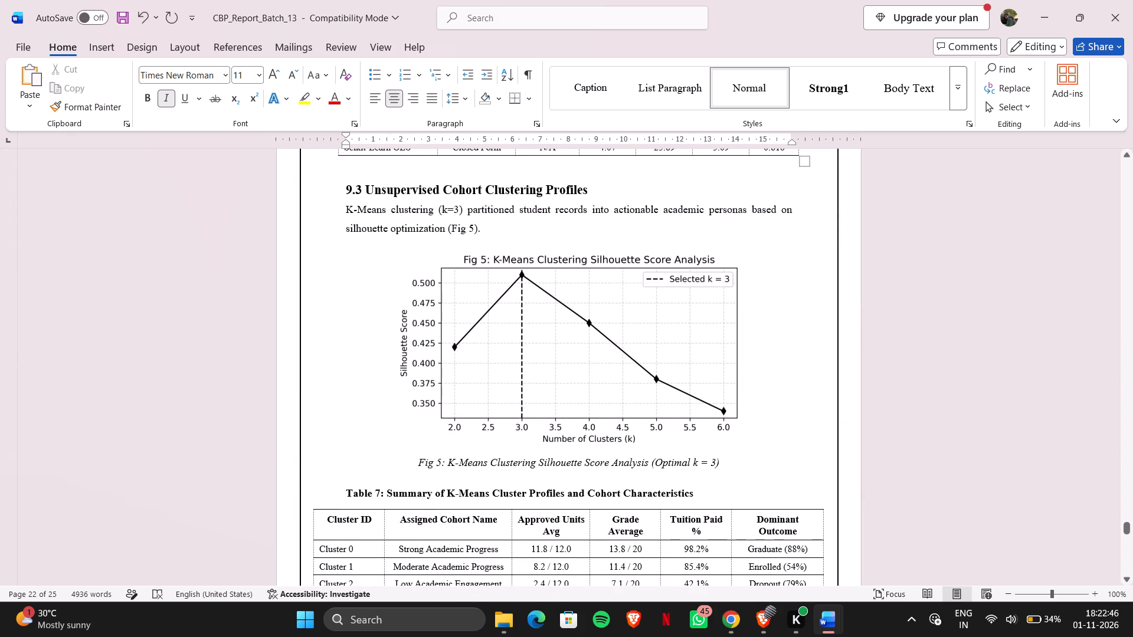
left_click(440, 465)
key("Right")
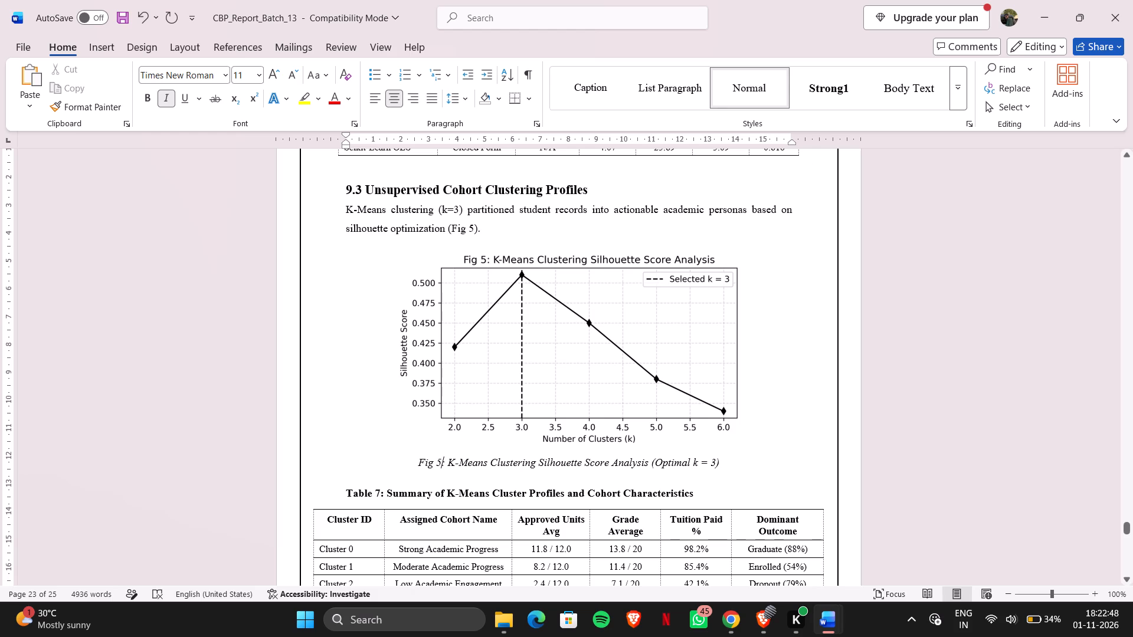
key("BackSpace")
key("8")
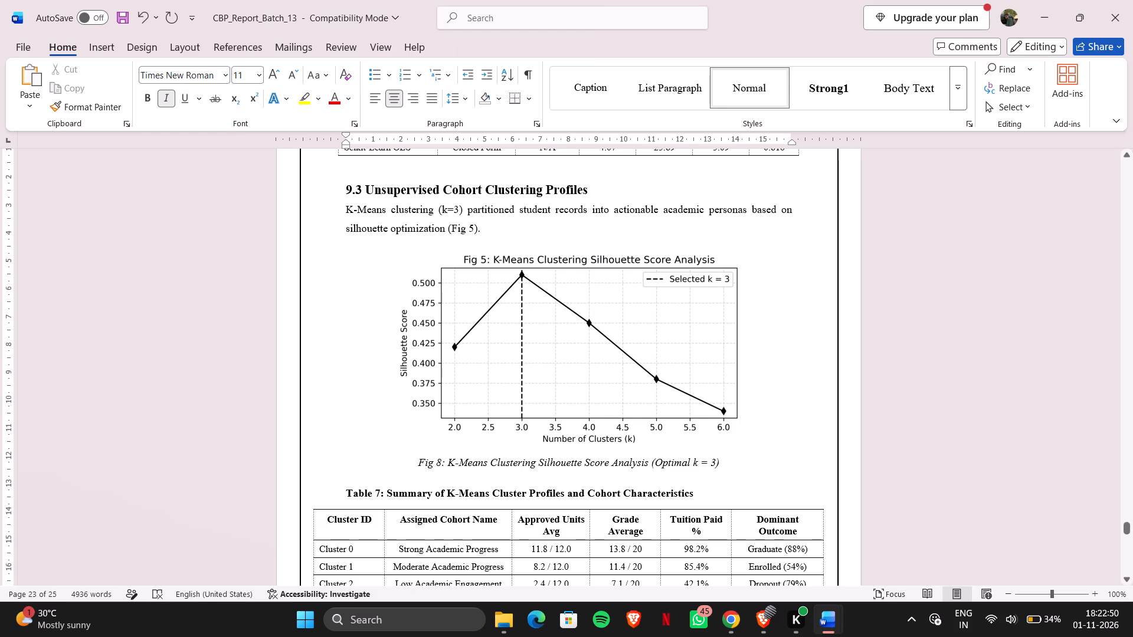
Check the layout of the closing chapters and bibliography, and of the earlier pages back to chapter 1.
scroll(499, 480, "down", 6)
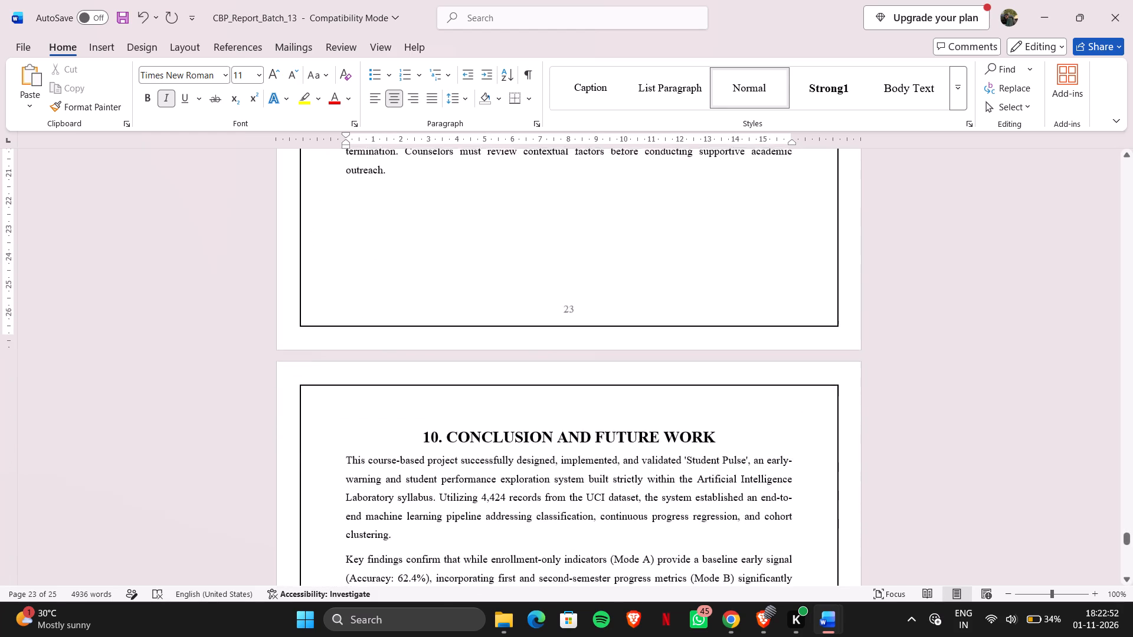
scroll(499, 480, "down", 7)
scroll(499, 480, "up", 1)
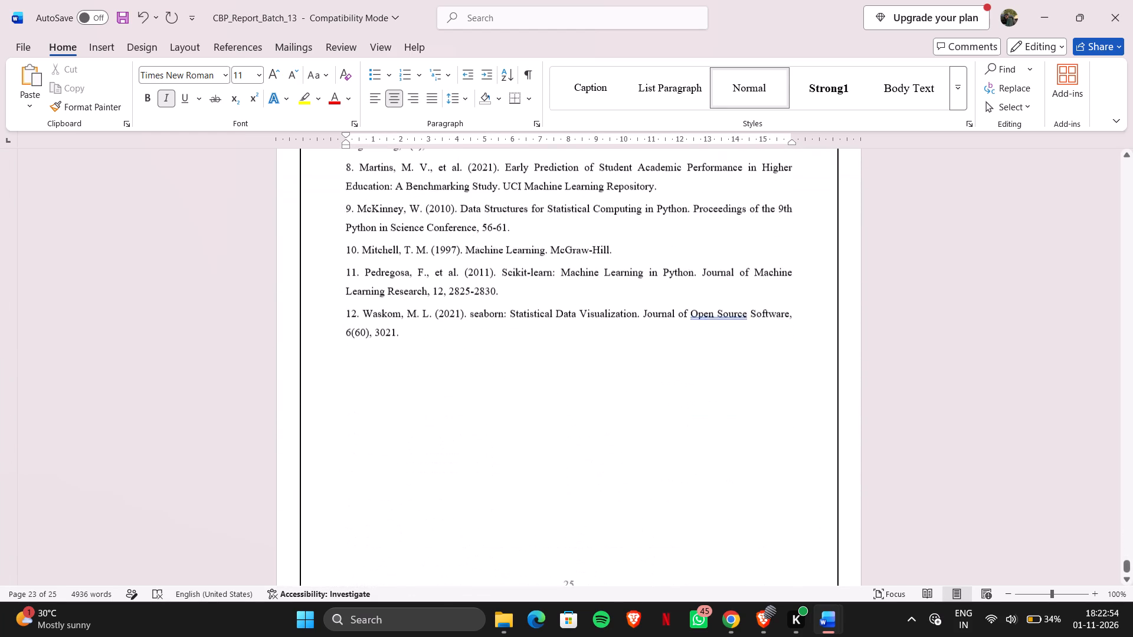
scroll(499, 480, "up", 1)
scroll(499, 480, "up", 20)
scroll(499, 480, "up", 16)
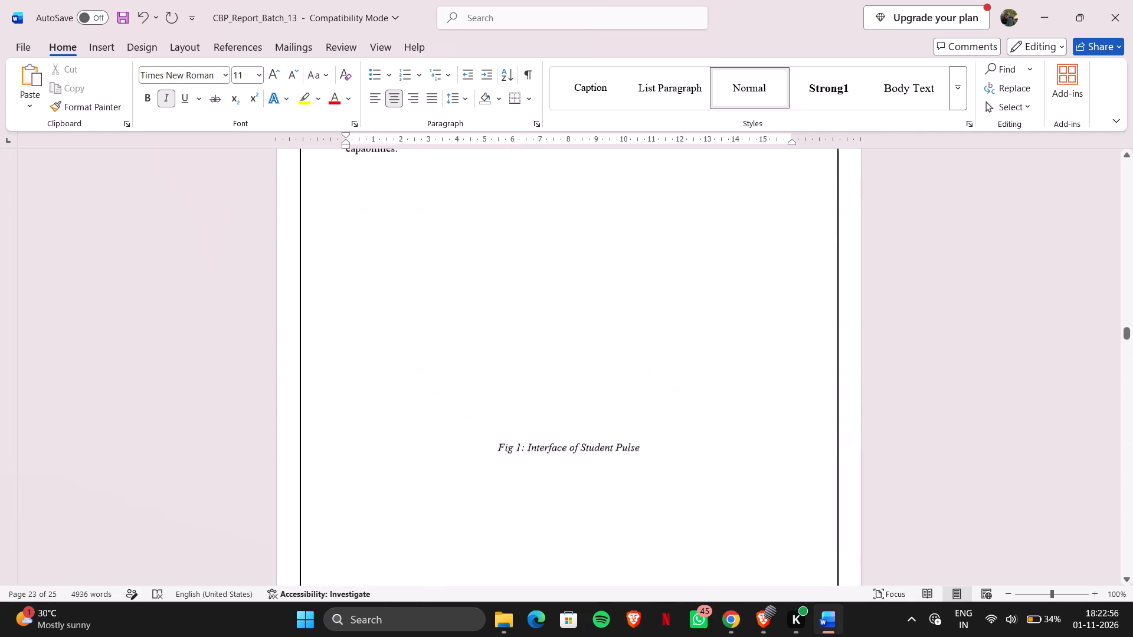
scroll(499, 480, "up", 2)
scroll(499, 480, "down", 1)
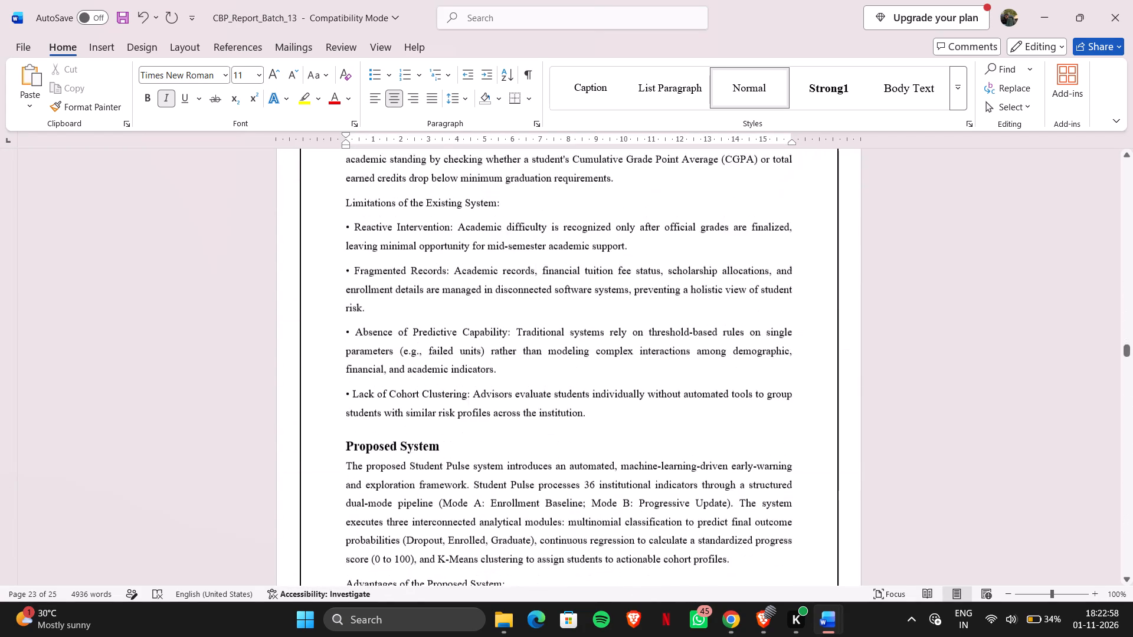
scroll(499, 480, "up", 4)
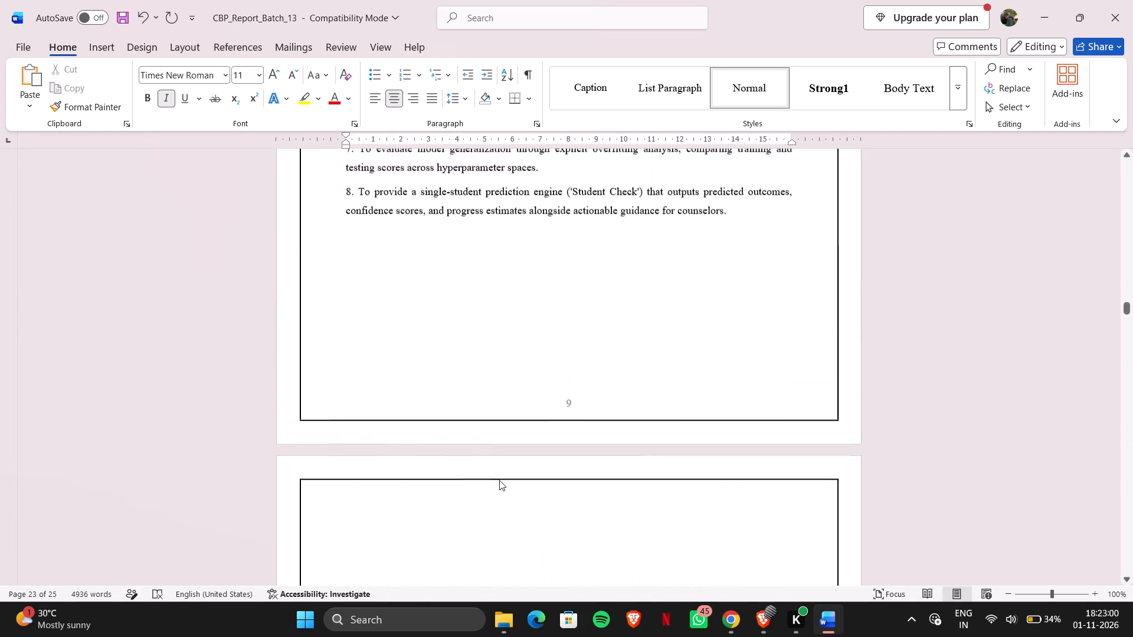
scroll(499, 480, "up", 6)
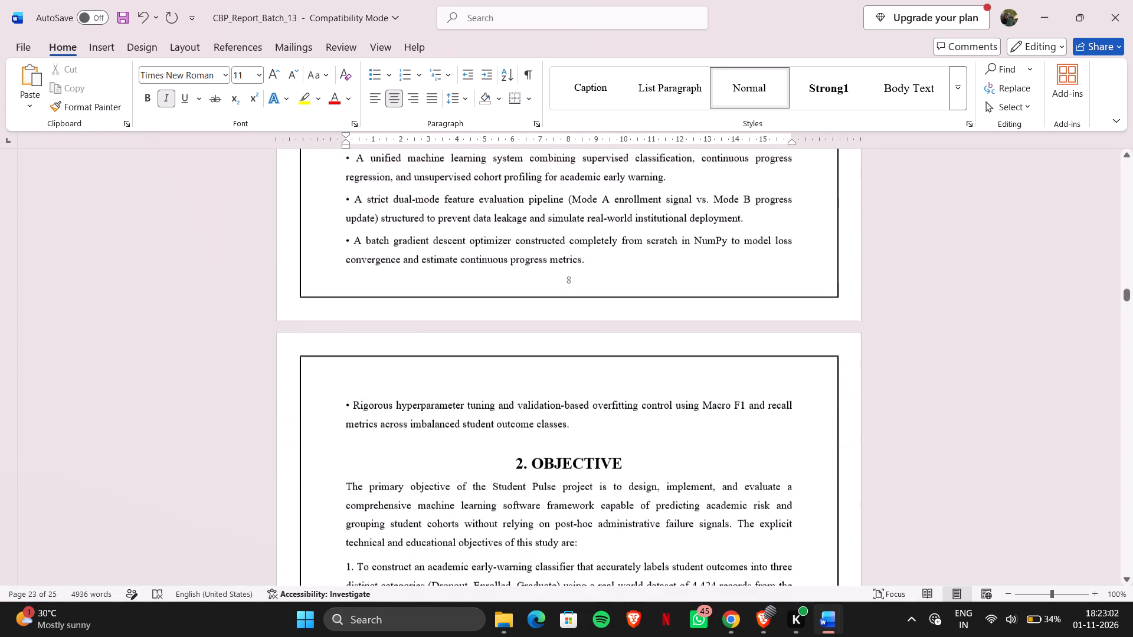
scroll(499, 480, "up", 1)
Remove the two blank lines above the 1. INTRODUCTION heading.
right_click(499, 480)
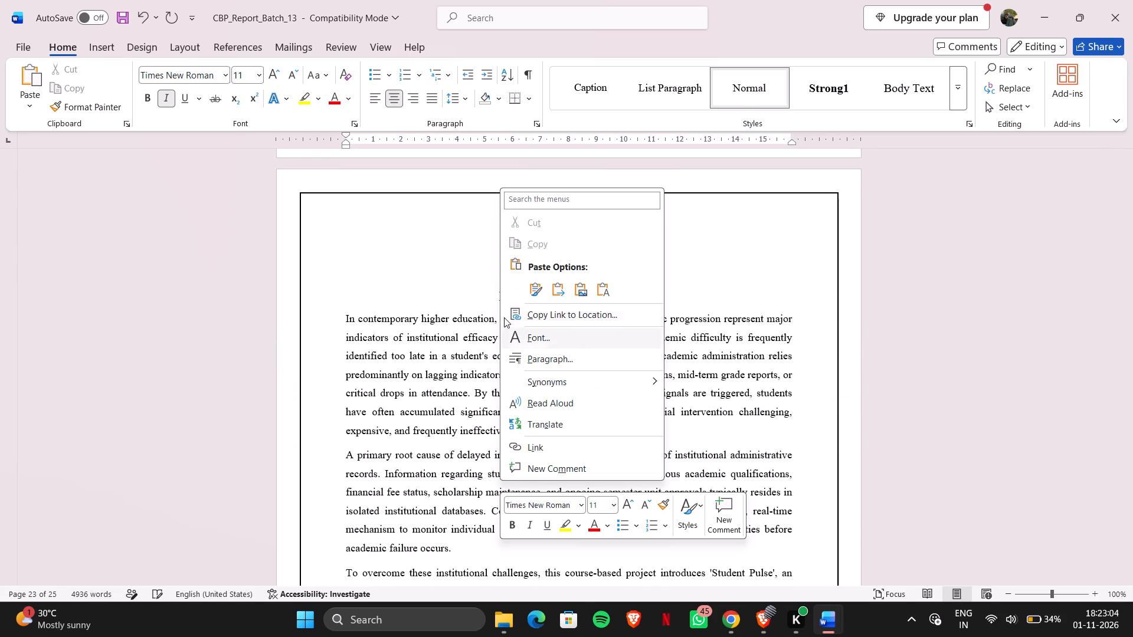
left_click(446, 239)
left_click(503, 262)
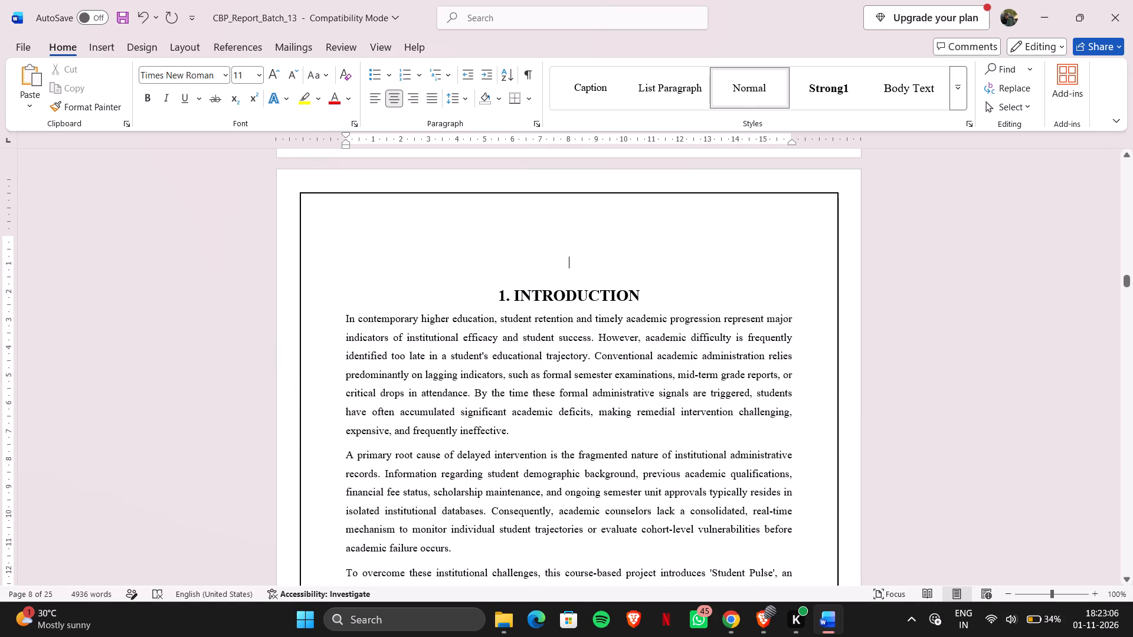
key("BackSpace")
key("BackSpace")
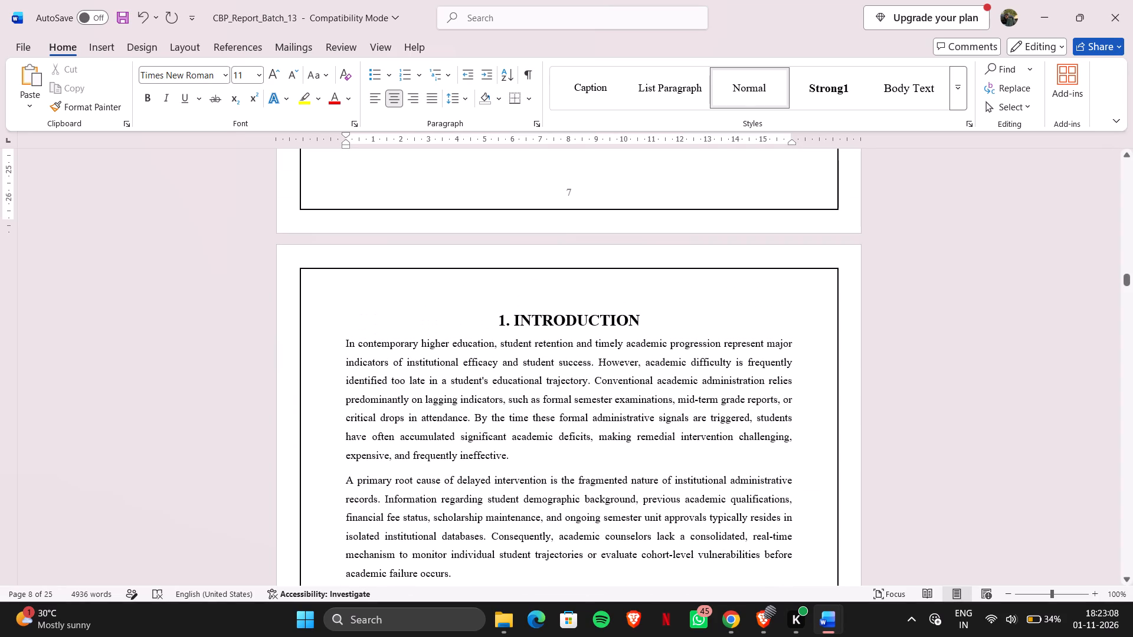
Move the Class Distribution of UCI Student Outcomes Dataset entry in the List of Figures to directly below the Fig 3 entry.
scroll(503, 262, "up", 5)
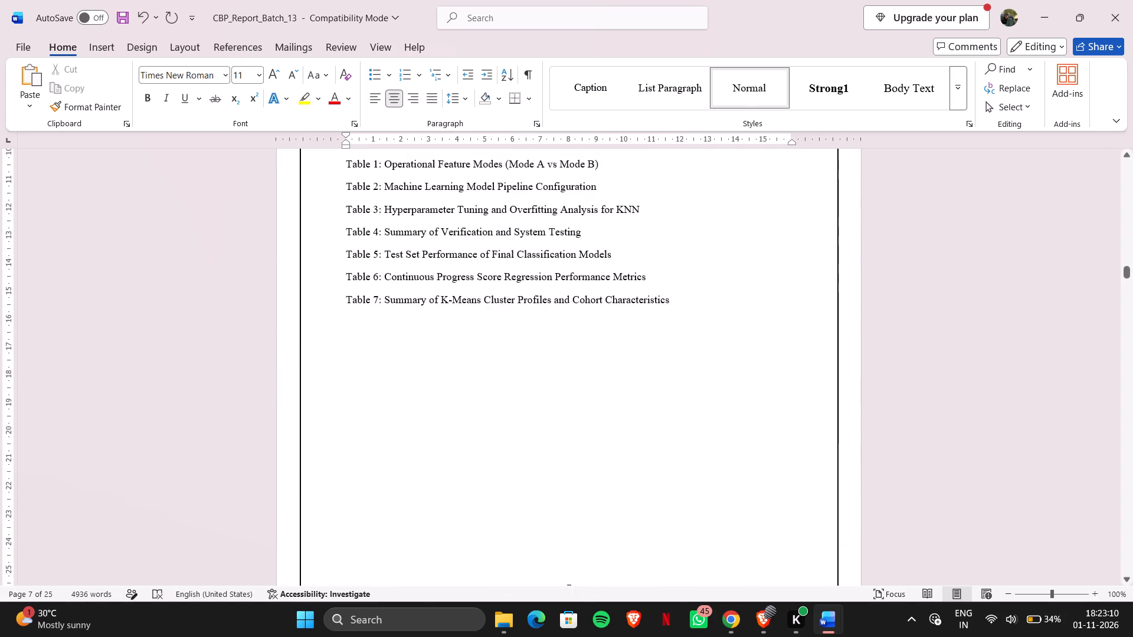
scroll(503, 262, "up", 3)
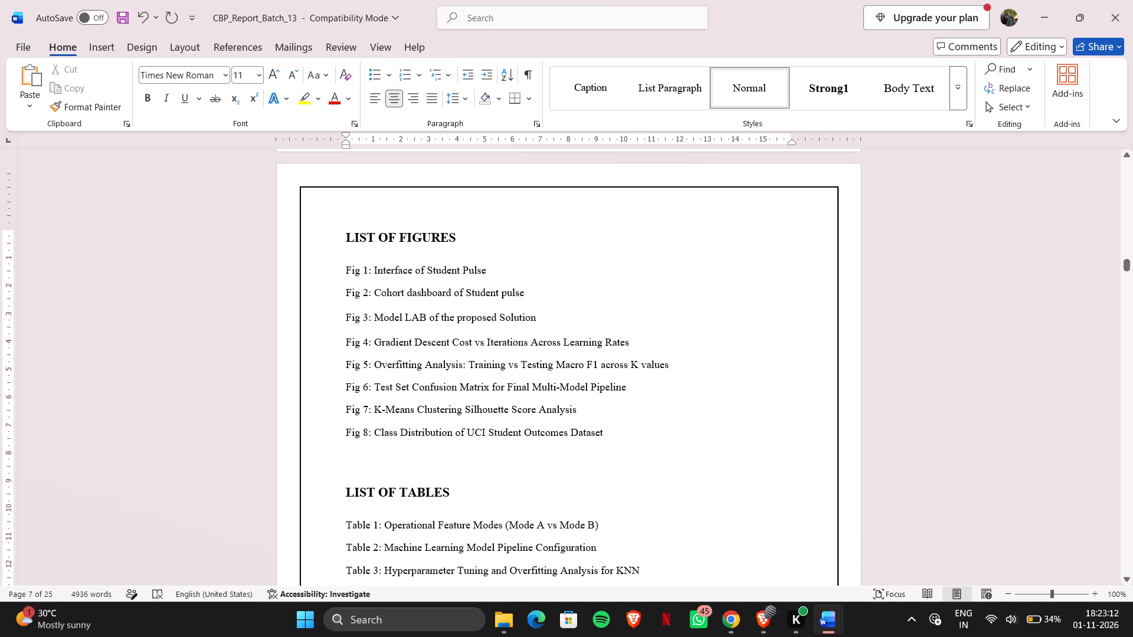
left_click_drag(604, 434, 302, 438)
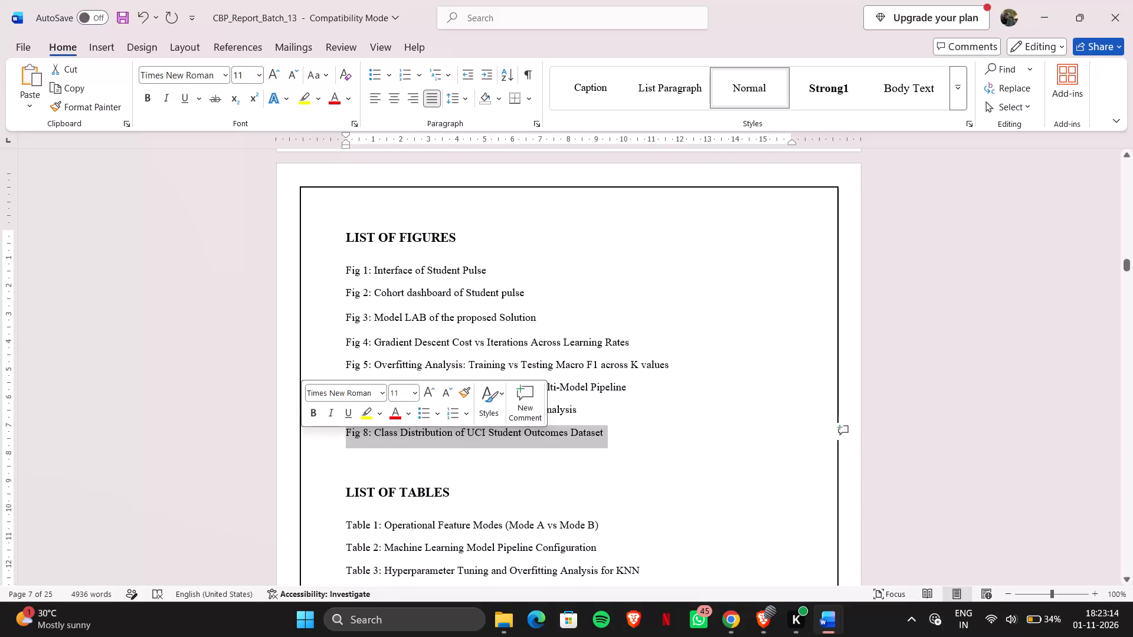
key("ctrl+c")
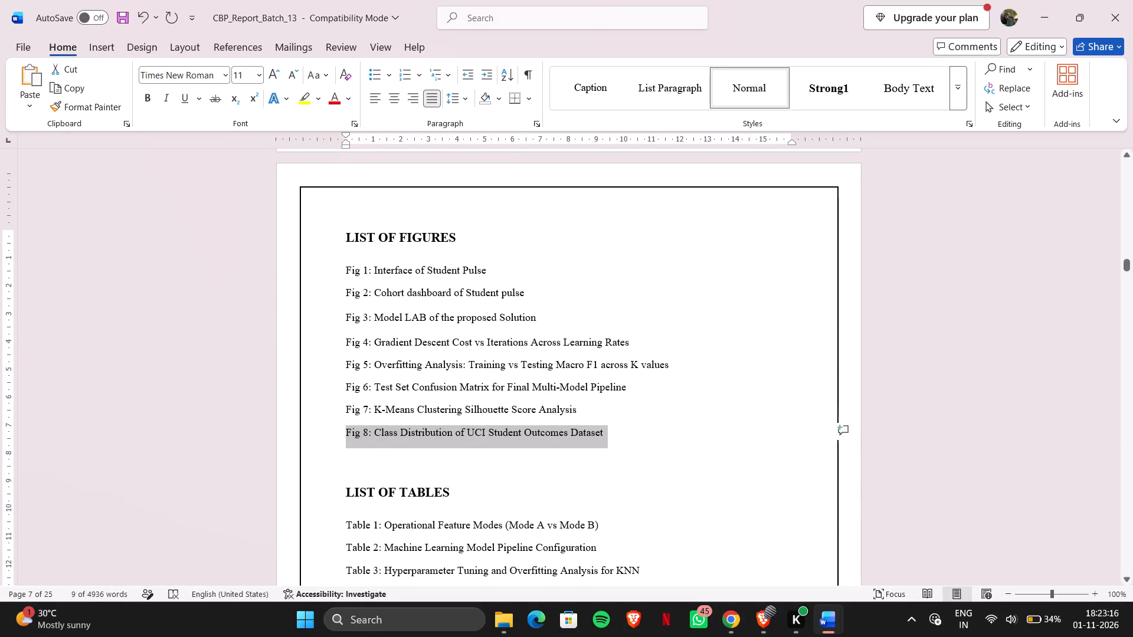
left_click(542, 321)
key("Return")
key("ctrl+v")
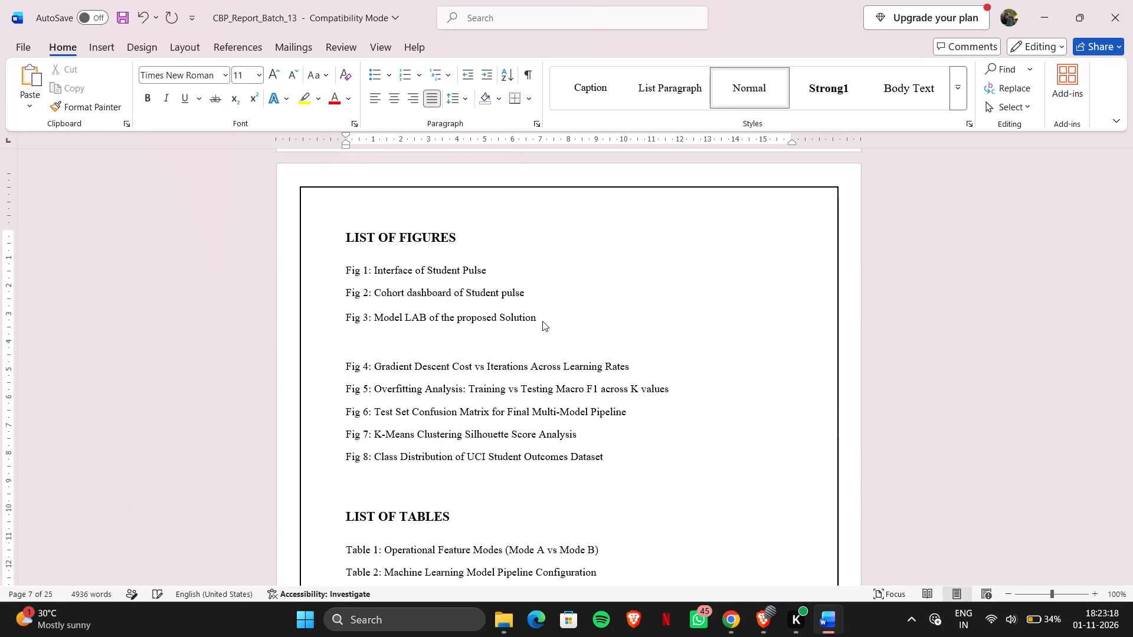
key("BackSpace")
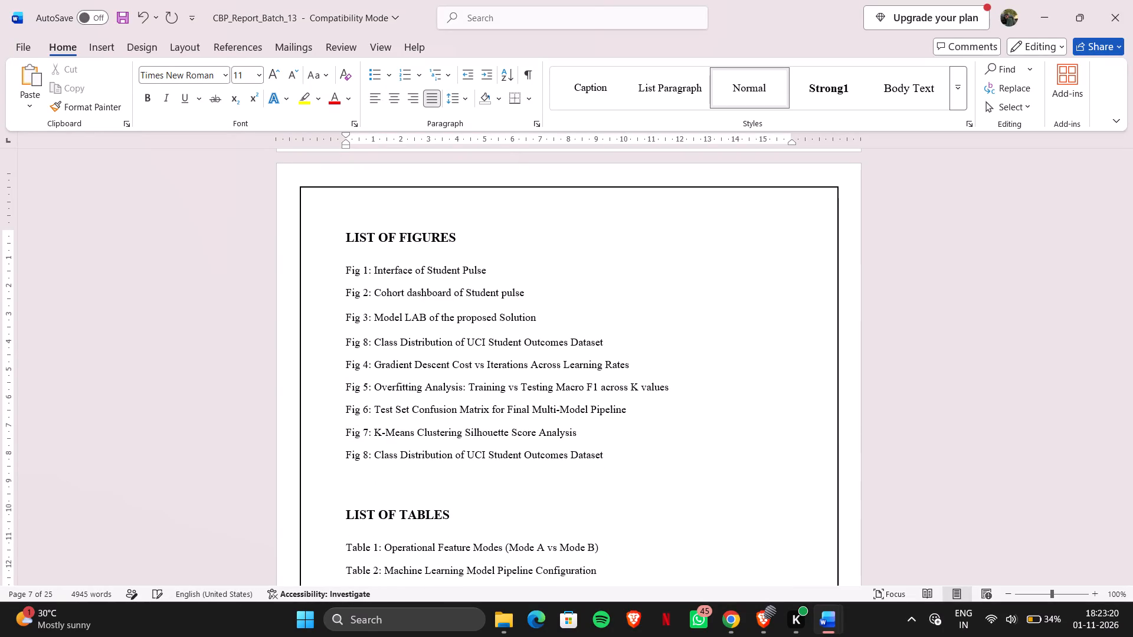
left_click_drag(610, 457, 279, 459)
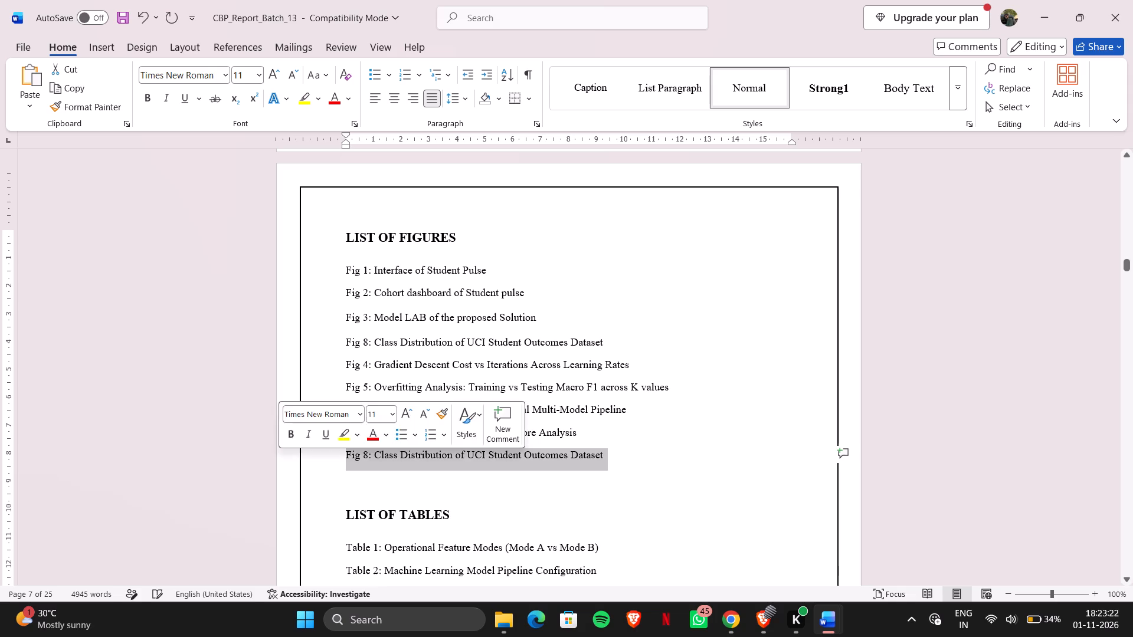
key("BackSpace")
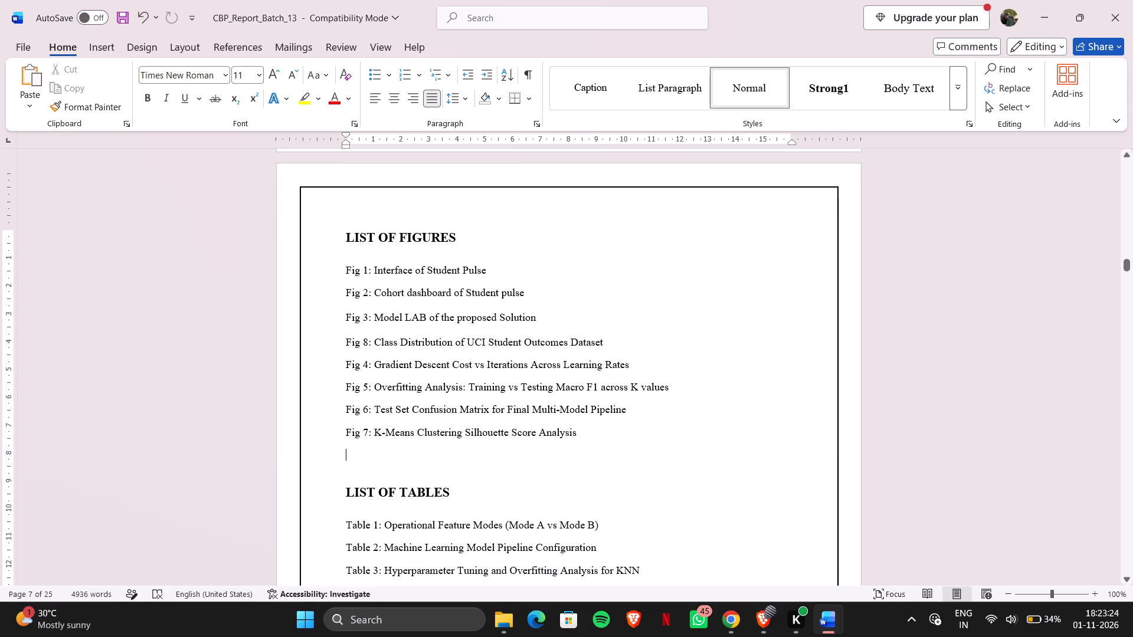
Renumber the List of Figures entries from Class Distribution through K-Means Clustering Silhouette Score Analysis consecutively as Fig 4 to Fig 8.
left_click(366, 343)
key("BackSpace")
key("4")
key("Down")
key("BackSpace")
key("5")
key("Down")
key("BackSpace")
key("6")
key("Down")
key("BackSpace")
key("7")
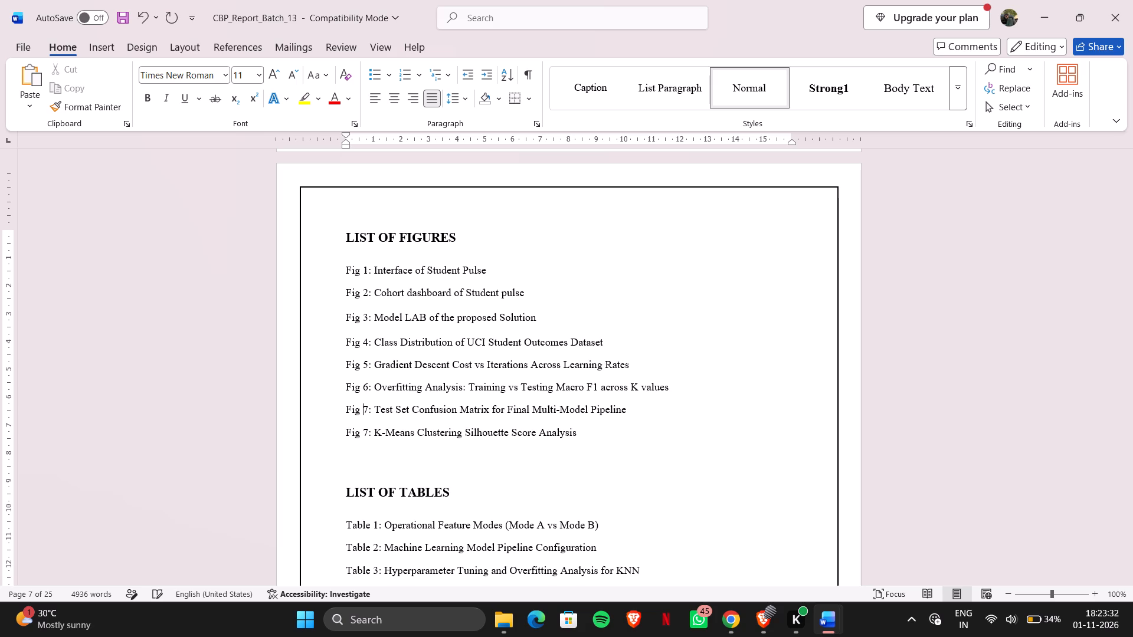
key("Down")
key("BackSpace")
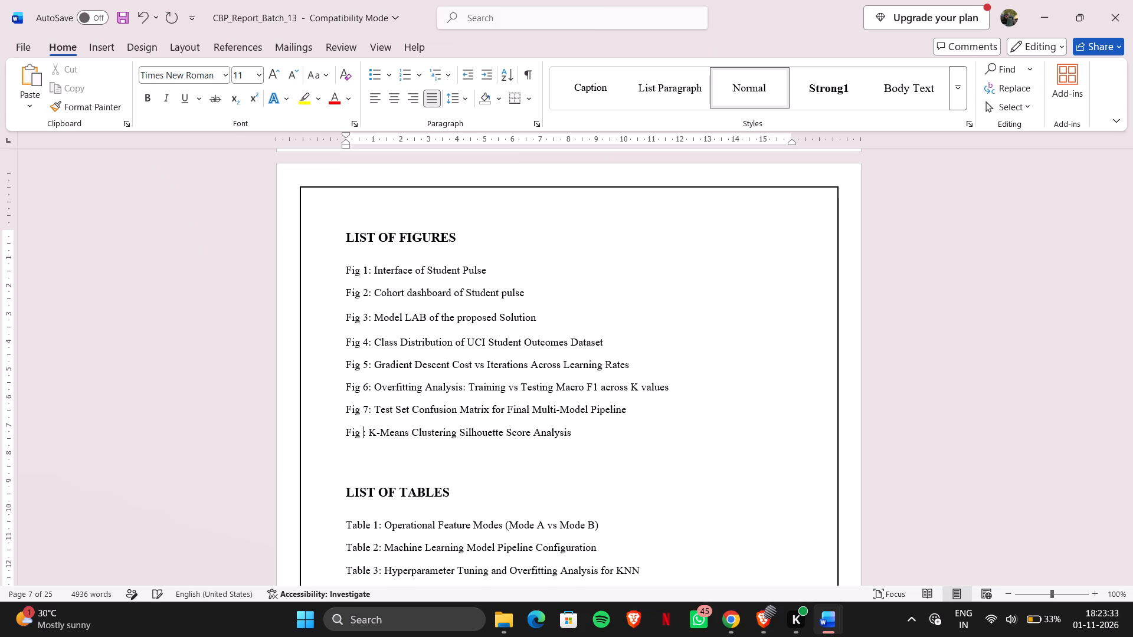
key("8")
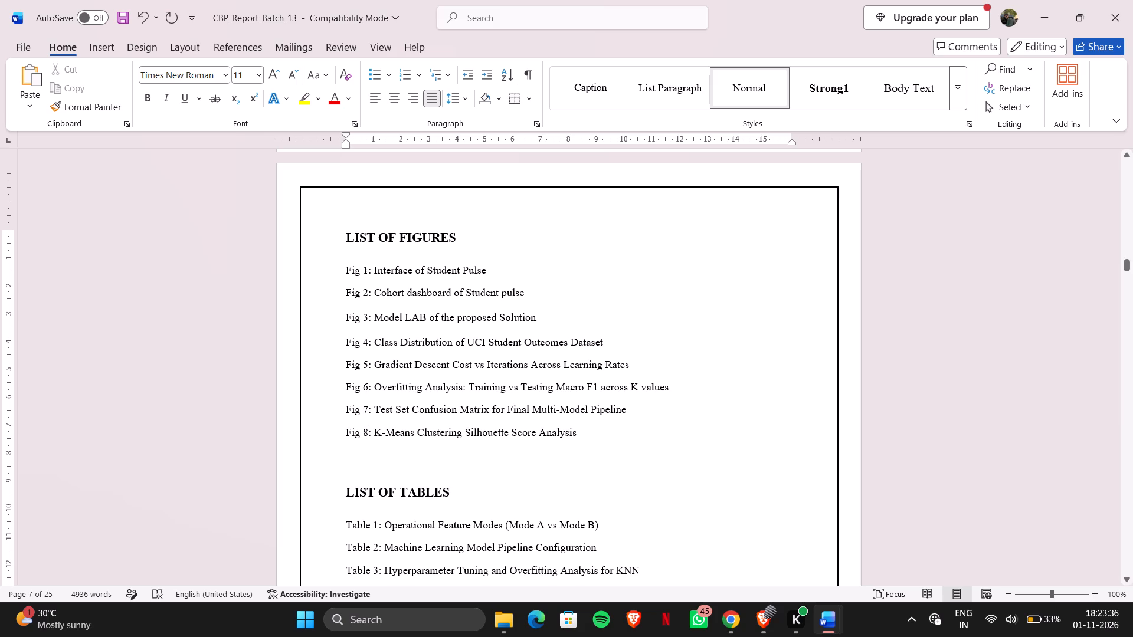
left_click(578, 432)
left_click(588, 428)
Save the report.
key("ctrl+s")
Review the report from the List of Figures through to the Bibliography, checking chapter starts, page layout and figure captions.
scroll(588, 428, "down", 1)
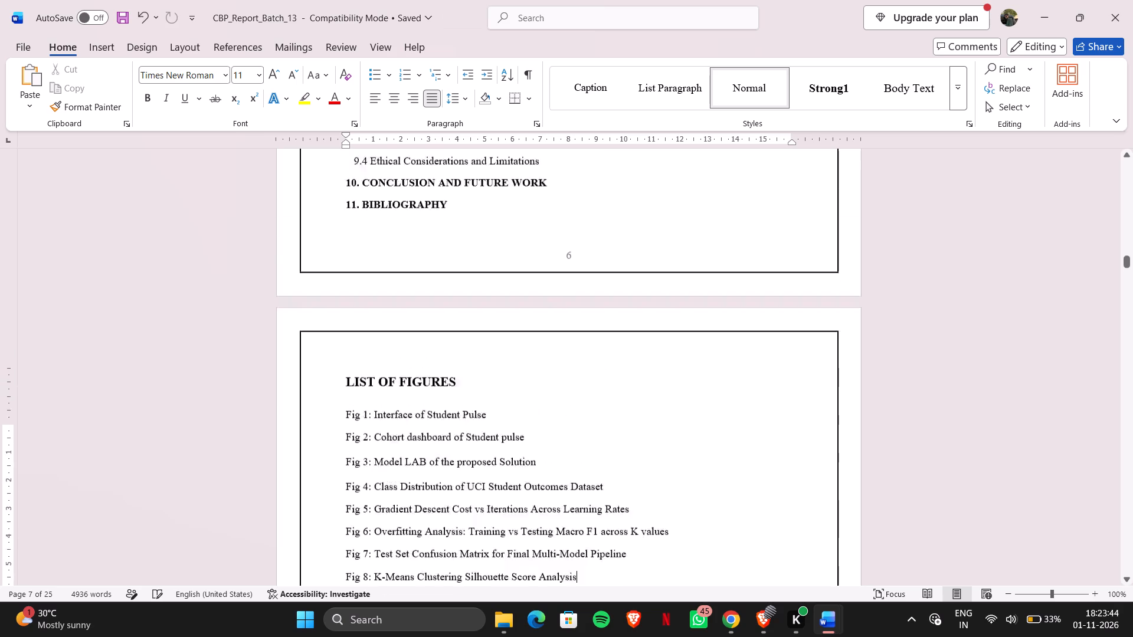
scroll(588, 428, "down", 1)
scroll(588, 428, "up", 1)
scroll(588, 428, "down", 4)
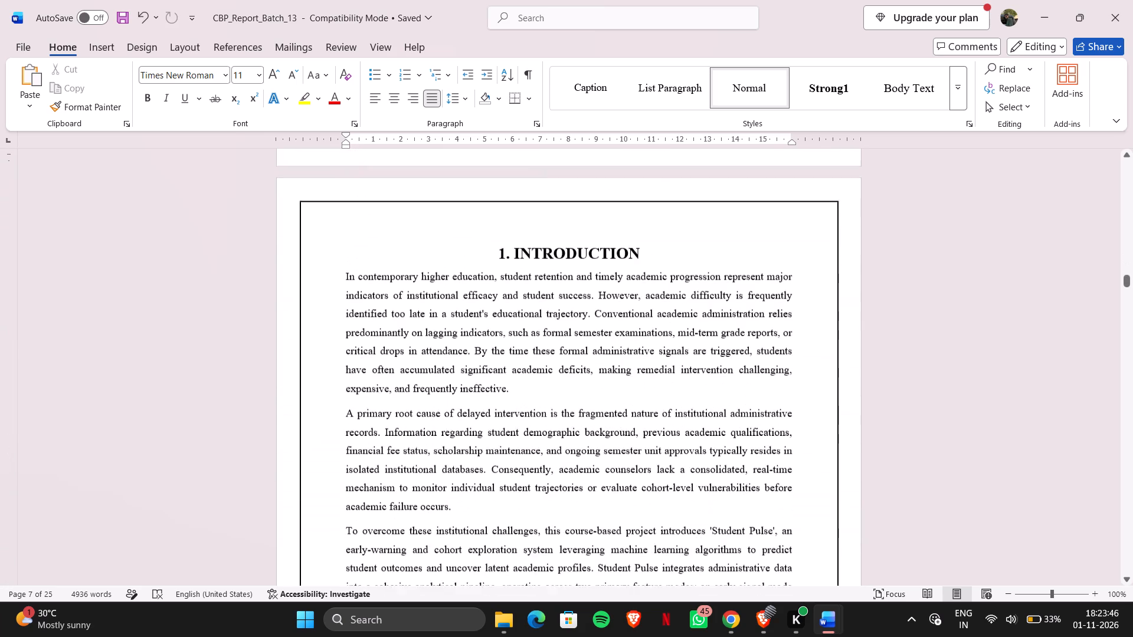
scroll(588, 428, "down", 8)
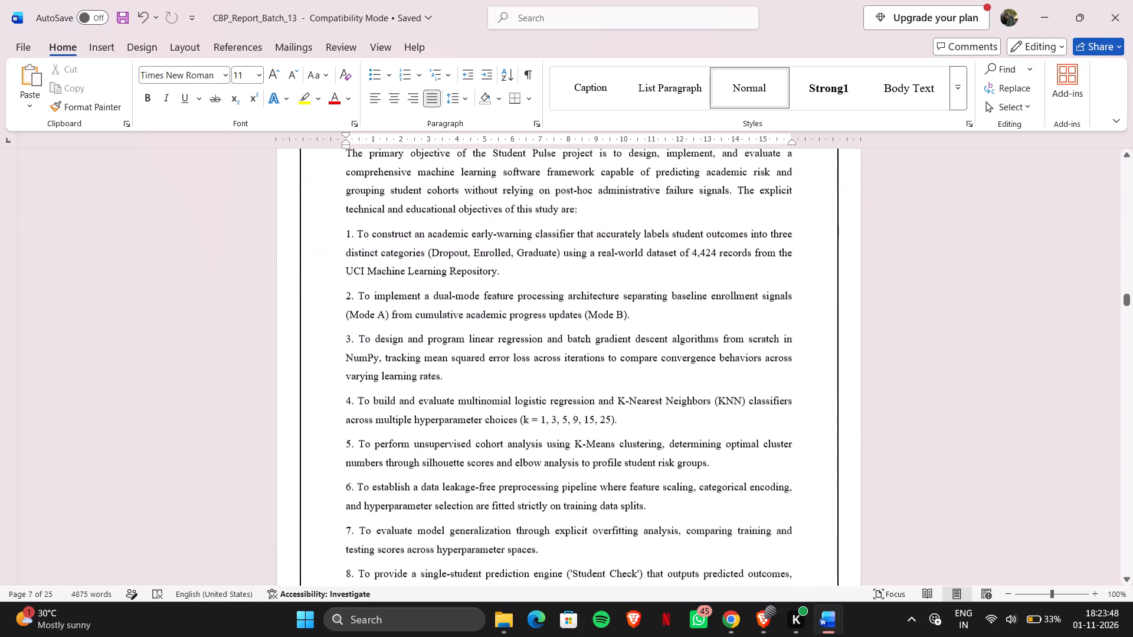
scroll(588, 428, "down", 8)
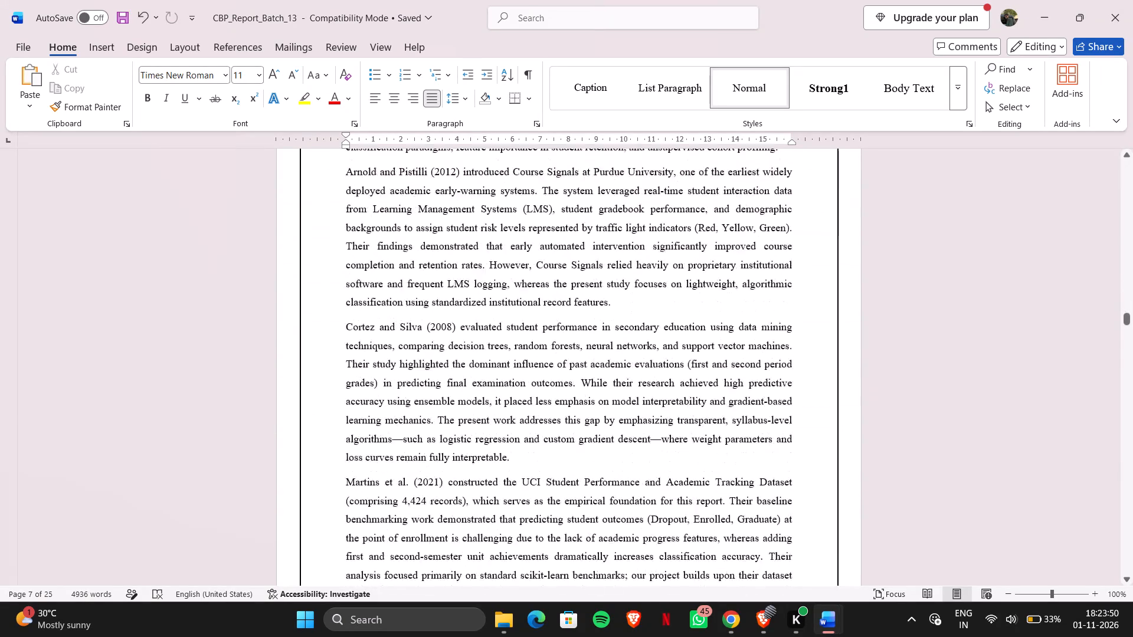
scroll(588, 428, "down", 8)
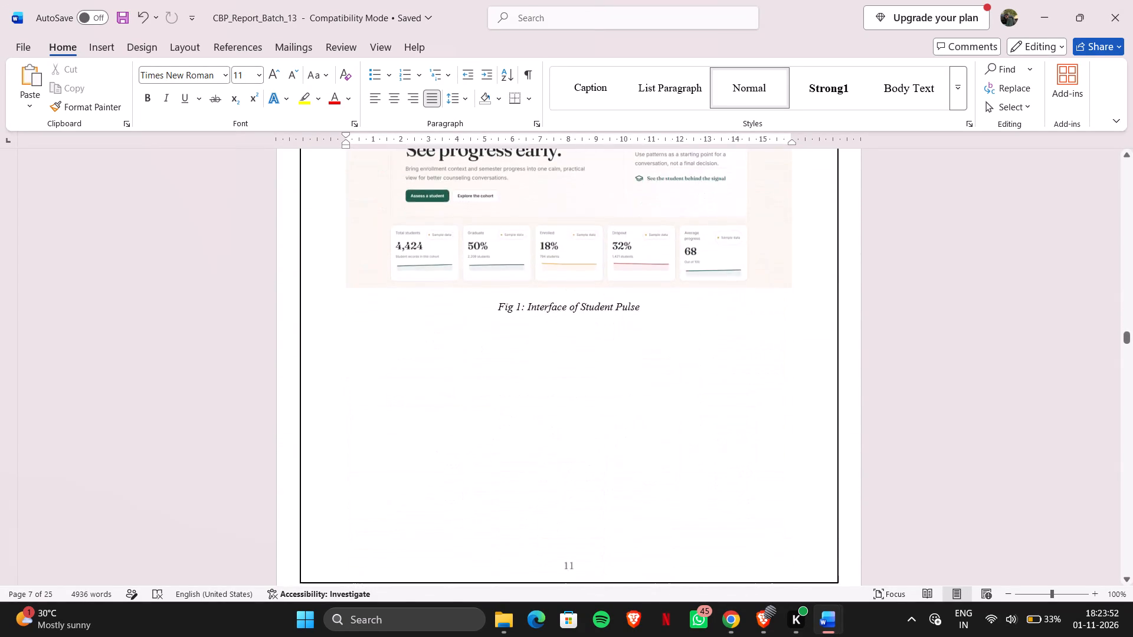
scroll(588, 428, "down", 6)
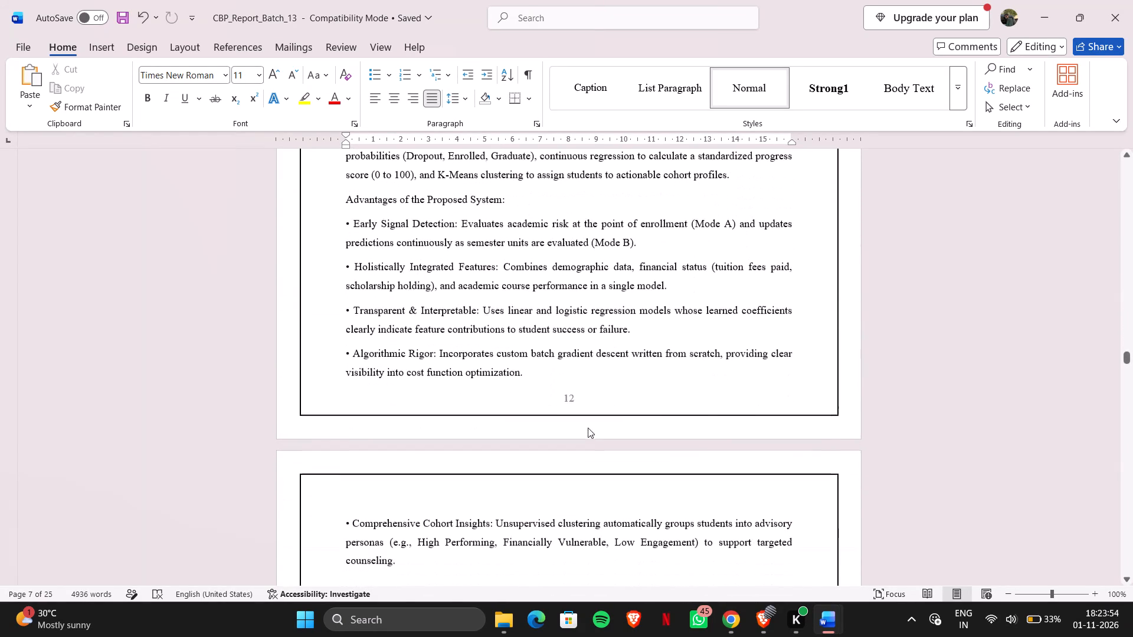
scroll(588, 428, "down", 6)
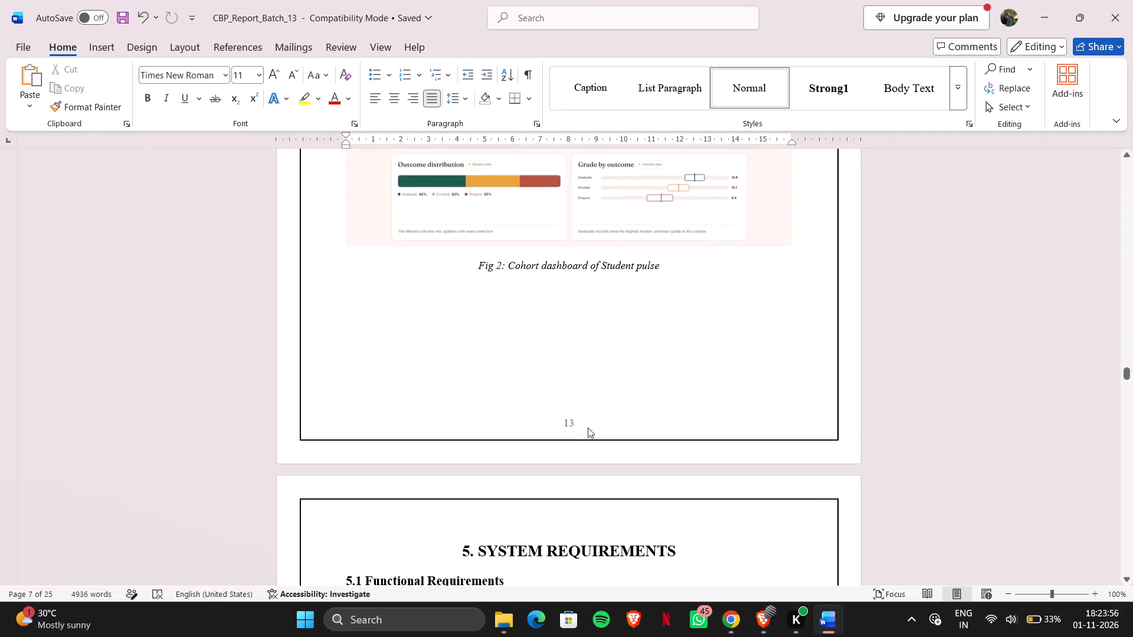
scroll(588, 428, "down", 6)
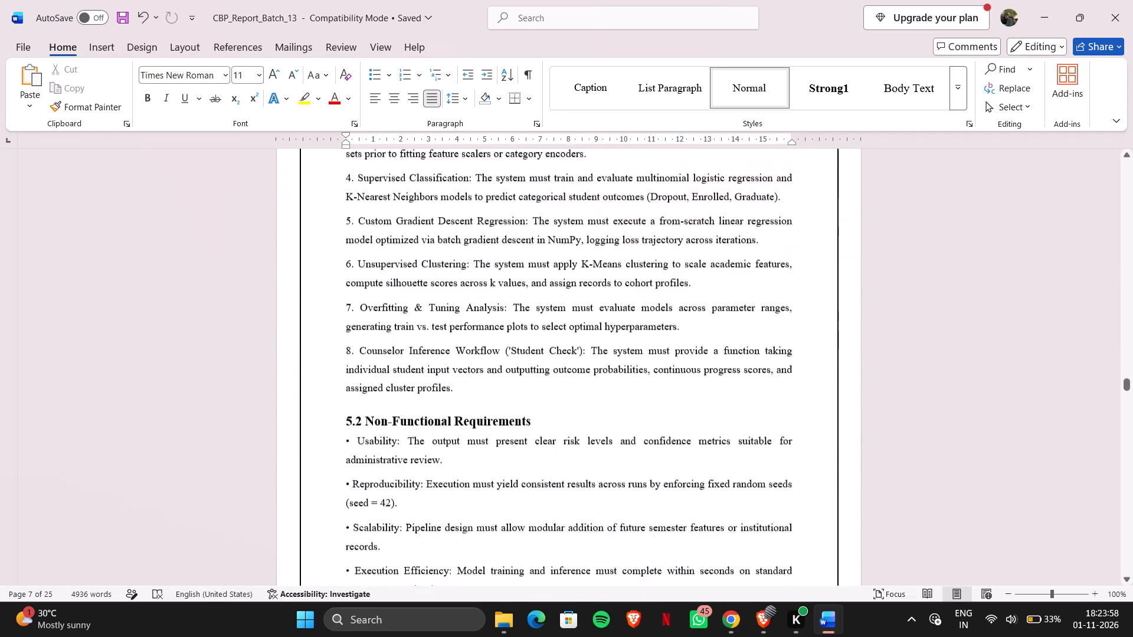
scroll(588, 428, "down", 4)
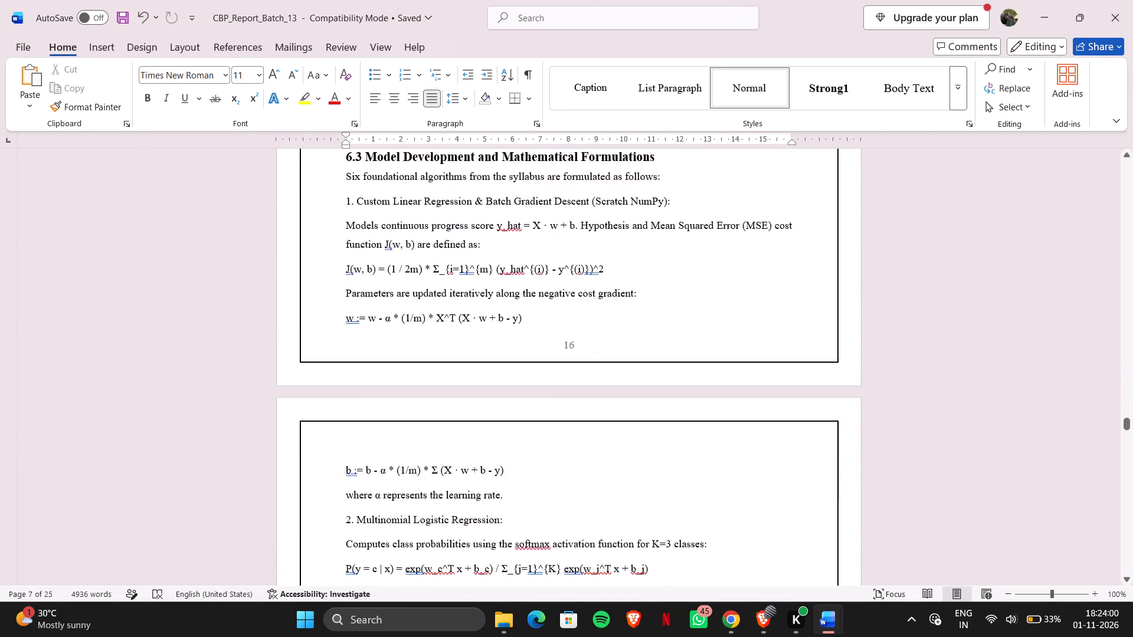
scroll(588, 428, "down", 2)
scroll(588, 428, "up", 4)
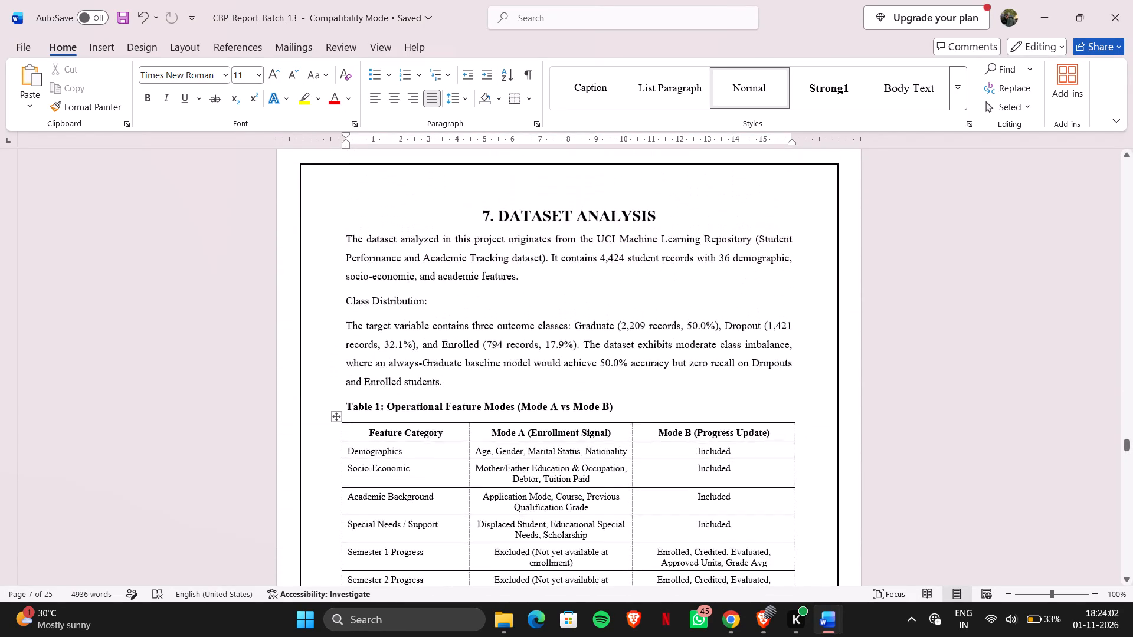
scroll(588, 428, "down", 7)
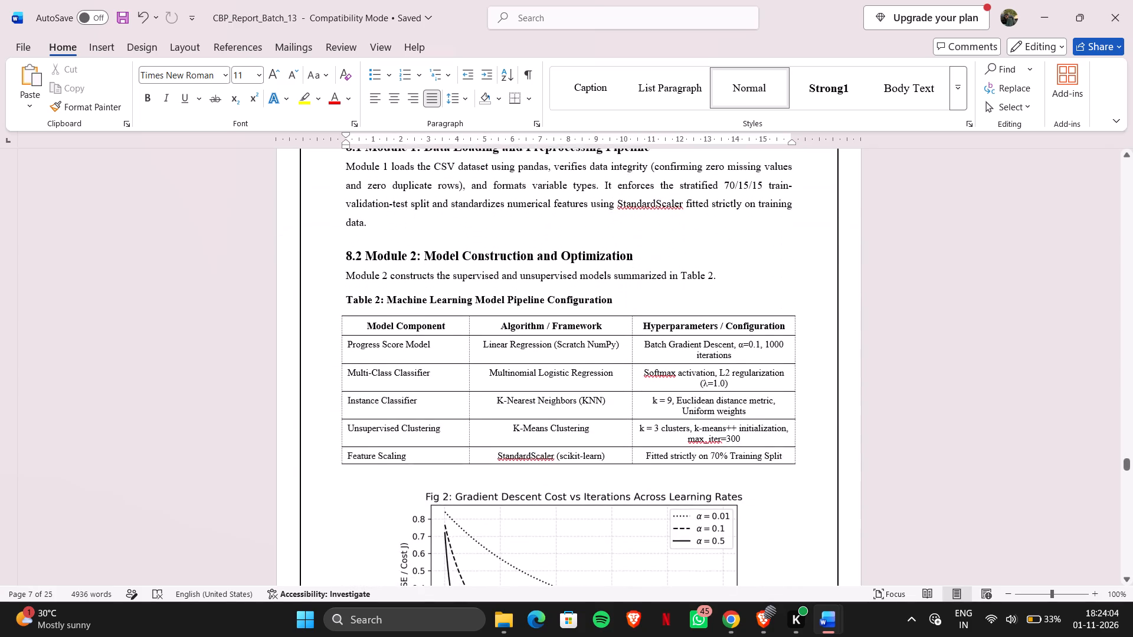
scroll(588, 428, "down", 7)
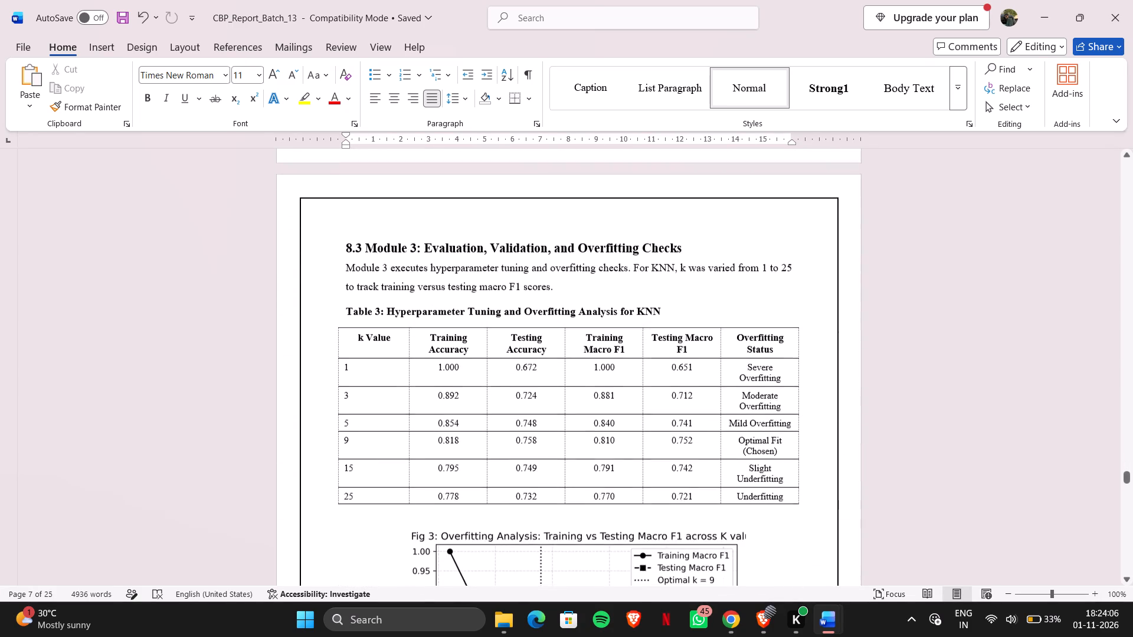
scroll(588, 428, "down", 8)
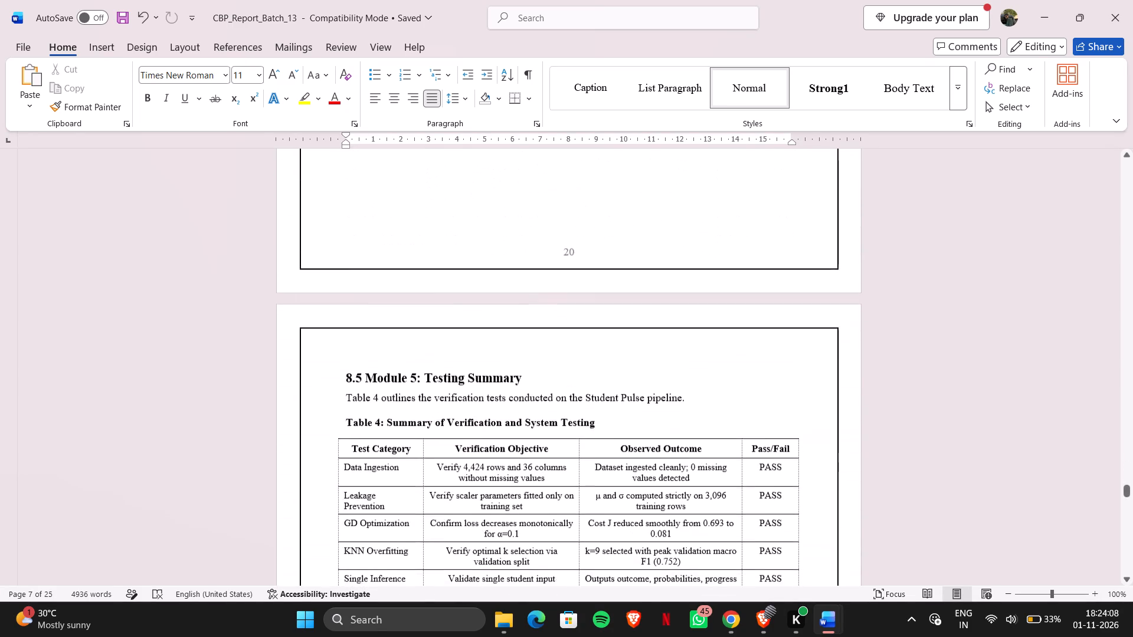
scroll(588, 428, "down", 4)
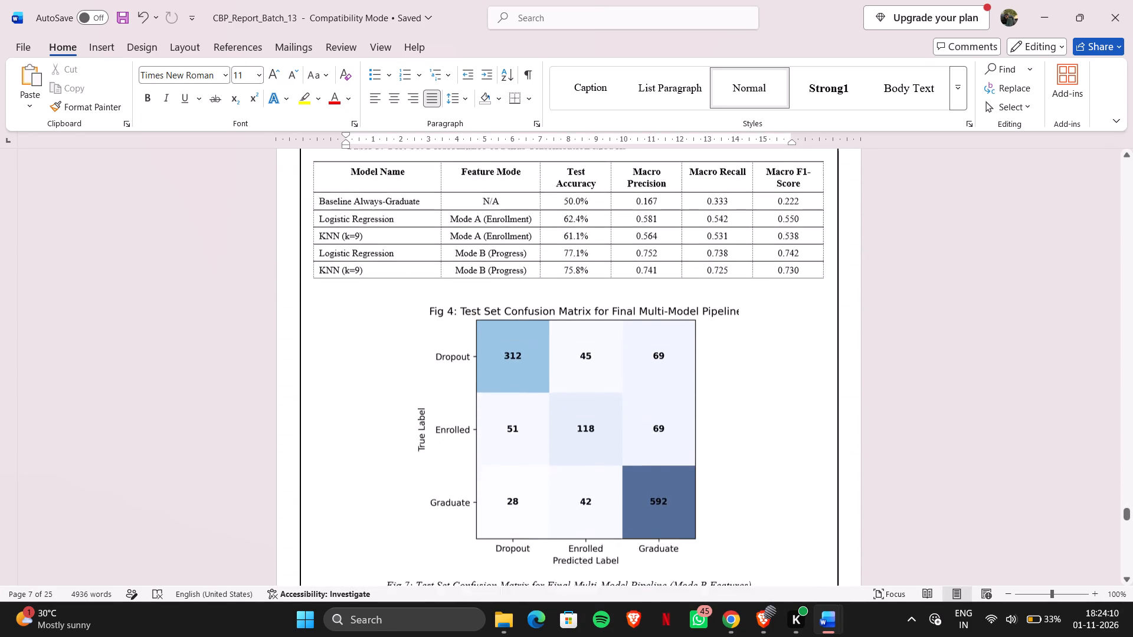
scroll(588, 428, "down", 4)
scroll(588, 428, "up", 3)
scroll(588, 428, "down", 5)
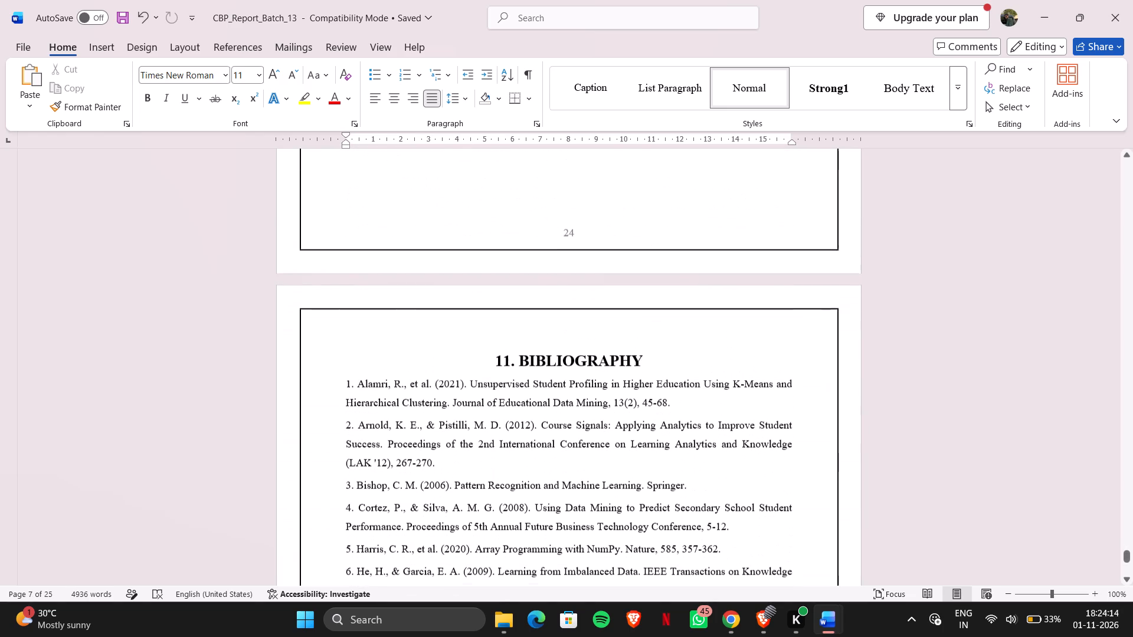
Export the report as a PDF named CBP_Report_Batch_05 in the Downloads folder, with the file opening after publishing.
left_click(14, 46)
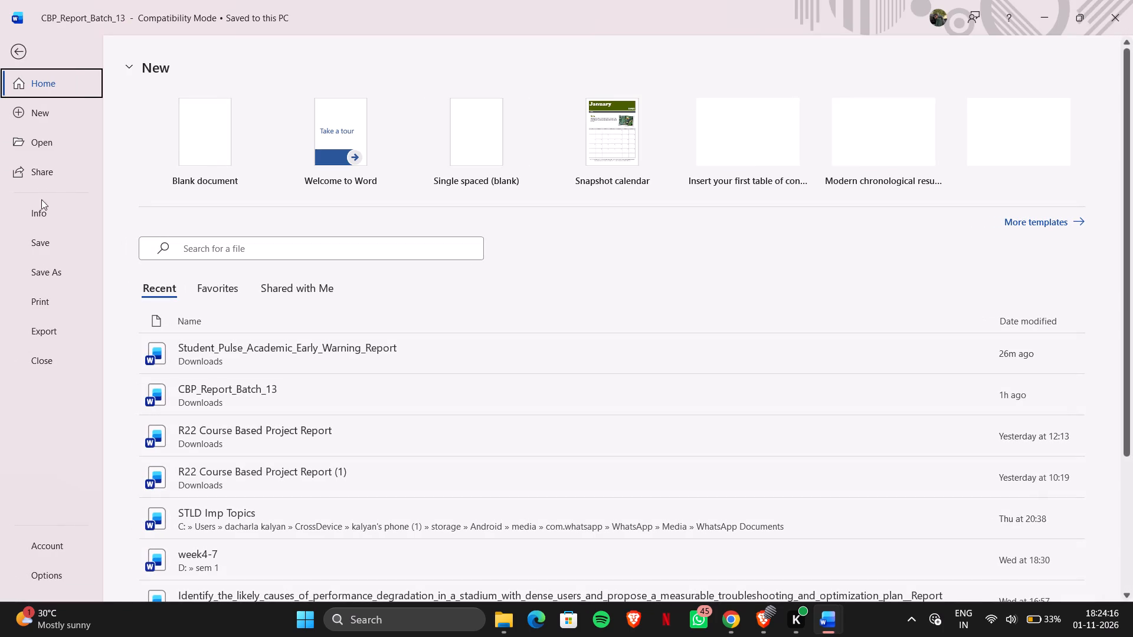
left_click(40, 339)
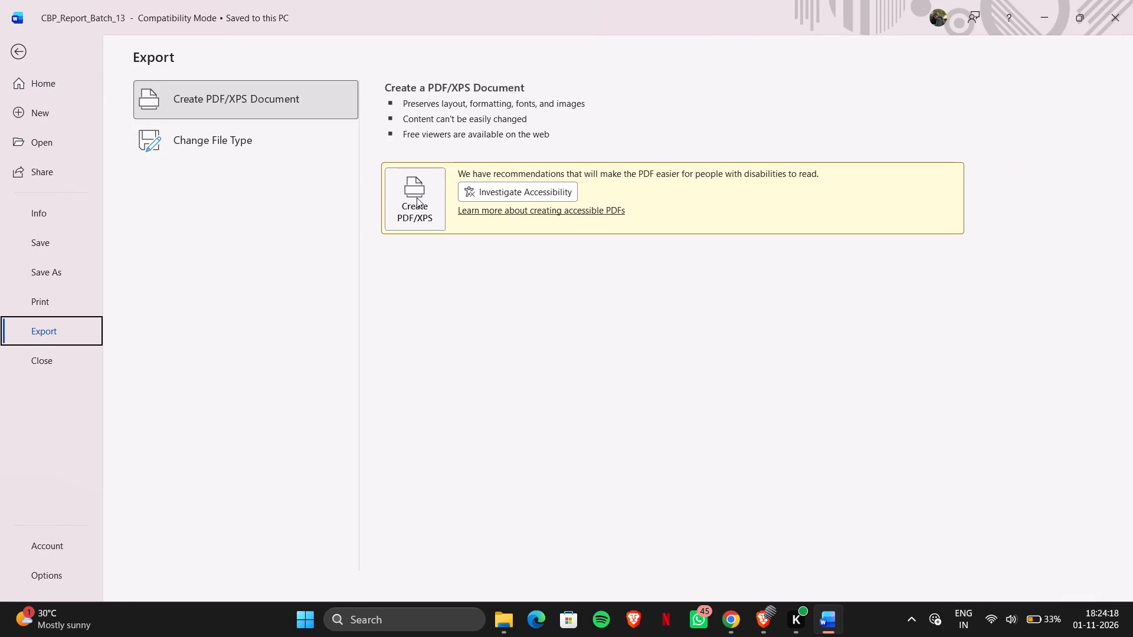
left_click(417, 198)
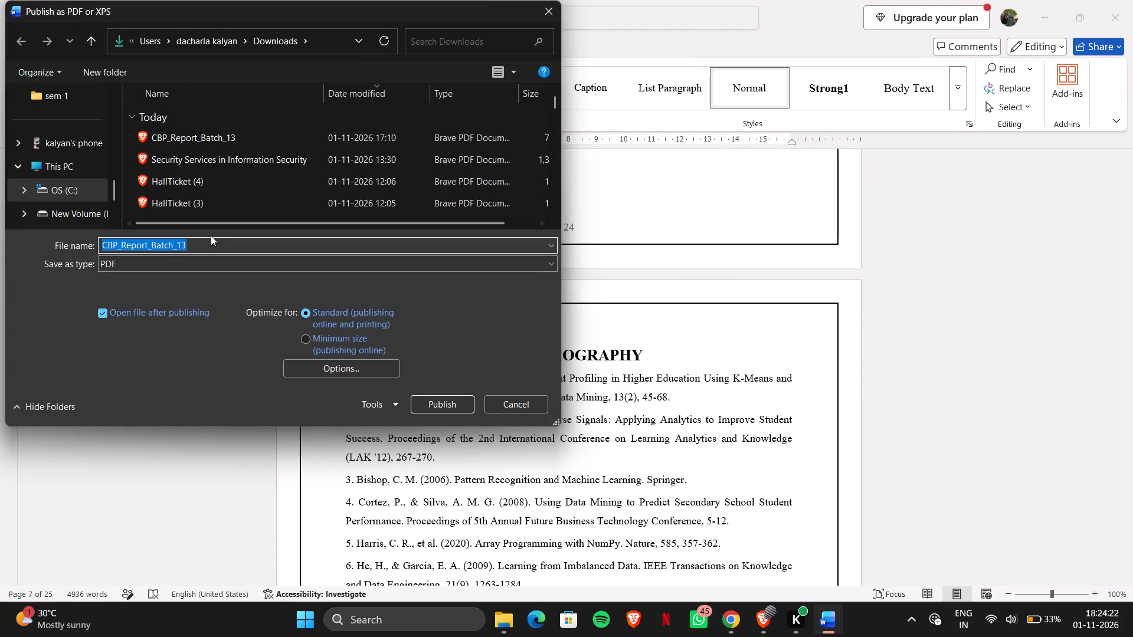
left_click(201, 245)
key("BackSpace")
key("BackSpace")
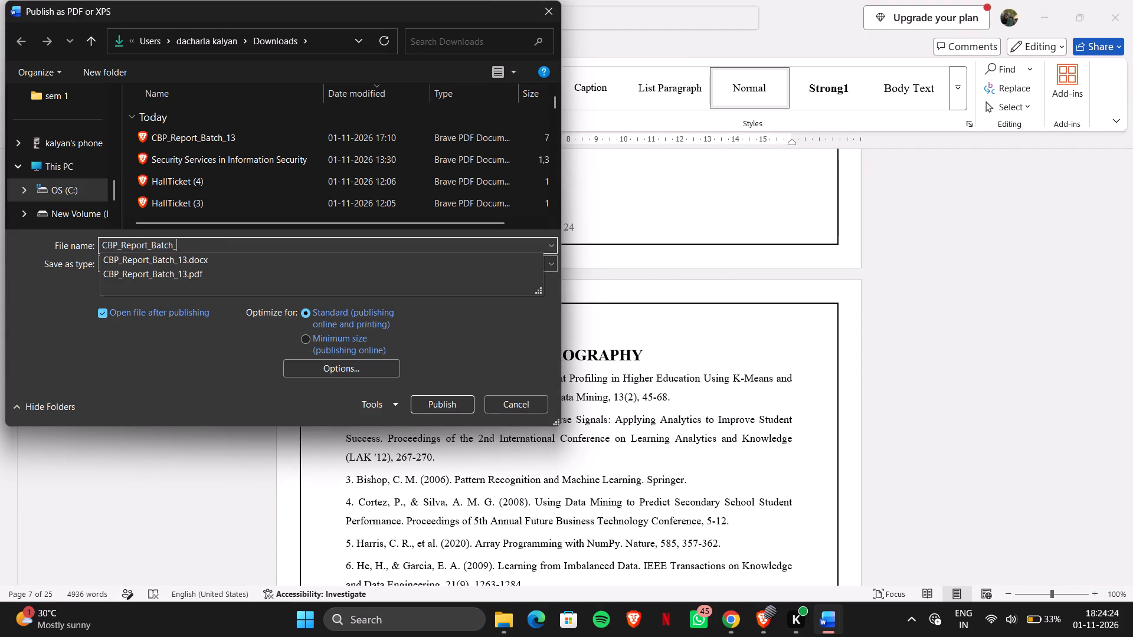
type("05")
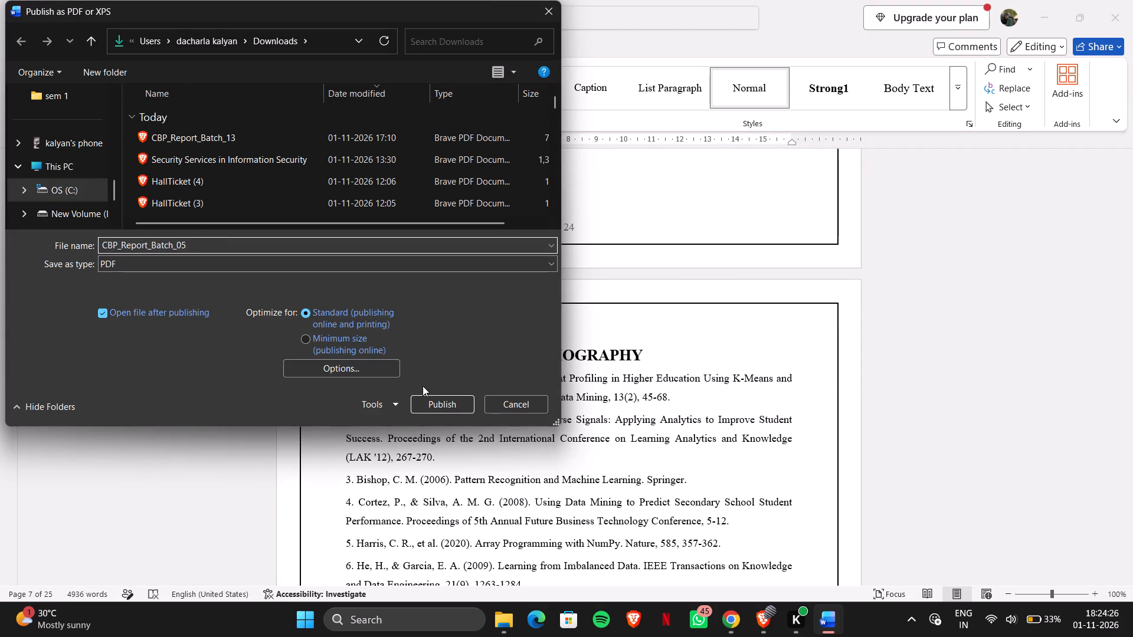
left_click(441, 401)
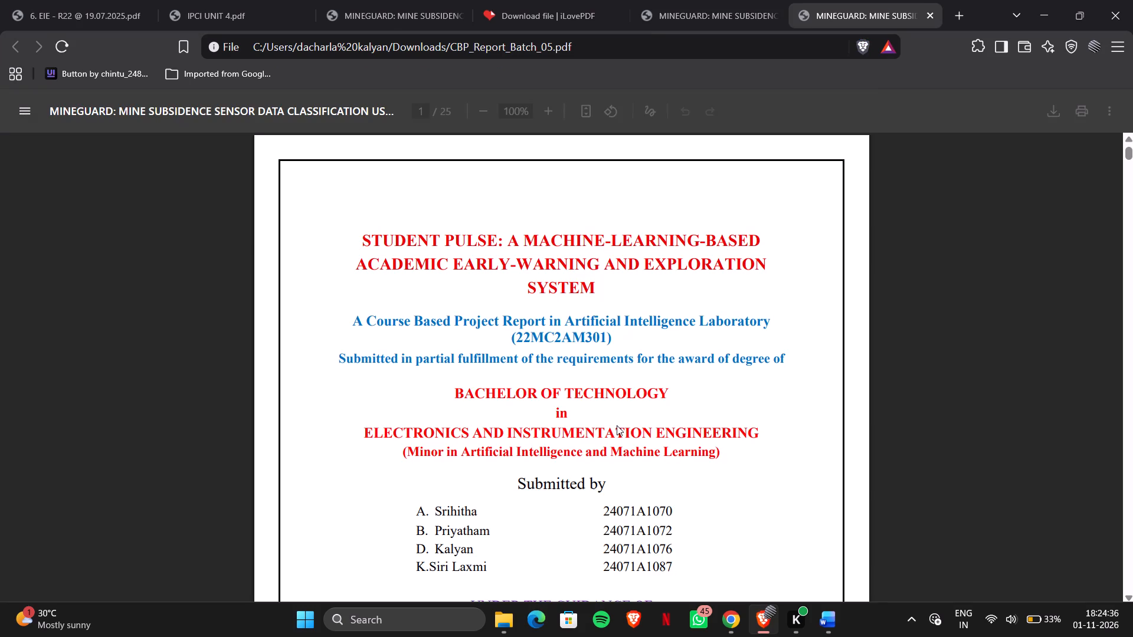
Check the exported PDF's title page, certificate, declaration and acknowledgement for correct content and page layout.
scroll(628, 391, "down", 1)
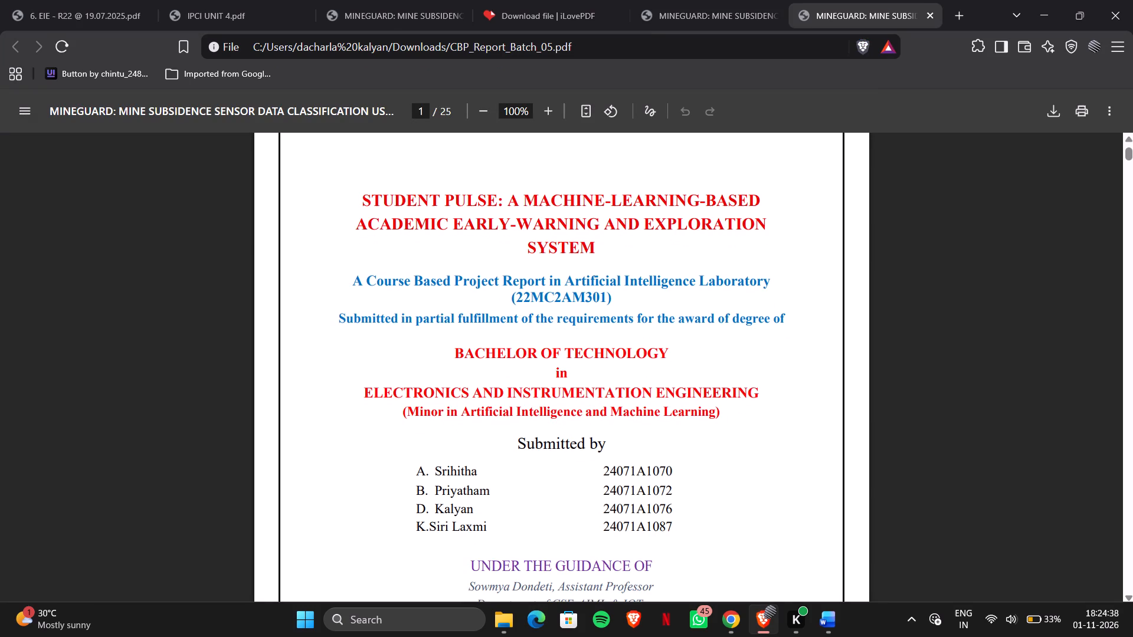
scroll(628, 391, "down", 2)
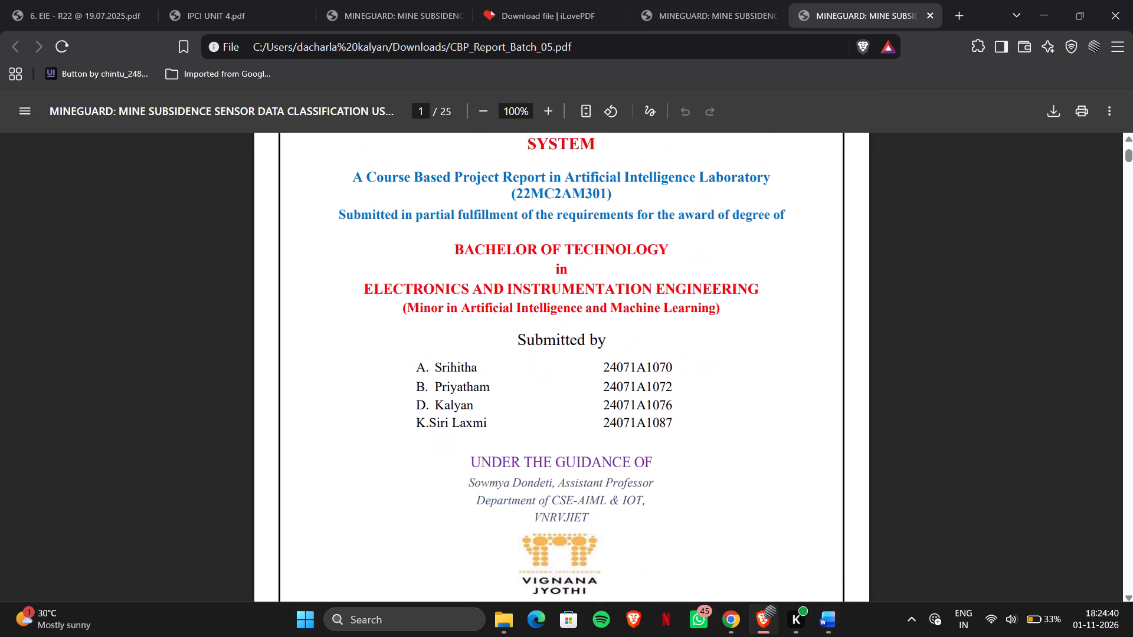
scroll(628, 391, "down", 7)
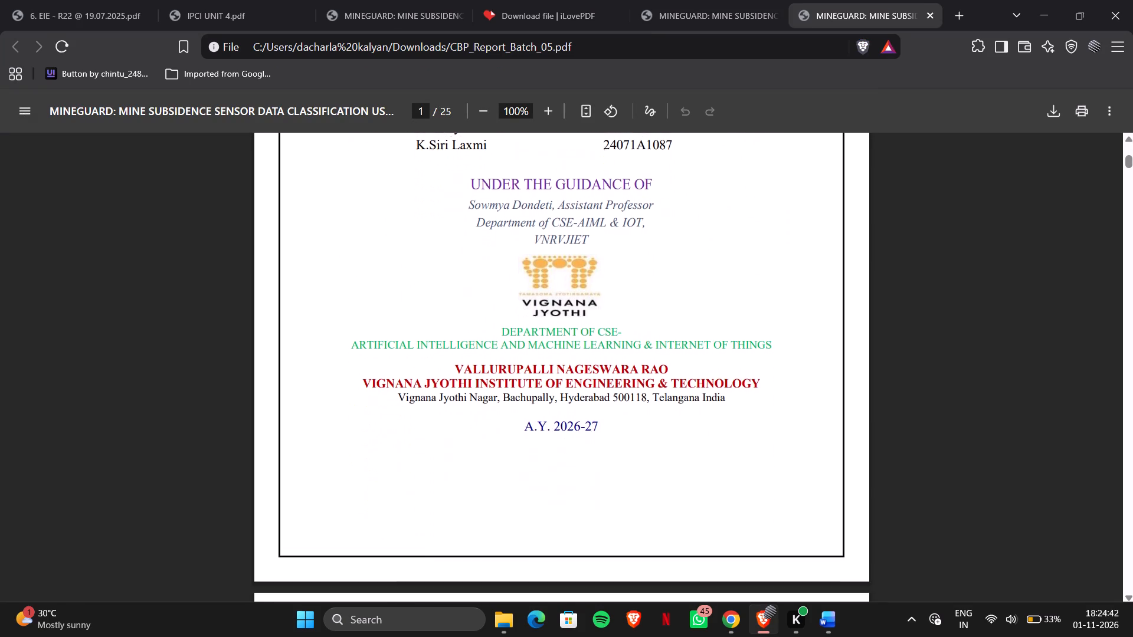
scroll(628, 391, "down", 7)
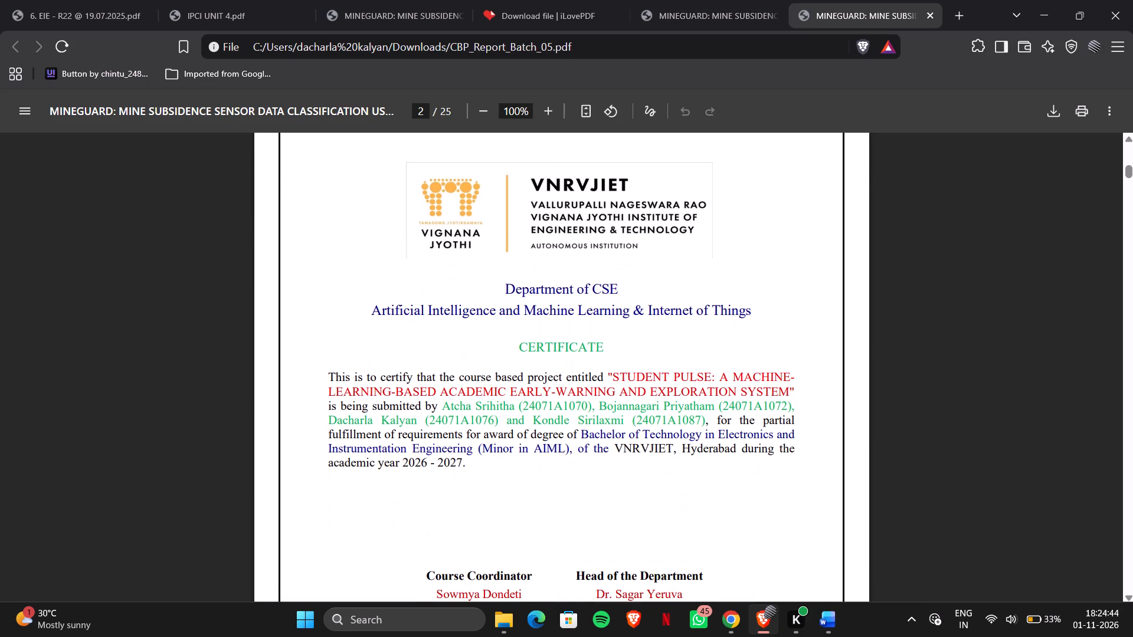
scroll(628, 391, "down", 2)
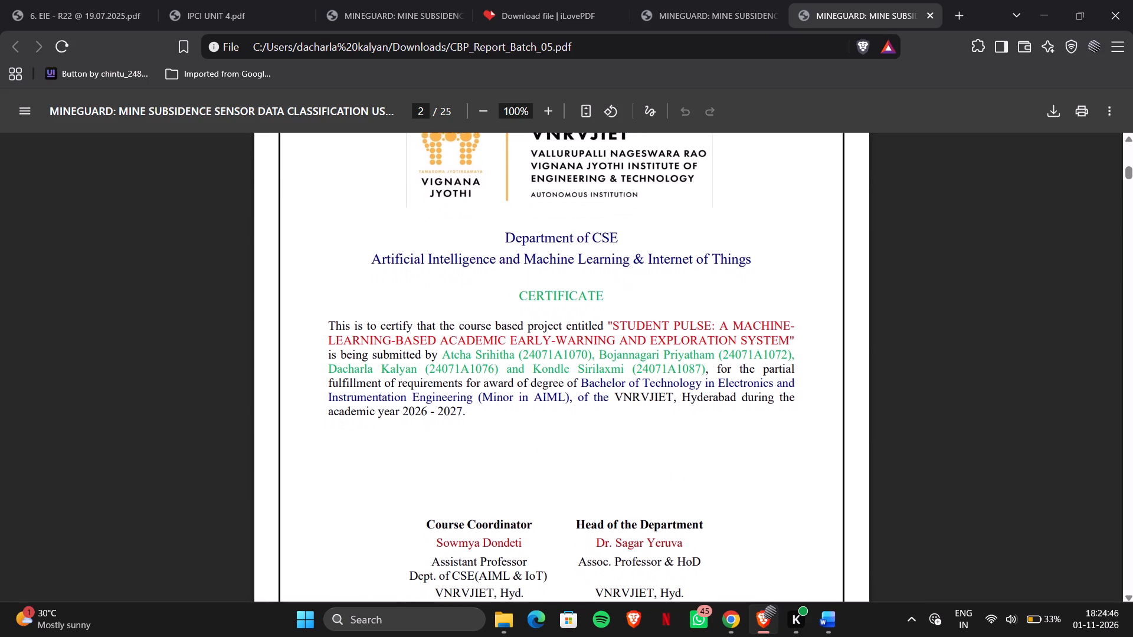
scroll(628, 391, "down", 5)
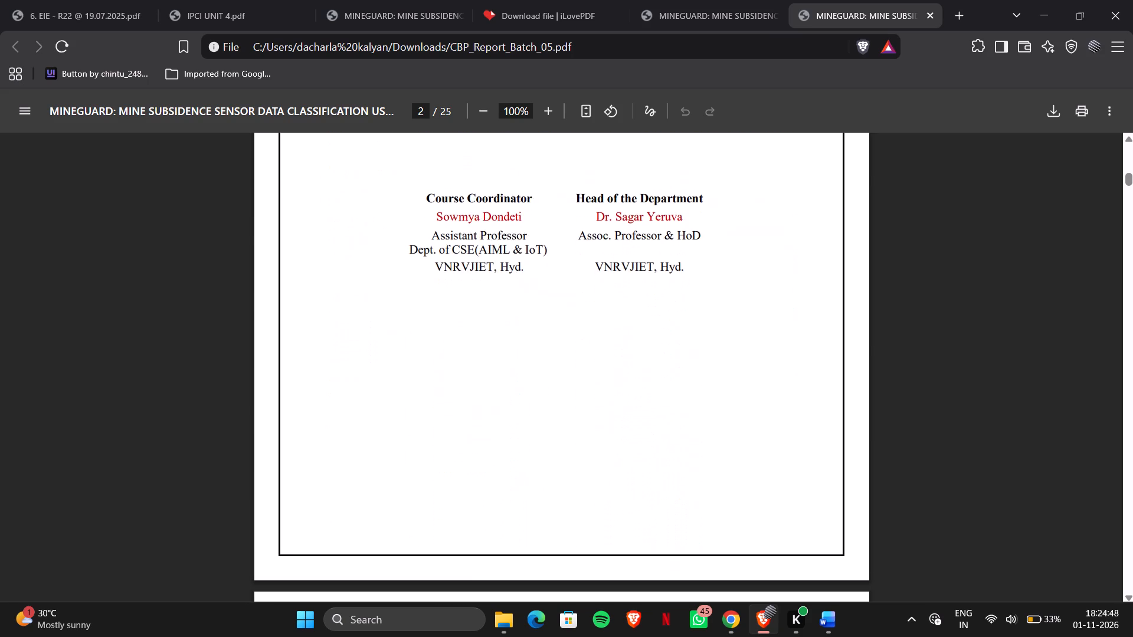
scroll(628, 391, "down", 4)
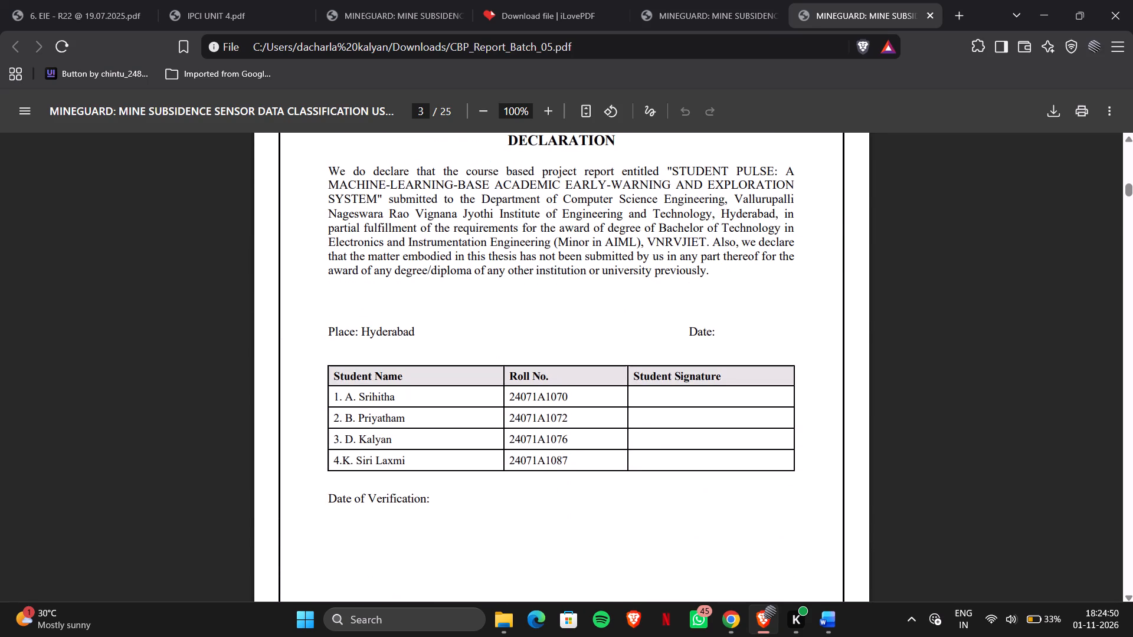
scroll(628, 391, "down", 1)
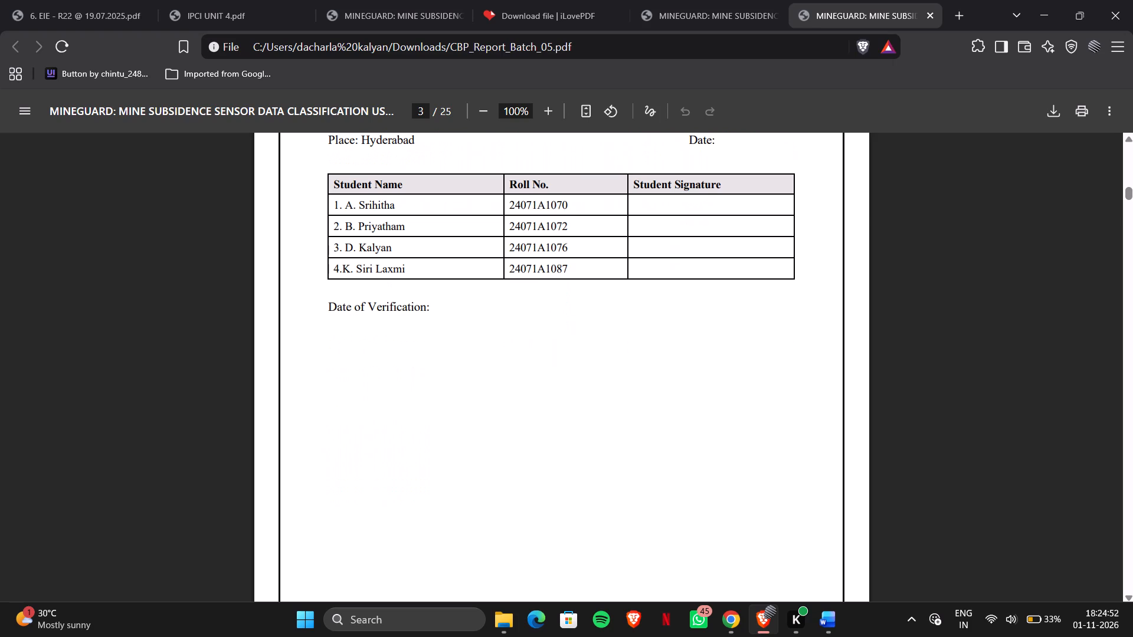
scroll(628, 391, "down", 7)
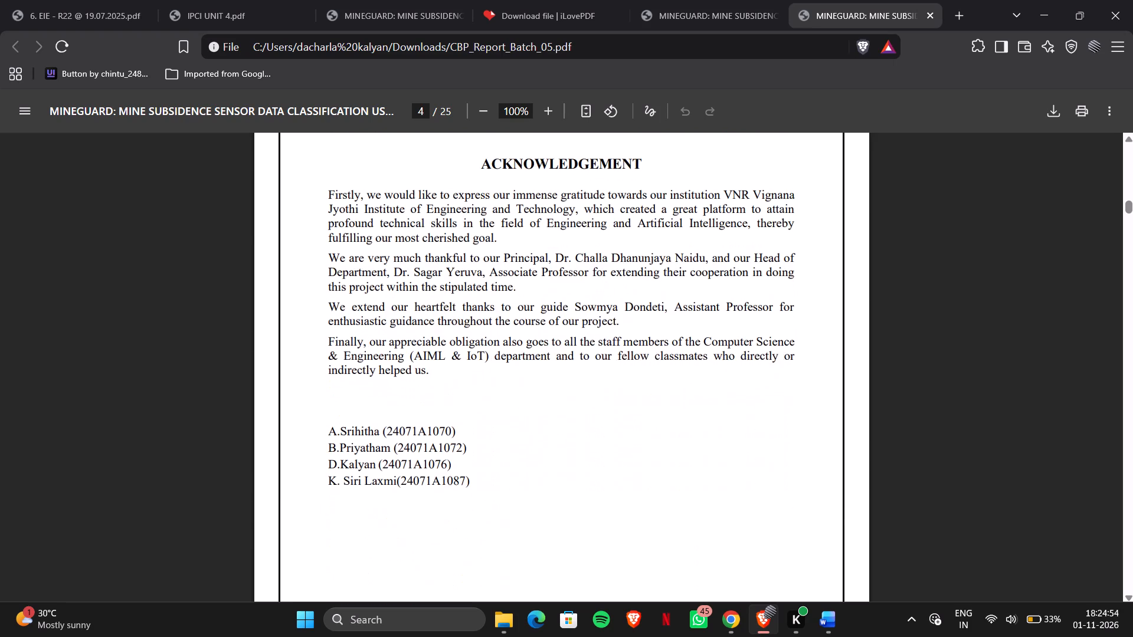
Check the abstract, table of contents, List of Figures and List of Tables in the exported PDF.
scroll(628, 391, "down", 8)
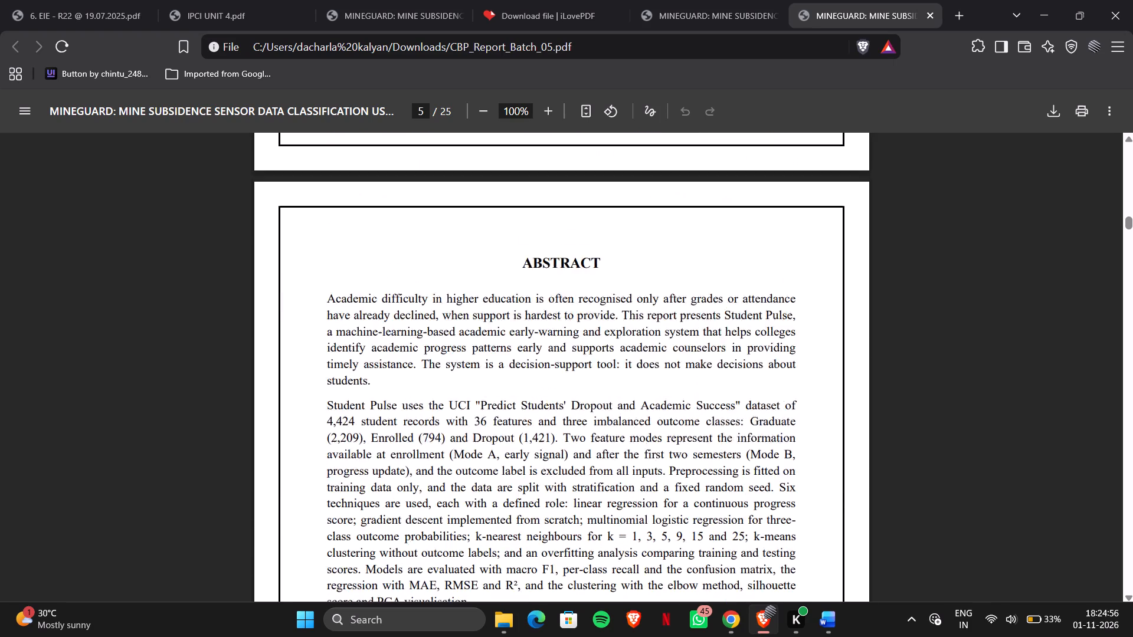
scroll(628, 391, "down", 5)
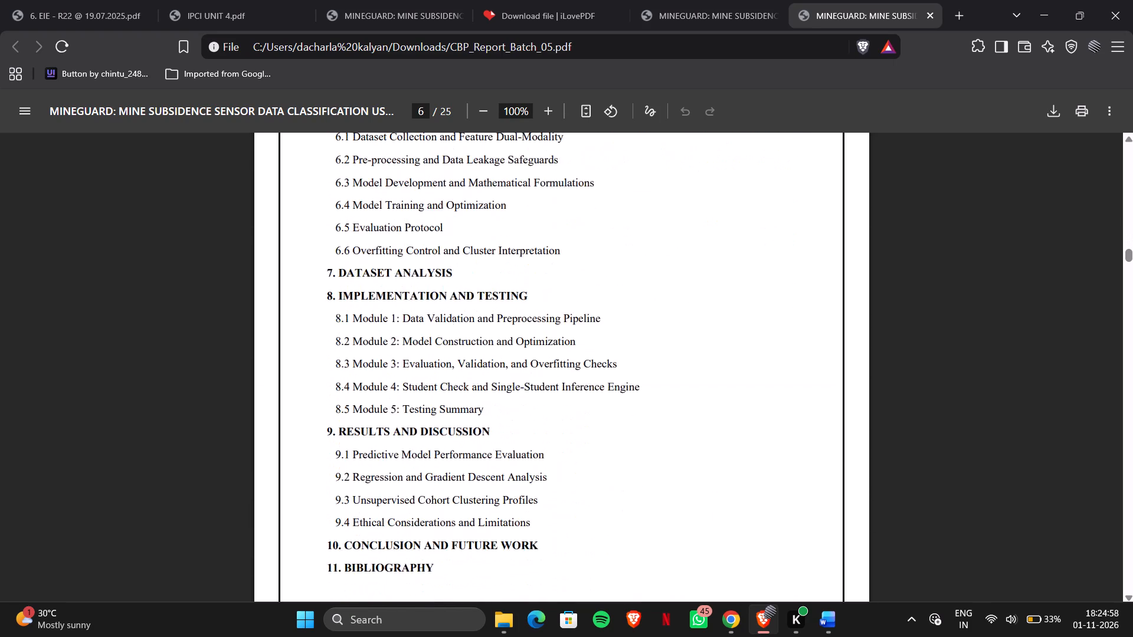
scroll(628, 391, "down", 7)
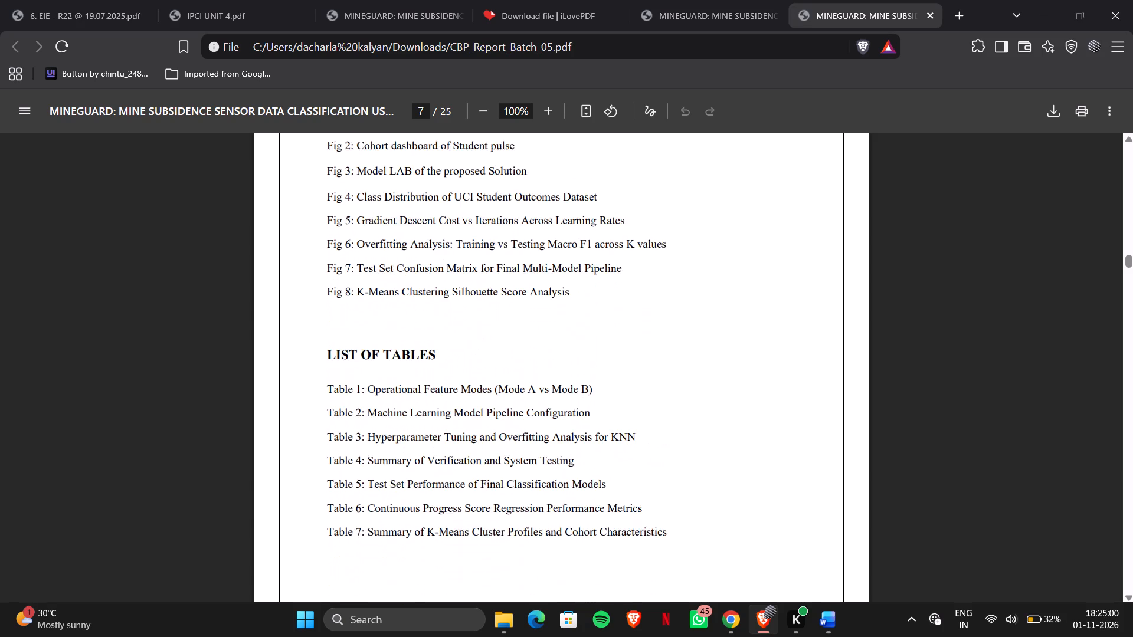
Review the exported PDF from the Introduction through System Requirements, checking chapter starts, page breaks and page numbers.
scroll(628, 391, "down", 8)
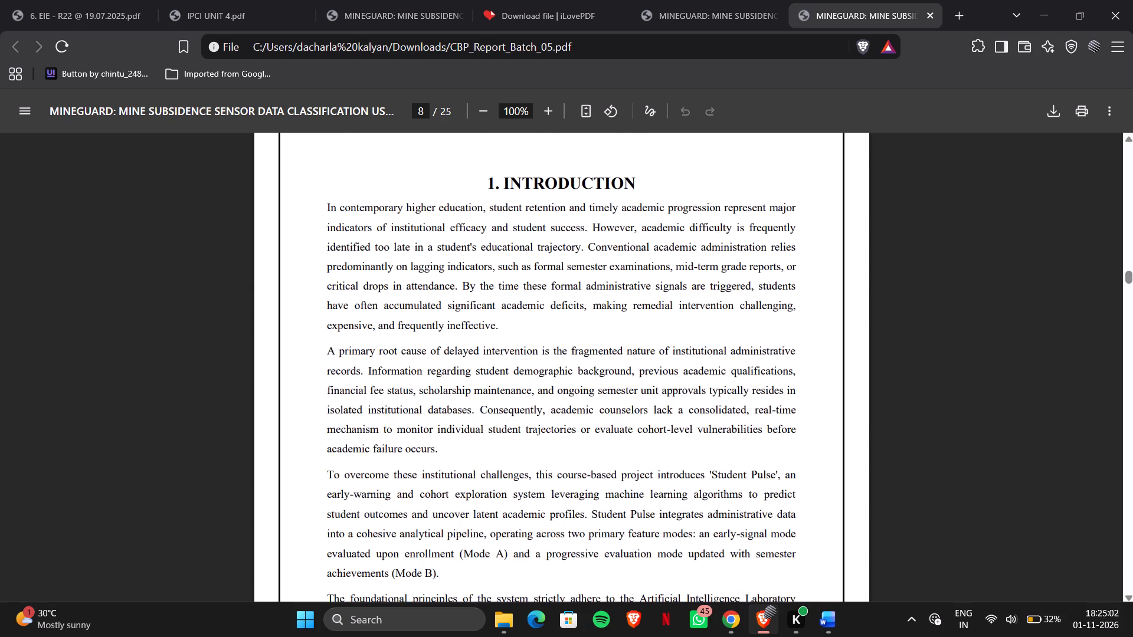
scroll(628, 391, "down", 4)
scroll(628, 391, "up", 1)
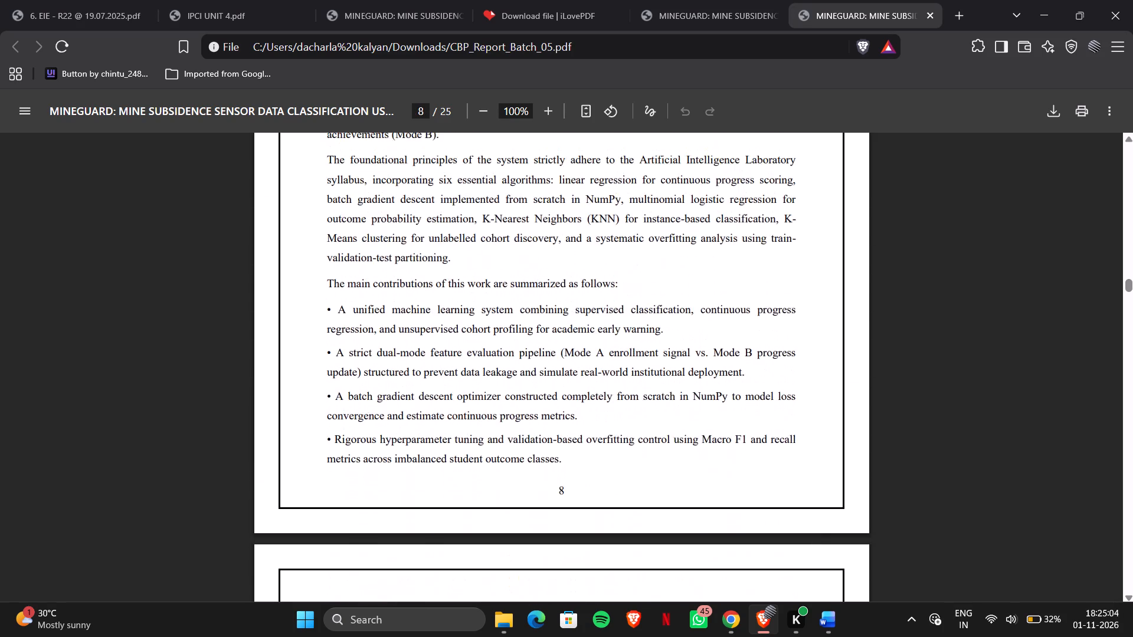
scroll(628, 391, "down", 6)
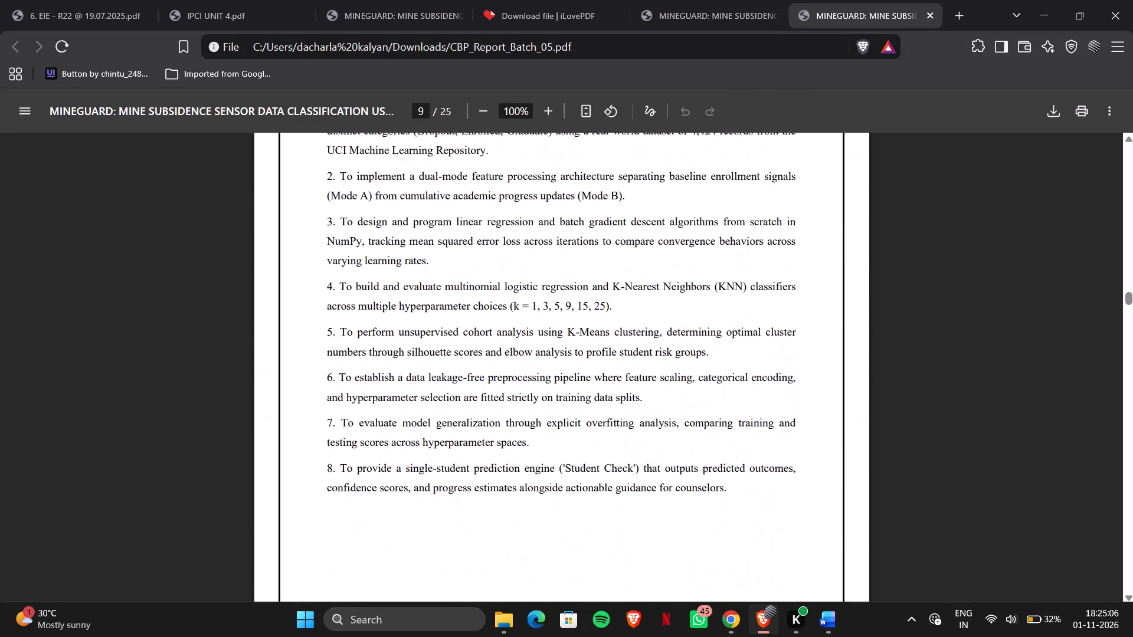
scroll(628, 391, "down", 5)
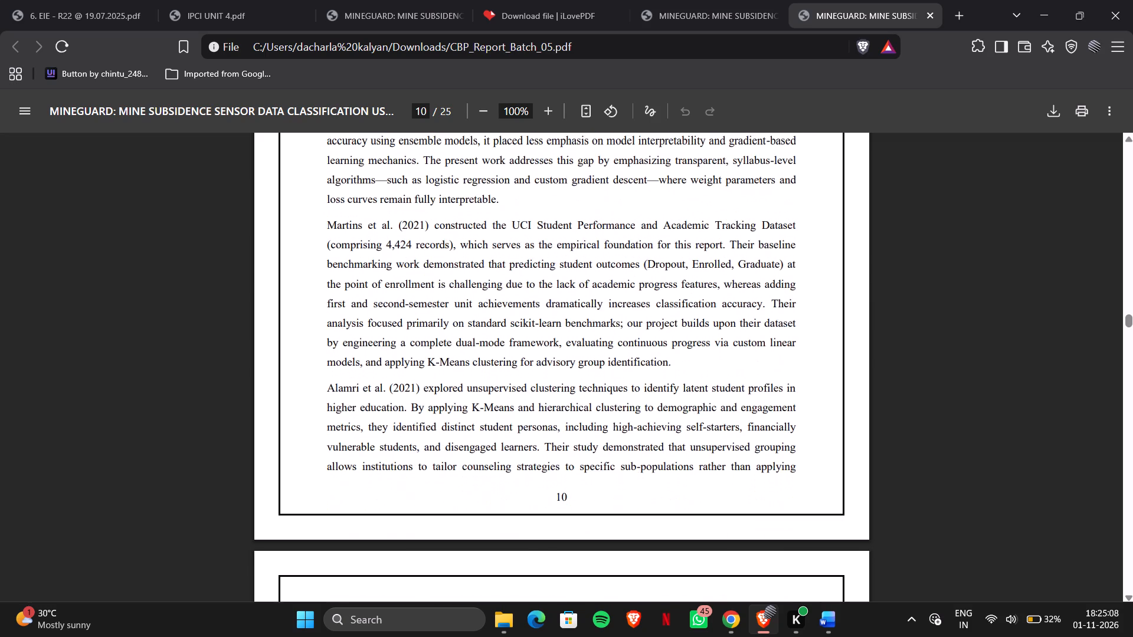
scroll(628, 391, "down", 3)
scroll(628, 391, "up", 3)
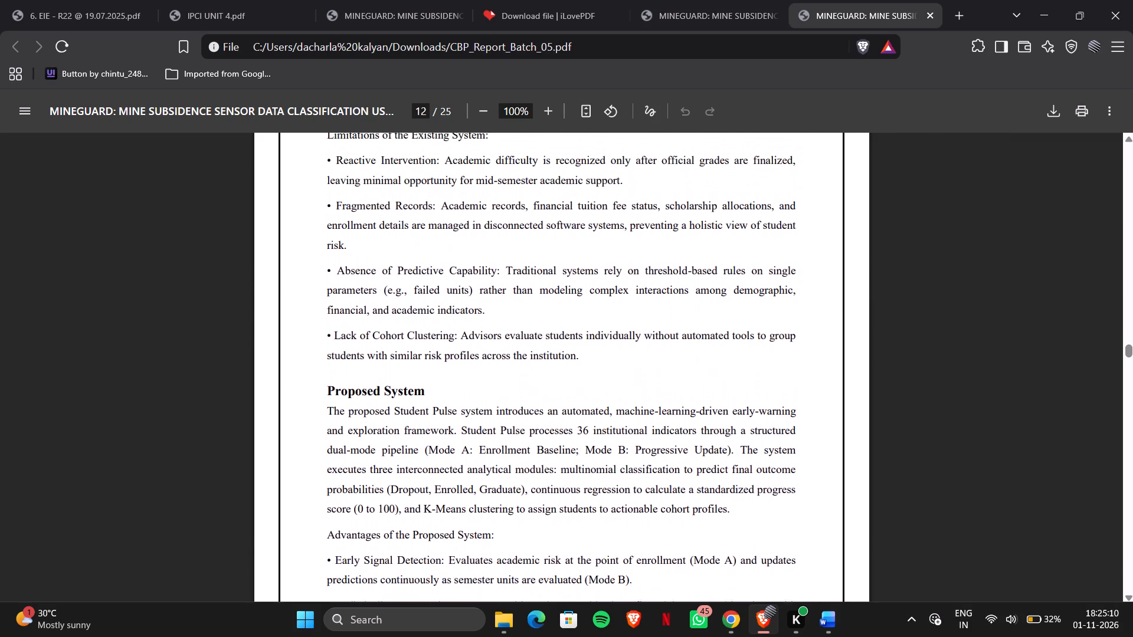
scroll(628, 391, "up", 1)
scroll(628, 391, "down", 3)
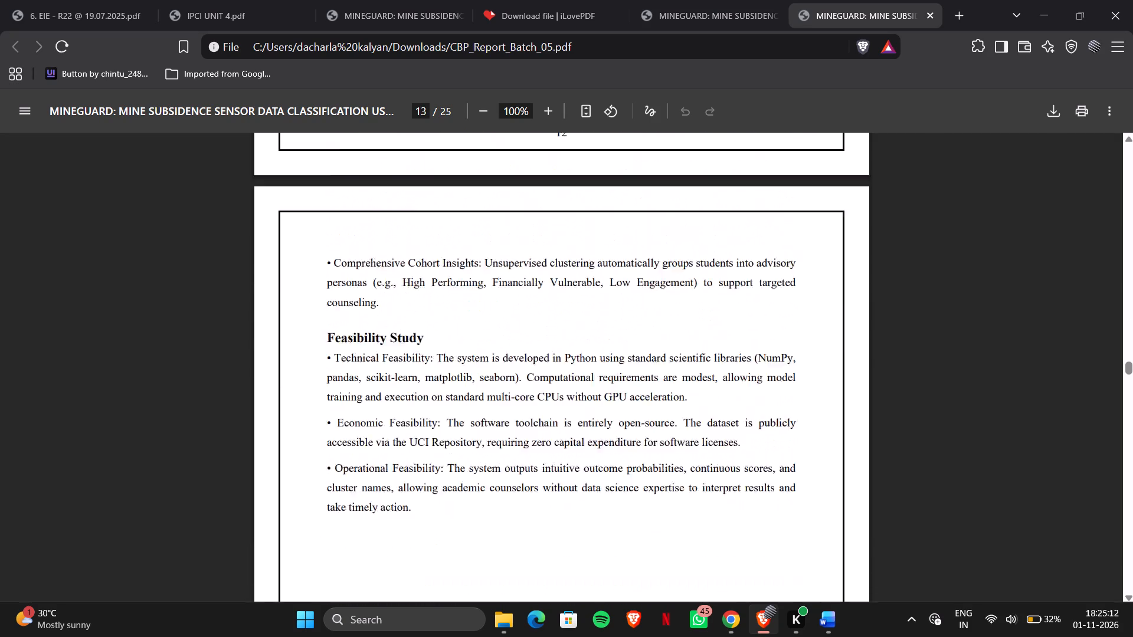
scroll(628, 391, "down", 4)
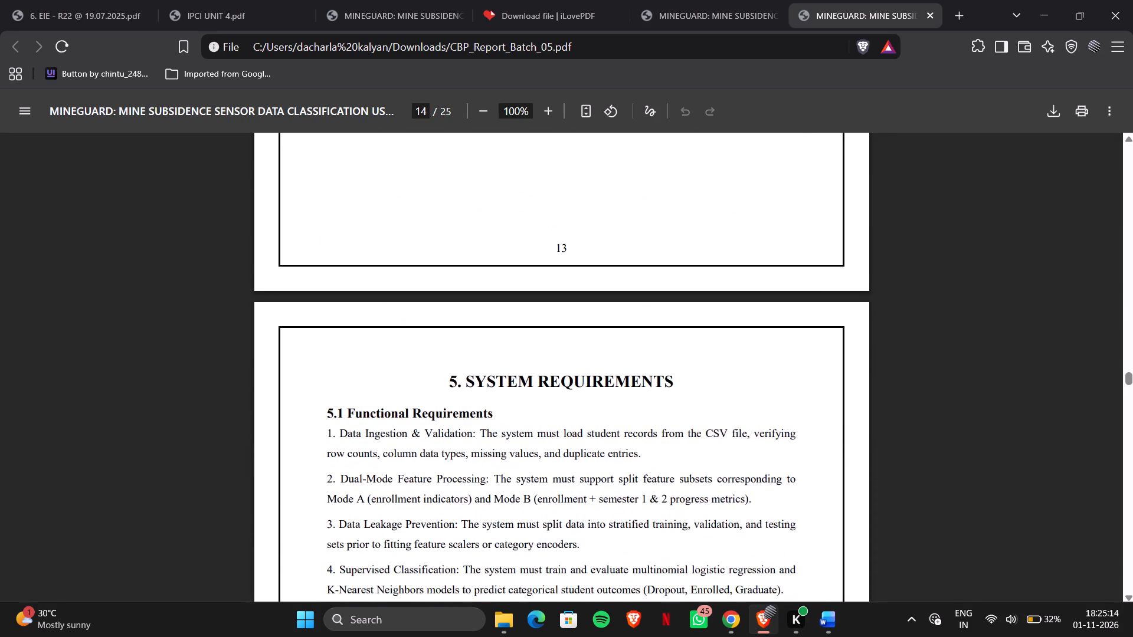
scroll(628, 391, "down", 8)
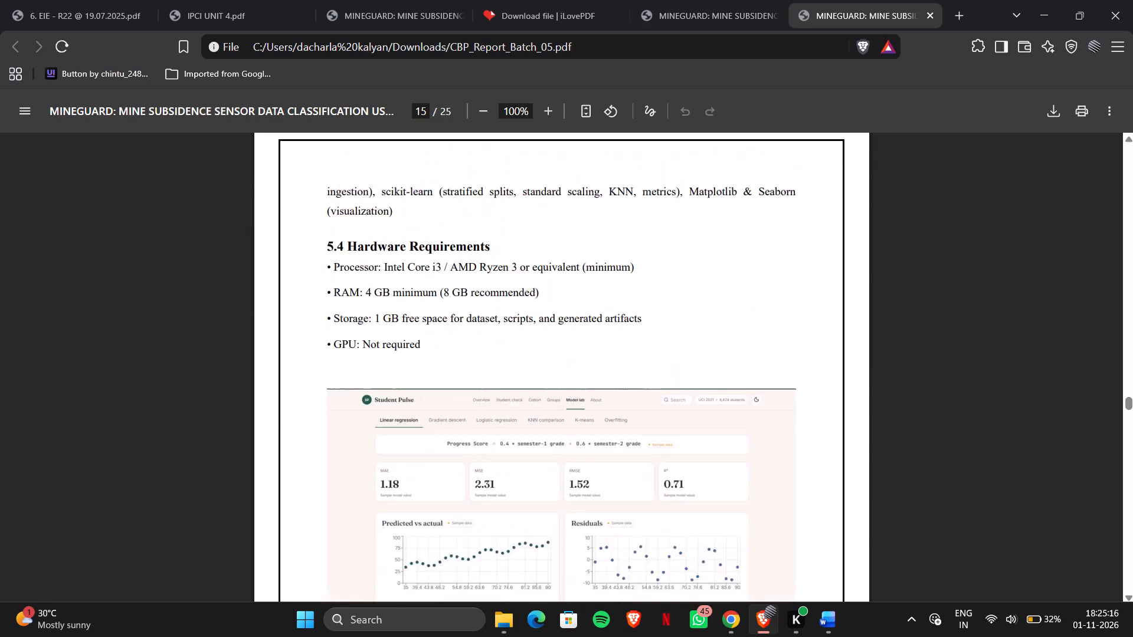
Review chapters 6 to 8 of the exported PDF, through the Testing Summary, checking page layout, tables and figure captions.
scroll(628, 391, "down", 4)
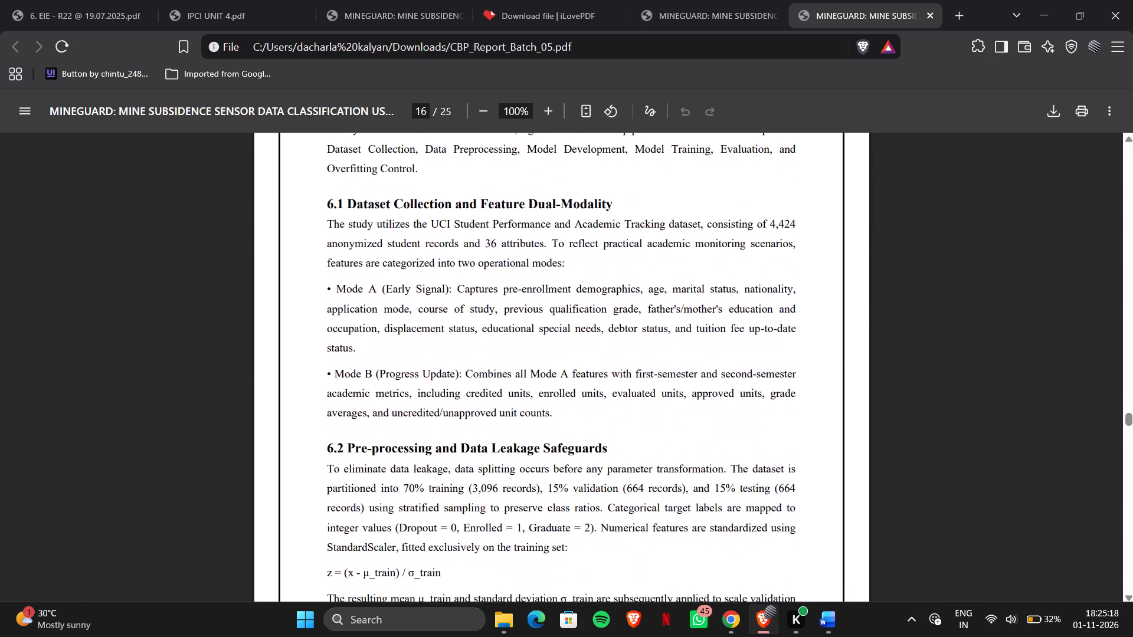
scroll(628, 391, "down", 7)
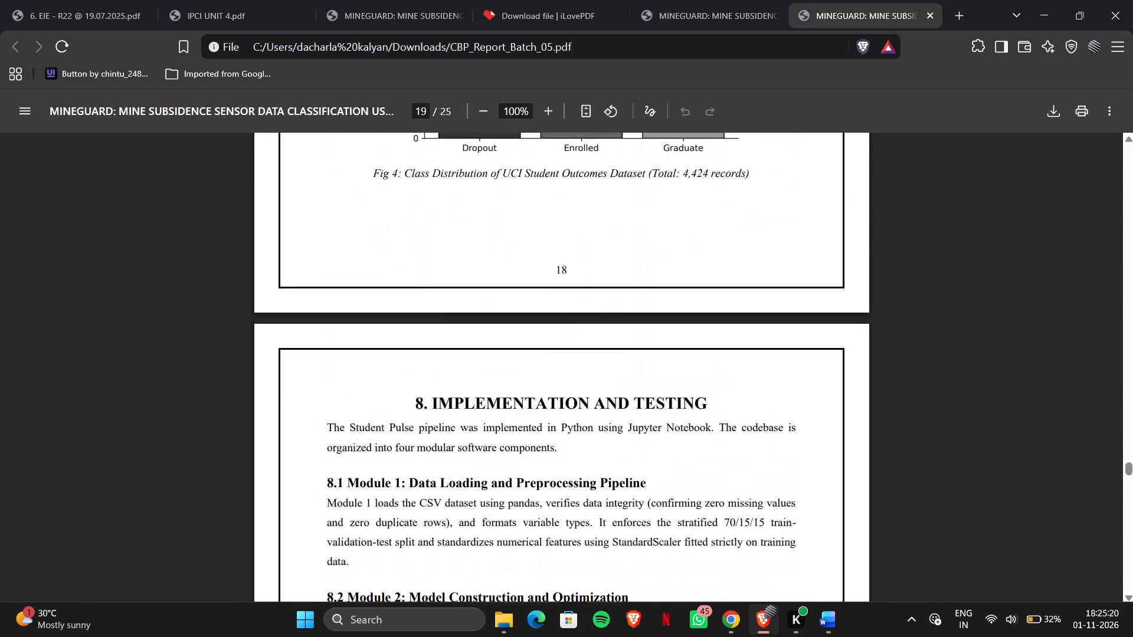
scroll(628, 391, "down", 5)
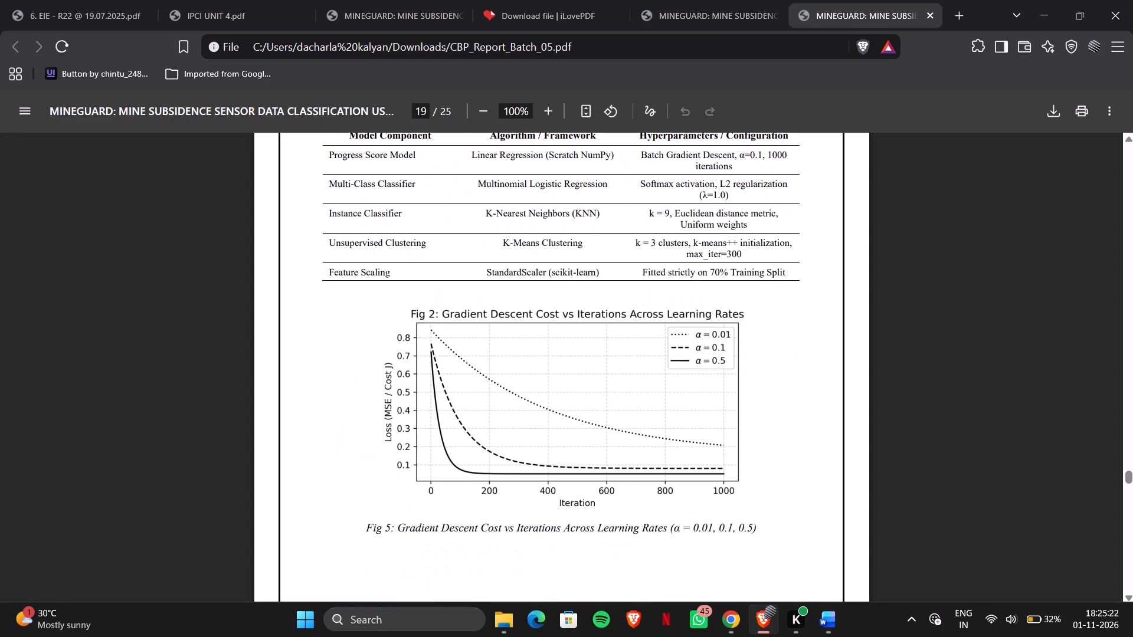
scroll(628, 391, "down", 2)
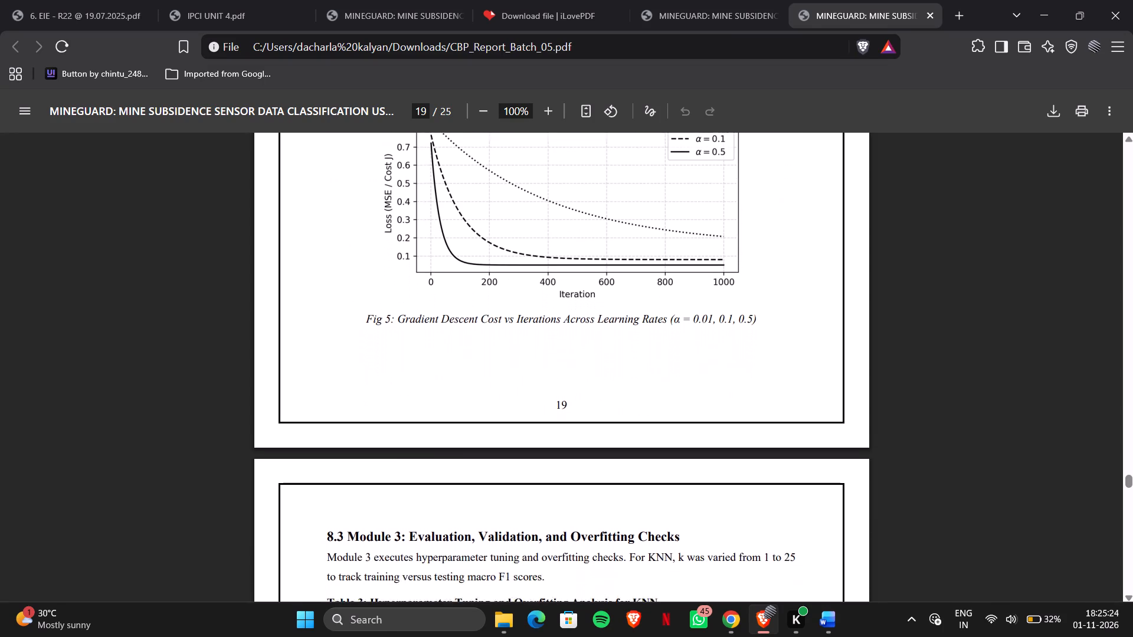
scroll(628, 391, "down", 4)
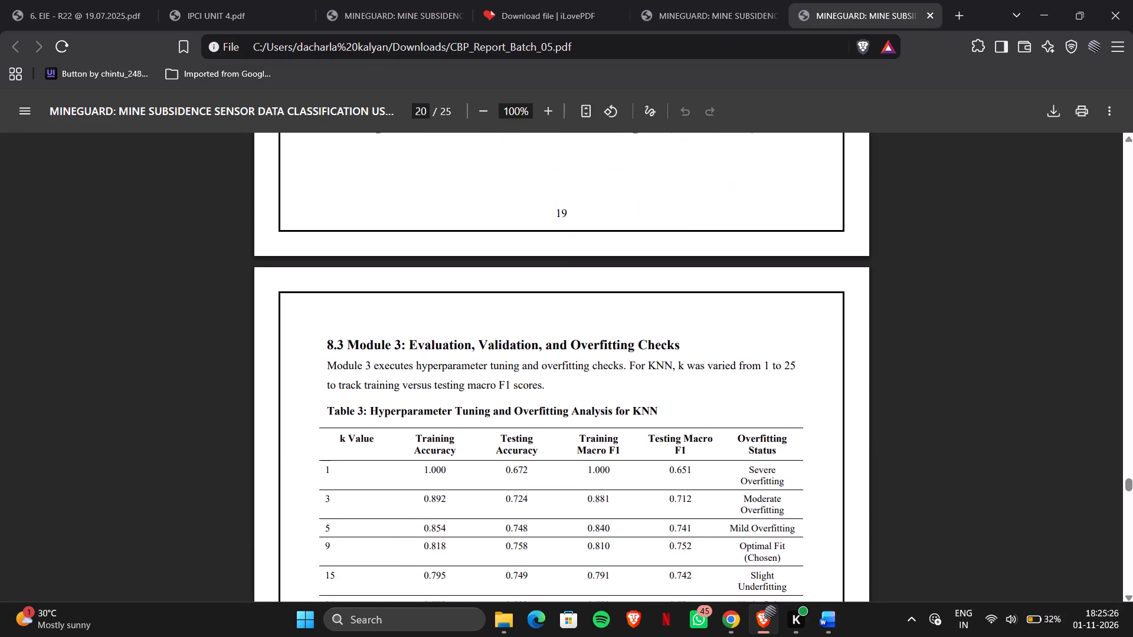
scroll(628, 391, "down", 6)
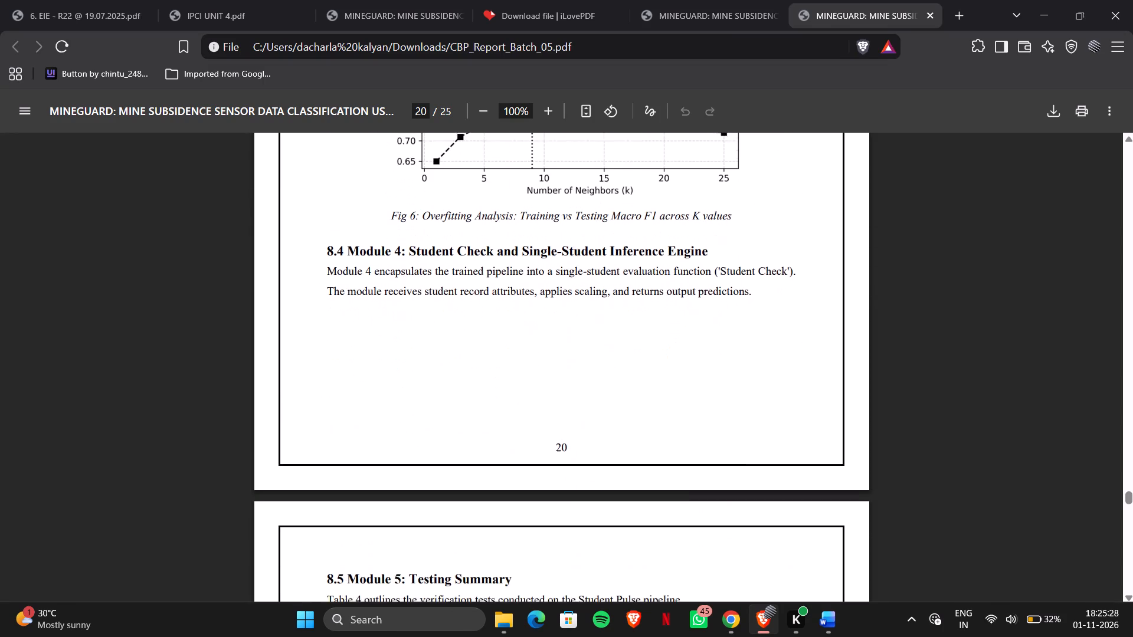
scroll(628, 391, "down", 5)
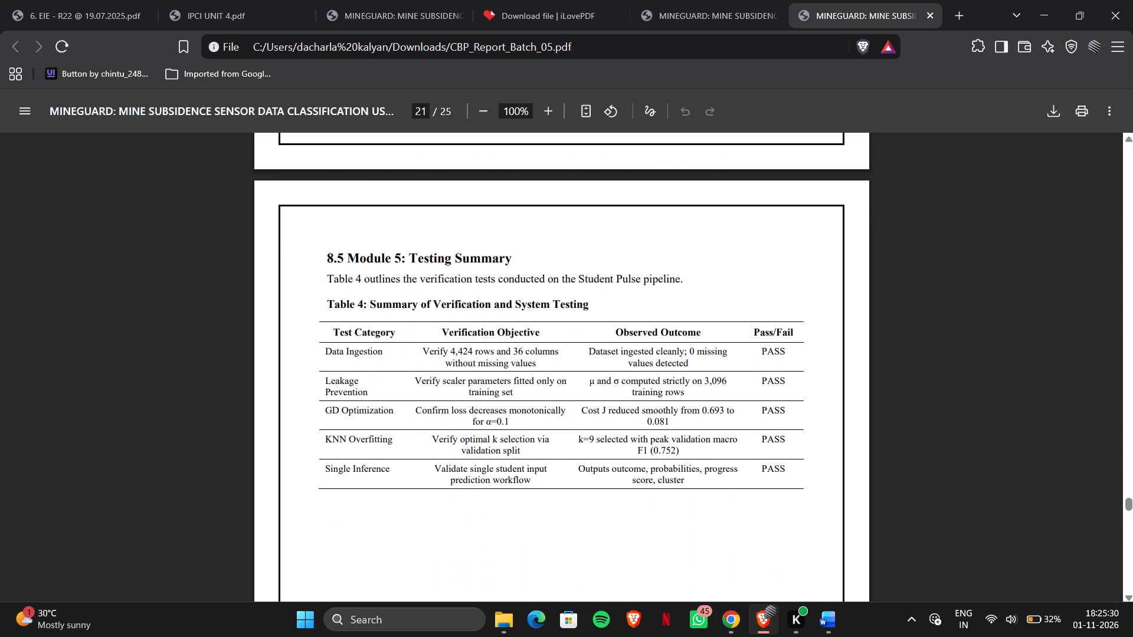
scroll(628, 391, "down", 7)
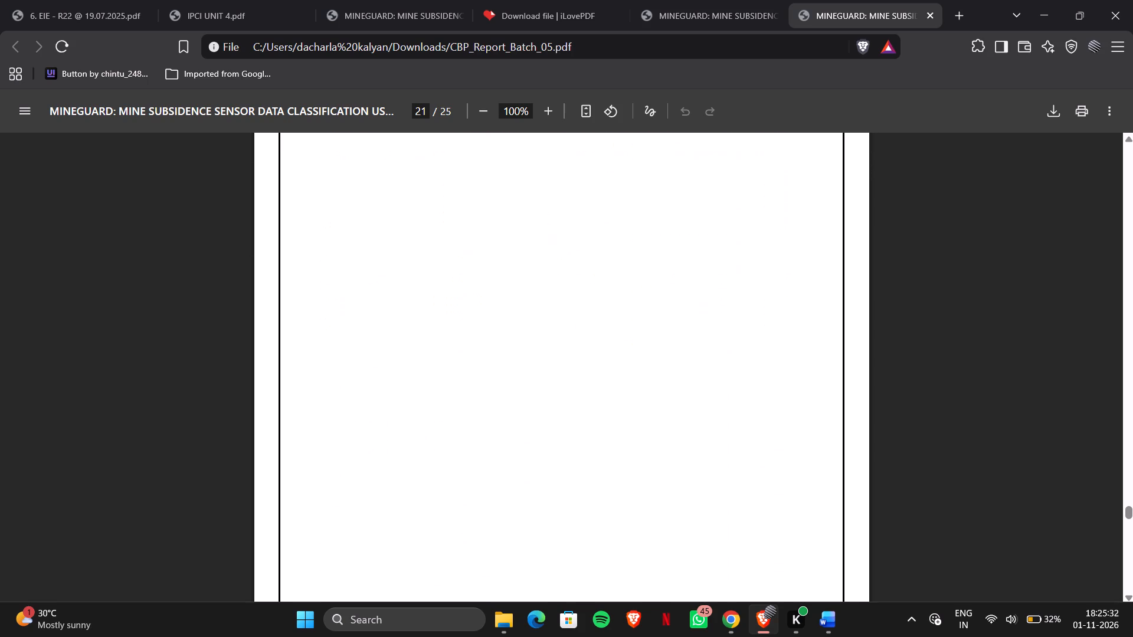
Check the Results and Discussion start page of the exported PDF, including Table 5, the confusion matrix caption and Table 6.
scroll(628, 391, "down", 6)
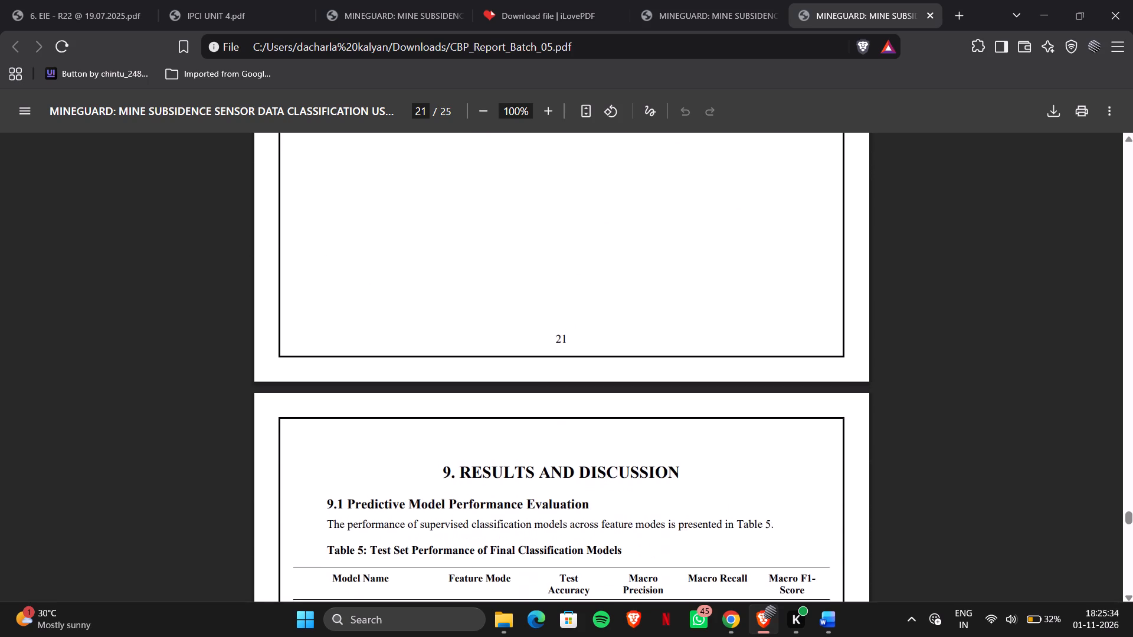
scroll(628, 391, "down", 3)
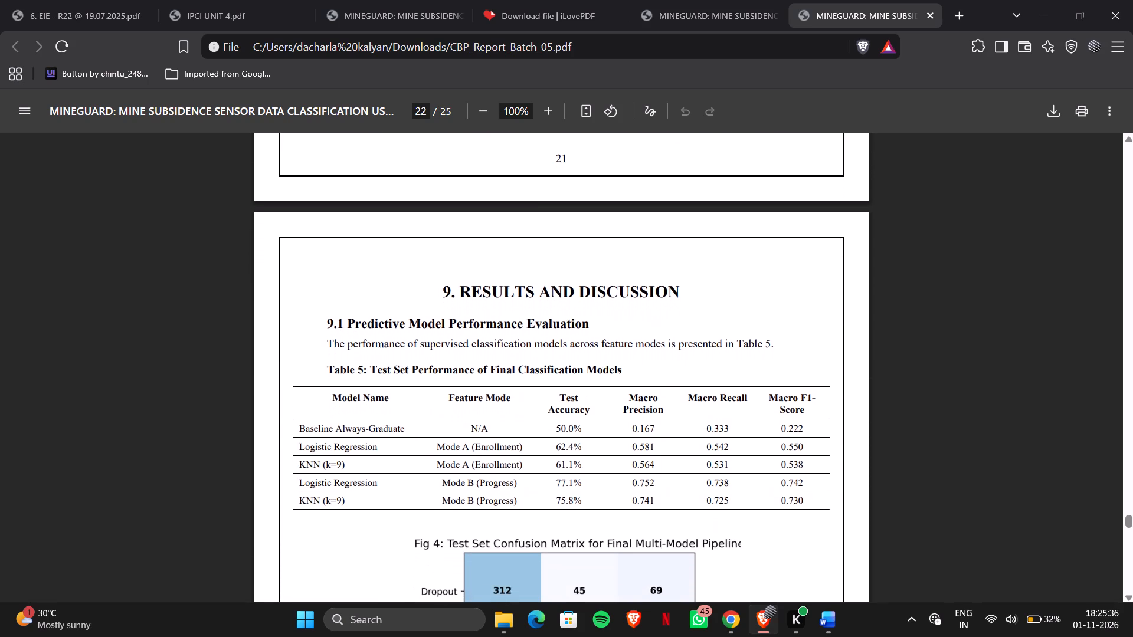
scroll(628, 391, "down", 3)
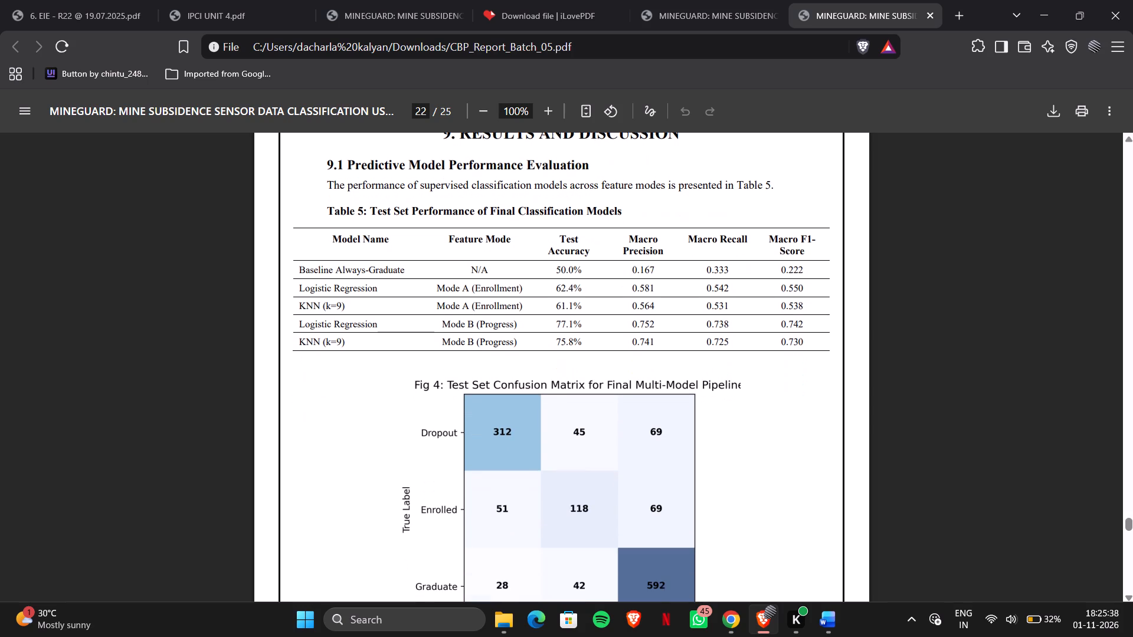
scroll(628, 391, "down", 1)
scroll(628, 391, "up", 1)
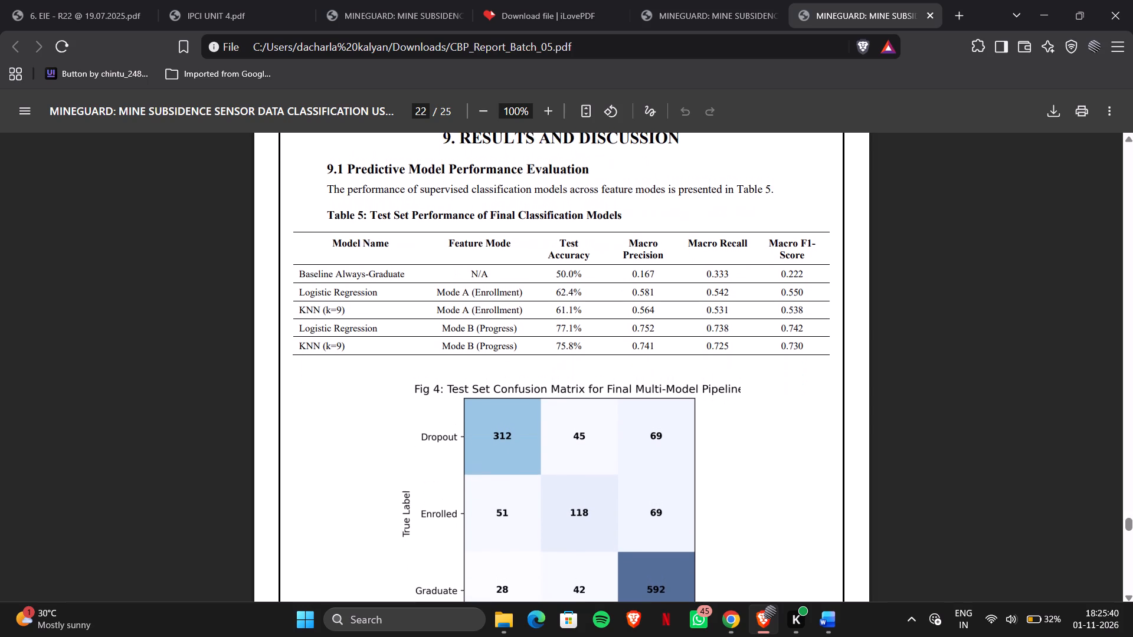
scroll(628, 391, "up", 1)
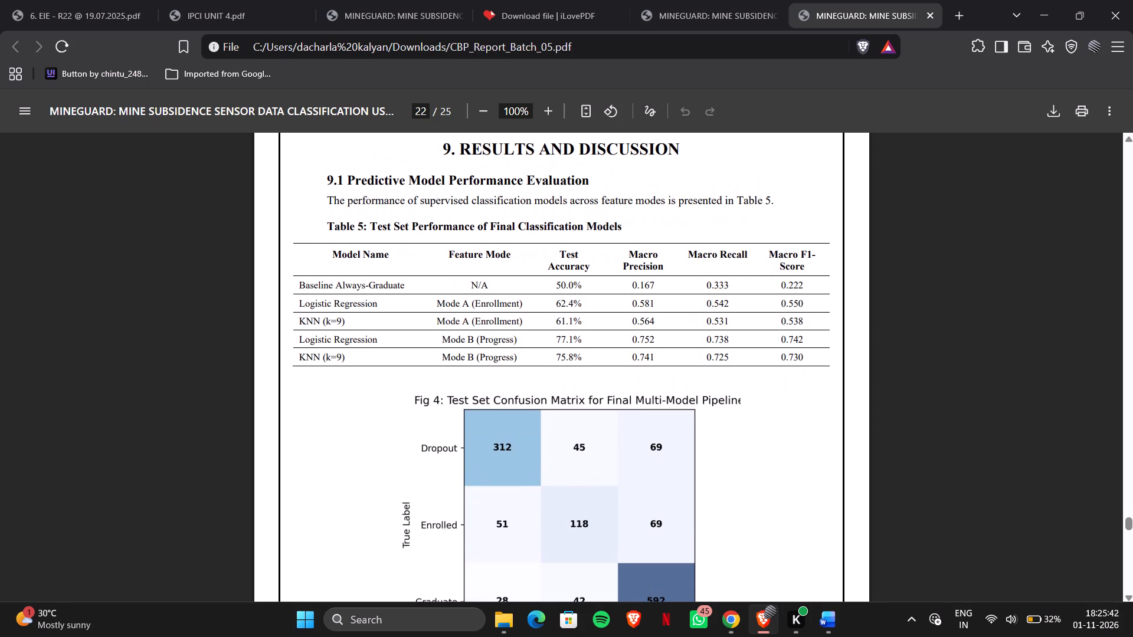
scroll(628, 391, "down", 1)
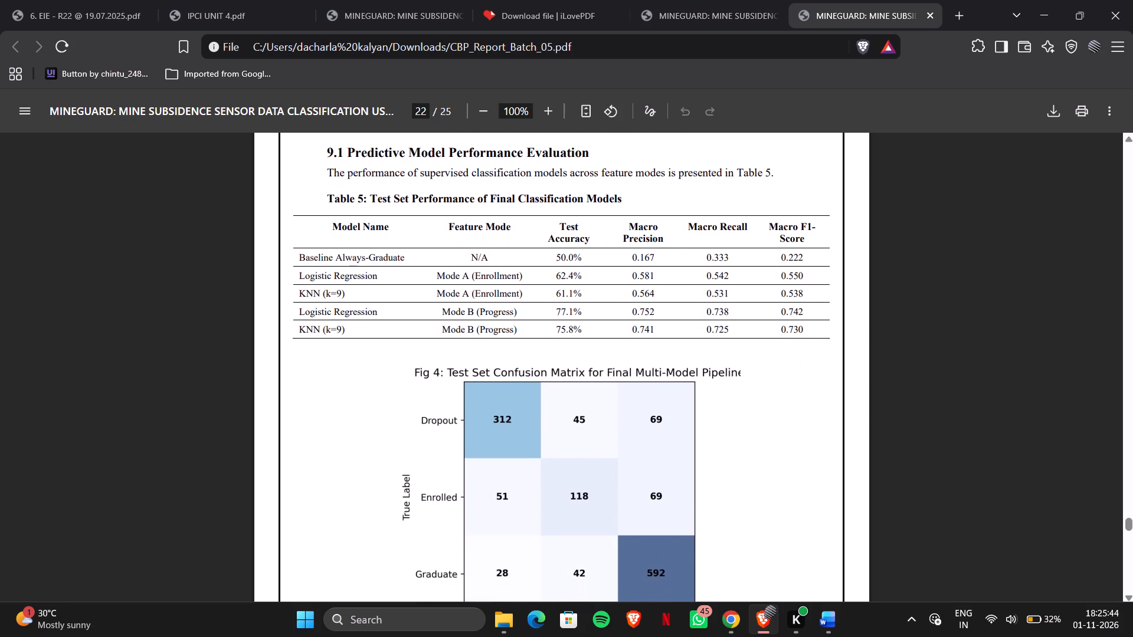
scroll(628, 391, "down", 5)
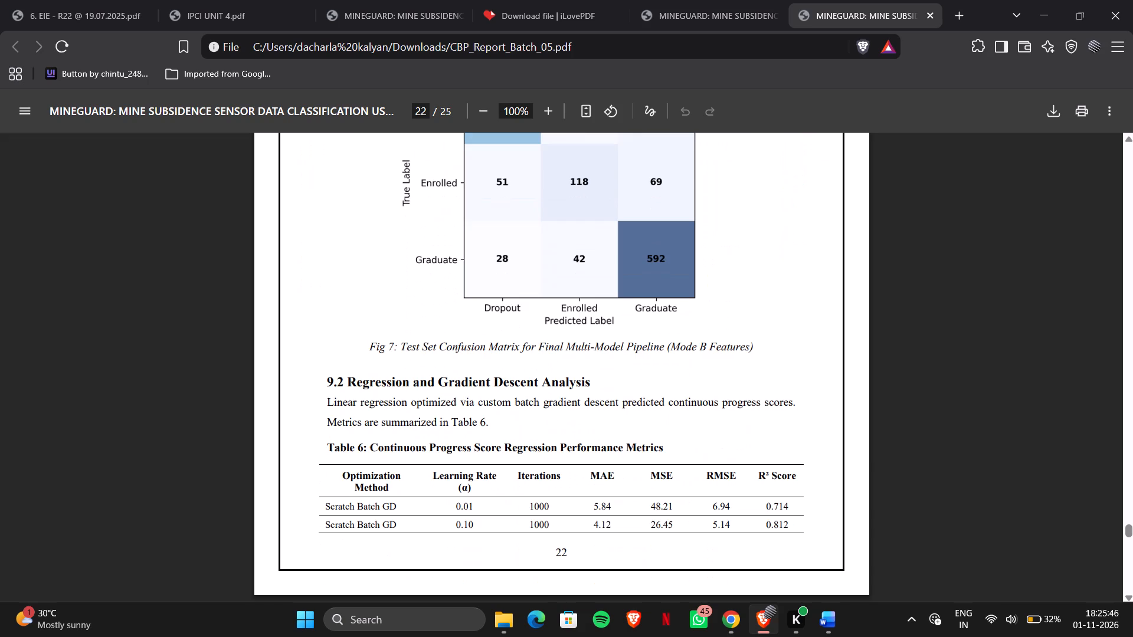
Review the rest of chapter 9, Conclusion and Future Work, and the Bibliography in the exported PDF, checking captions, page breaks and page numbers.
scroll(628, 391, "down", 7)
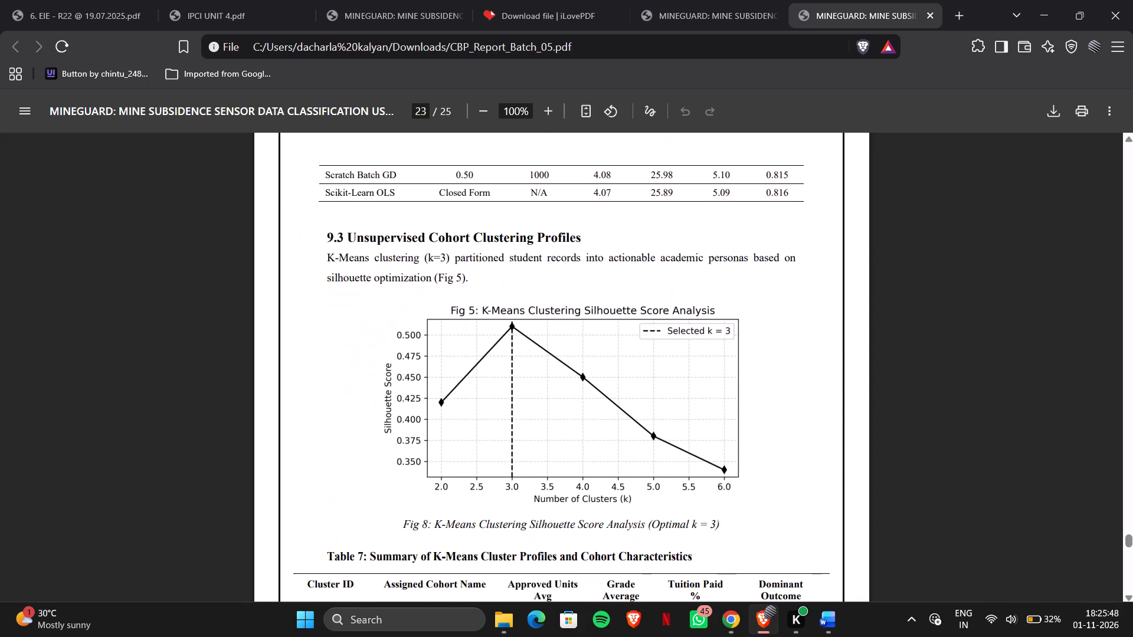
scroll(628, 391, "down", 8)
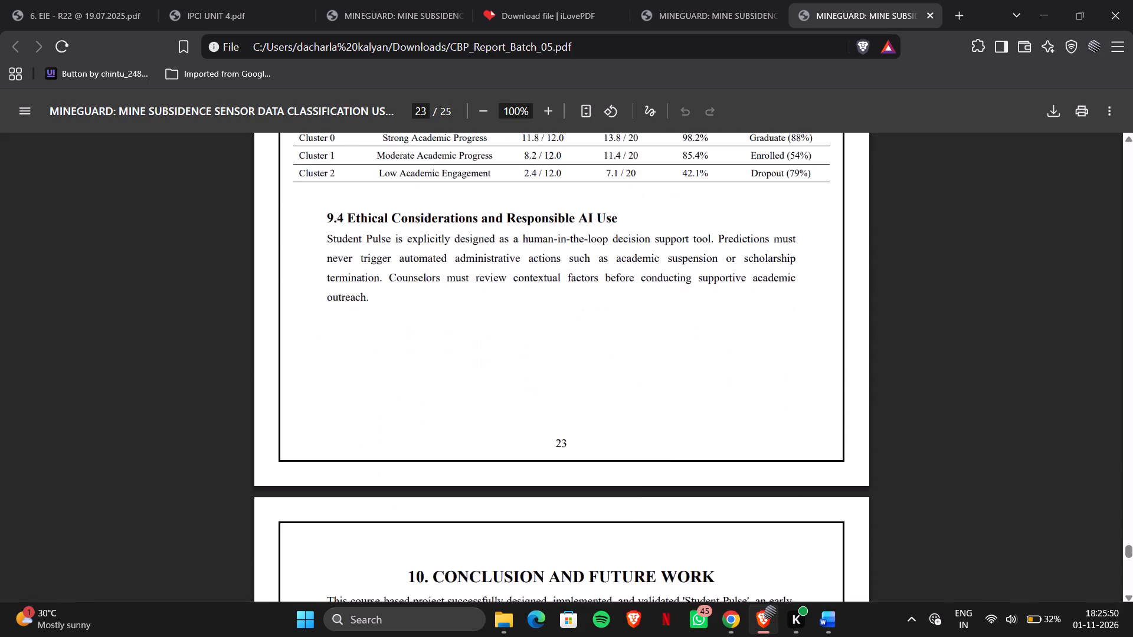
scroll(628, 391, "down", 10)
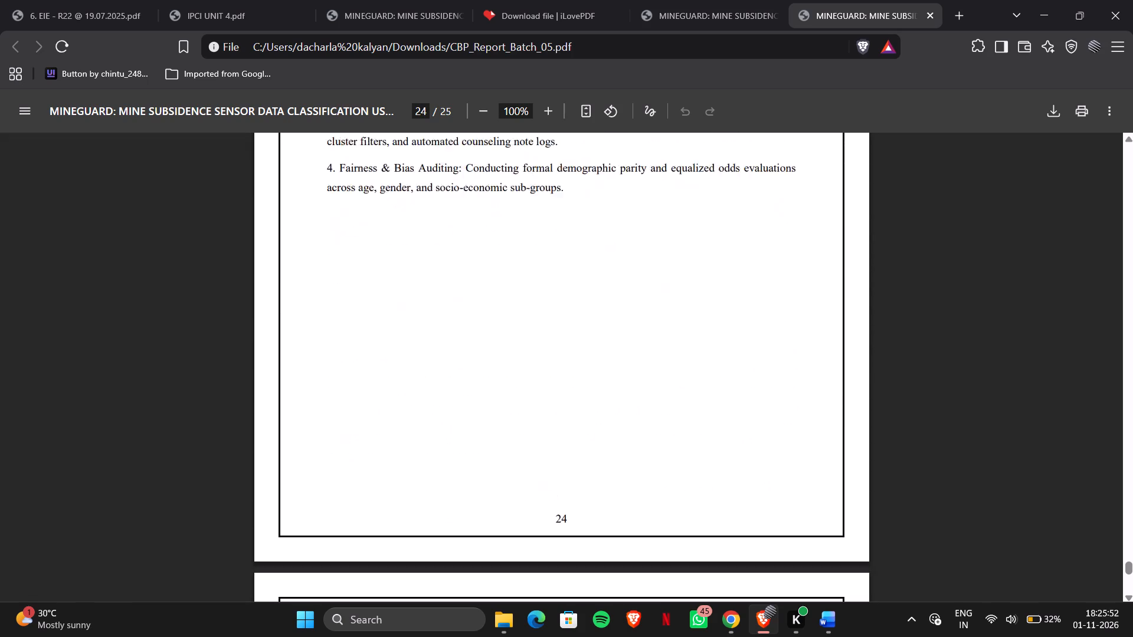
scroll(628, 391, "down", 6)
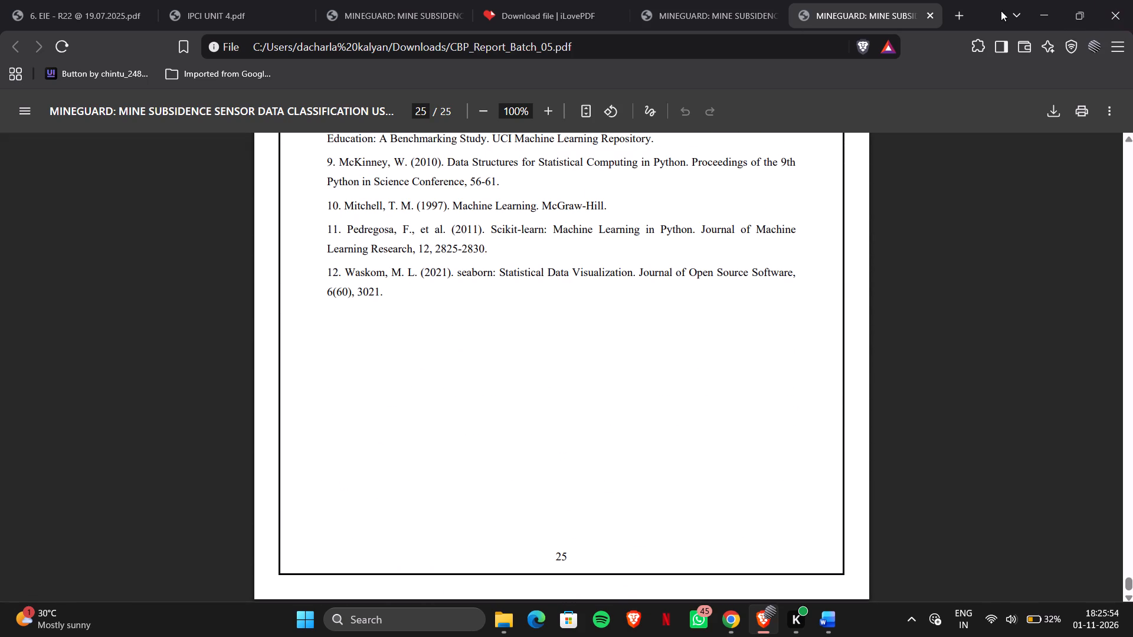
Close the CBP_Report_Batch_05 and CBP_Report_Batch_13 PDFs and the iLovePDF download page.
left_click(934, 11)
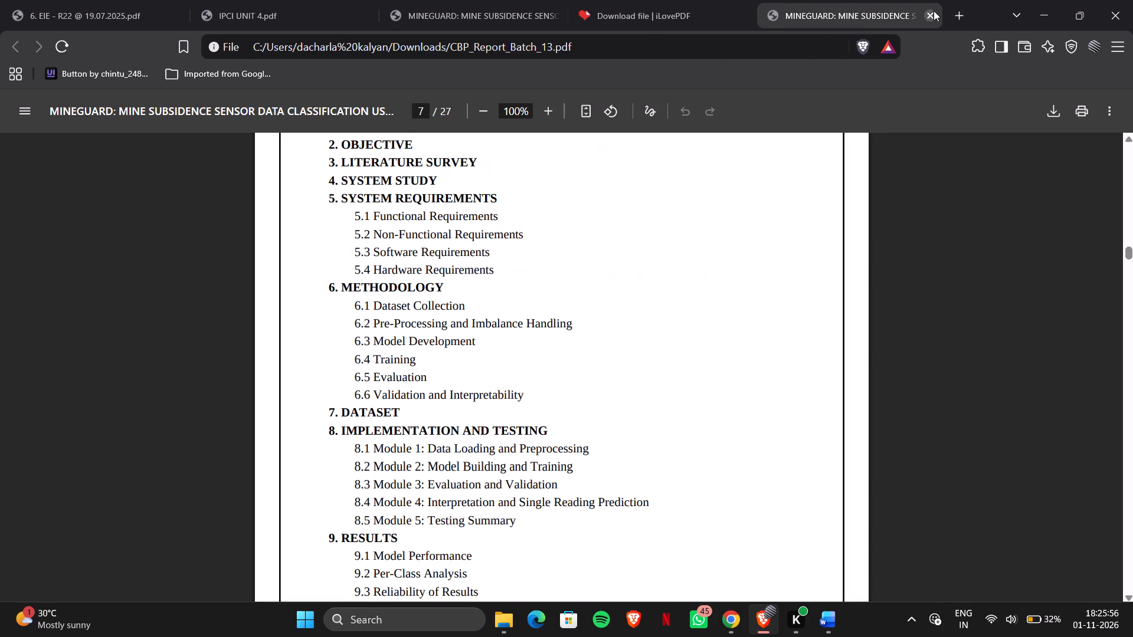
left_click(934, 11)
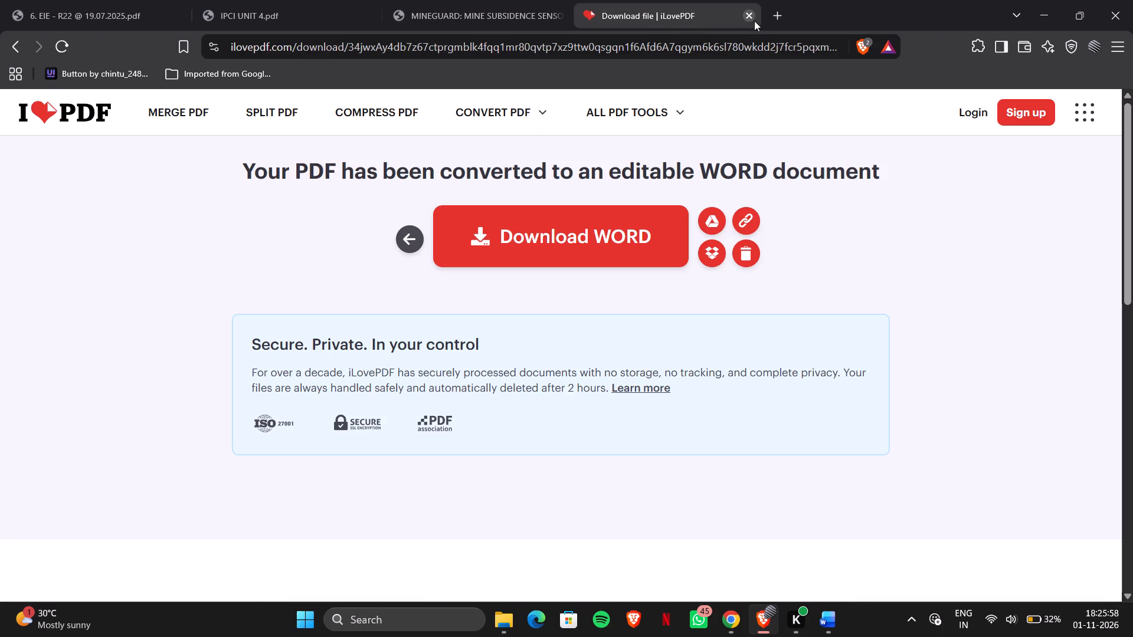
left_click(754, 21)
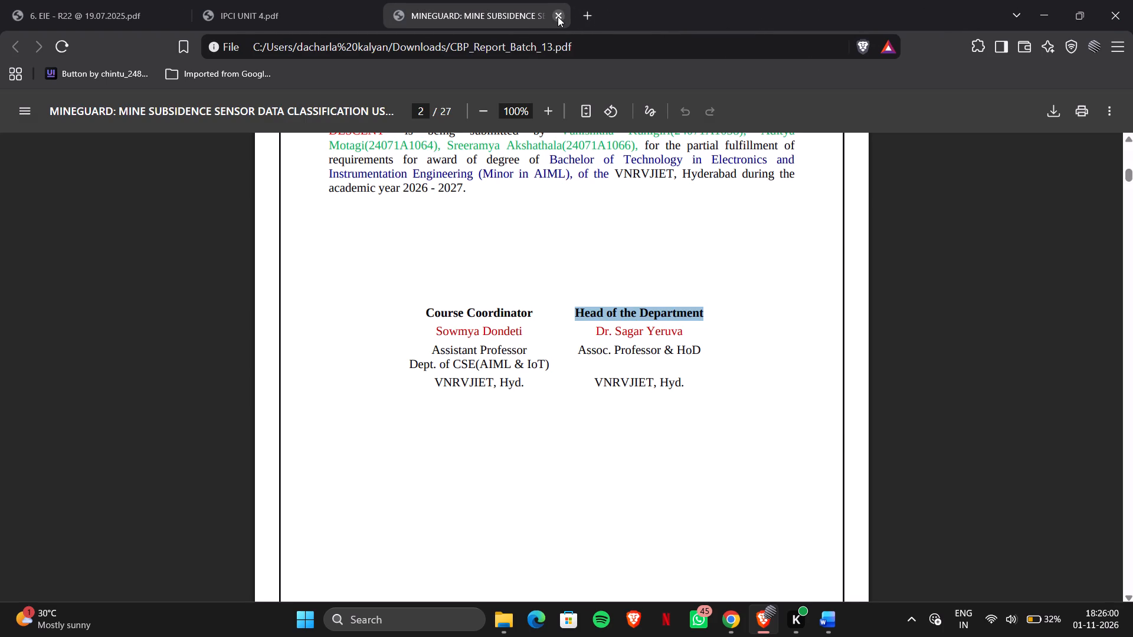
left_click(558, 17)
Switch to Word and close the CBP_Report_Batch_13 document, along with the Chrome window showing the Student Pulse site.
left_click(1052, 4)
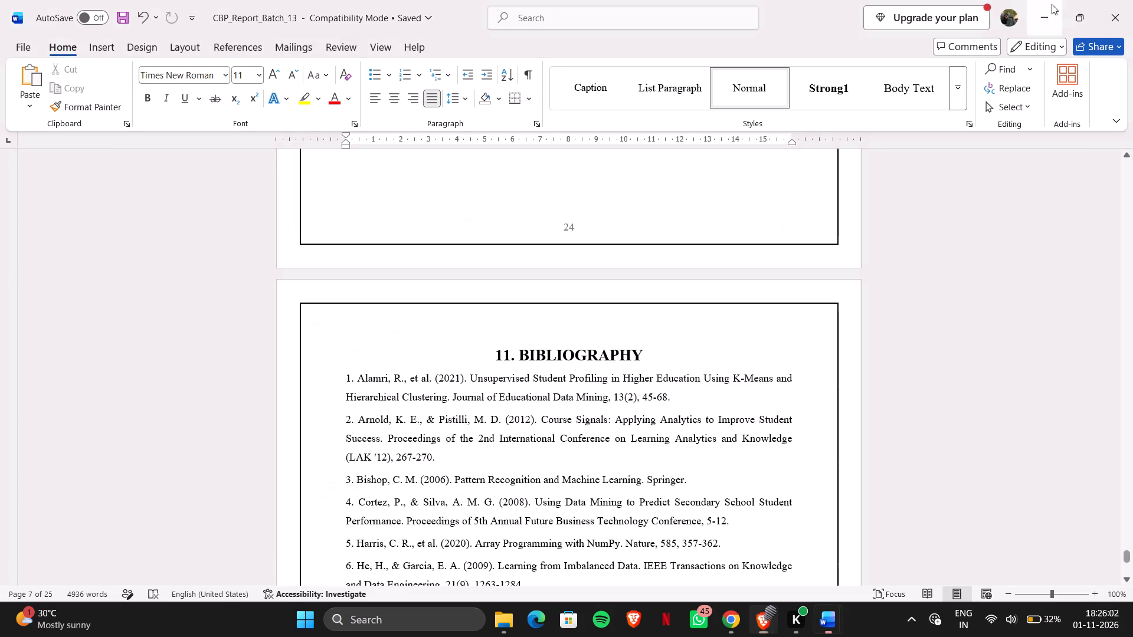
left_click(1132, 0)
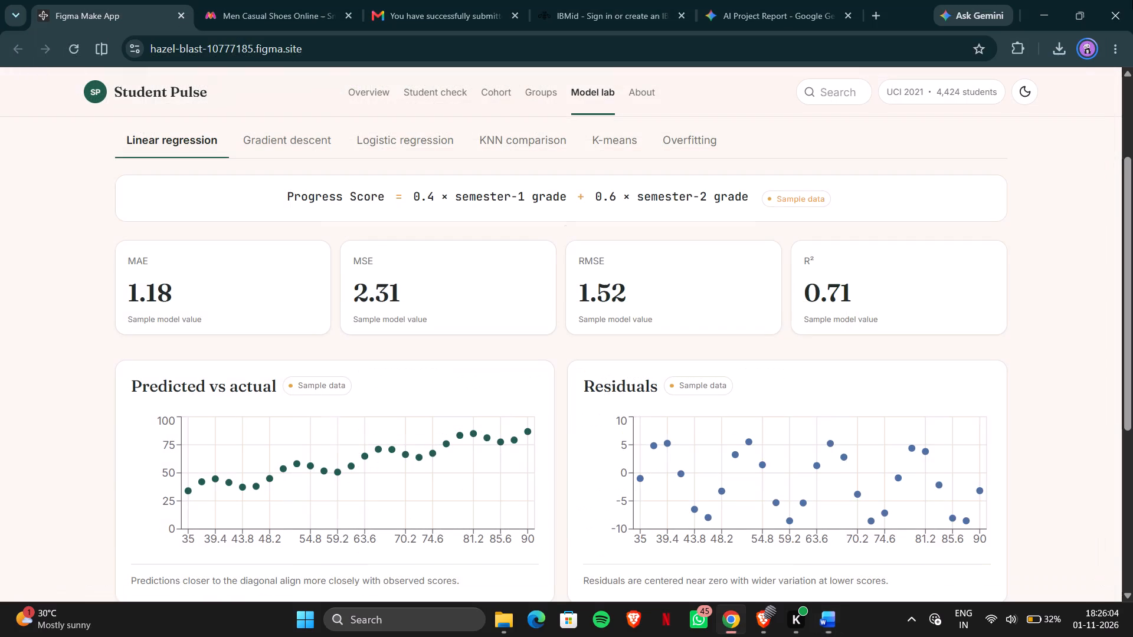
left_click(1132, 0)
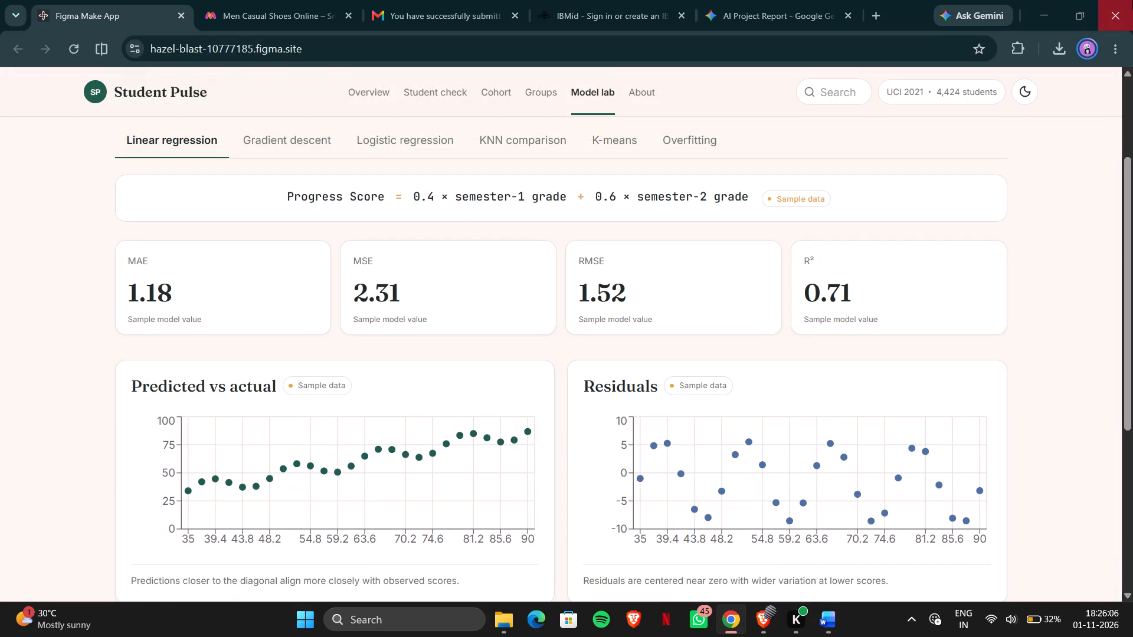
Close the Student_Pulse_Academic_Early_Warning_Report document without saving its changes.
left_click(1132, 0)
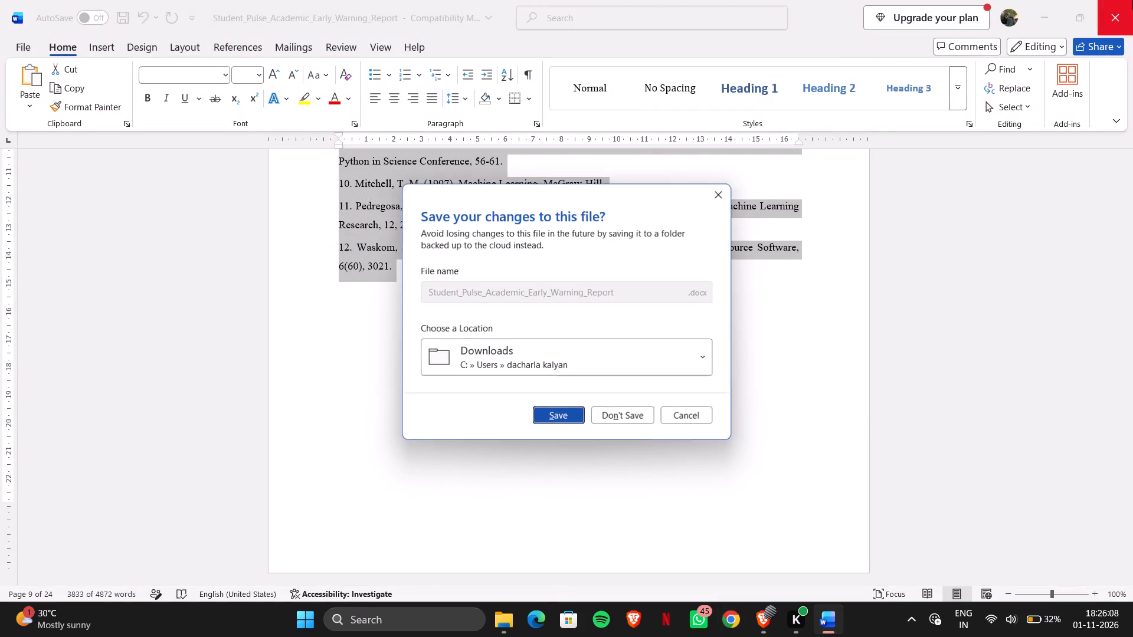
left_click(623, 427)
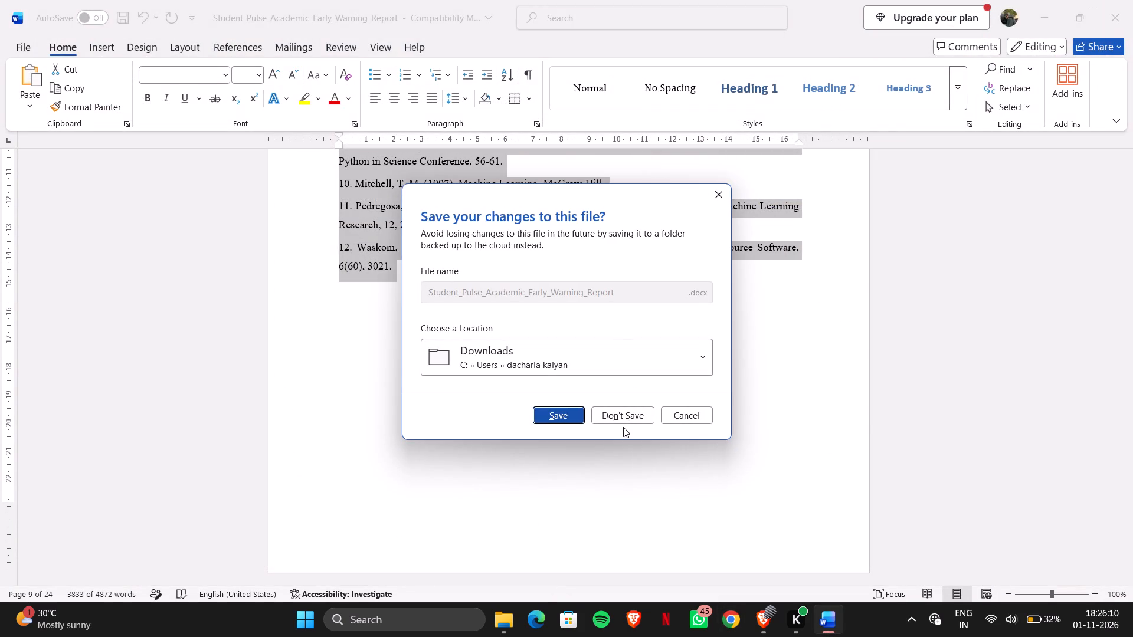